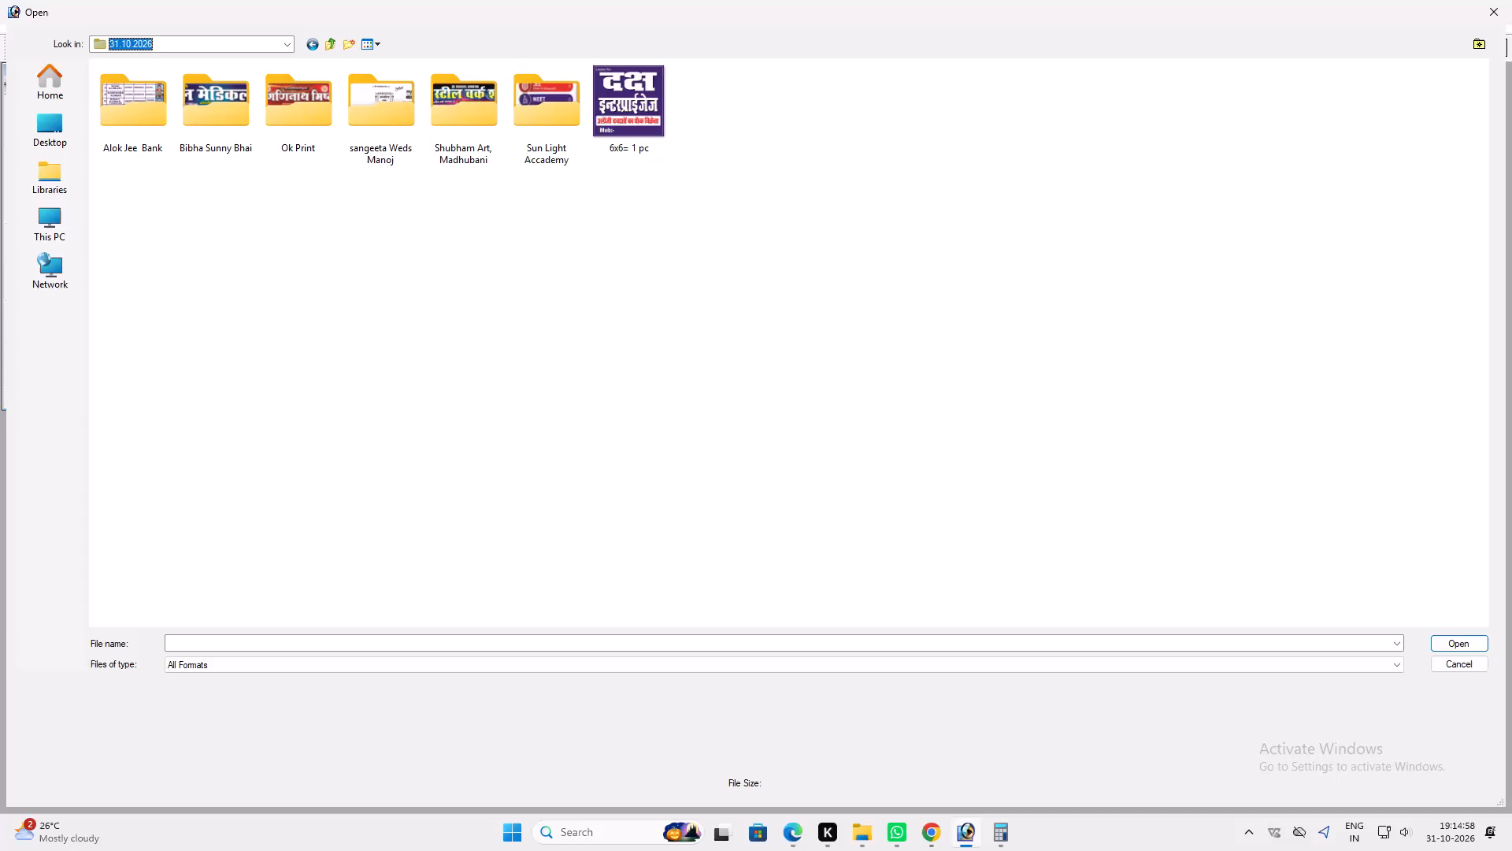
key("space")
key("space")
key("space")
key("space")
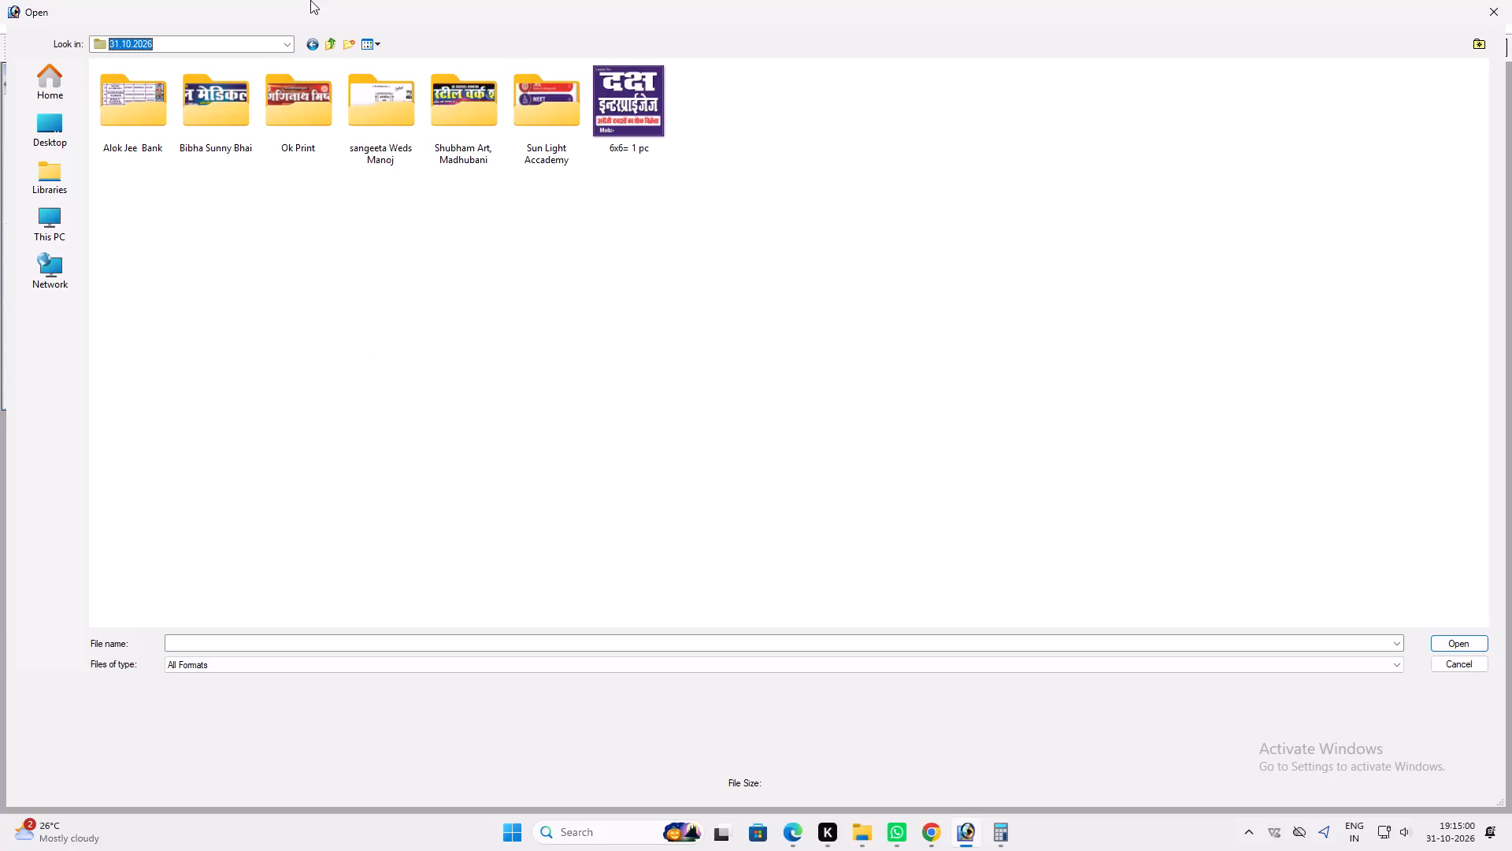
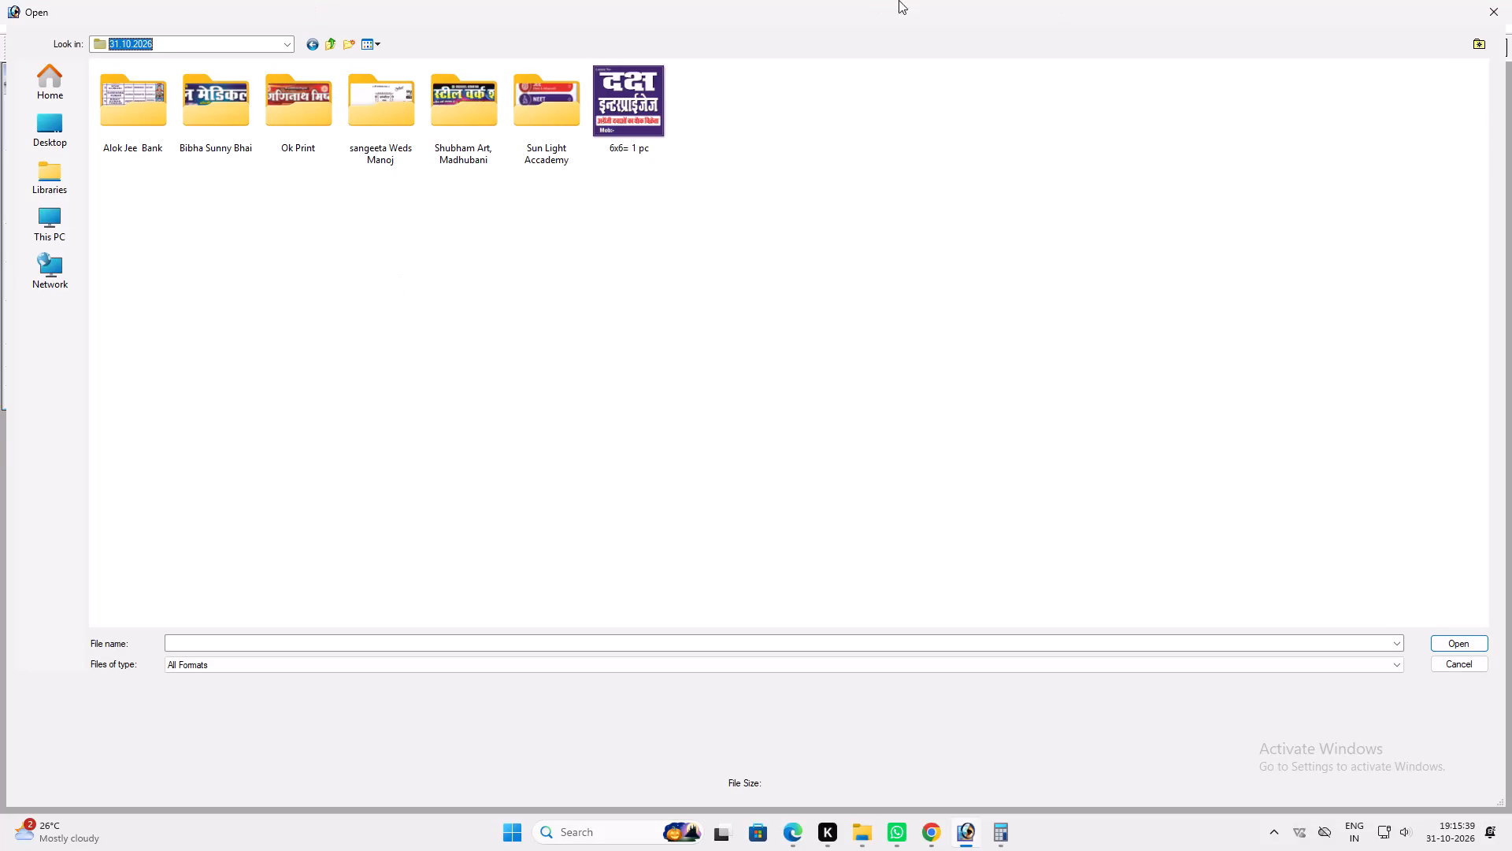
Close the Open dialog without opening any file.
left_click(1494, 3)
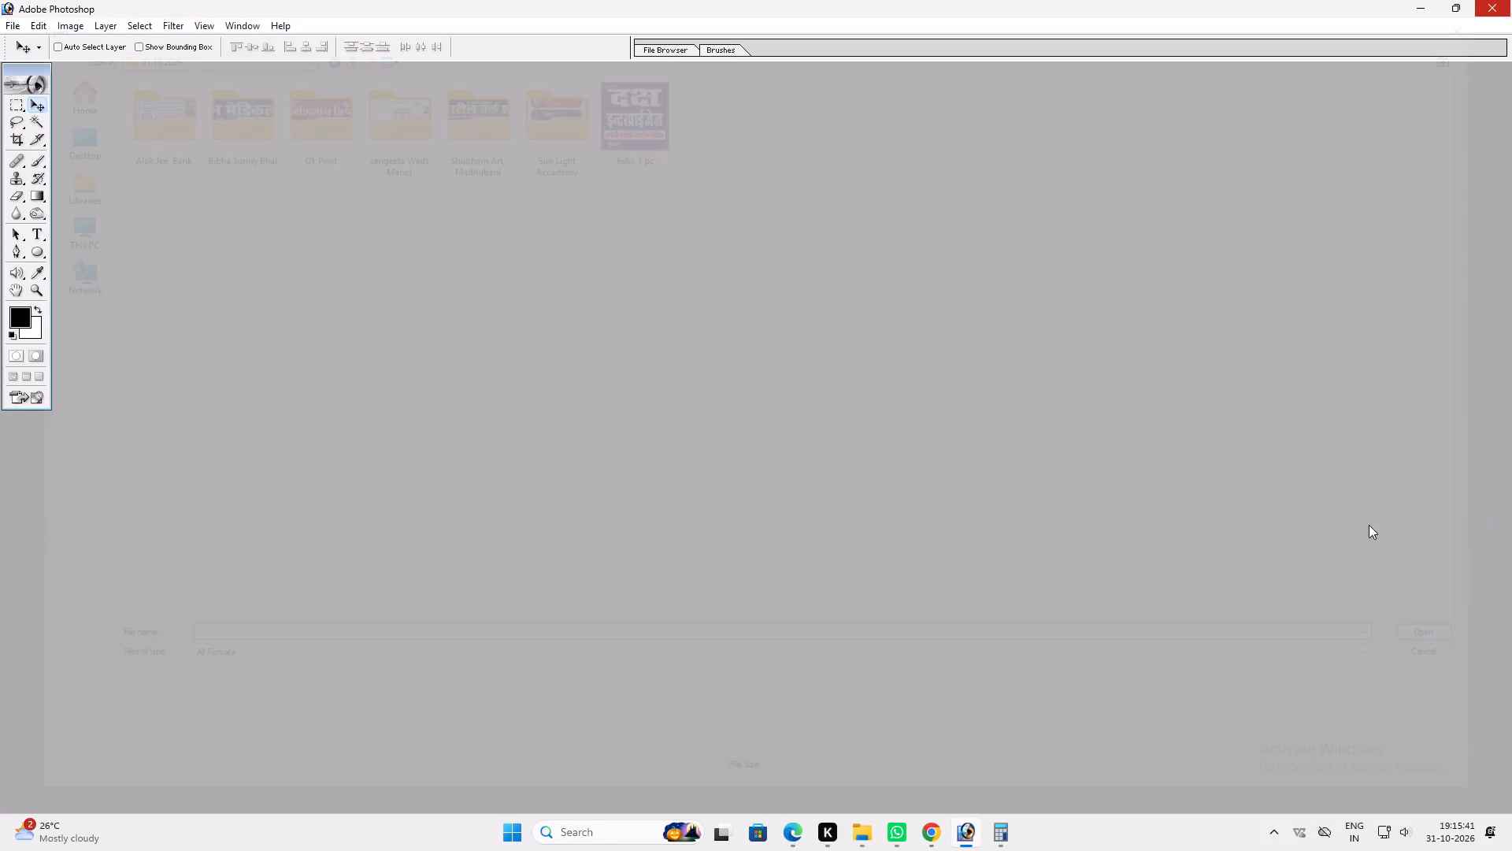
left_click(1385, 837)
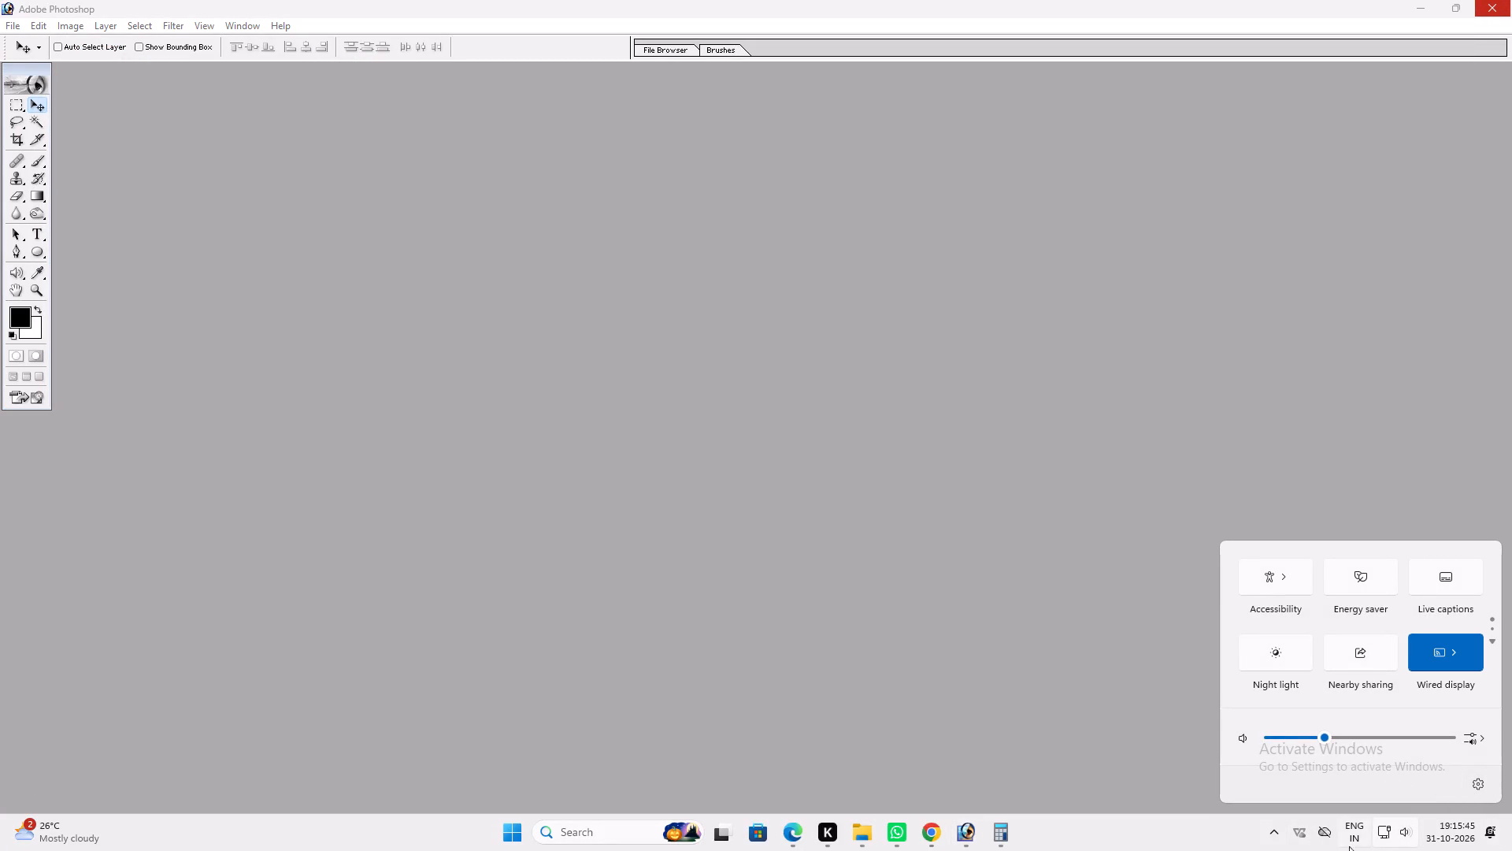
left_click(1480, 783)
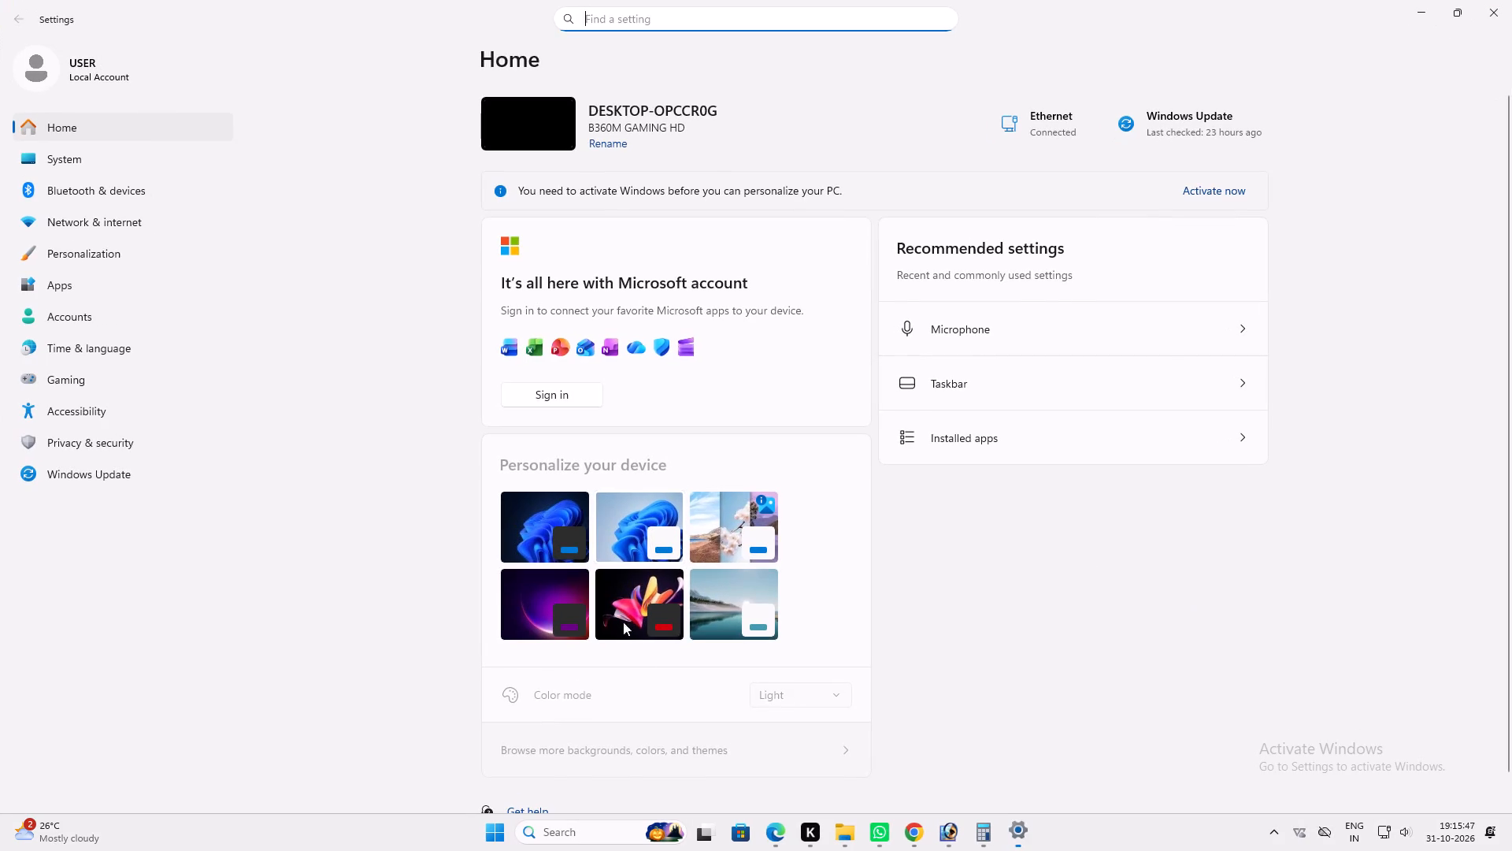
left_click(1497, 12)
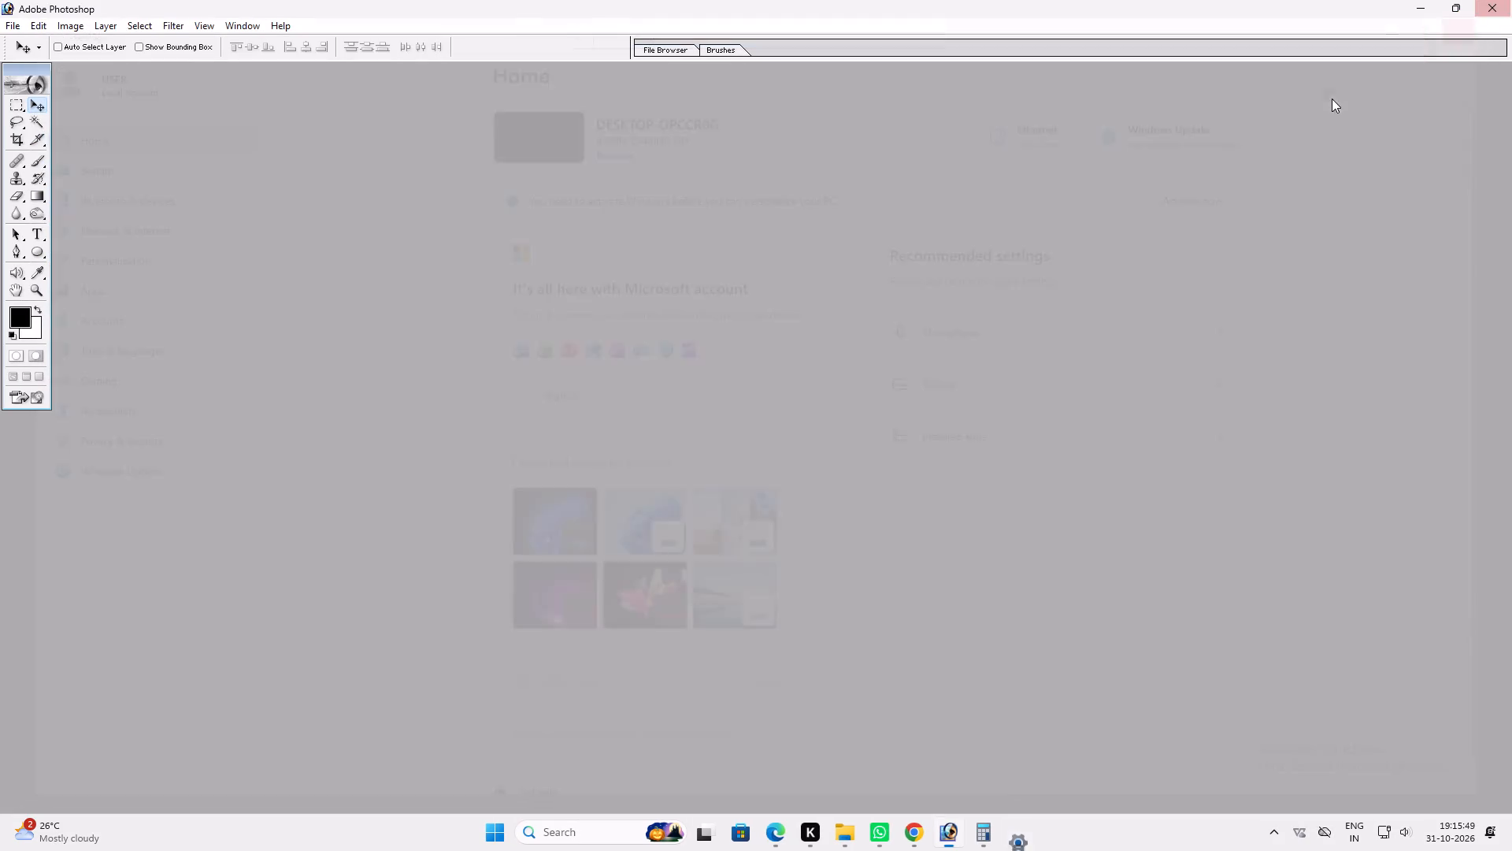
Disable the Ethernet adapter in the Windows advanced network settings.
left_click(1385, 827)
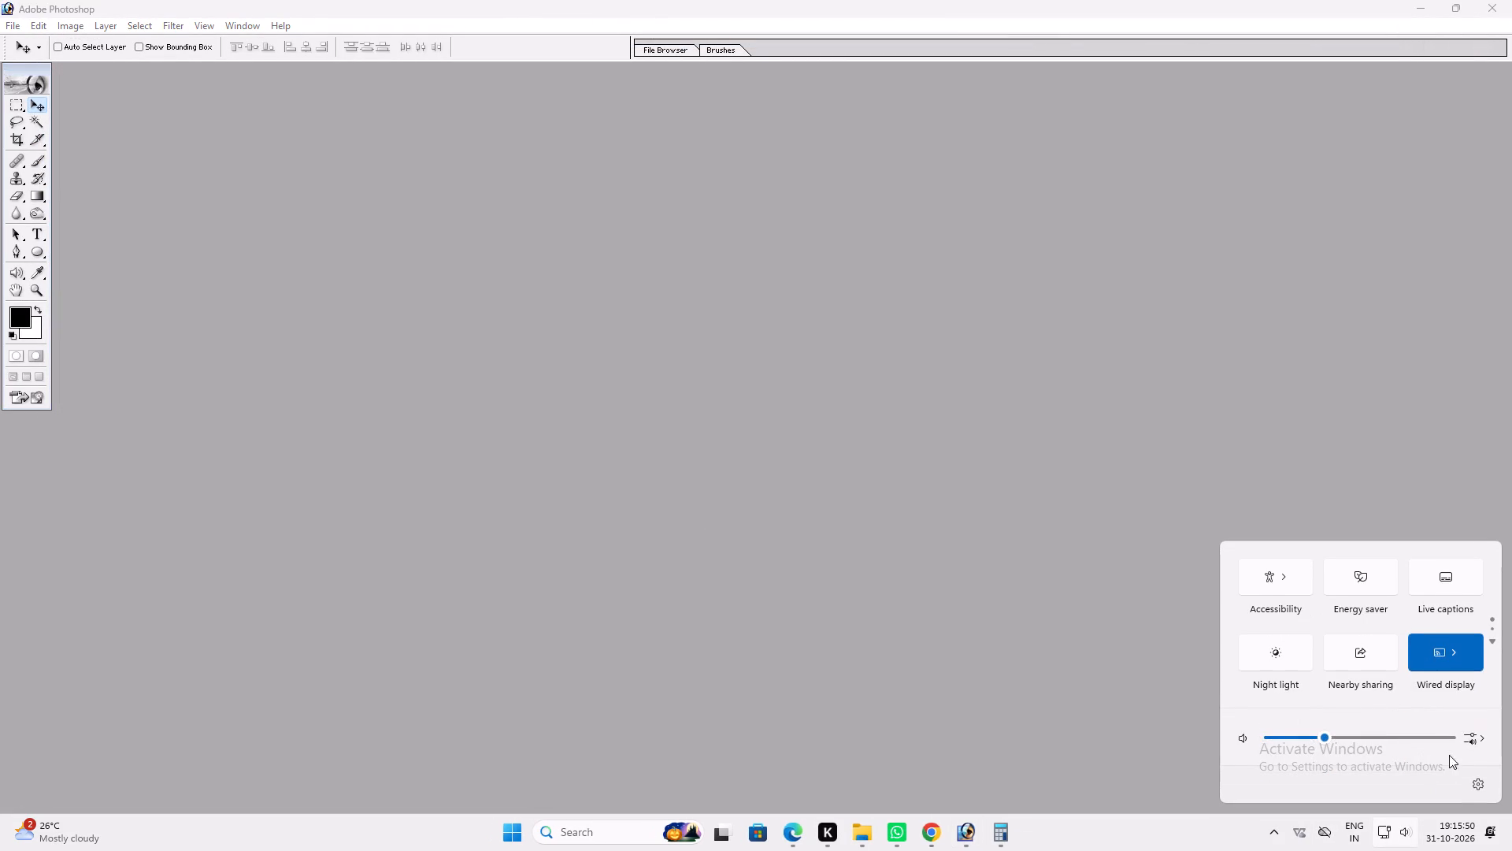
left_click(1458, 652)
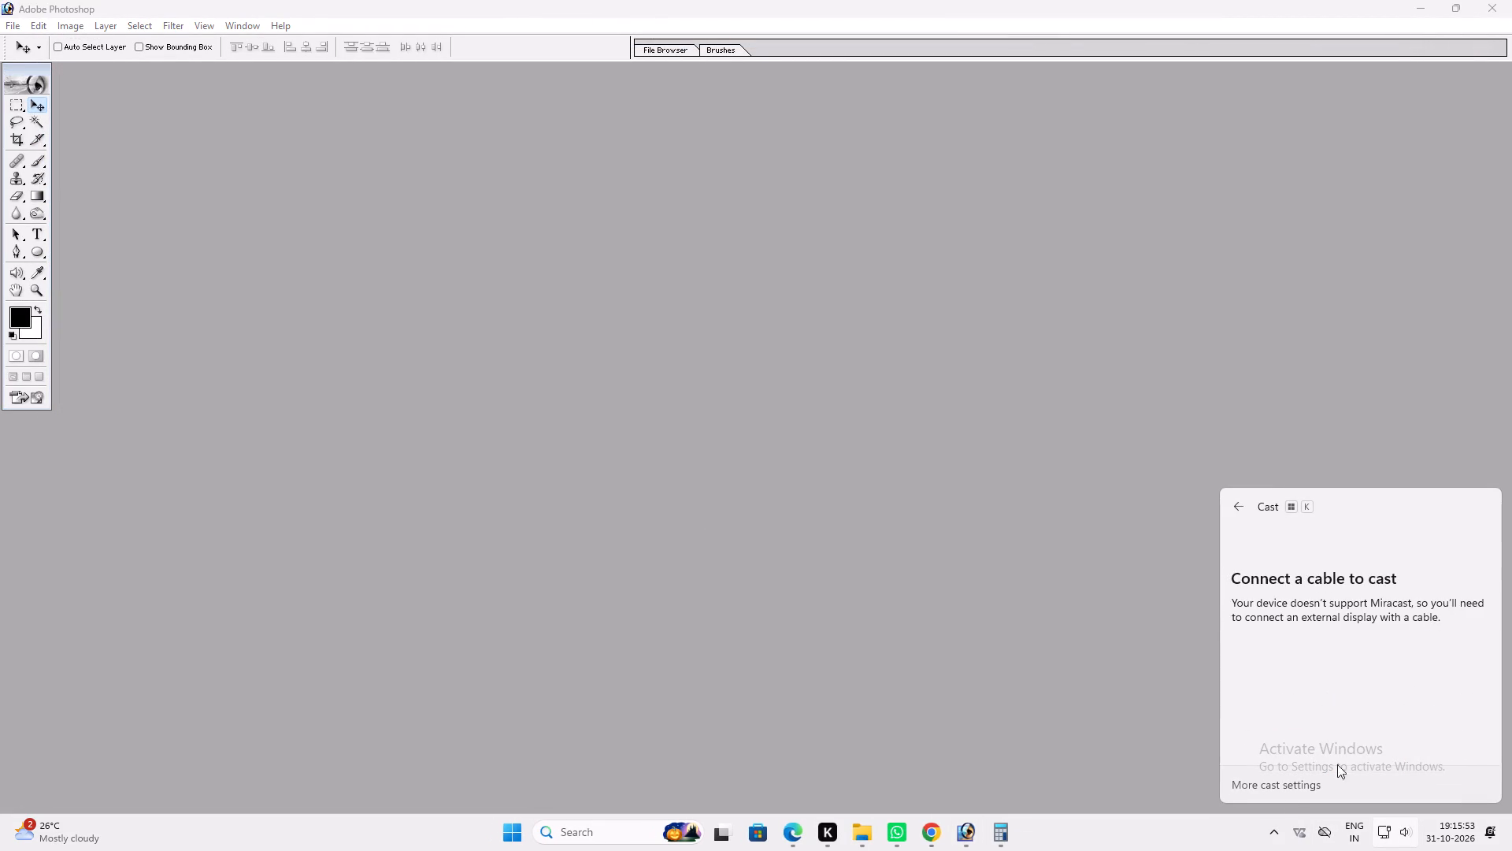
left_click(1268, 790)
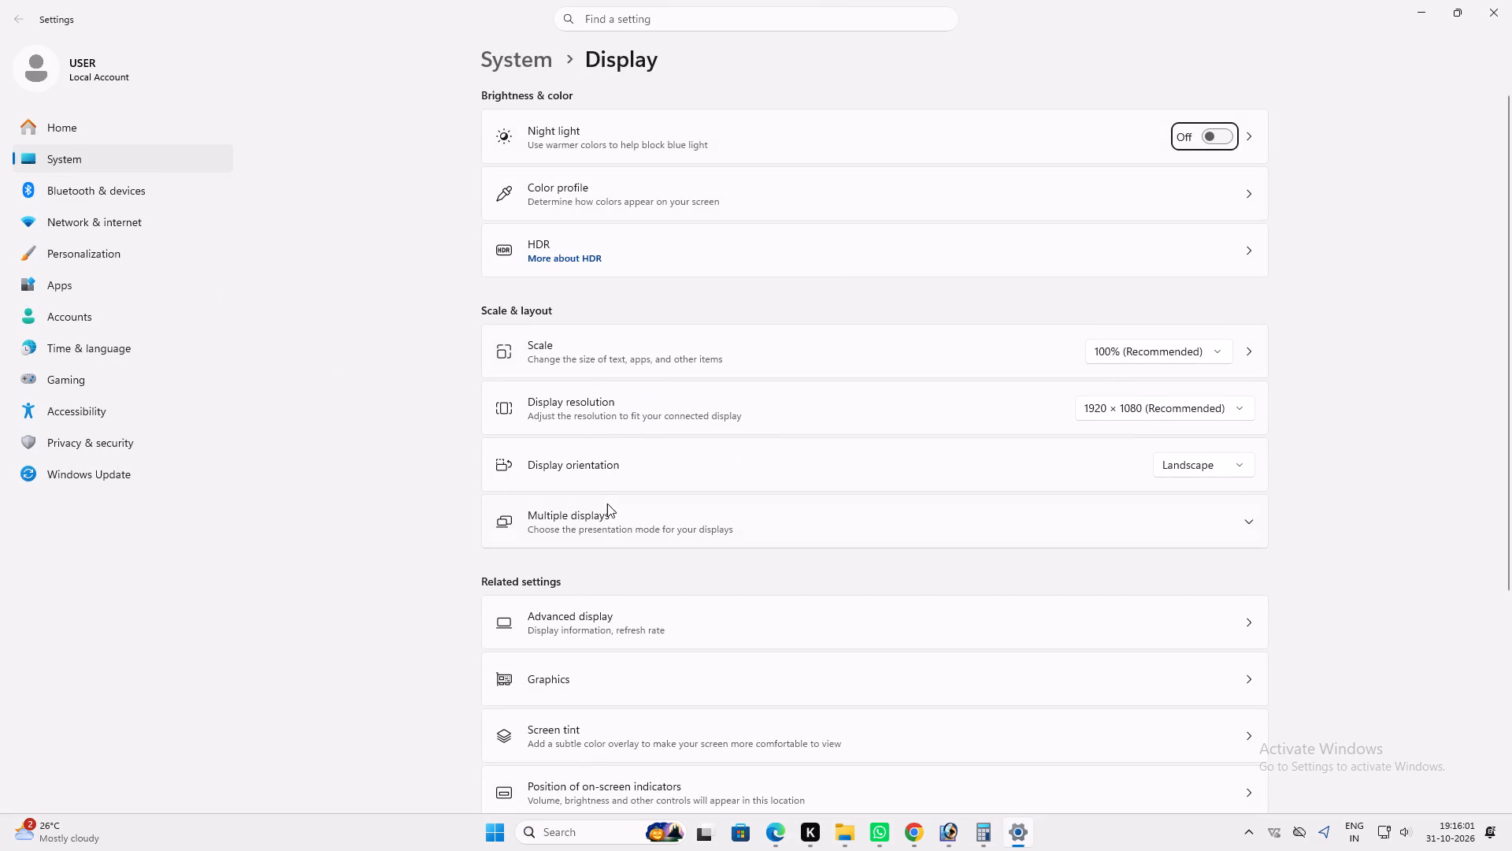
scroll(605, 229, "up", 1)
left_click(130, 226)
left_click(680, 436)
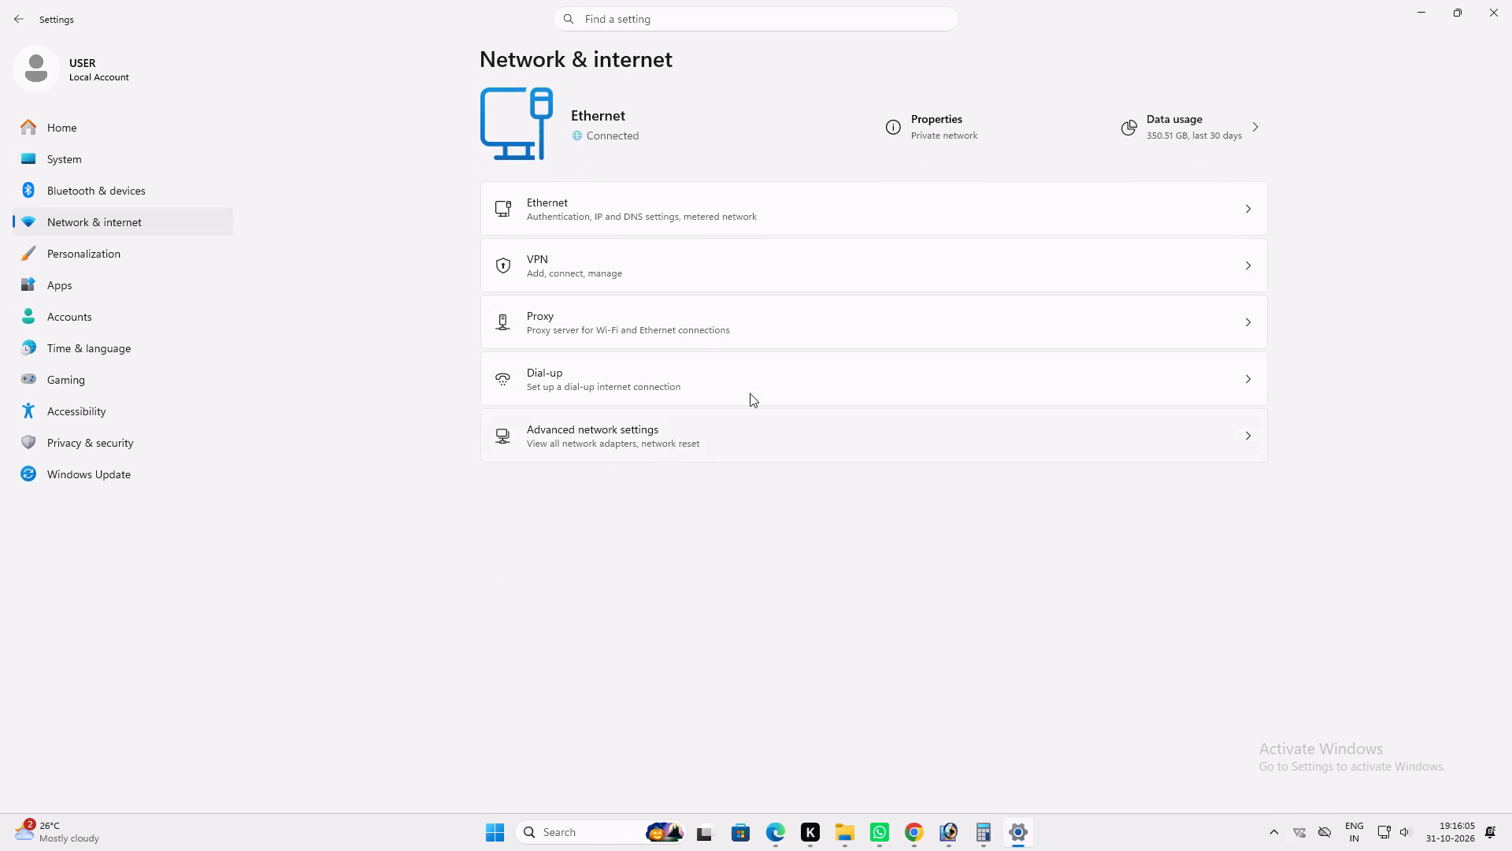
left_click(1154, 137)
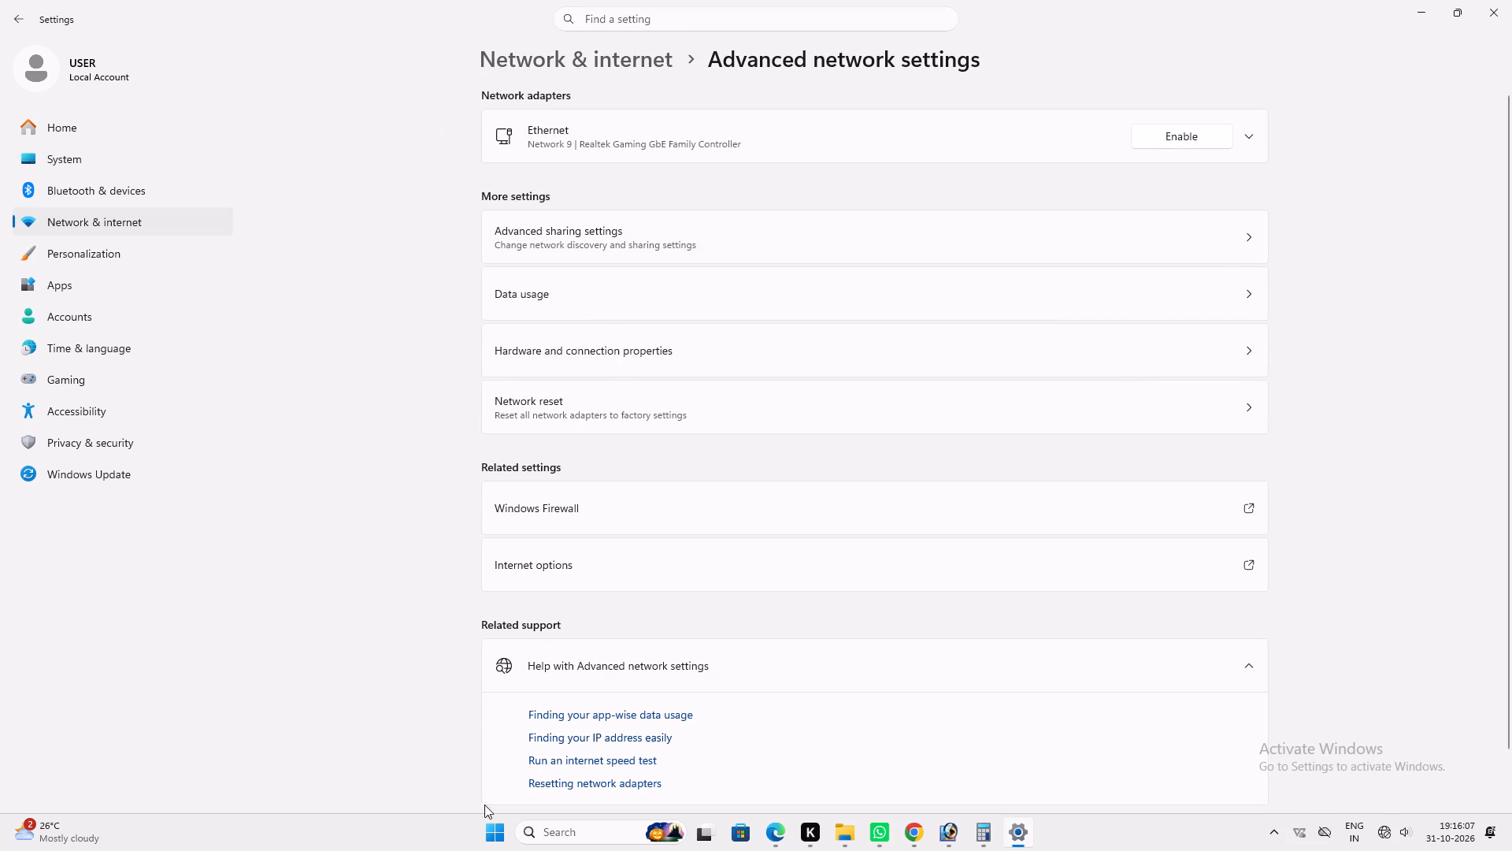
Launch CorelDRAW 2024 and continue past the sign-in notice without signing in.
left_click(593, 834)
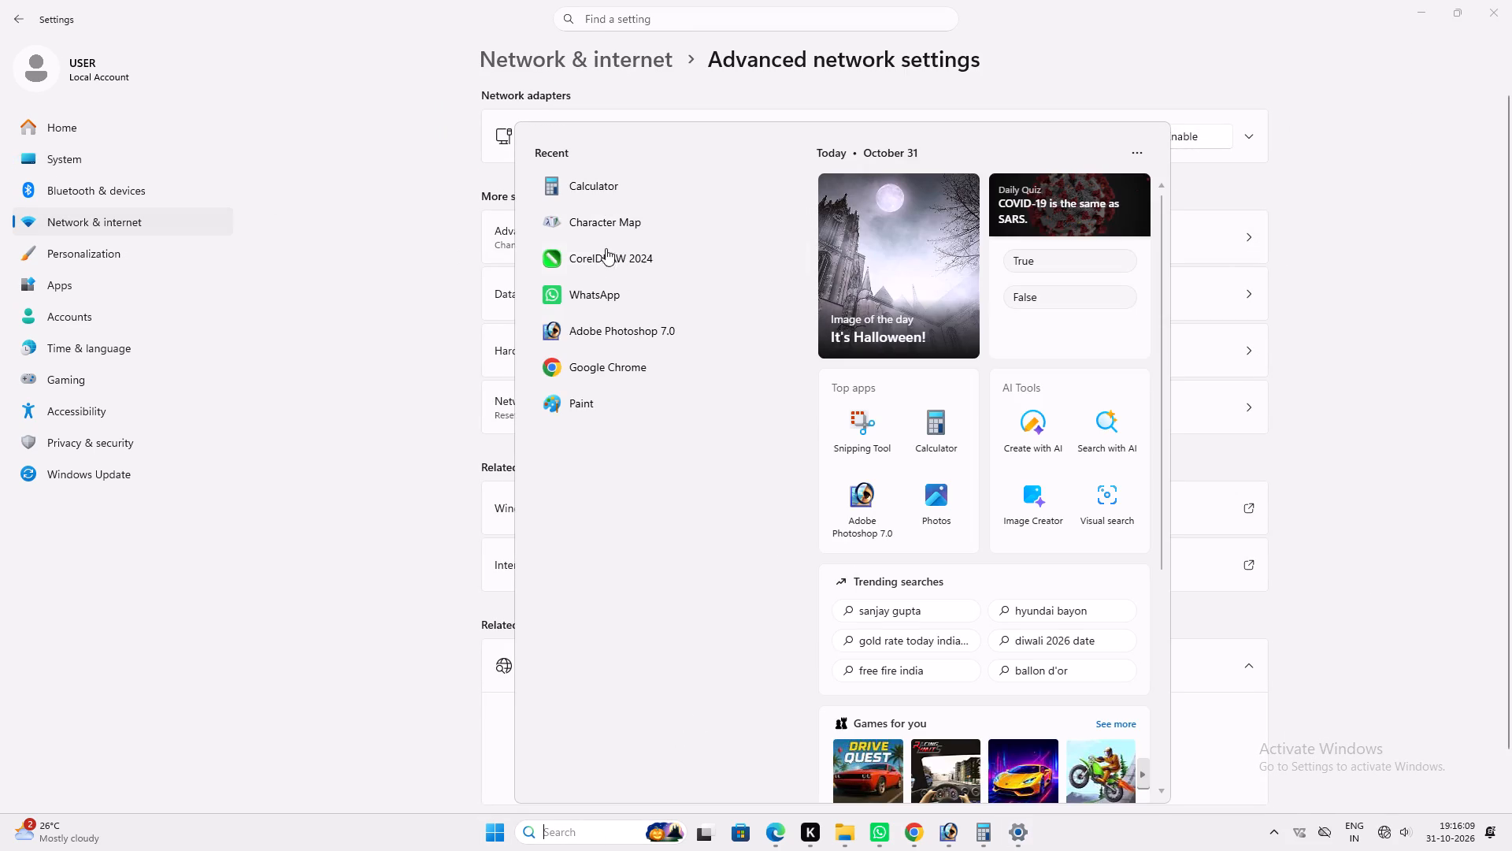
left_click(607, 252)
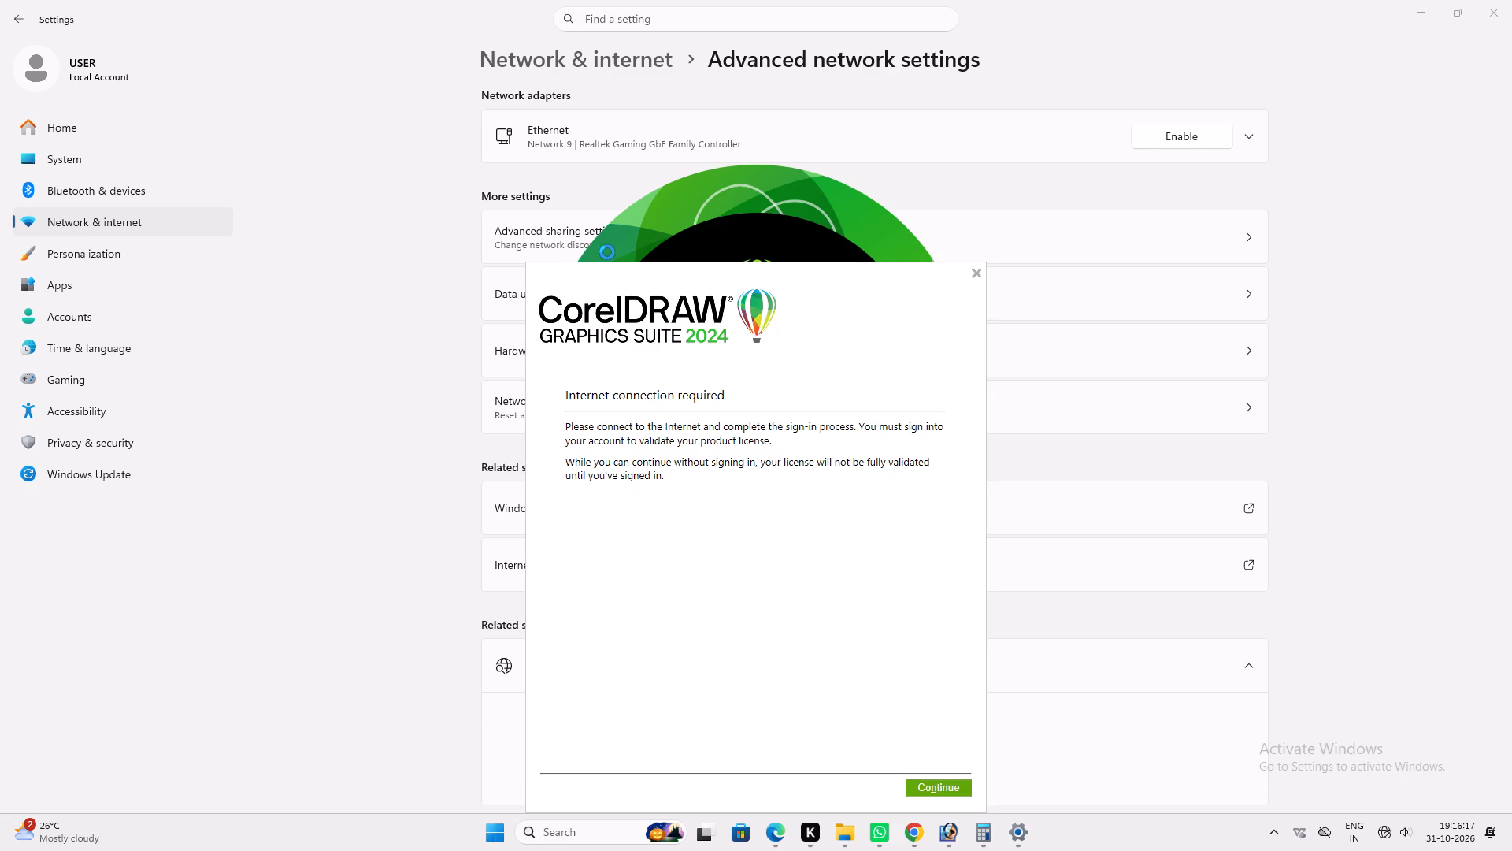
left_click(942, 789)
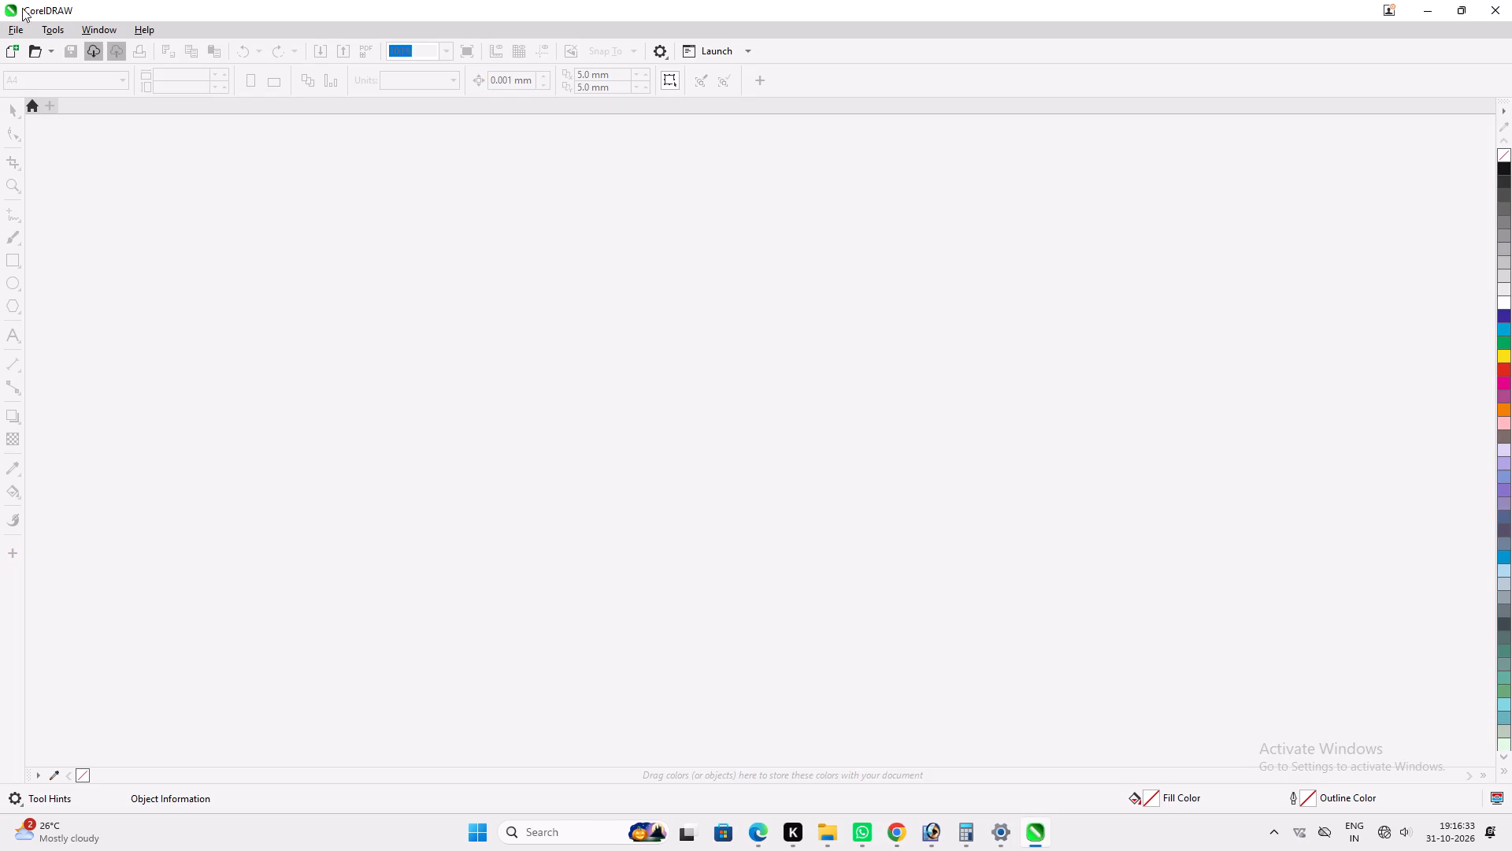
Create a new blank 72 × 42 inch document with the offered settings.
left_click(45, 106)
key("Return")
Switch back to Windows Settings and enable the Ethernet adapter again in the advanced network settings.
left_click(1432, 6)
left_click(1386, 831)
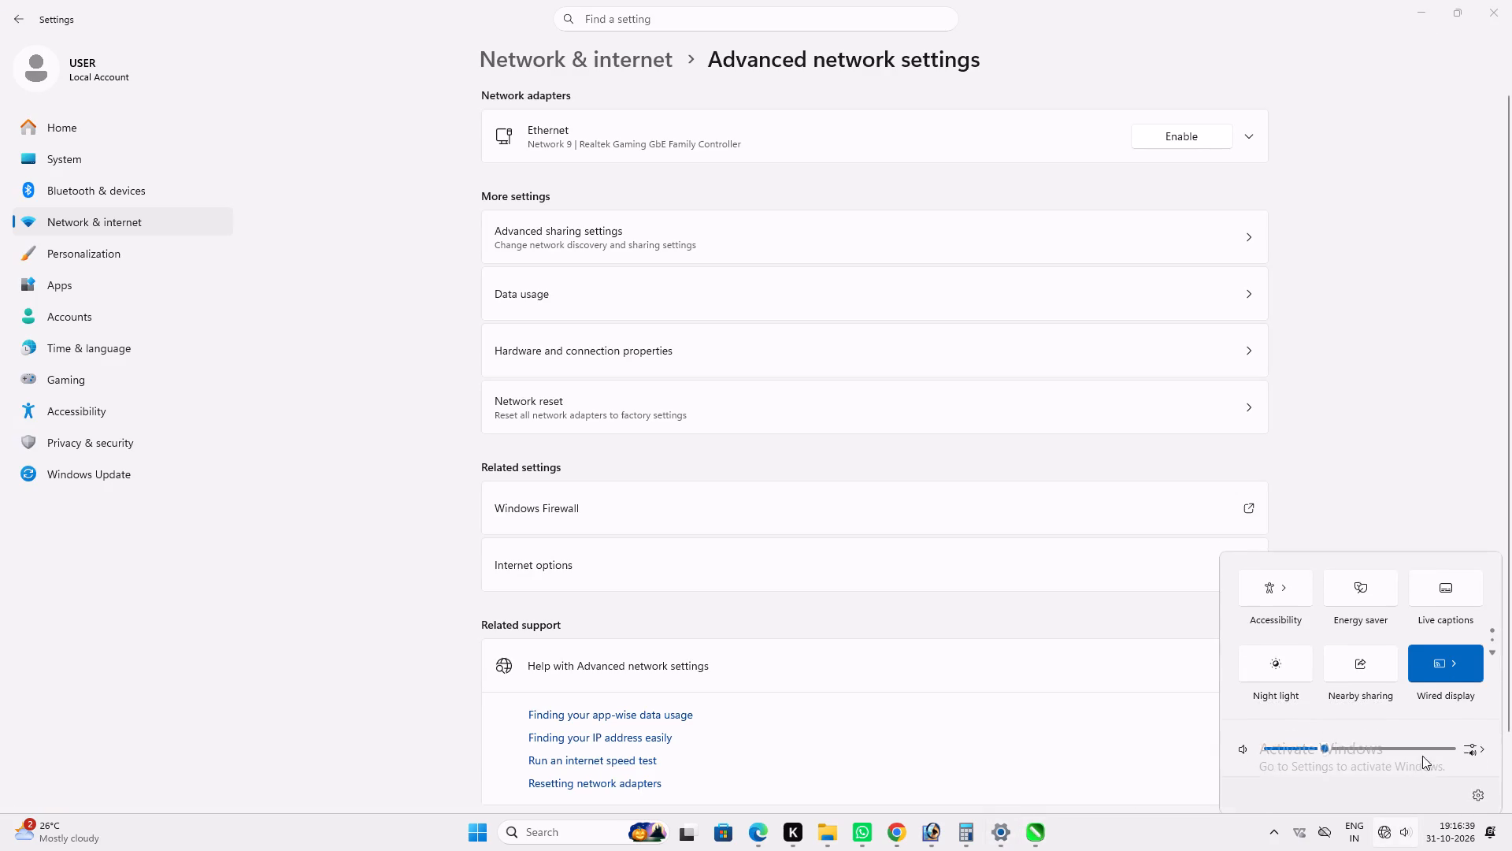
left_click(1462, 666)
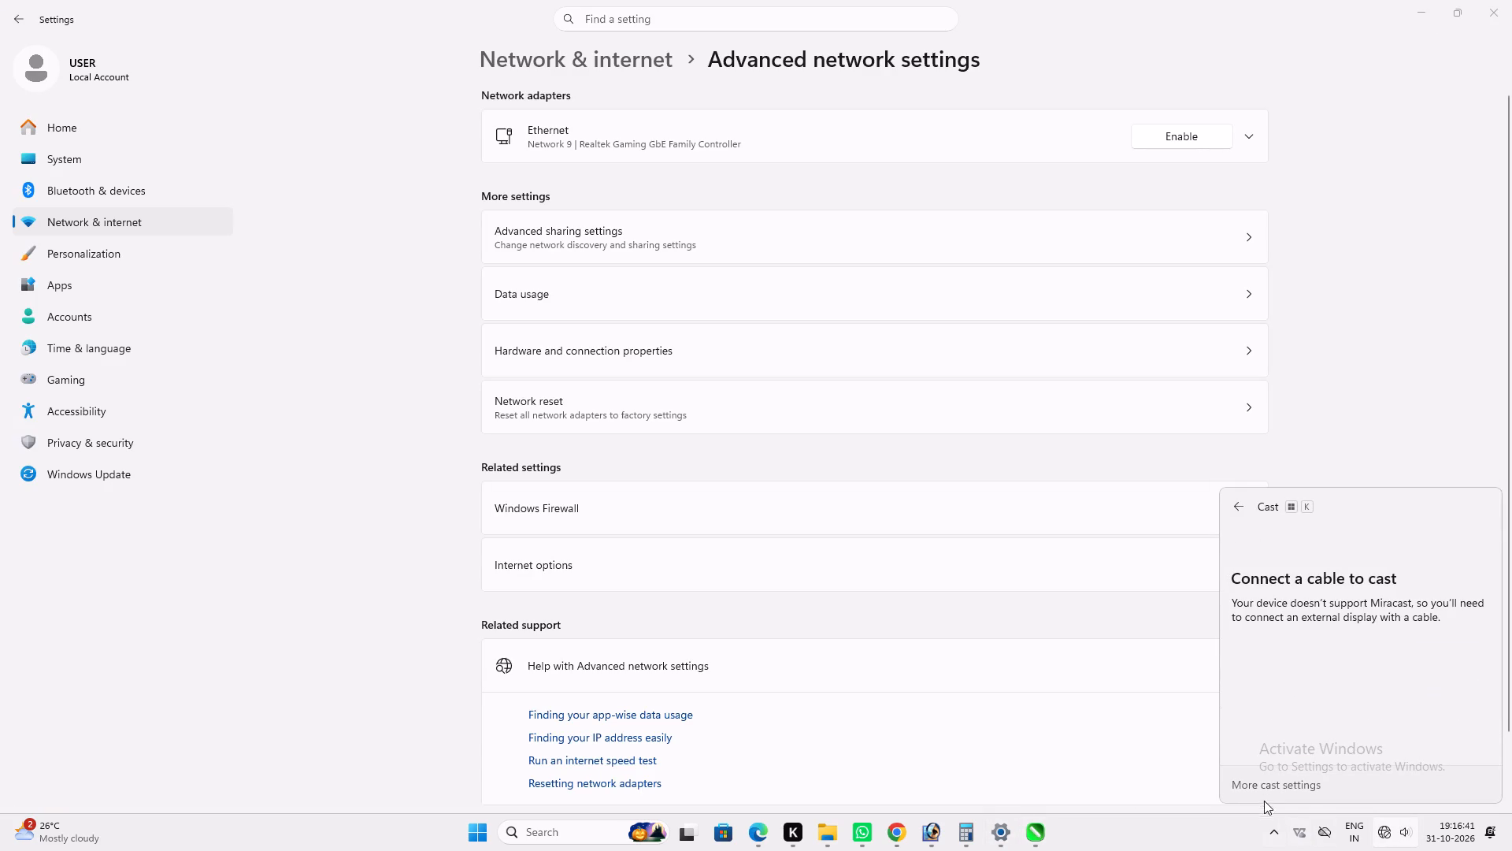
left_click(1262, 788)
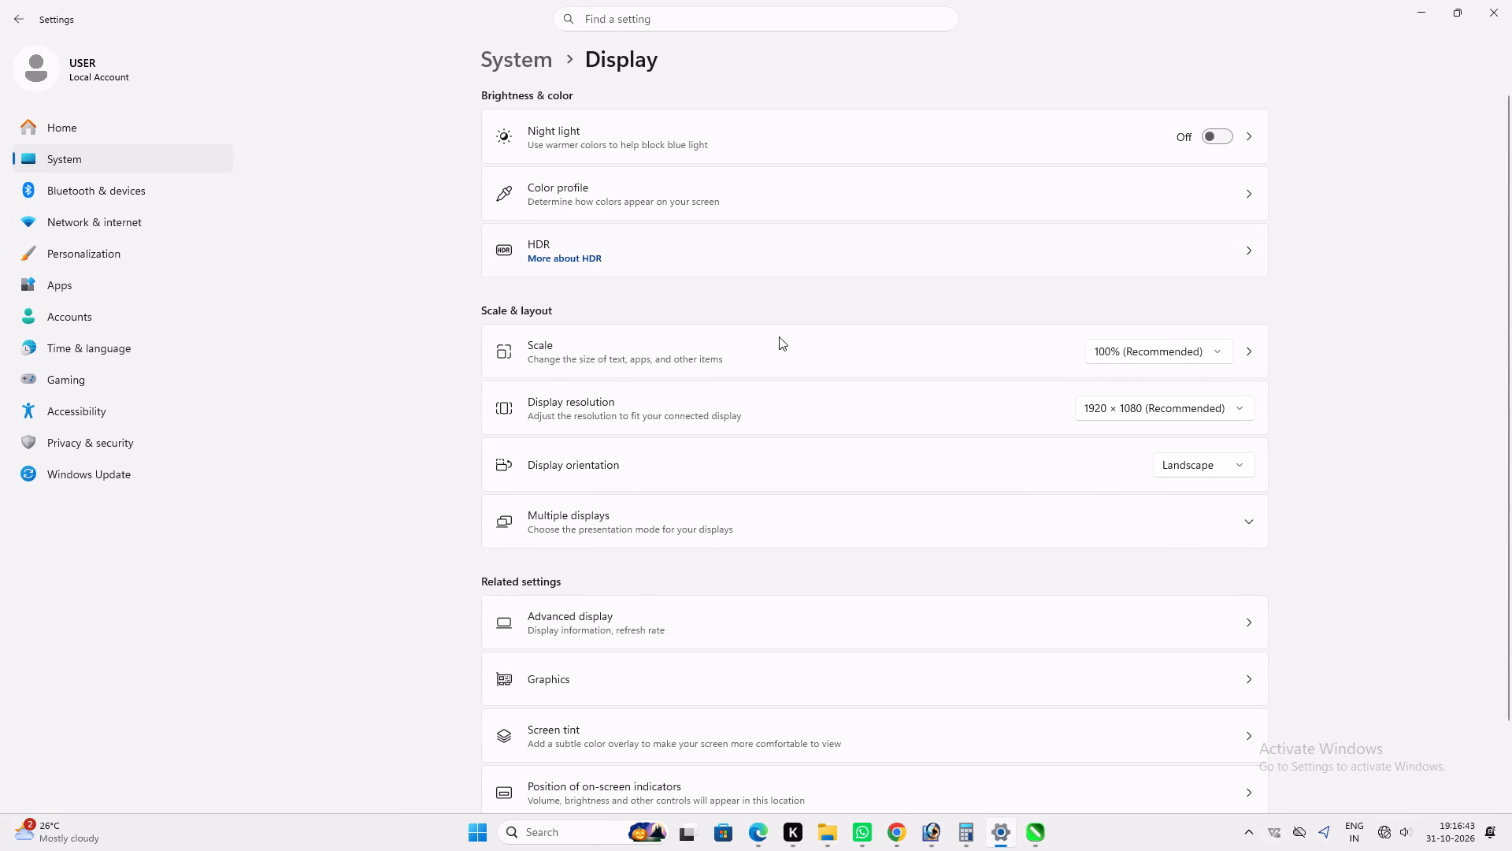
left_click(73, 225)
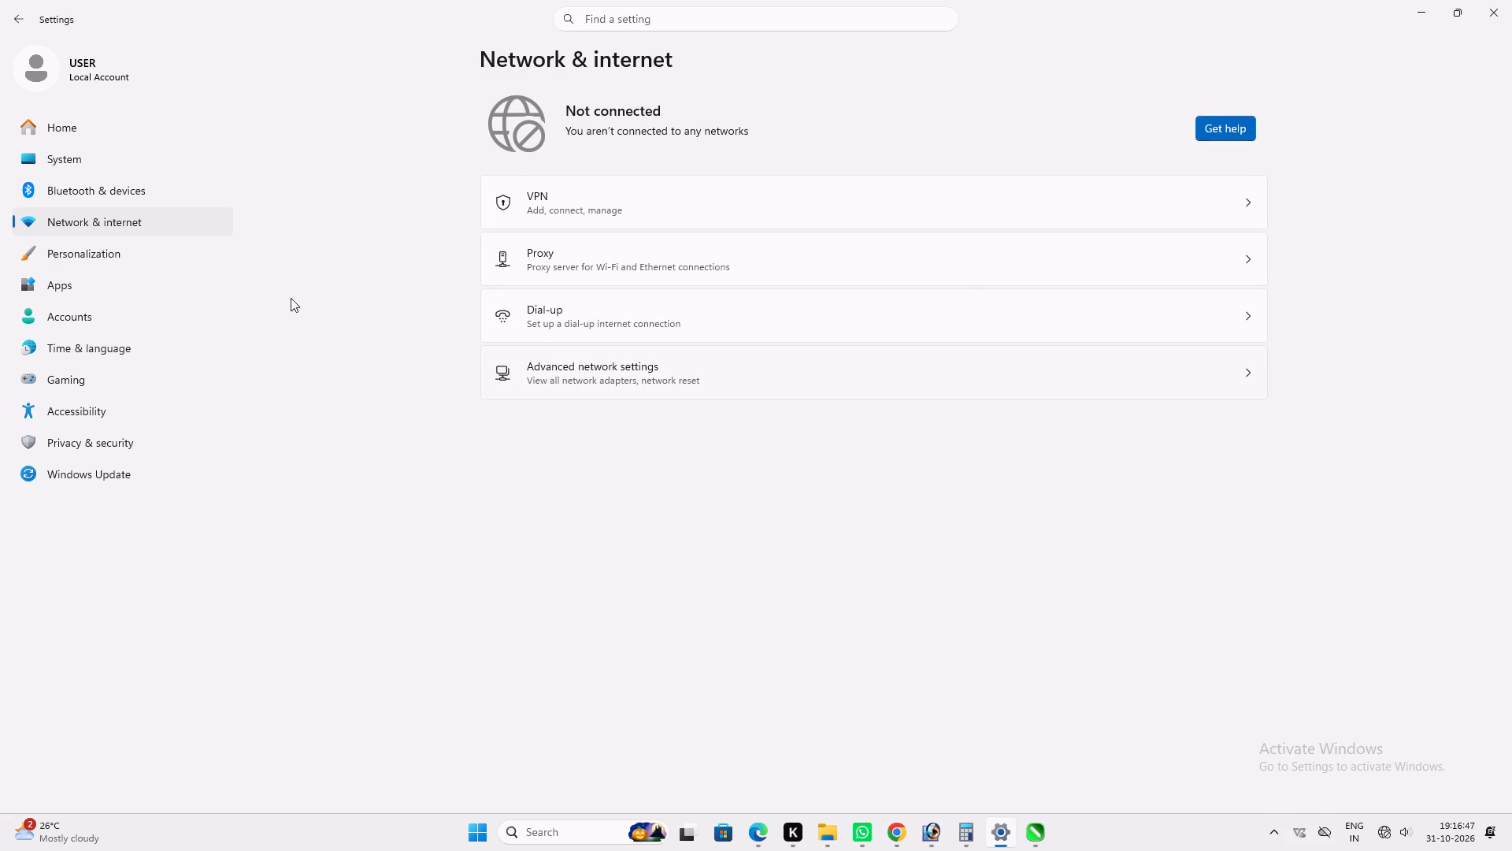
left_click(133, 218)
left_click(654, 370)
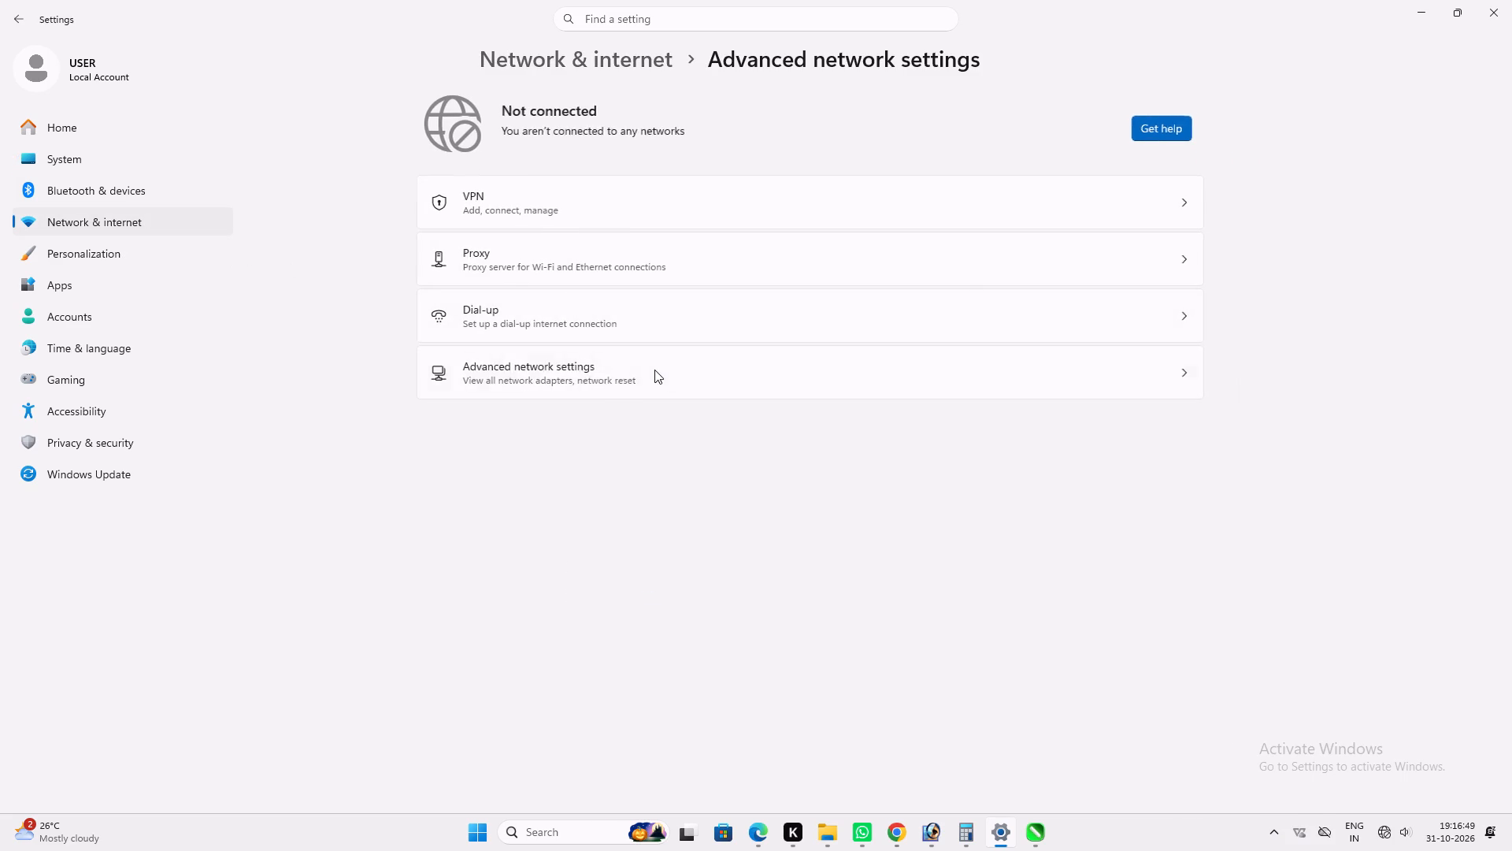
left_click(1166, 141)
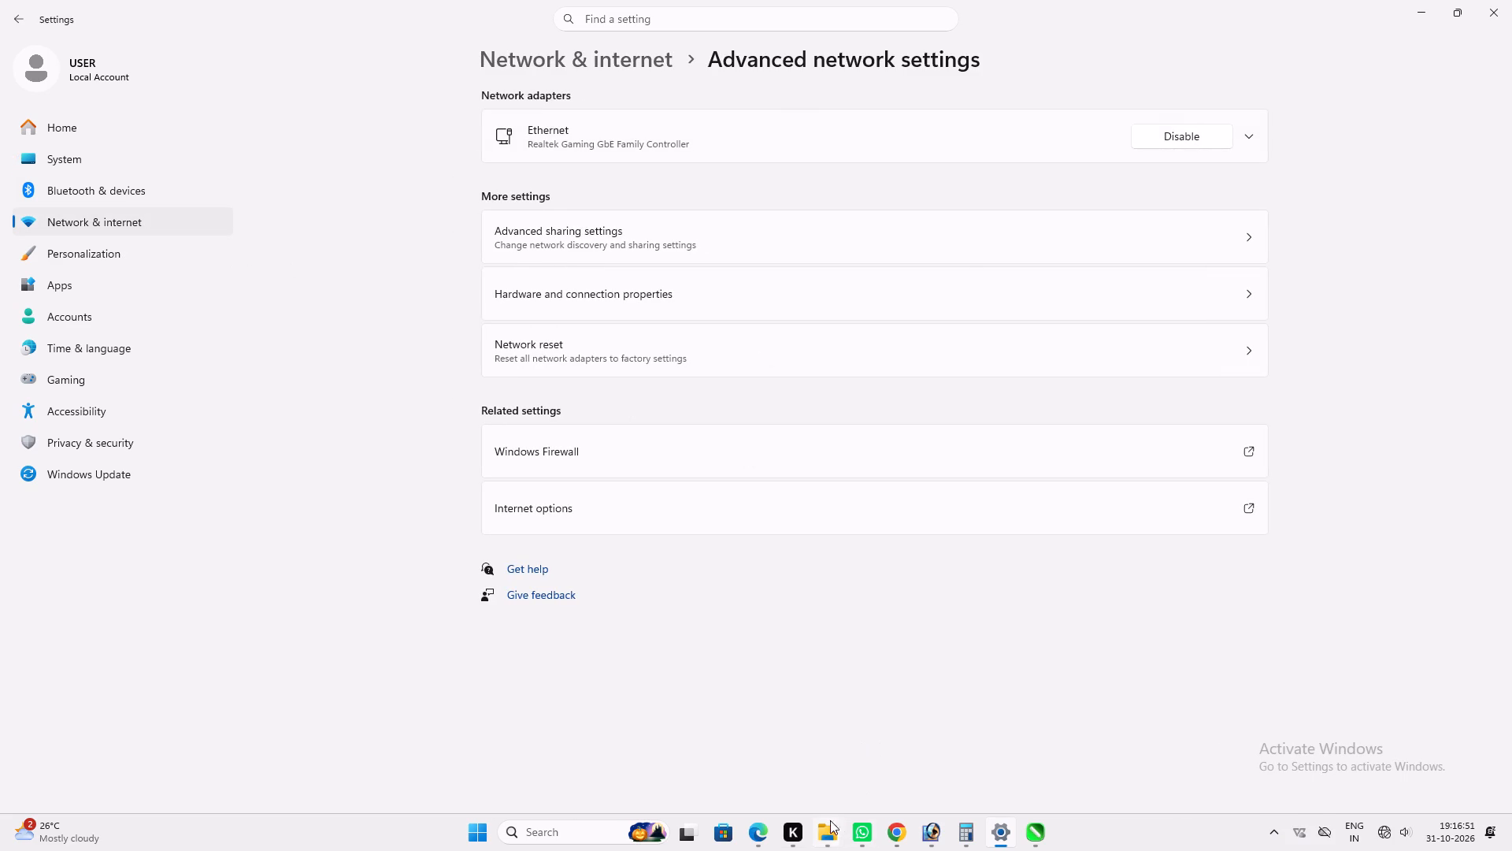
In File Explorer, select all photos in the Block folder under H:\2026\october and place them in the untitled CorelDRAW document.
left_click(830, 842)
left_click(787, 746)
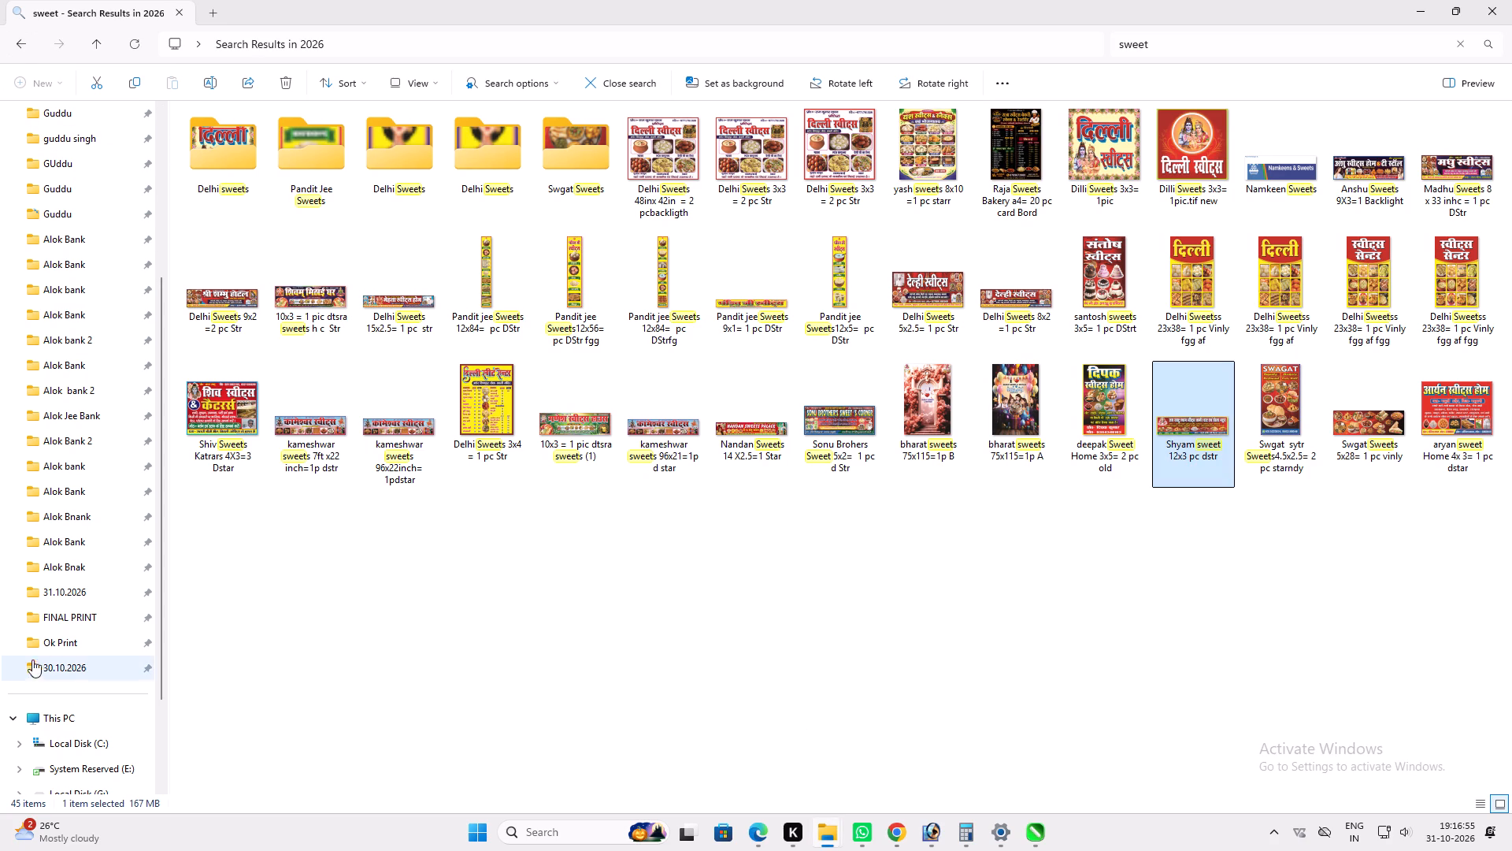
left_click(73, 667)
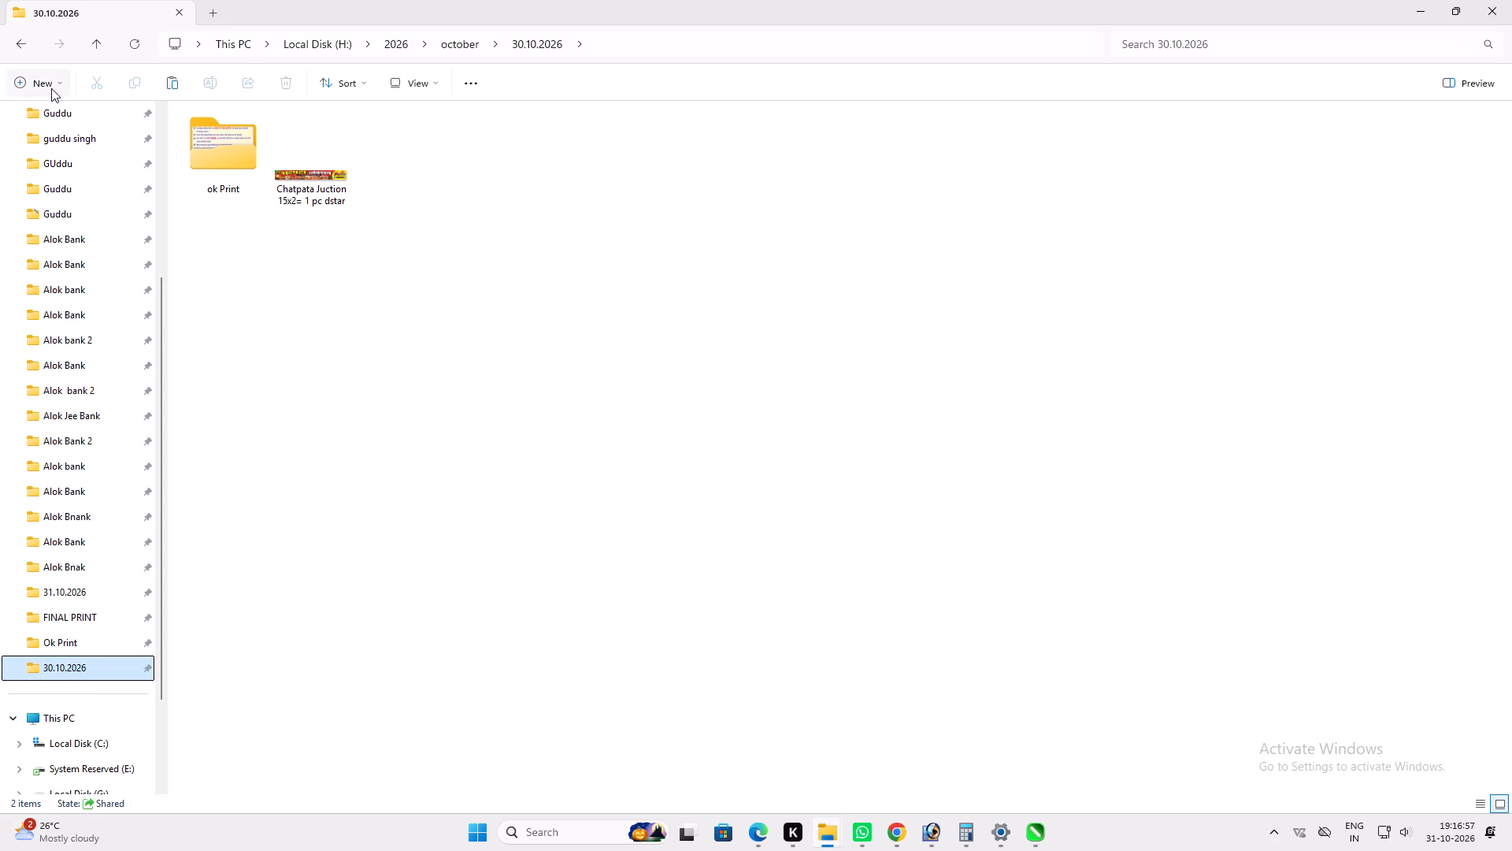
left_click(16, 43)
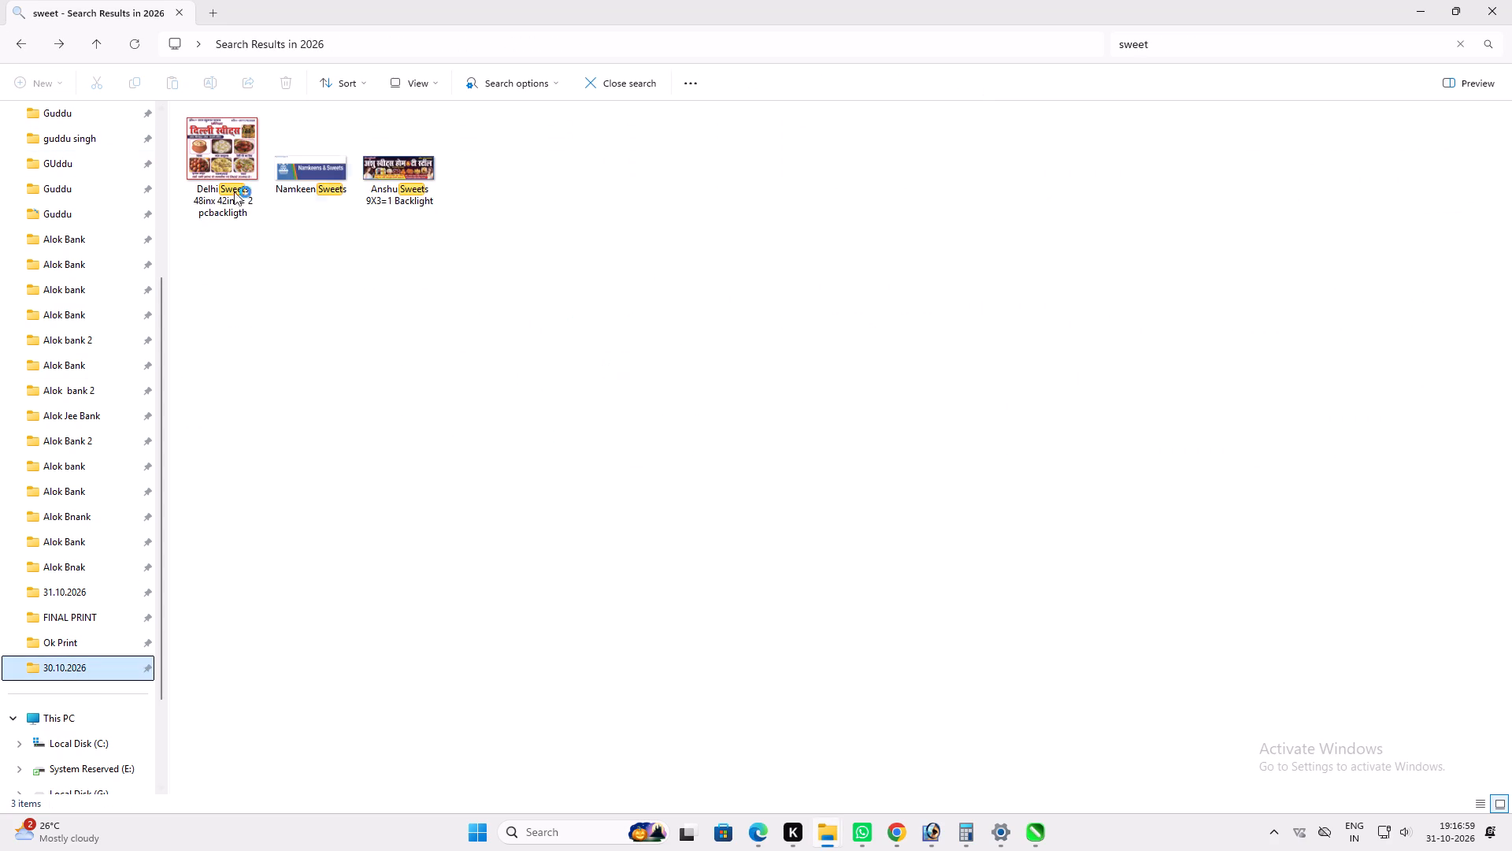
left_click(64, 721)
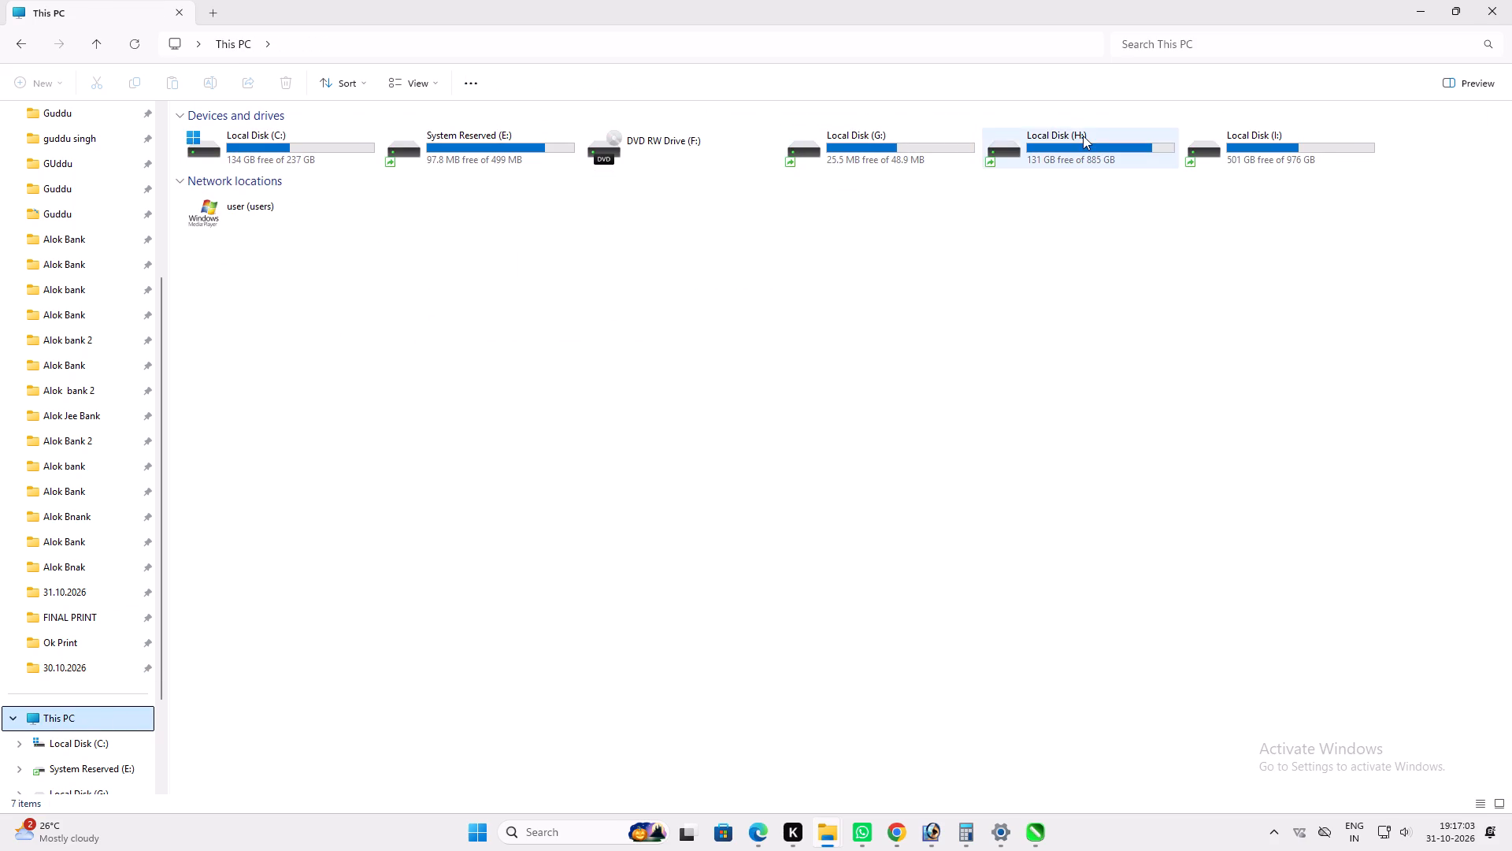
double_click(1083, 136)
double_click(224, 151)
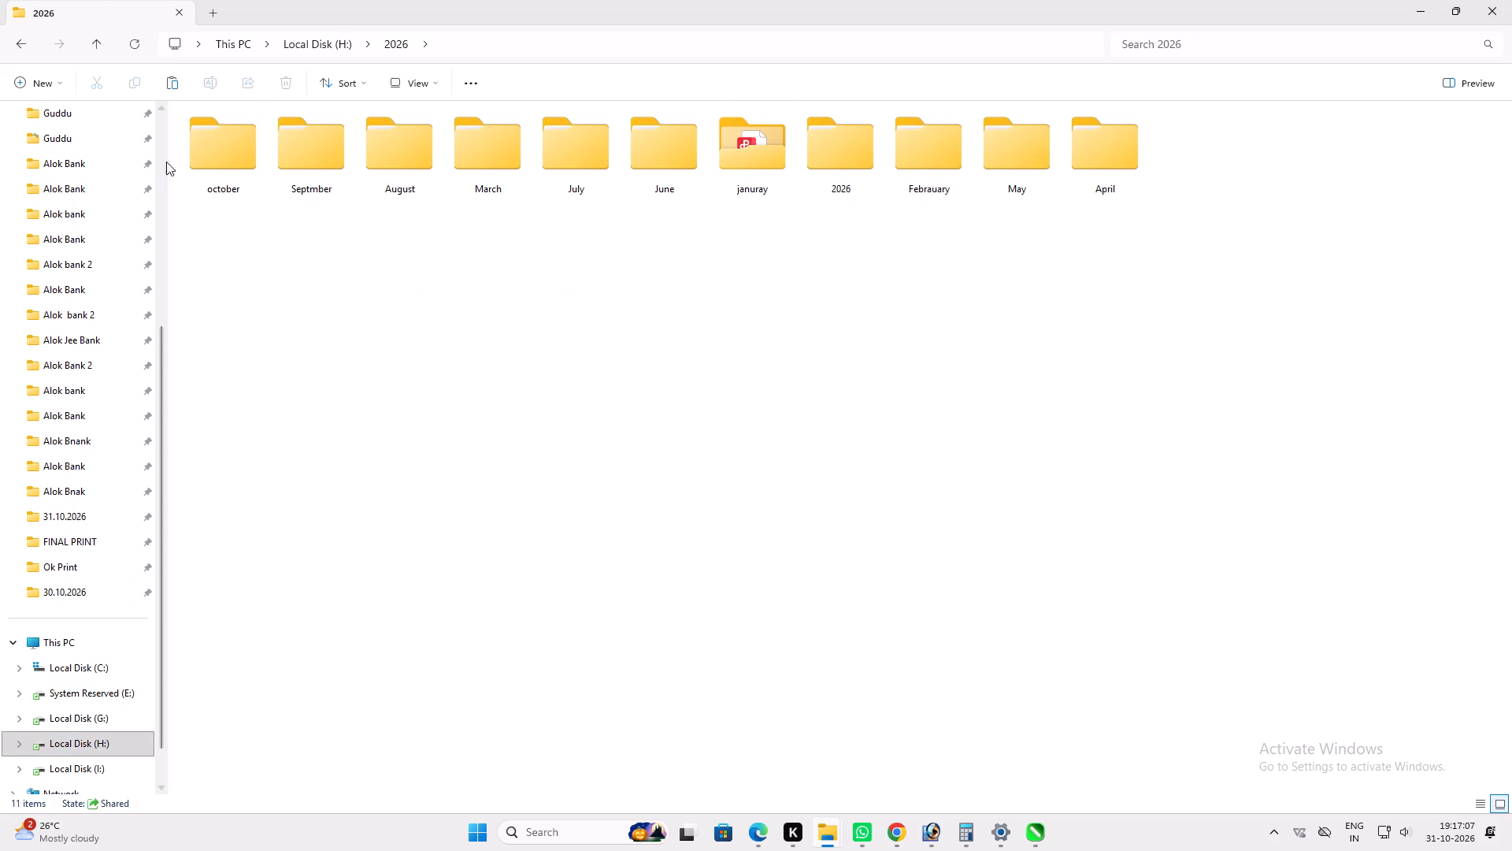
double_click(228, 162)
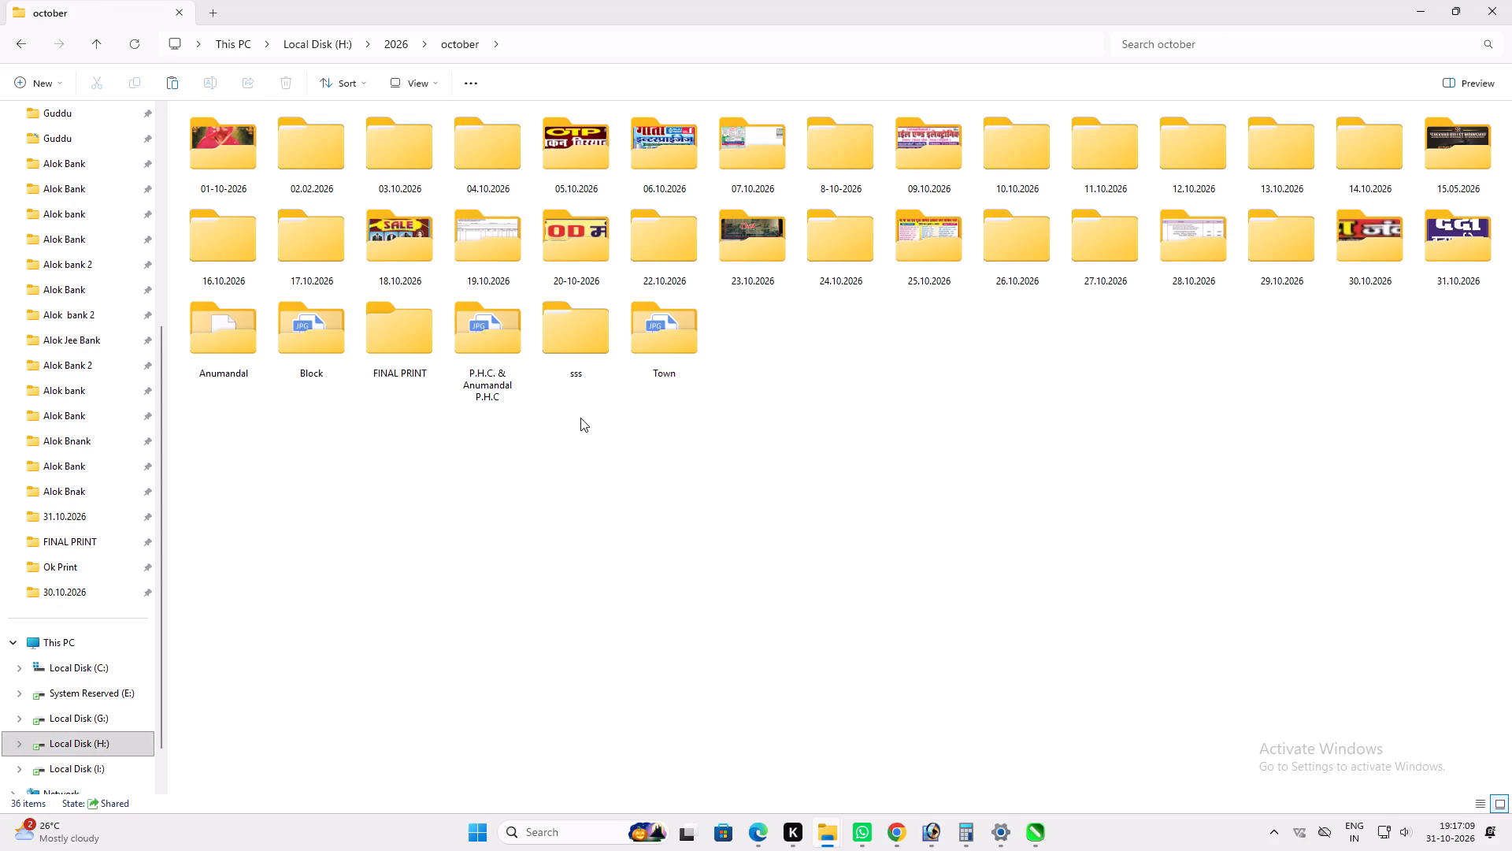
double_click(320, 356)
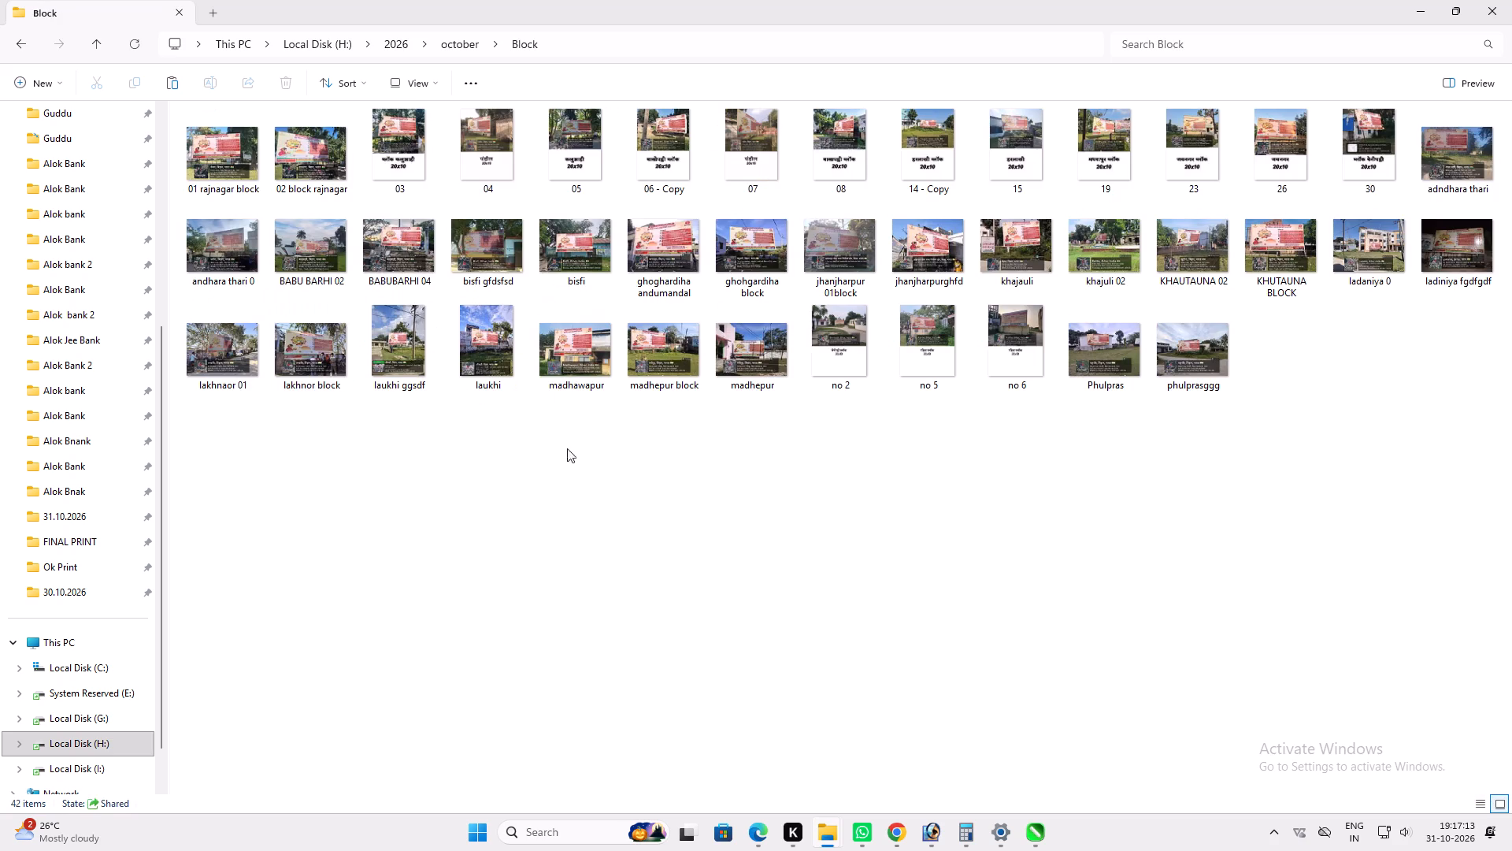
left_click_drag(1477, 505, 187, 107)
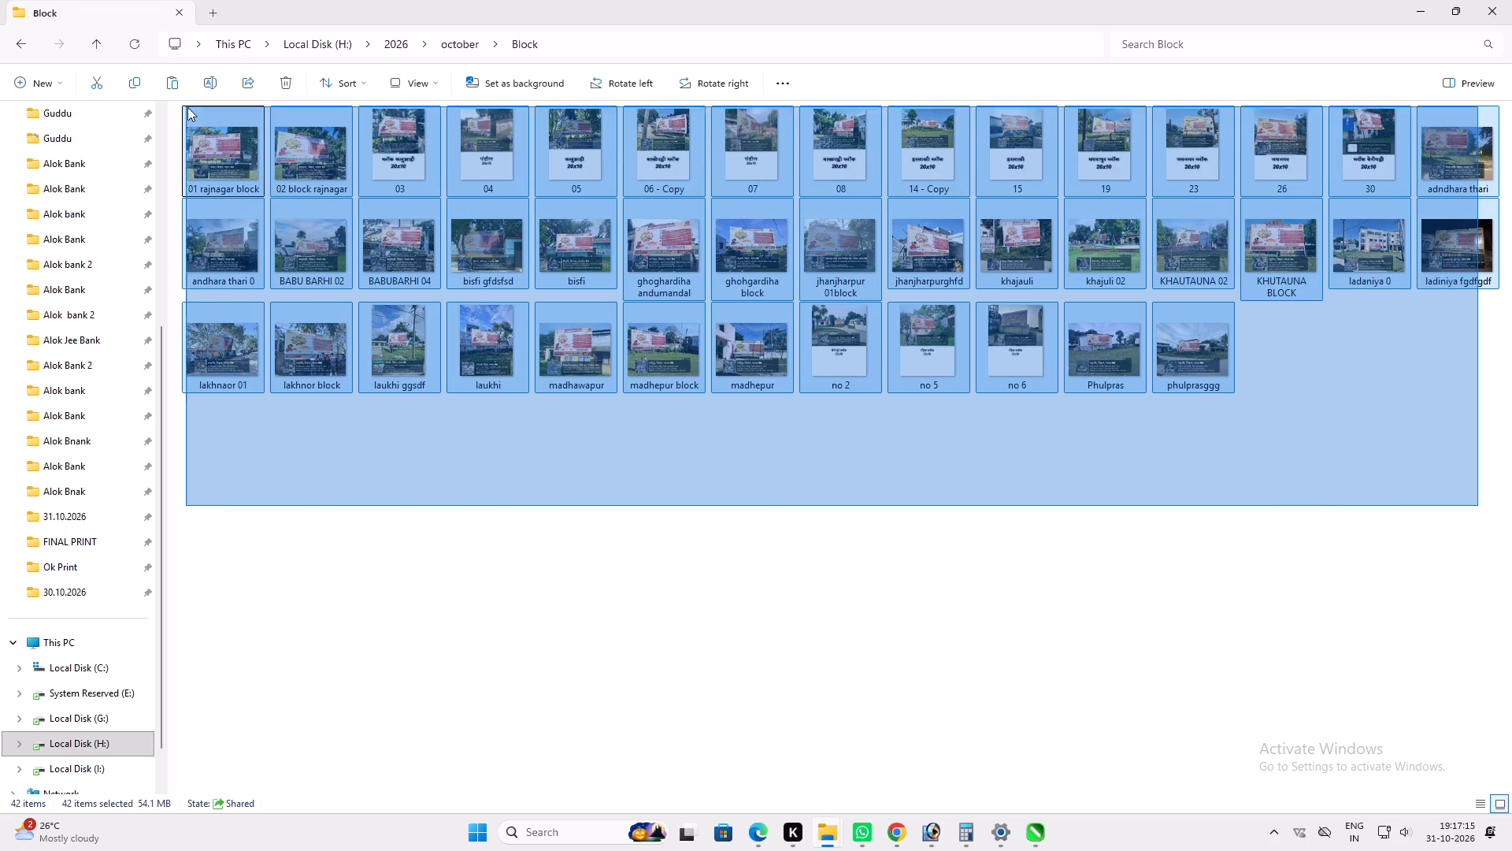
left_click_drag(187, 107, 203, 121)
left_click_drag(232, 127, 1038, 839)
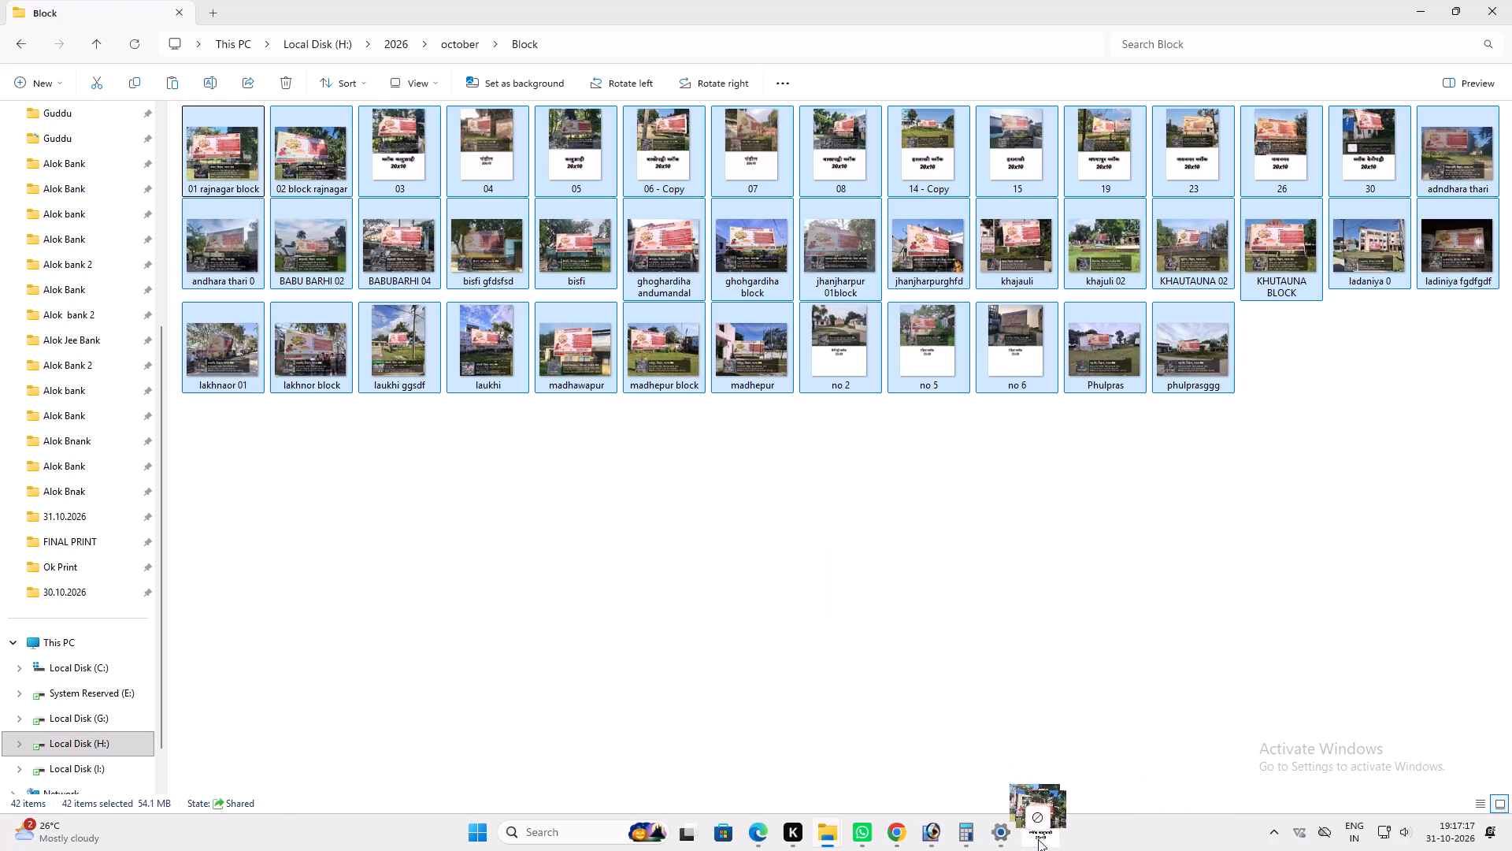
left_click_drag(1038, 839, 597, 425)
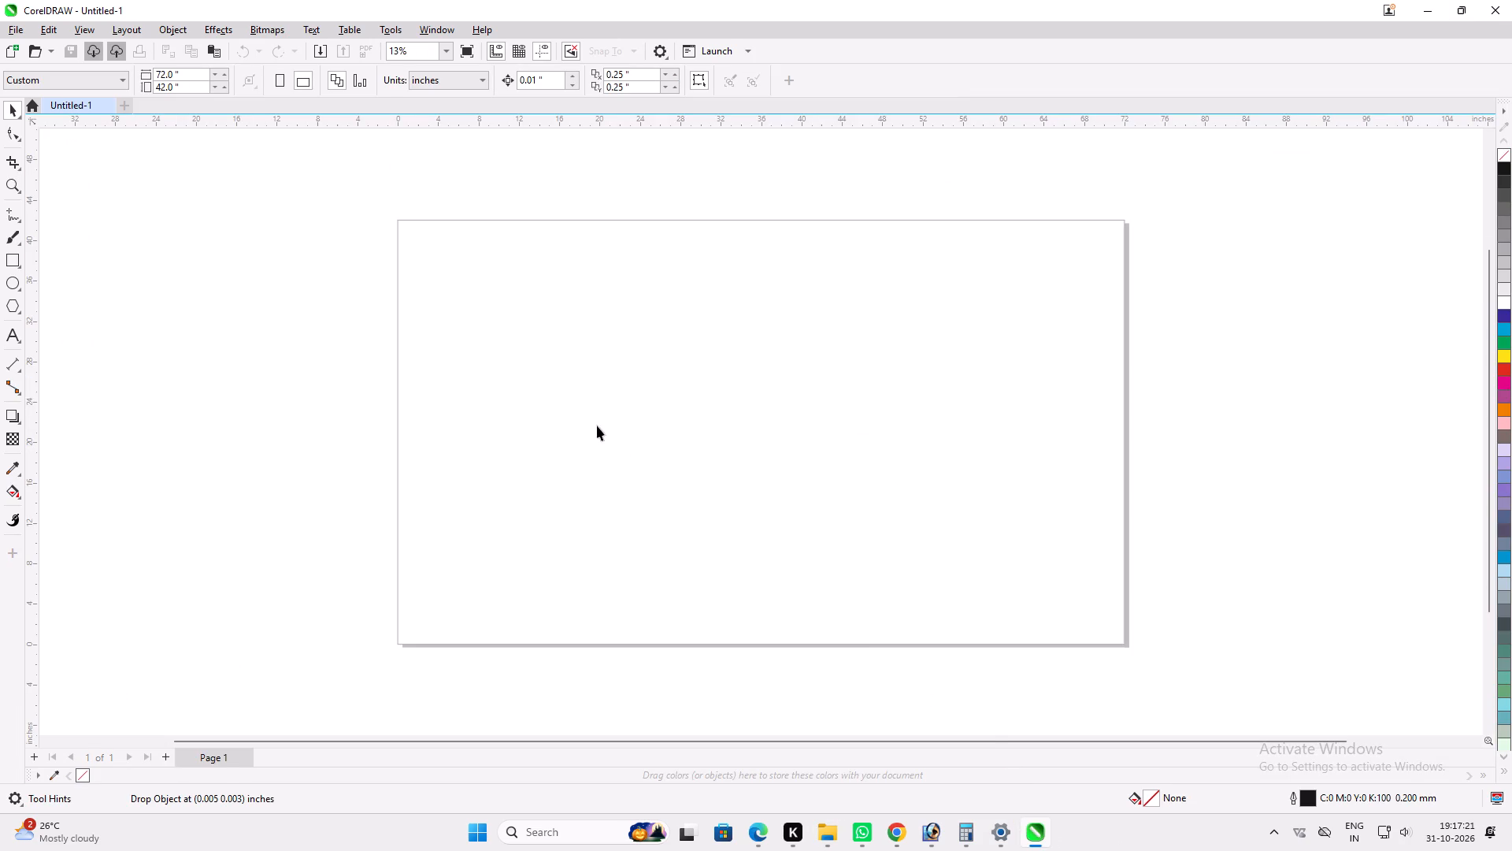
Draw a rectangle about 22 × 26 inches on the empty area beside the page.
scroll(512, 420, "down", 2)
scroll(944, 384, "up", 2)
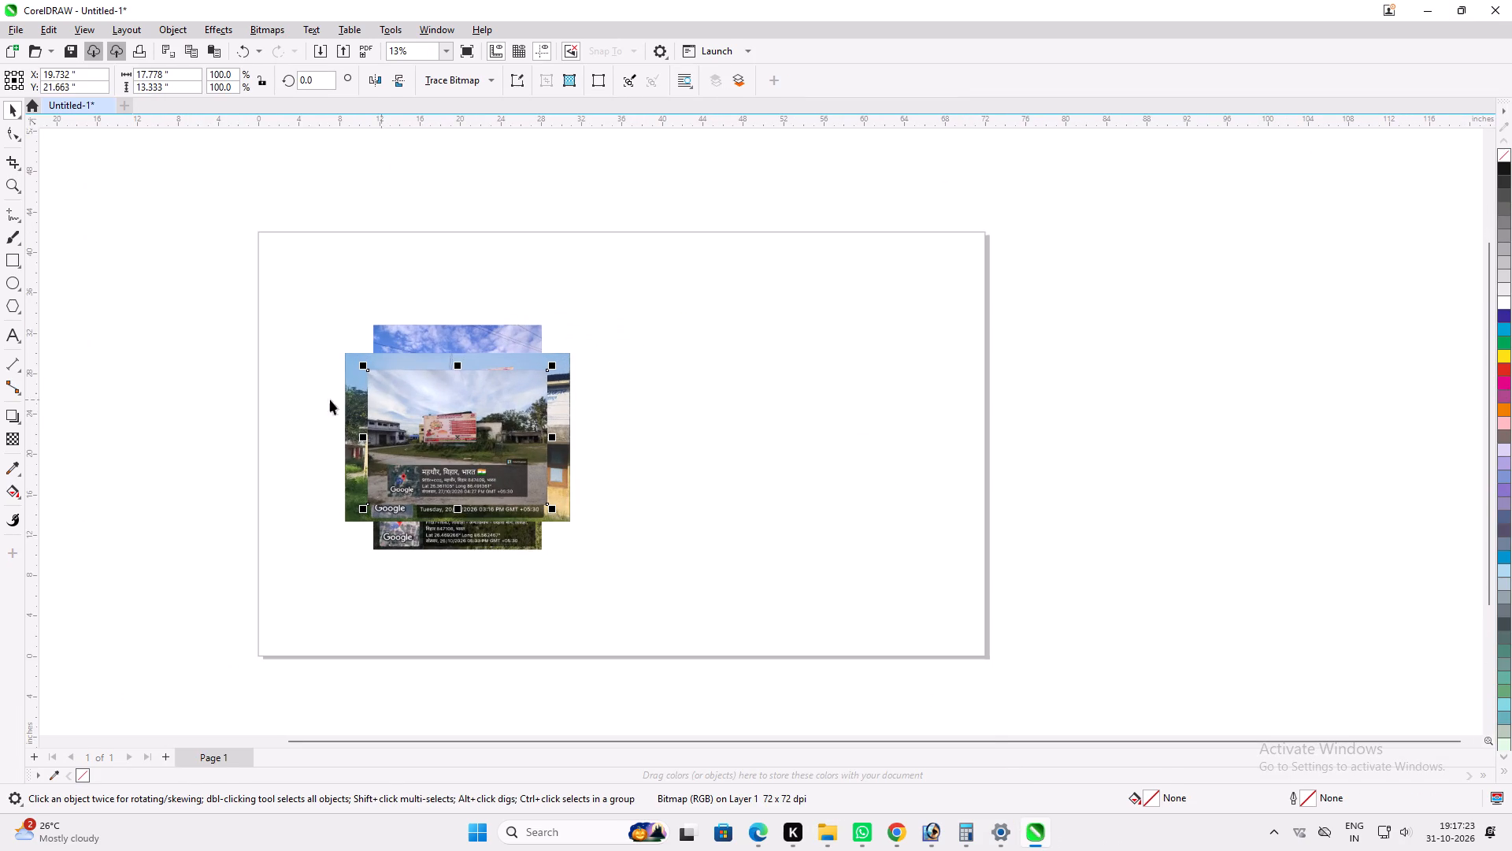
left_click(6, 259)
scroll(167, 337, "down", 2)
scroll(667, 328, "up", 1)
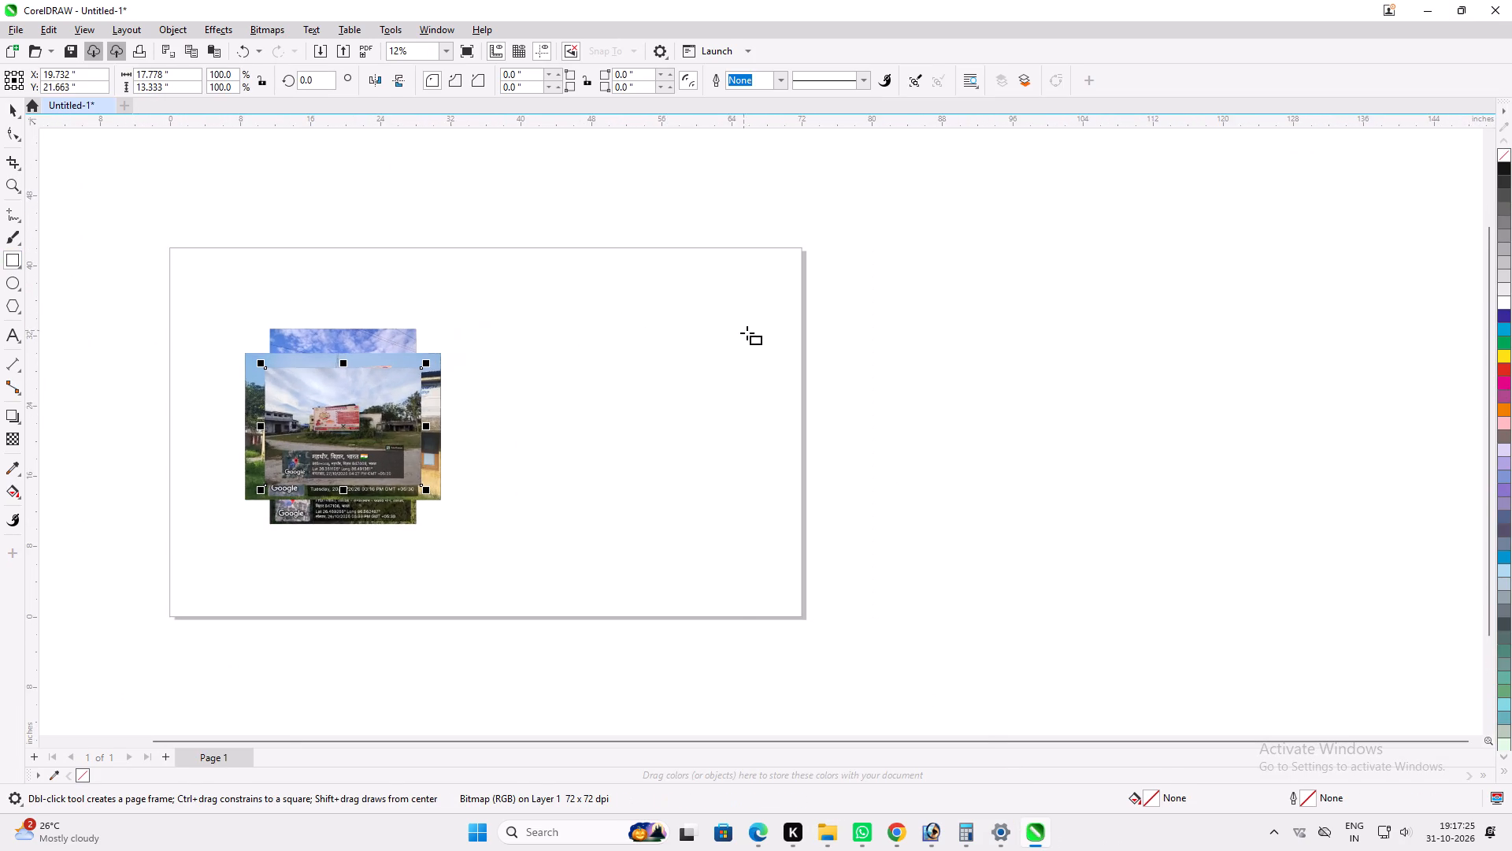
scroll(697, 339, "down", 2)
left_click_drag(929, 309, 1077, 480)
Set the rectangle's size to 88 inches wide and 11 inches high.
left_click(169, 72)
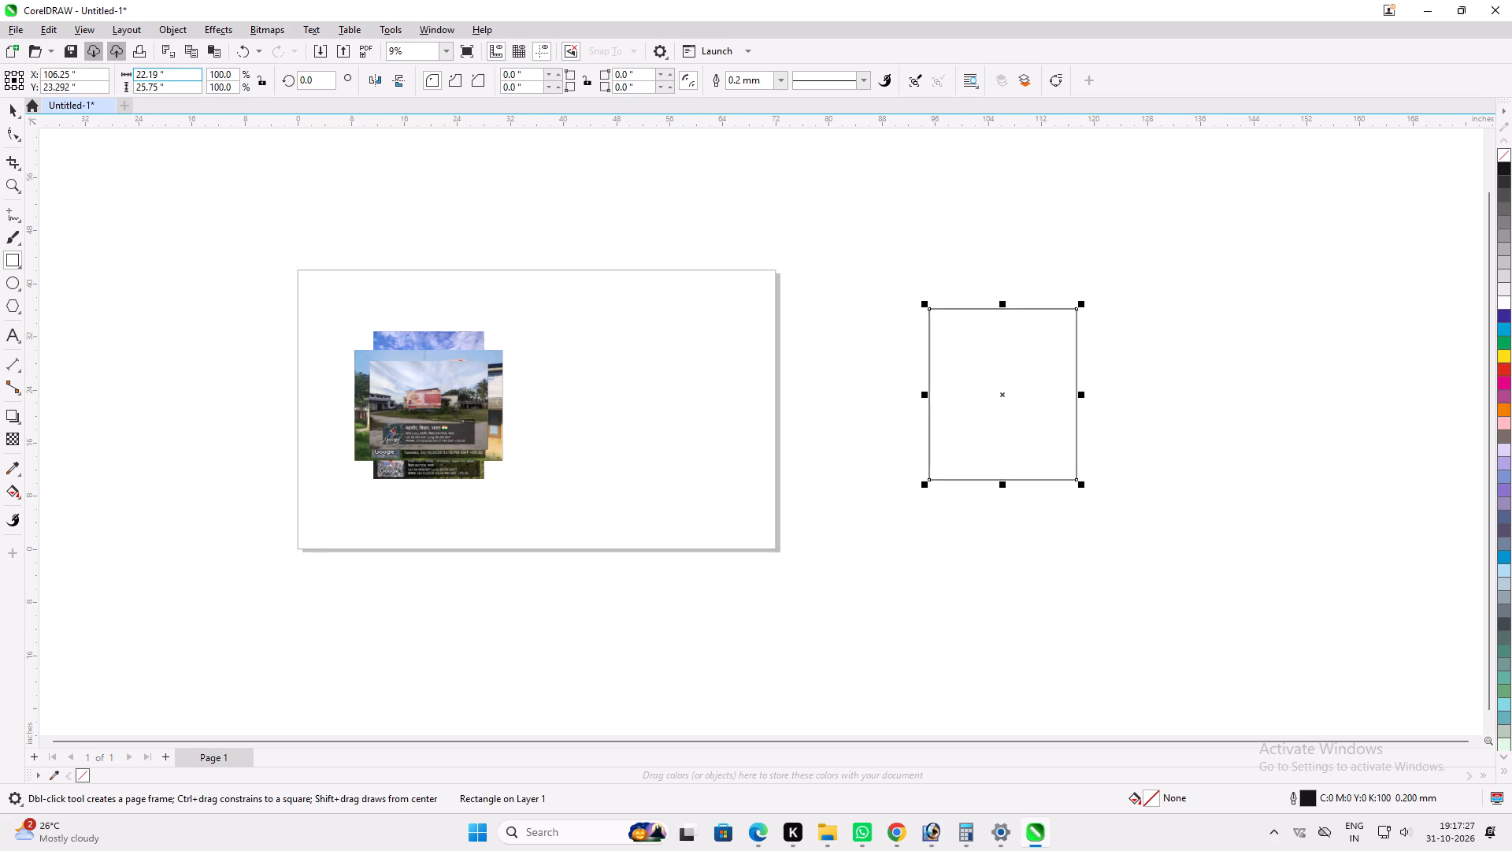
key("ctrl+a")
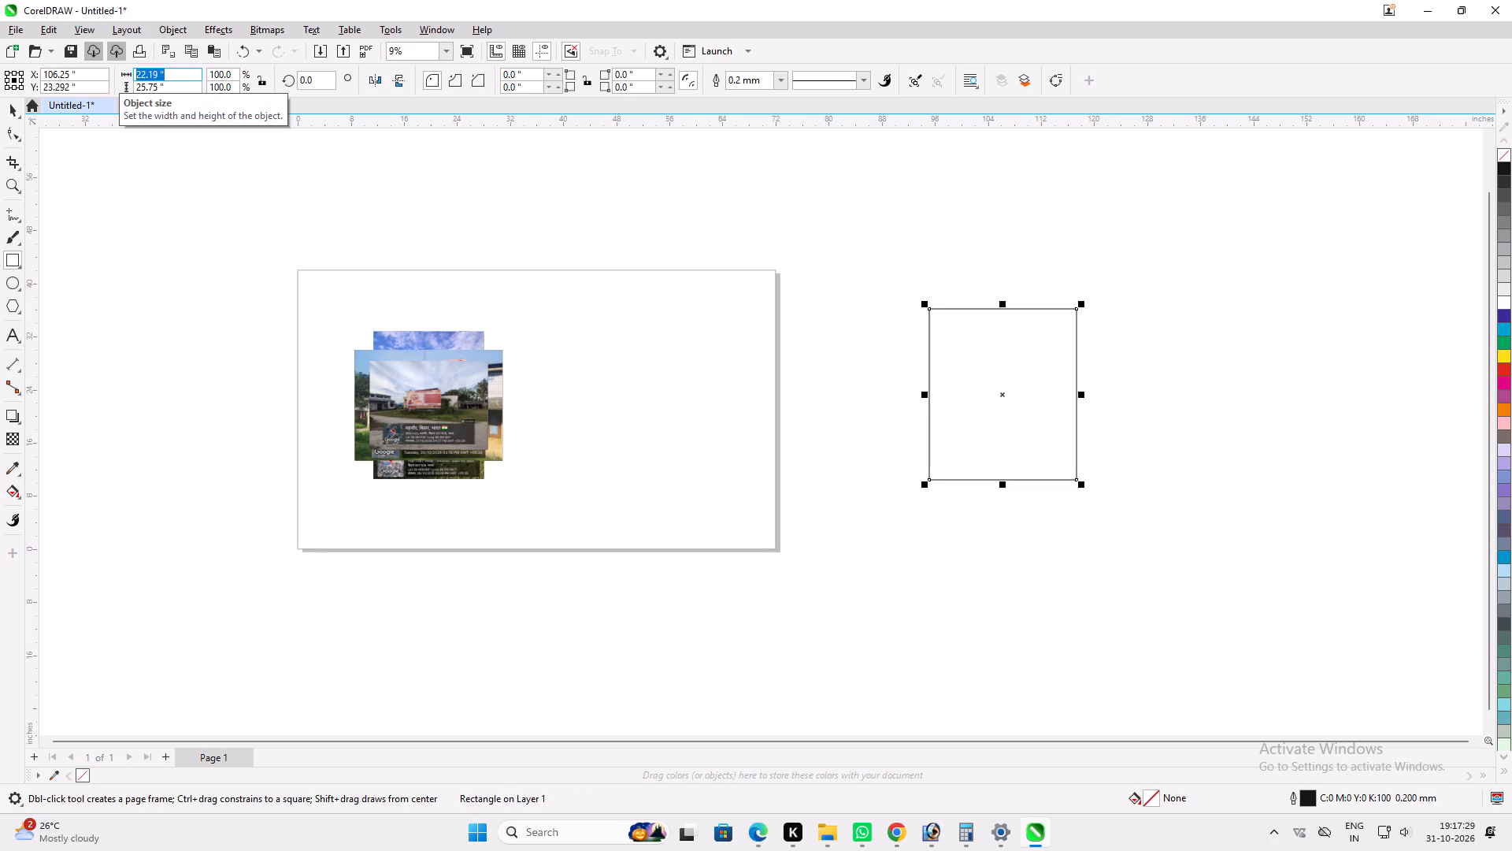
type("88")
key("Tab")
type("11")
key("Return")
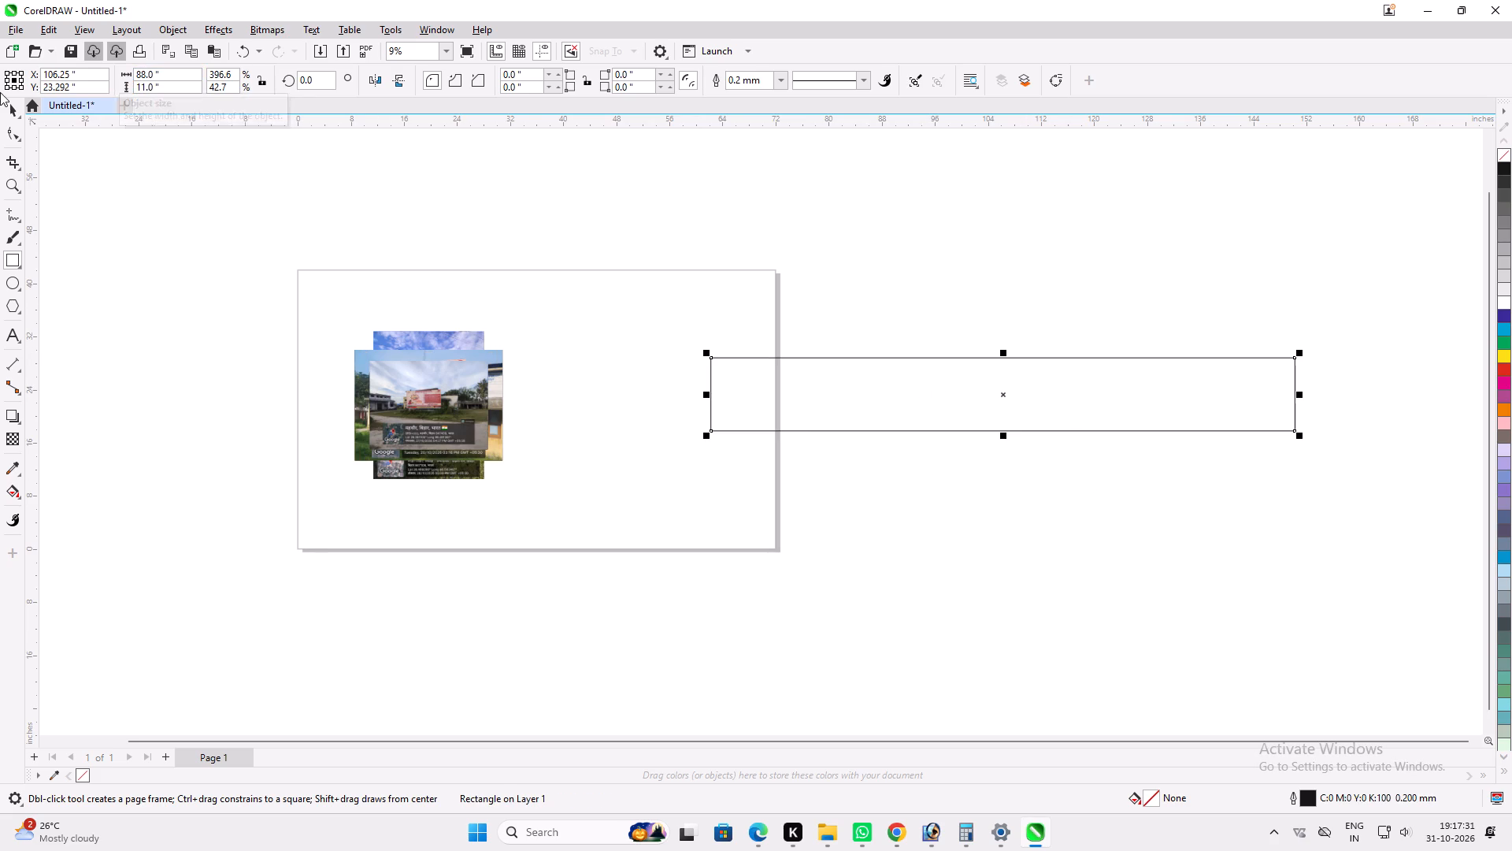
Set the rectangle's width to 8 inches.
left_click(170, 78)
key("ctrl+a")
key("8")
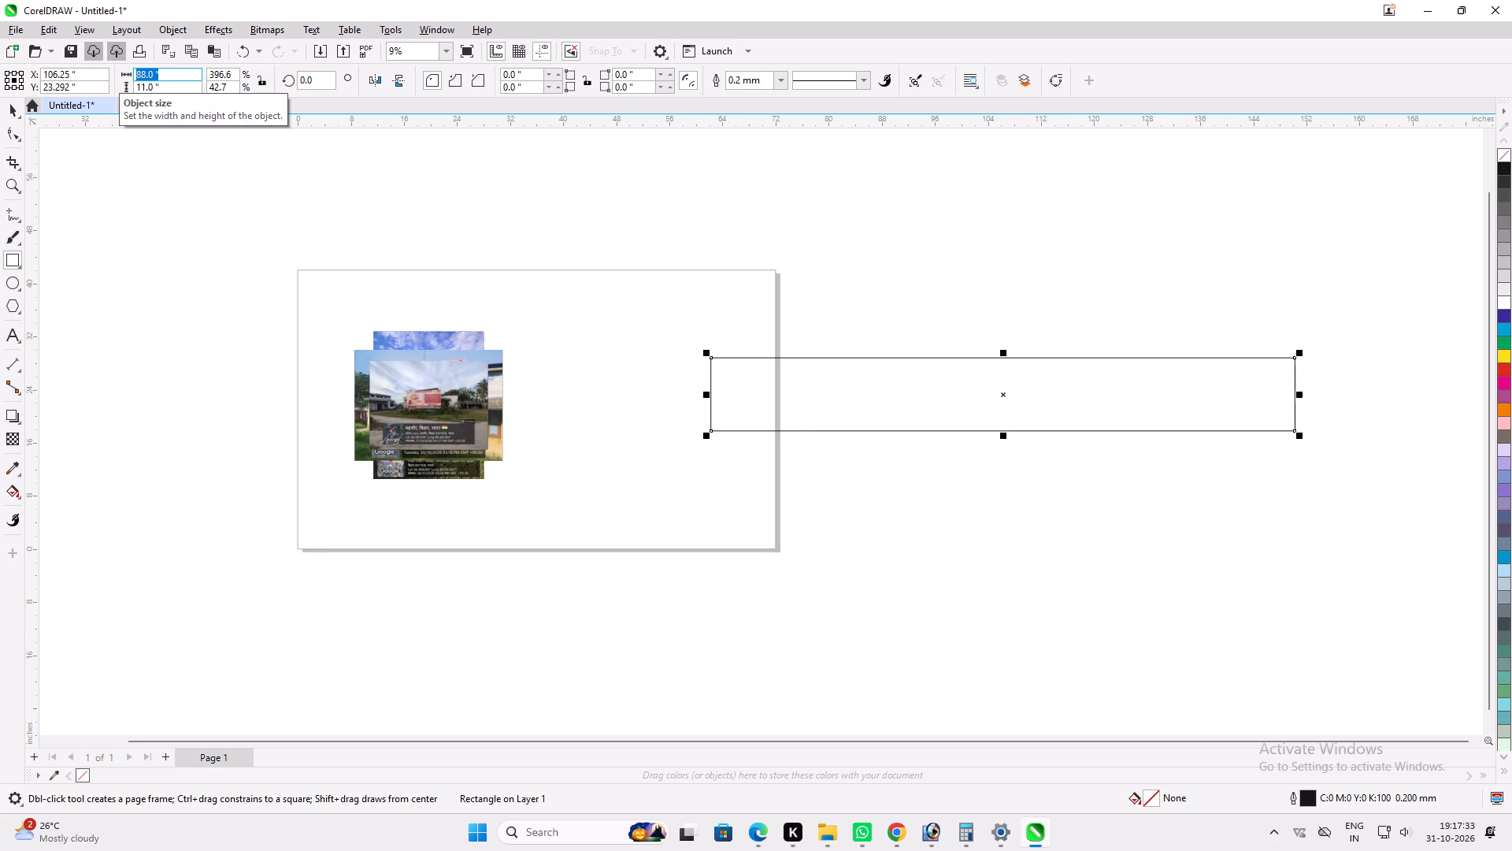
key("Return")
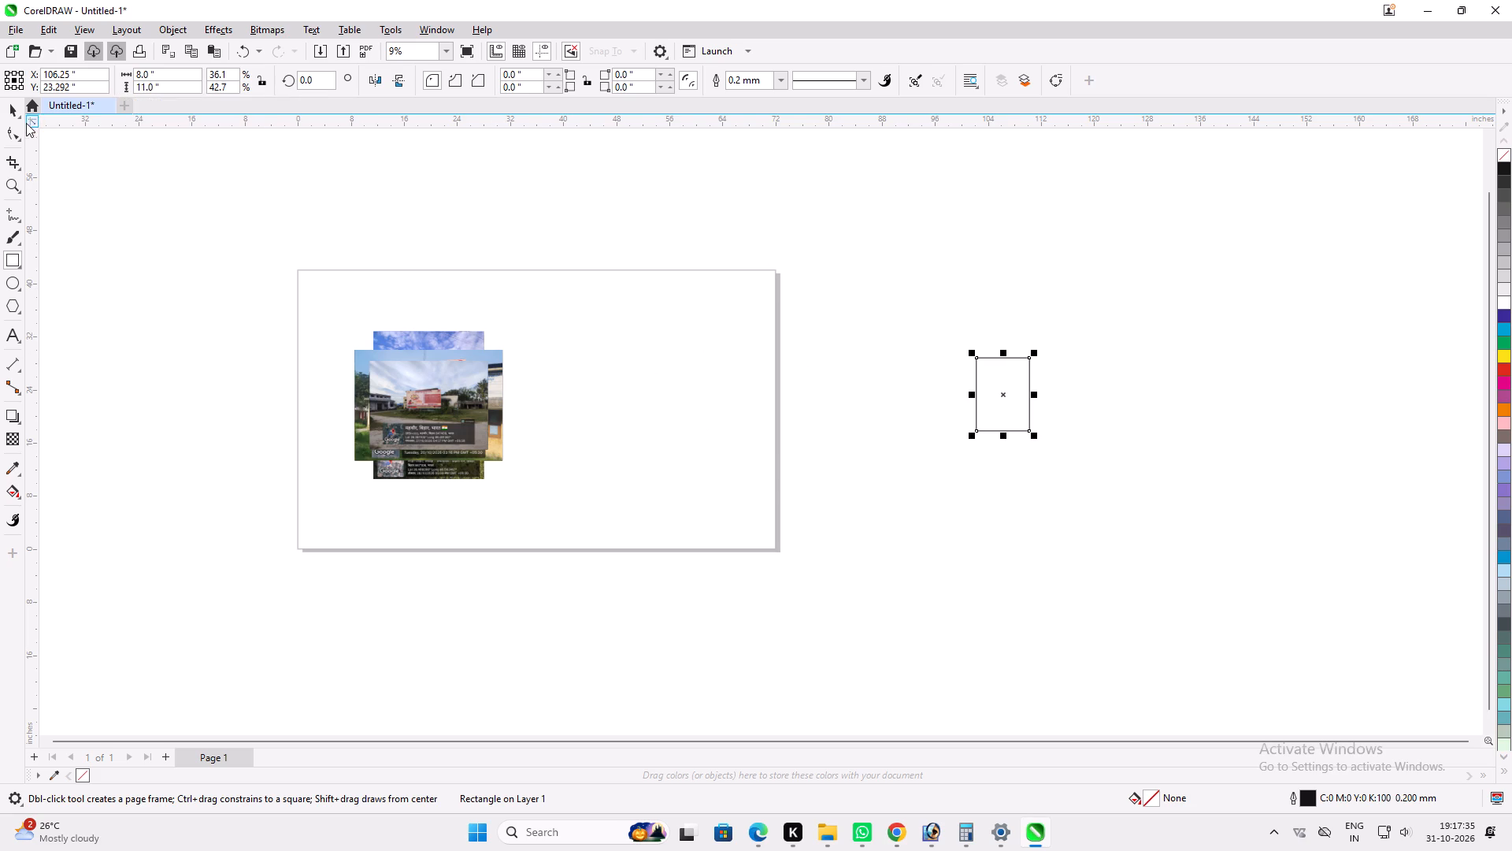
Move the 8 × 11 inch rectangle onto the page beside the photos and place two copies of it, one outside the page.
left_click(6, 113)
left_click_drag(1007, 385, 614, 396)
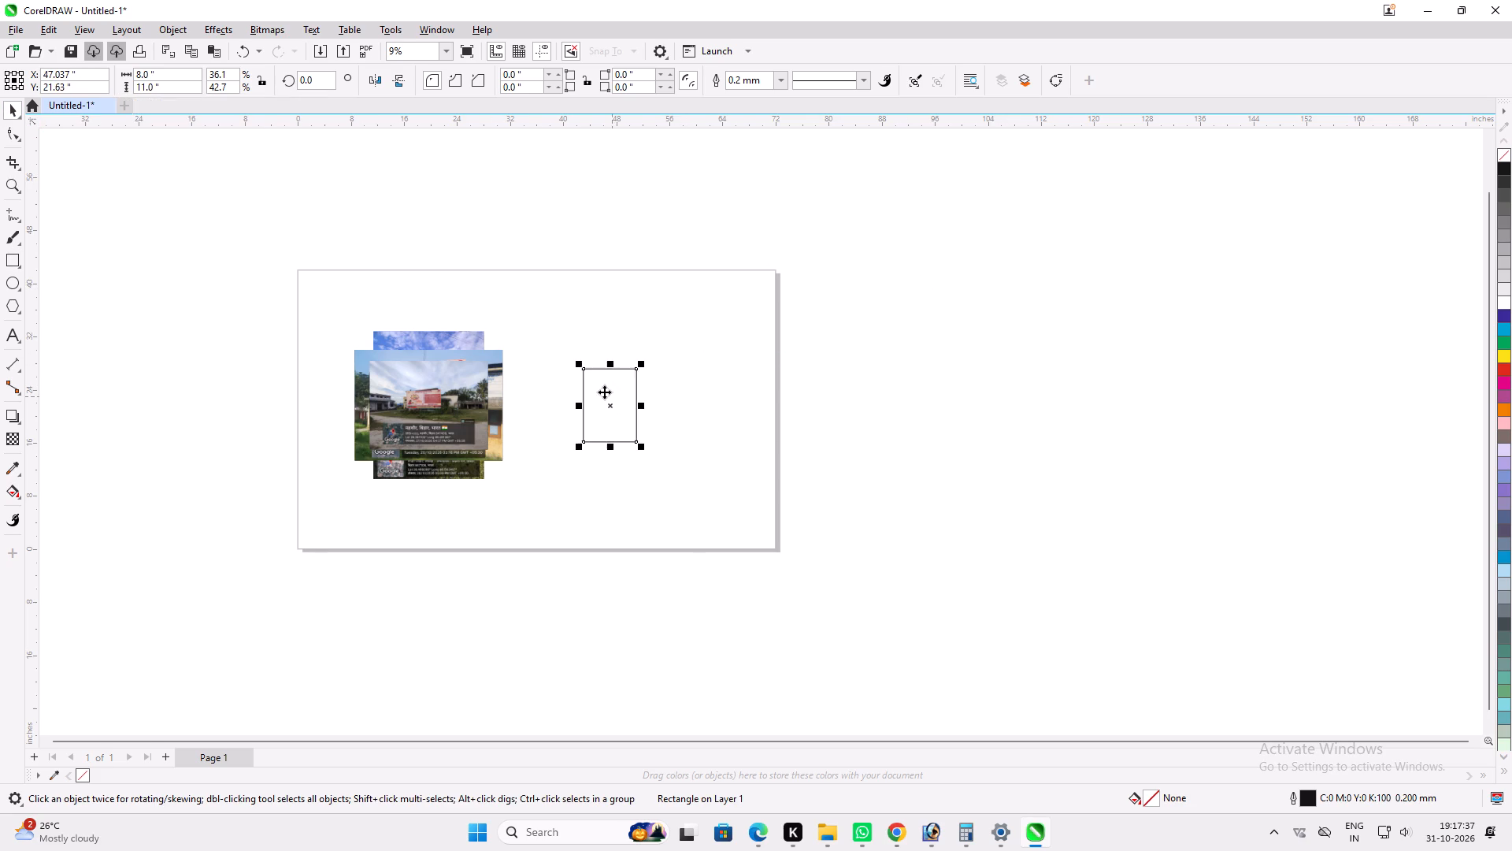
scroll(604, 391, "up", 2)
left_click_drag(603, 390, 988, 397)
right_click(988, 397)
scroll(532, 407, "up", 3)
left_click(616, 377)
left_click_drag(618, 374, 806, 388, "ctrl")
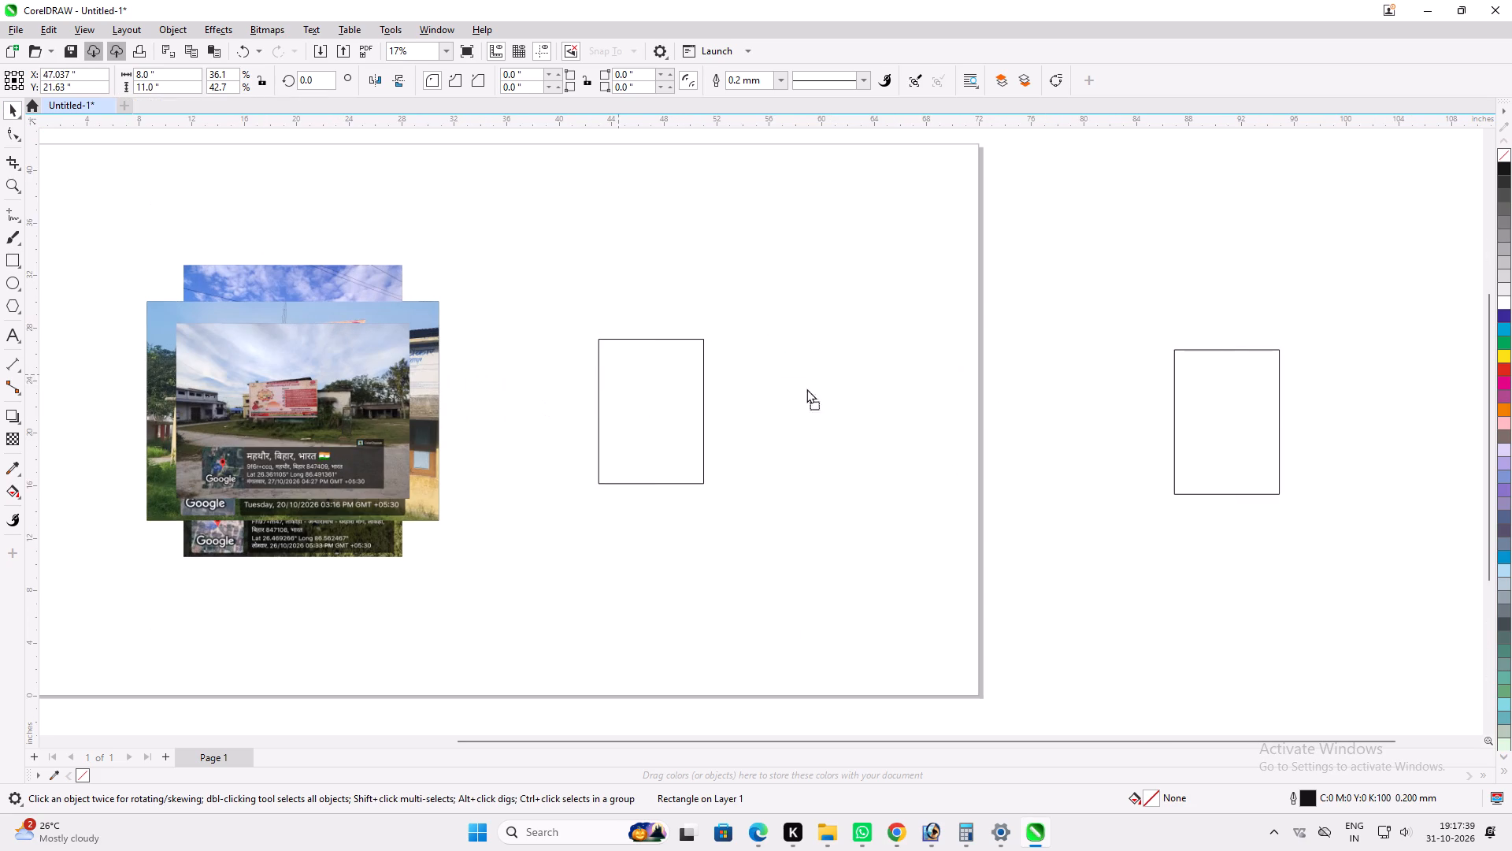
left_click_drag(806, 388, 851, 391, "ctrl")
right_click(853, 391, "ctrl")
Set the height of the newest copy on the page to 5.5 inches and duplicate it directly below, edge to edge.
left_click(165, 86)
key("ctrl+a")
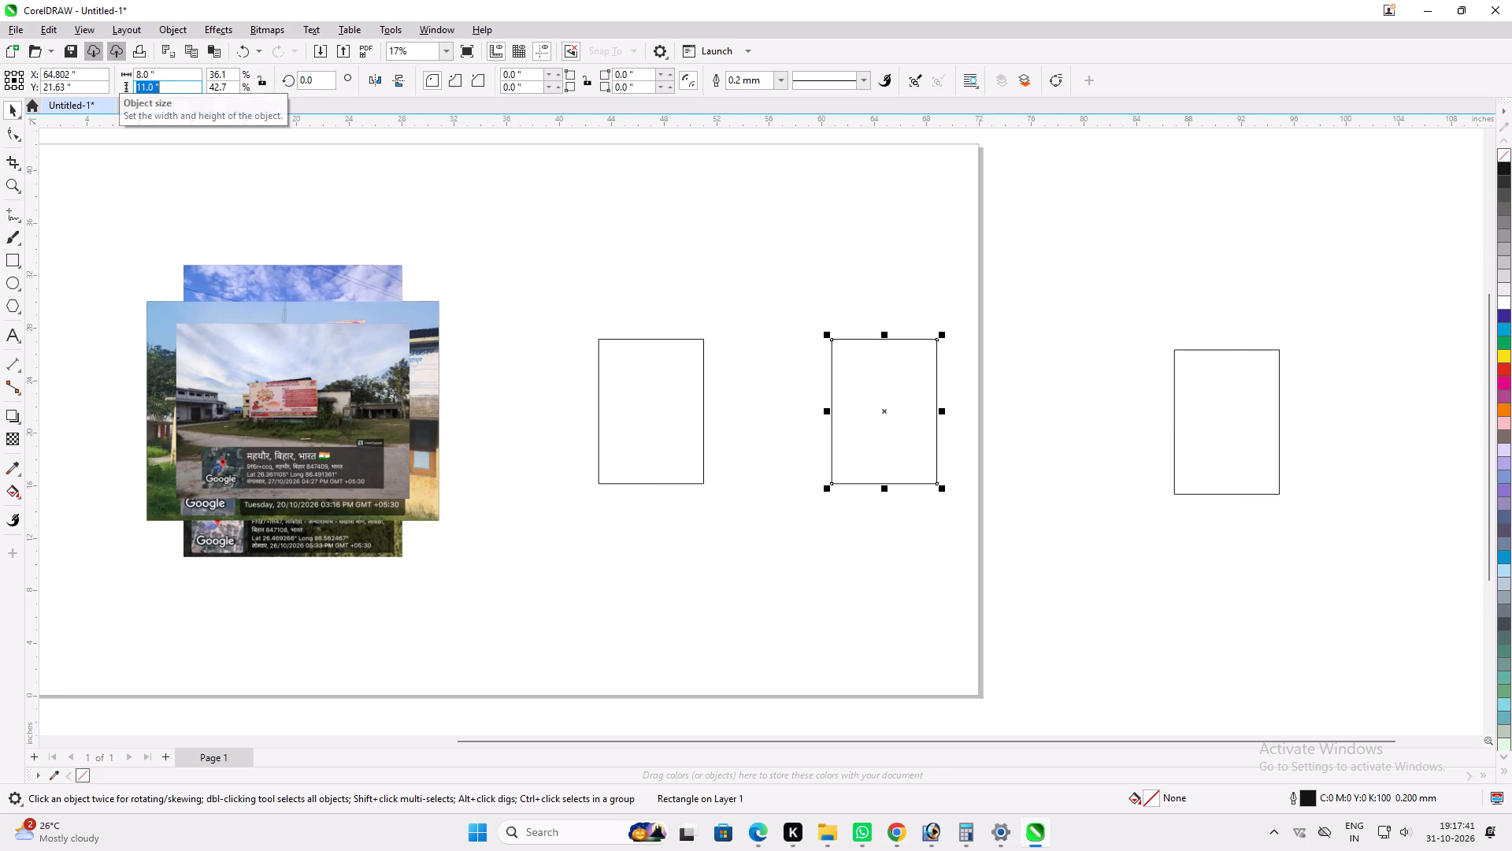
type("5.5")
key("Return")
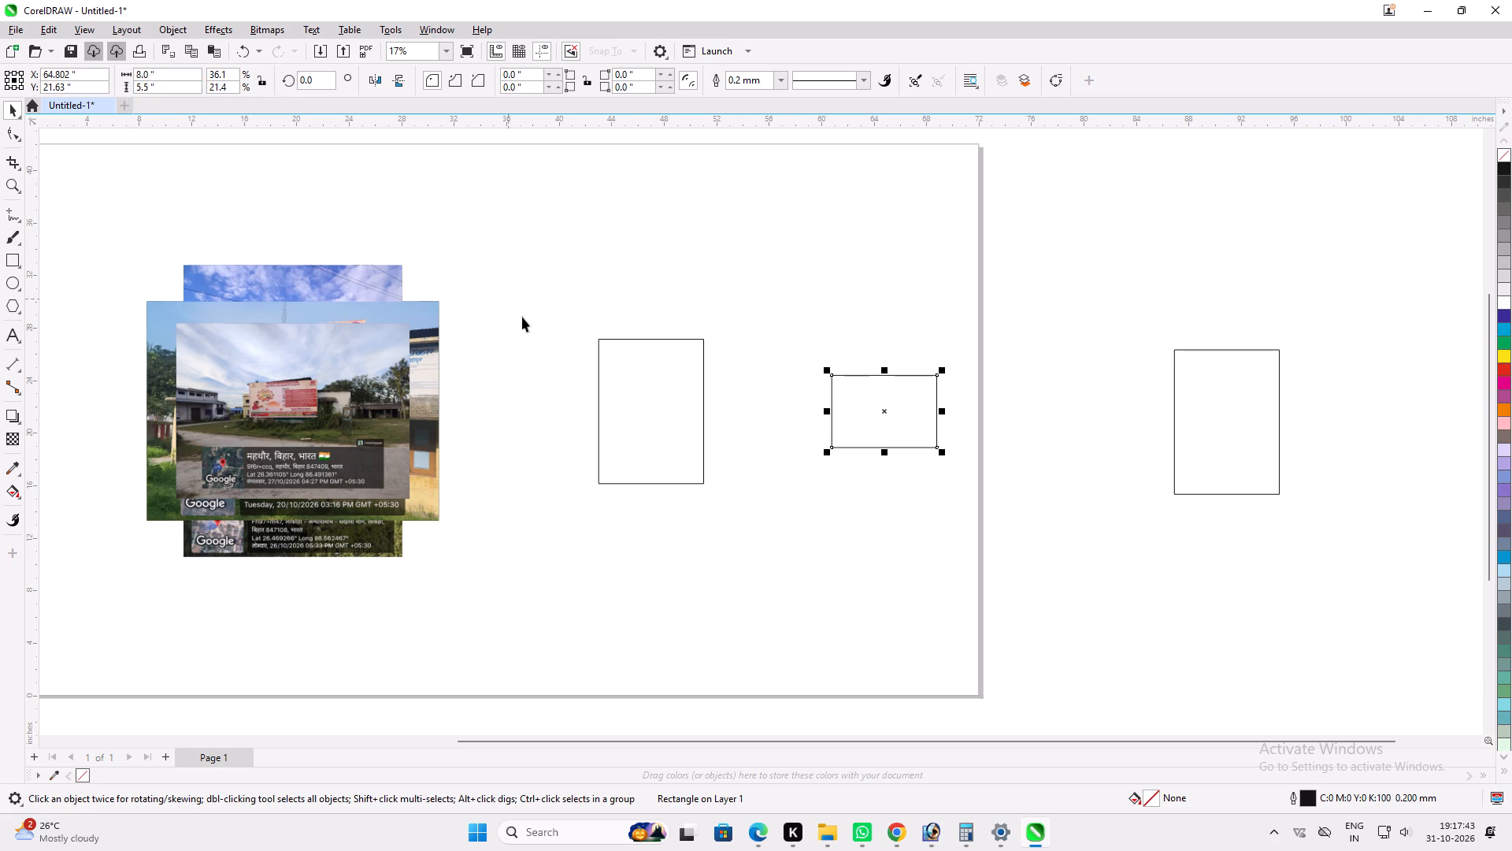
left_click_drag(884, 369, 884, 463, "ctrl")
right_click(884, 463, "ctrl")
Delete the two 8 × 11 inch rectangles, one on the page and one outside it.
left_click_drag(595, 295, 735, 522)
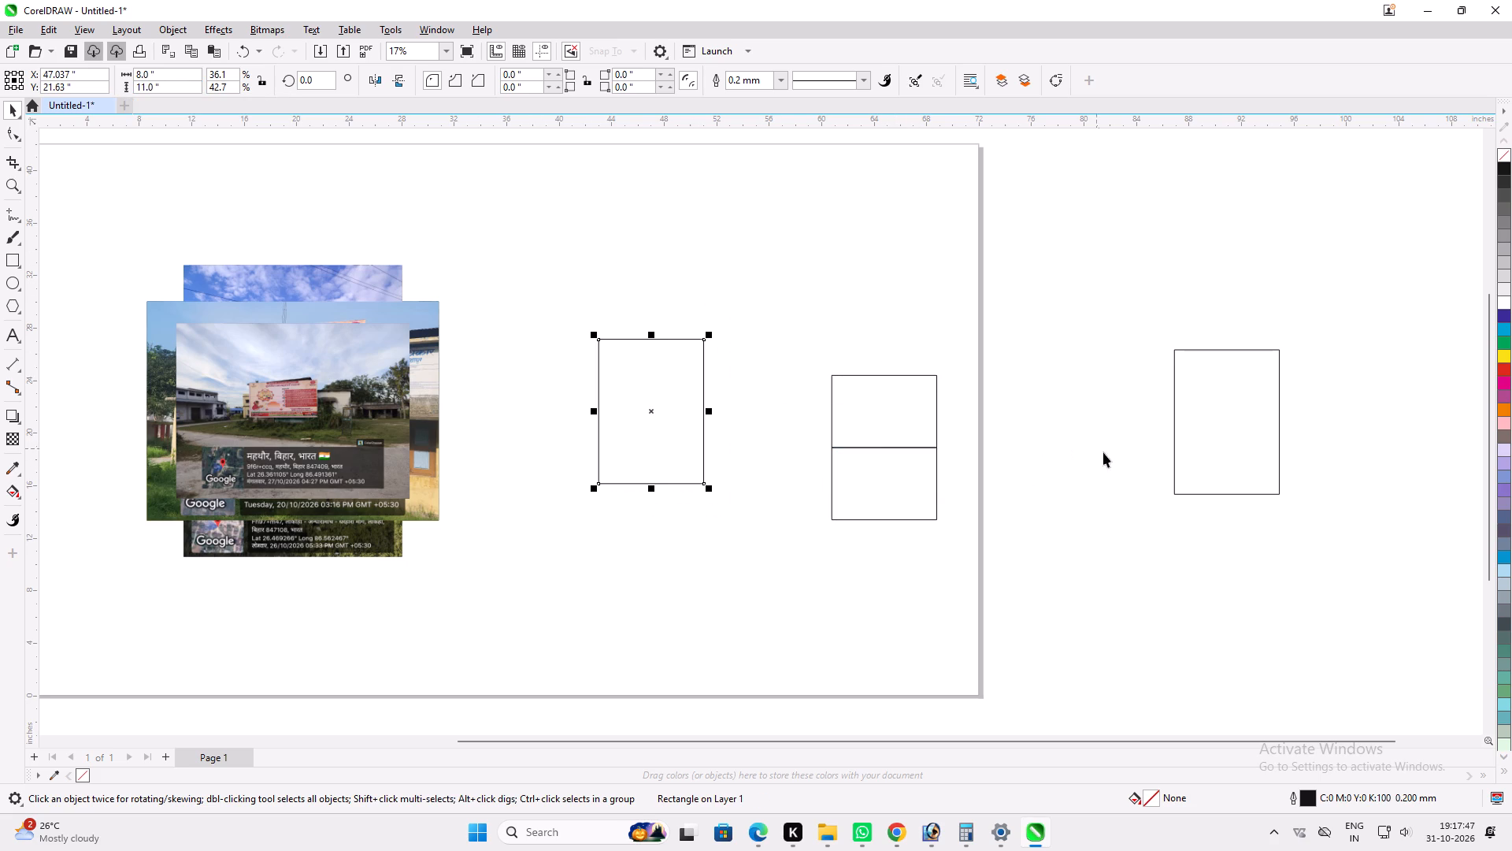
key("Delete")
left_click_drag(1133, 308, 1395, 648)
key("Delete")
Move the stacked pair of 8 × 5.5 inch rectangles closer to the photos and fill both with yellow.
left_click_drag(760, 331, 1152, 611)
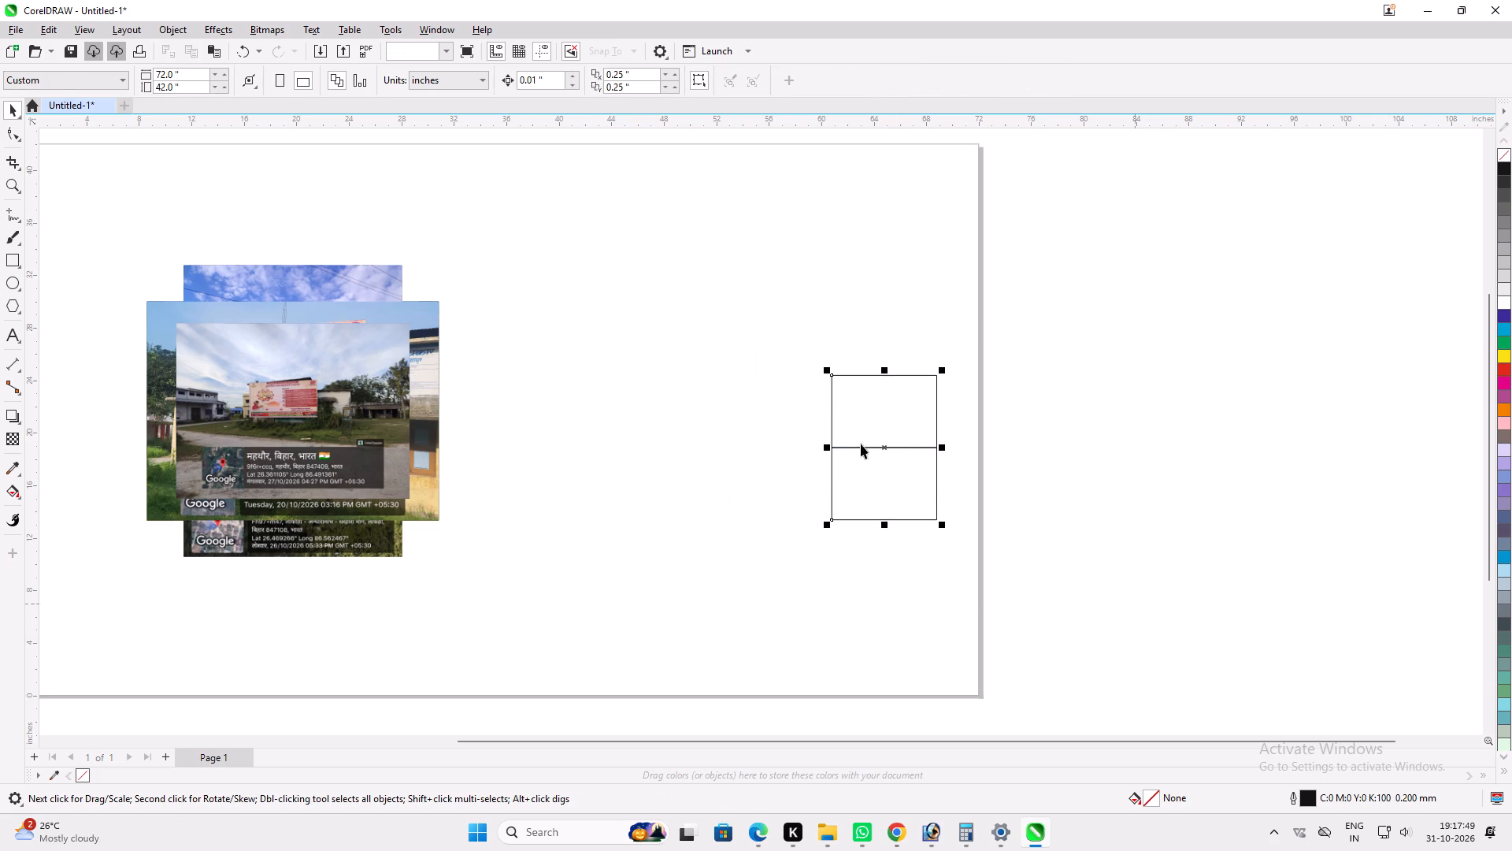
left_click_drag(866, 423, 753, 400)
left_click(1506, 358)
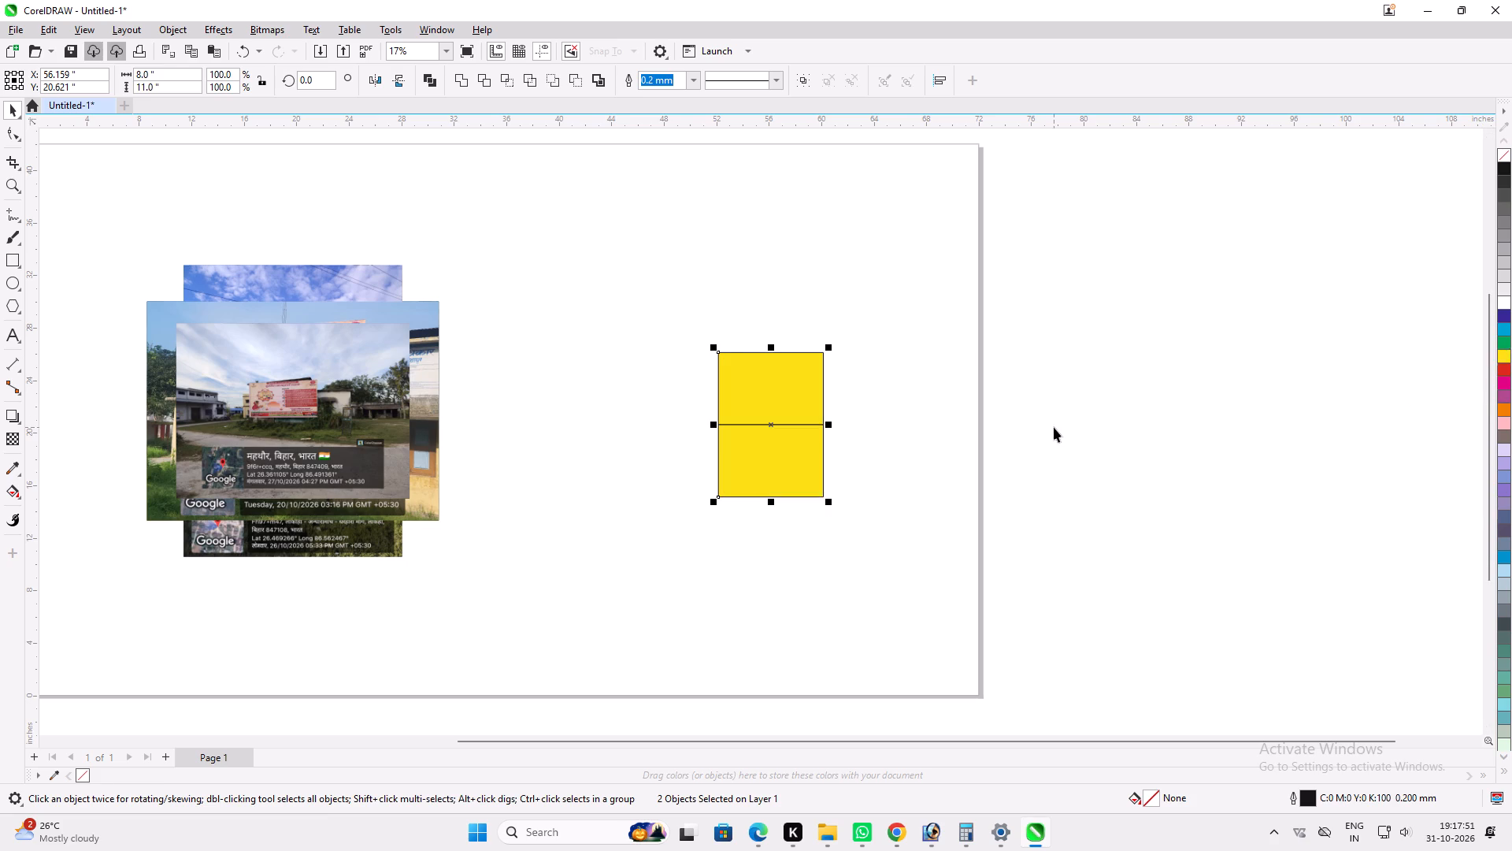
left_click(1054, 427)
Duplicate the yellow pair twice horizontally at an even spacing of about 10.5 inches, making a row of three pairs.
left_click_drag(663, 291, 1008, 605)
left_click_drag(758, 392, 923, 474, "ctrl")
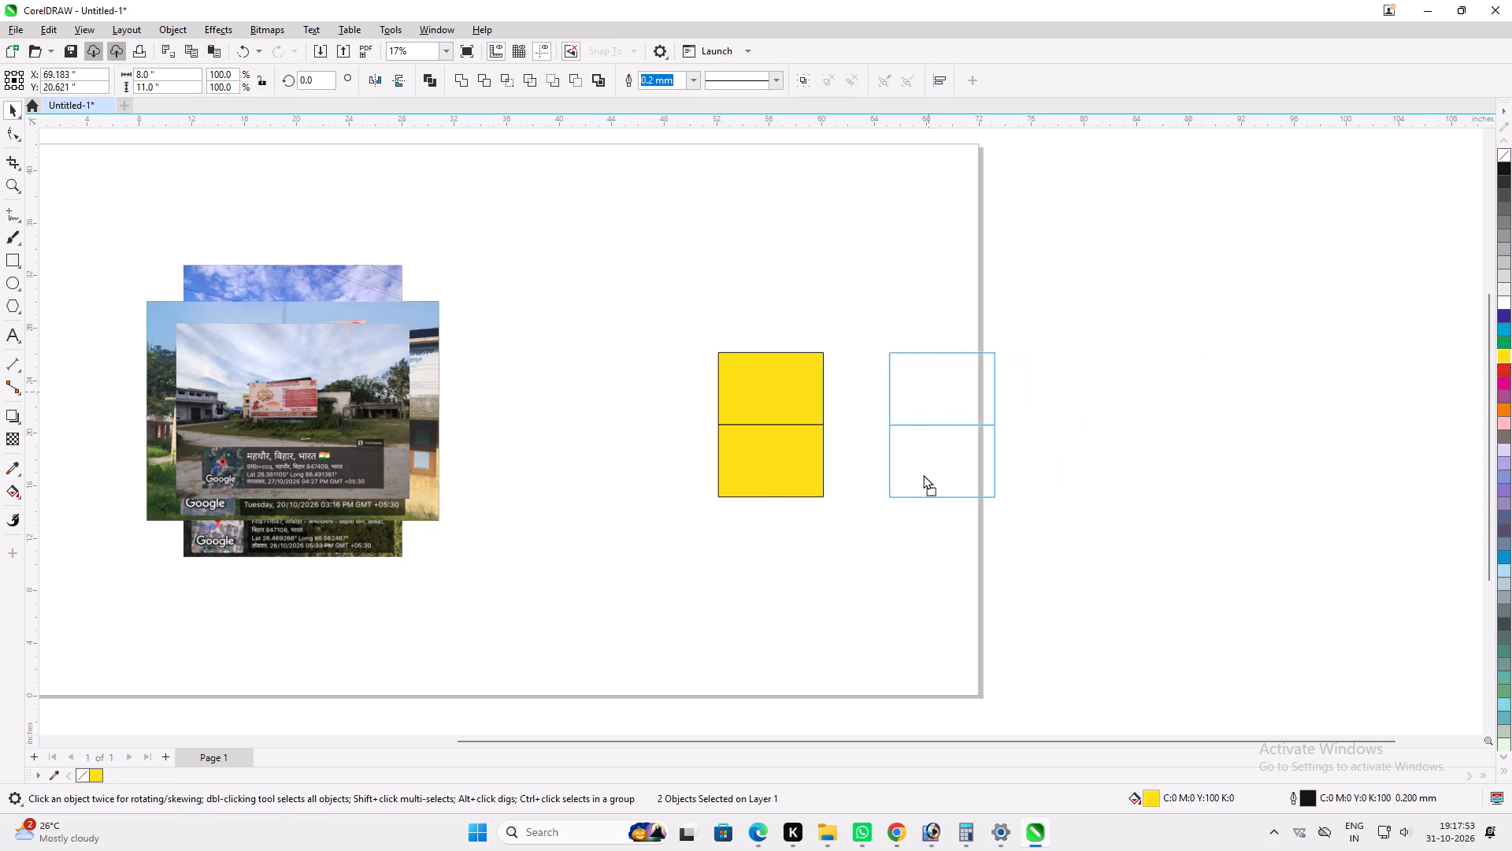
left_click_drag(923, 474, 895, 474, "ctrl")
right_click(895, 474, "ctrl")
key("ctrl+r")
left_click(1157, 516)
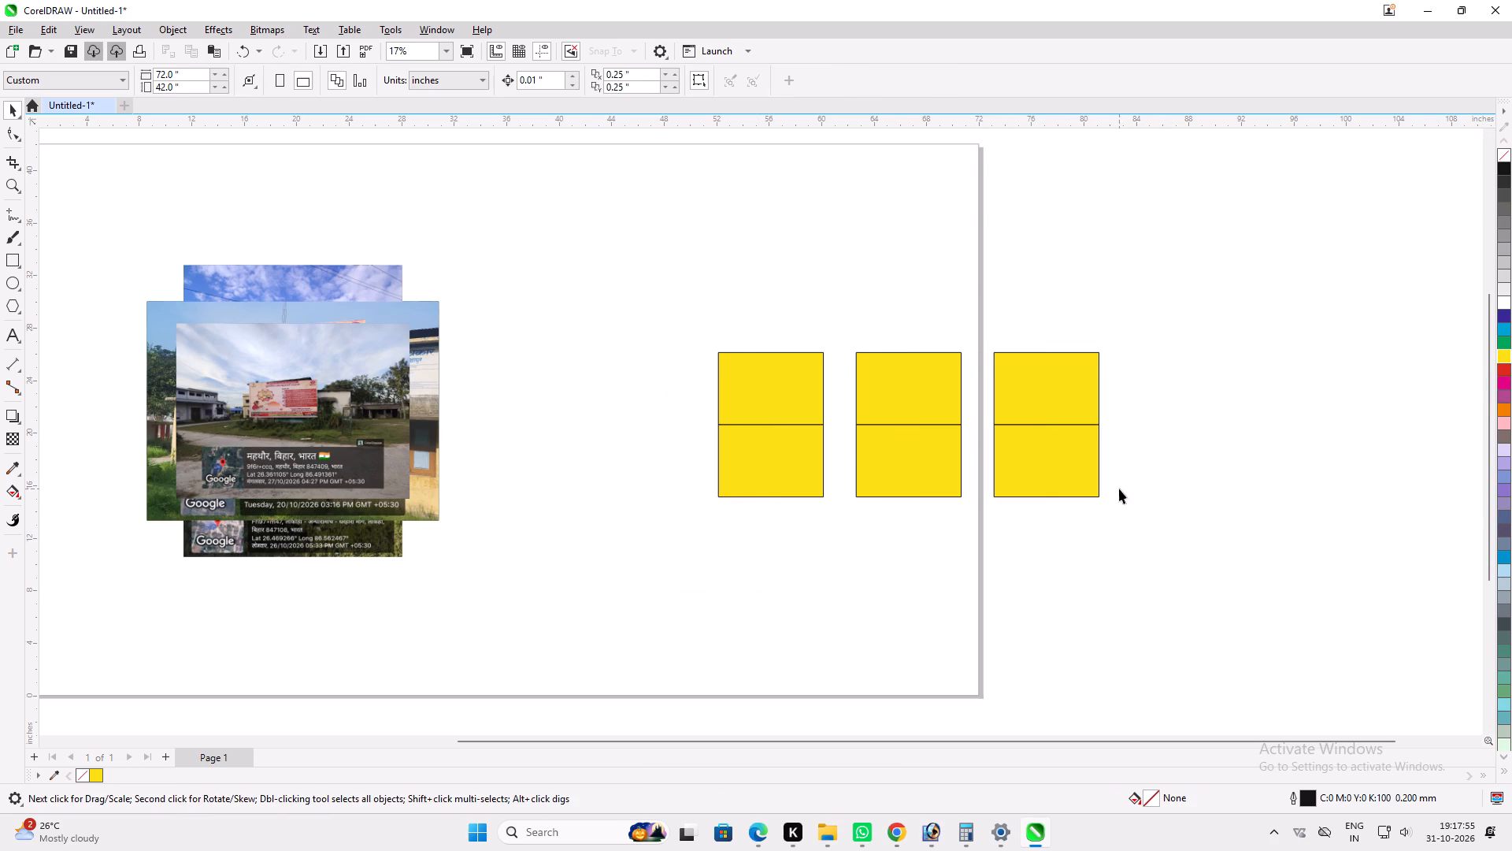
PowerClip the topmost site photo into the lower frame of the first yellow pair and fill the contents to the frame.
left_click(280, 380)
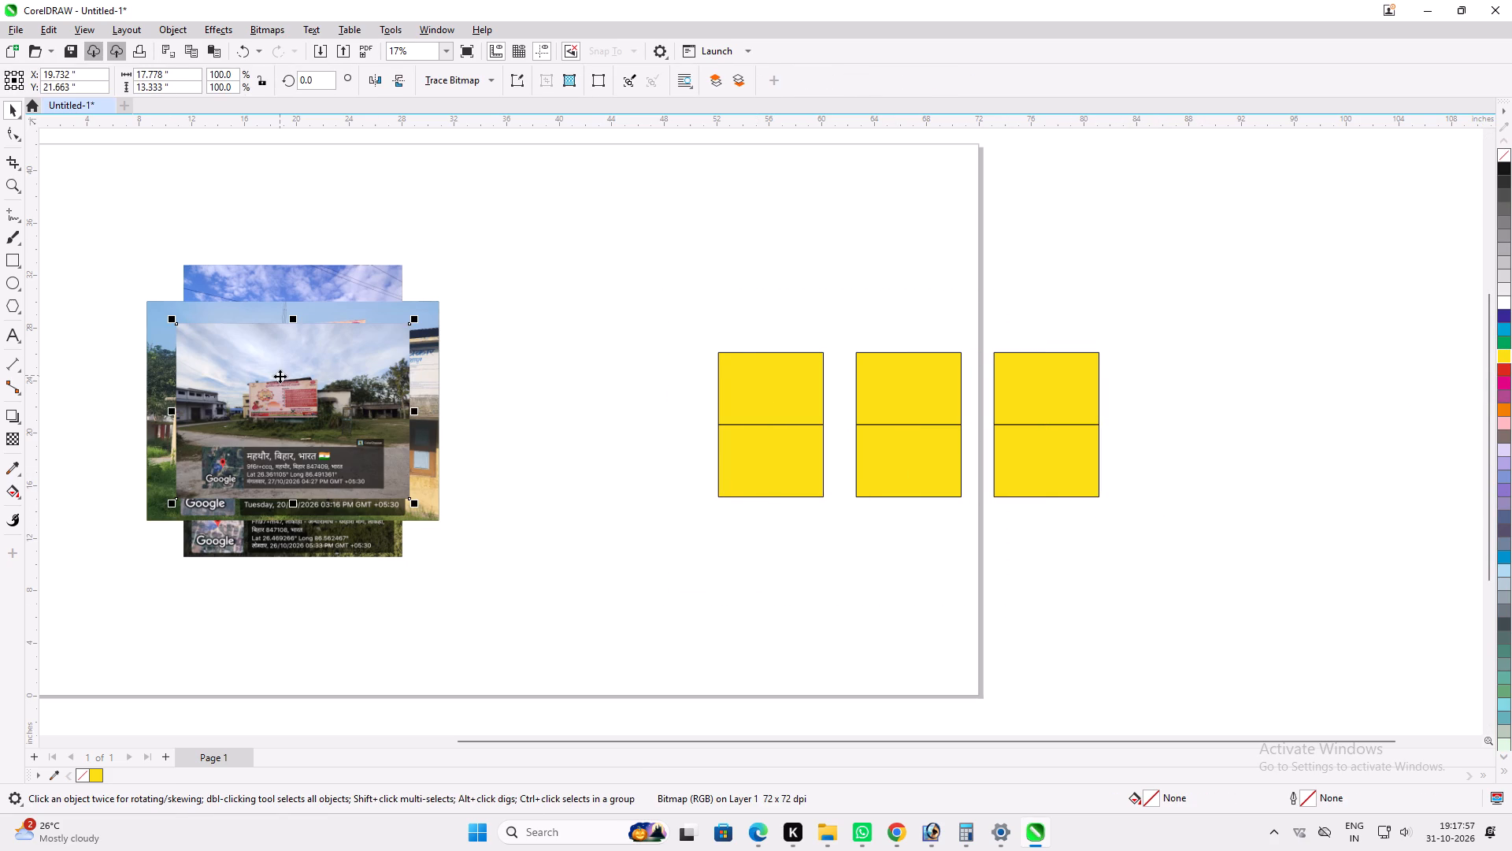
key("alt+w")
left_click(742, 435)
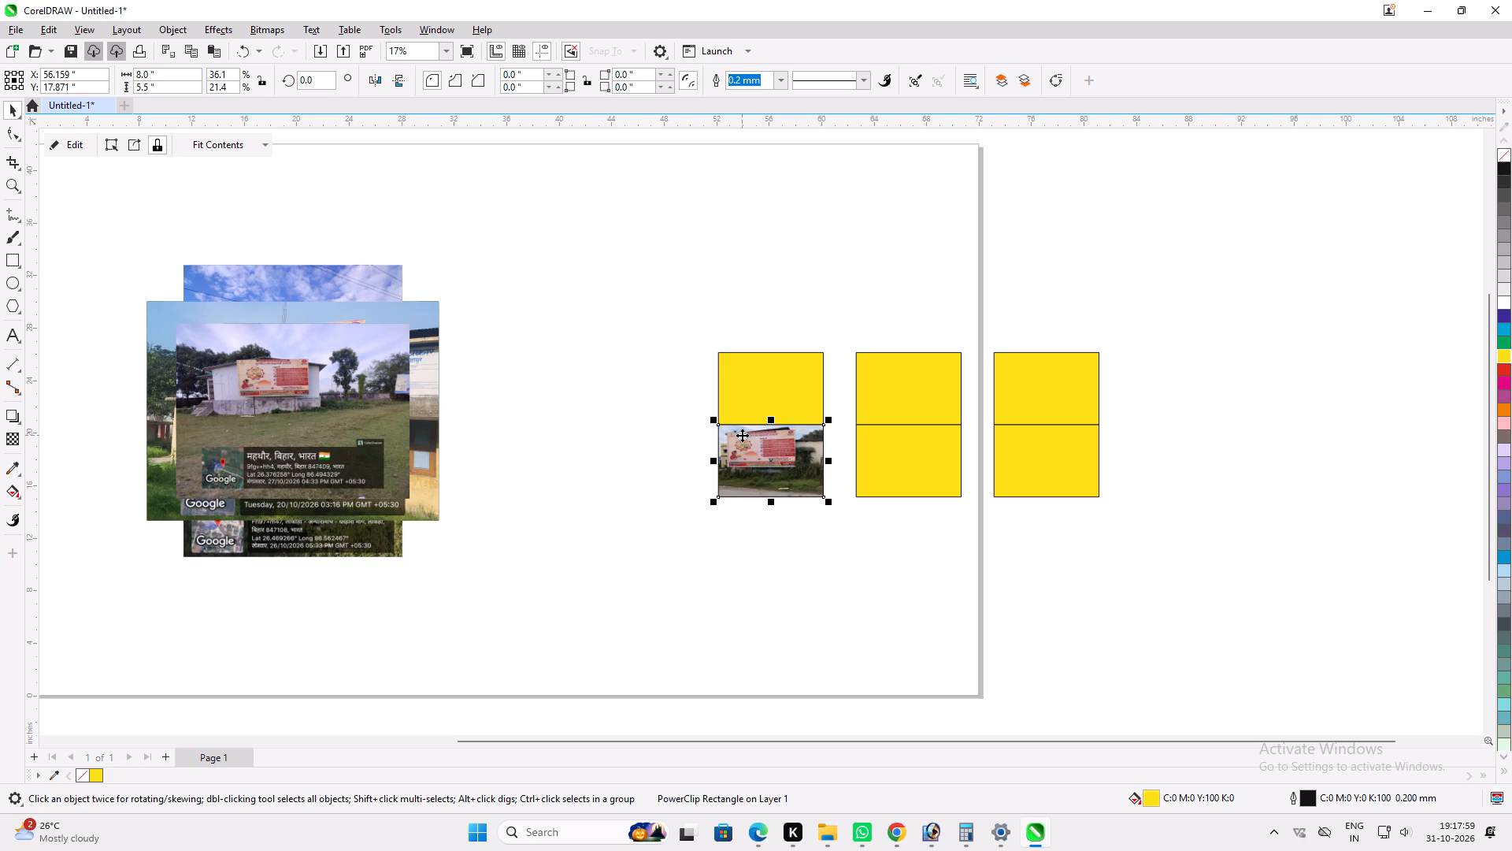
key("alt+q")
Edit the contents of this PowerClip frame, nudge the photo slightly upward and finish editing.
scroll(744, 460, "up", 1)
double_click(768, 488)
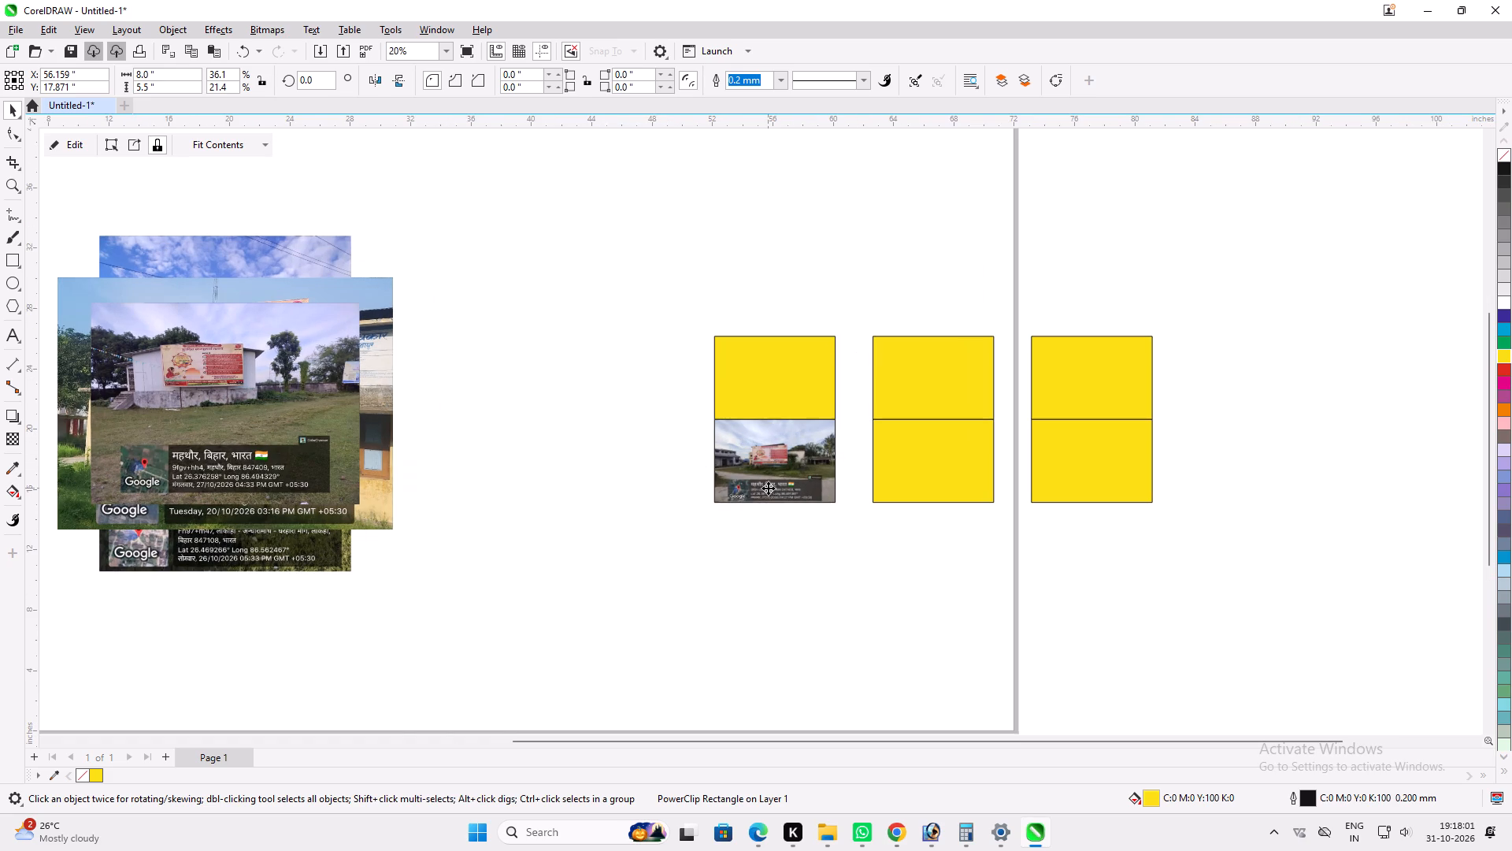
left_click(768, 488)
scroll(776, 459, "up", 4)
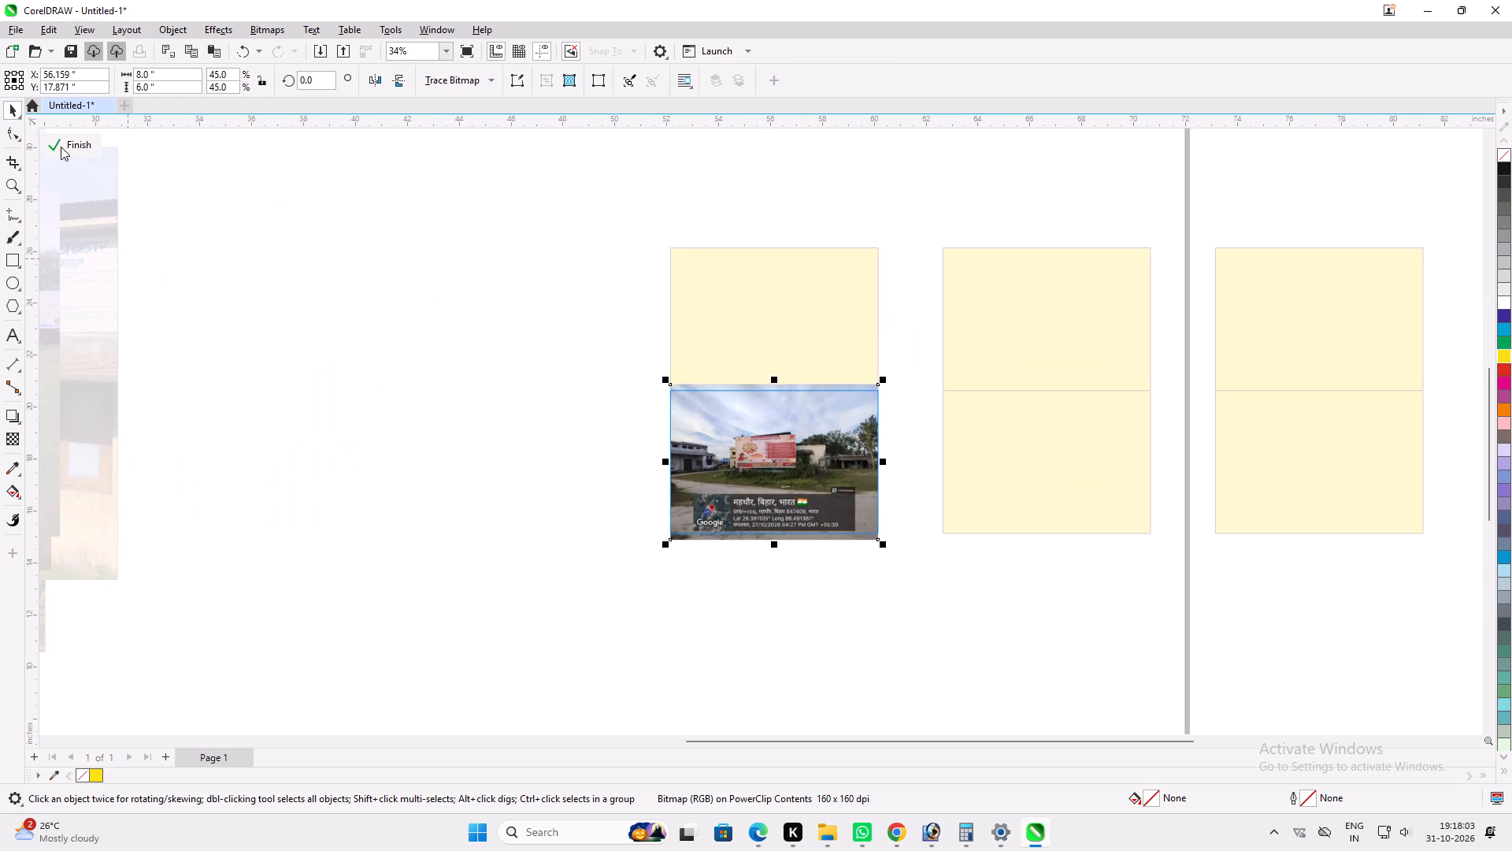
key("Up")
key("Up")
key("Up")
key("Up")
key("Up")
key("Up")
key("Up")
key("Up")
key("Up")
key("Up")
key("Up")
key("Up")
key("Up")
key("Up")
key("Up")
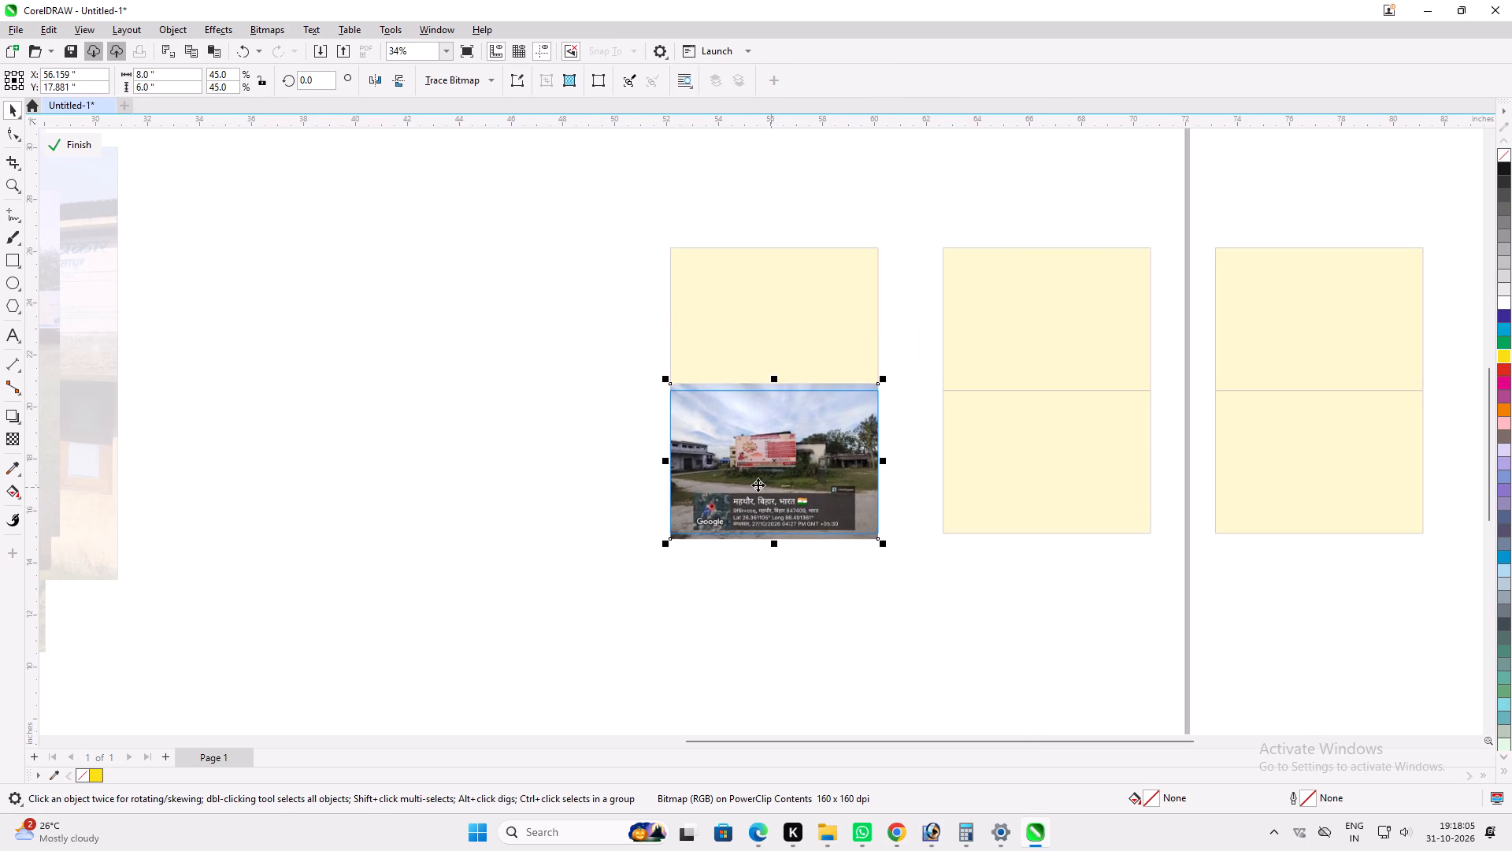
left_click(55, 139)
PowerClip the topmost photo of the stack into the upper frame of the first pair and fill the contents to the frame.
scroll(724, 297, "down", 2)
scroll(487, 382, "down", 2)
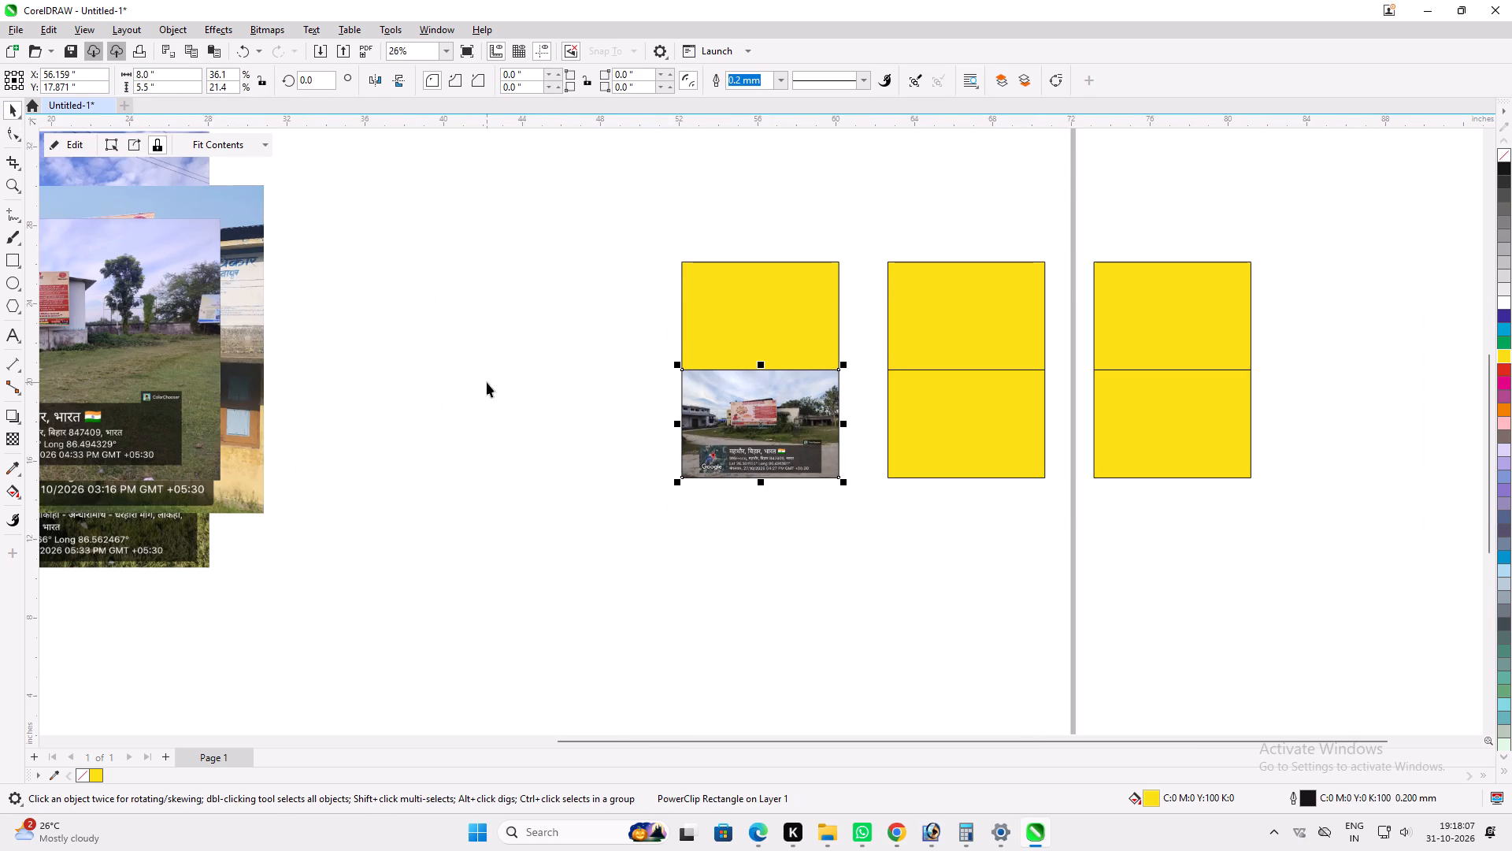
scroll(281, 365, "down", 4)
scroll(226, 350, "up", 3)
left_click(226, 350)
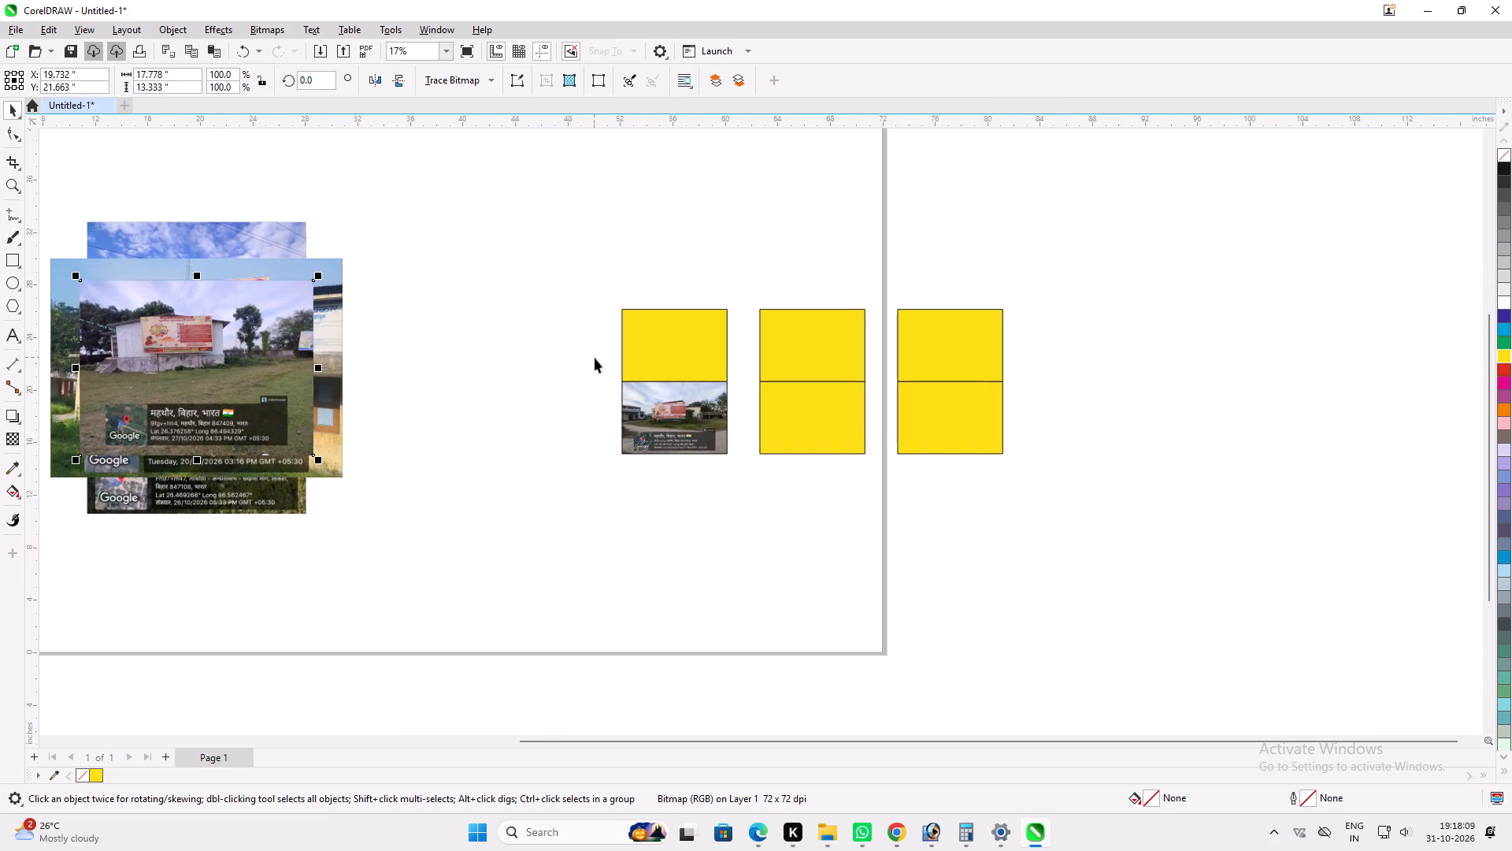
key("alt+w")
left_click(678, 363)
key("alt+q")
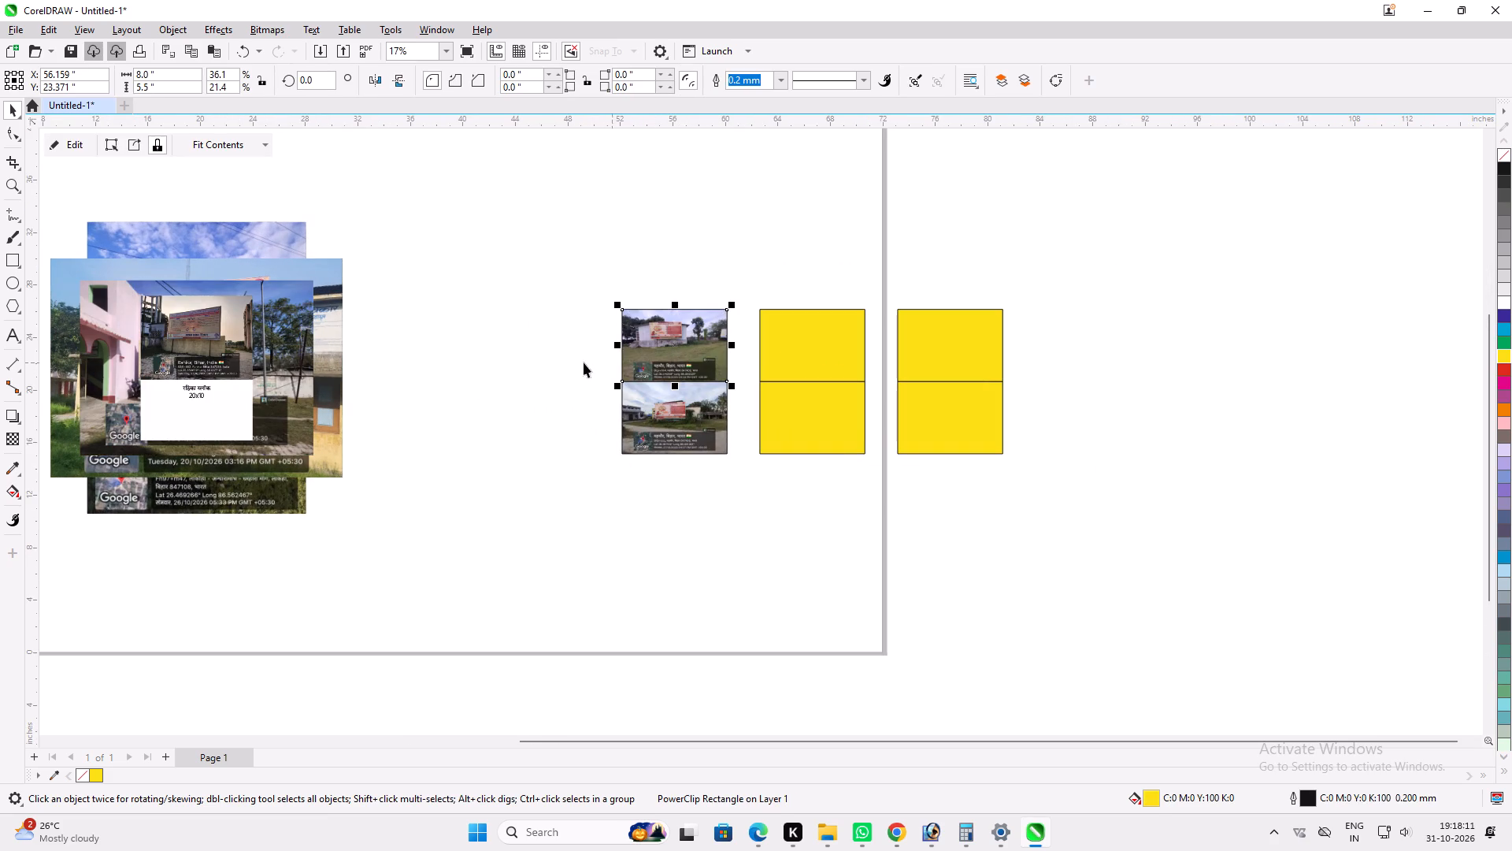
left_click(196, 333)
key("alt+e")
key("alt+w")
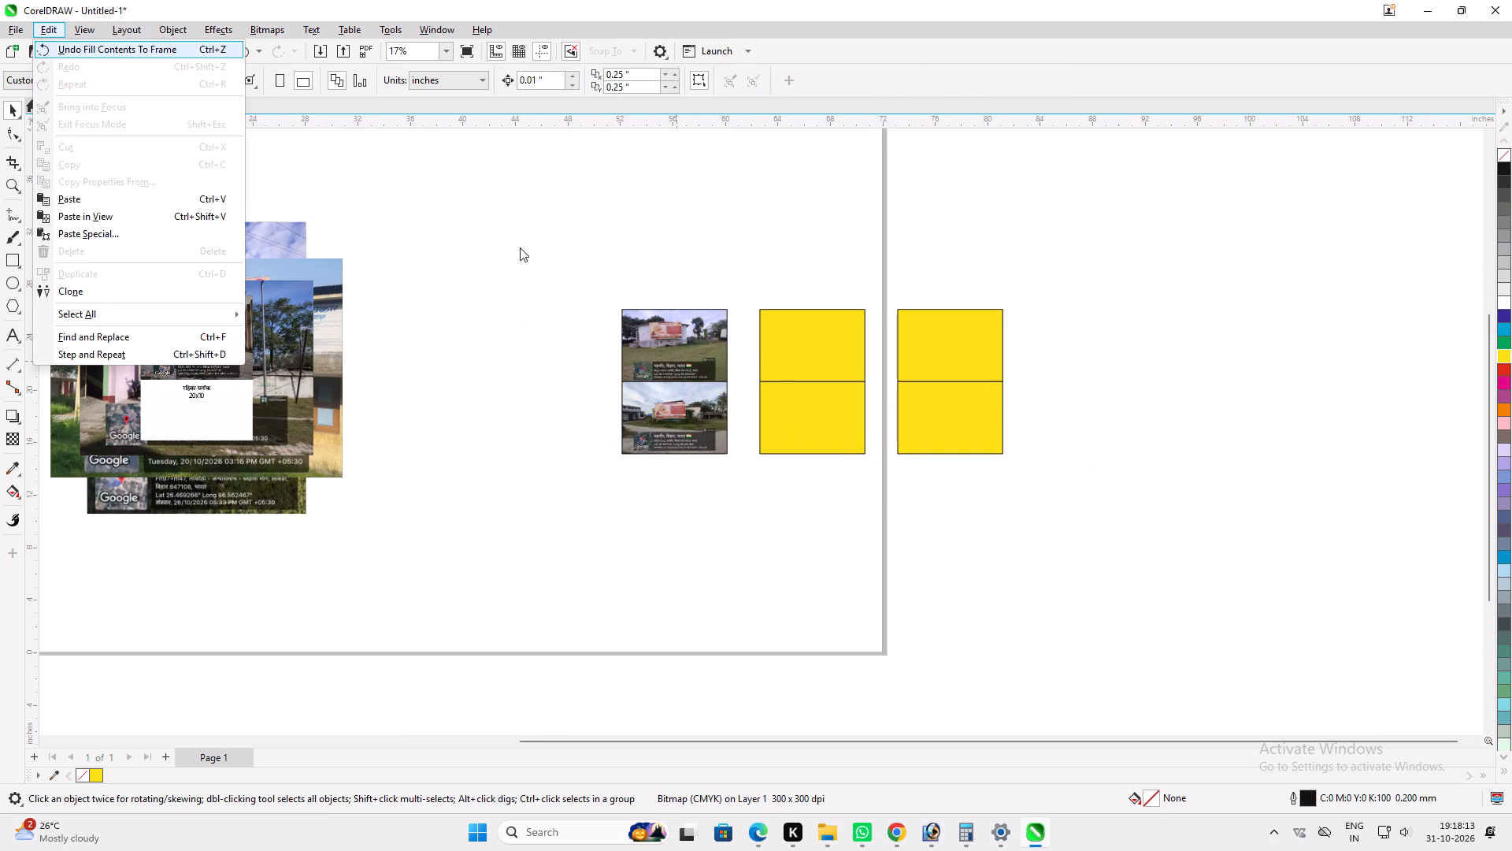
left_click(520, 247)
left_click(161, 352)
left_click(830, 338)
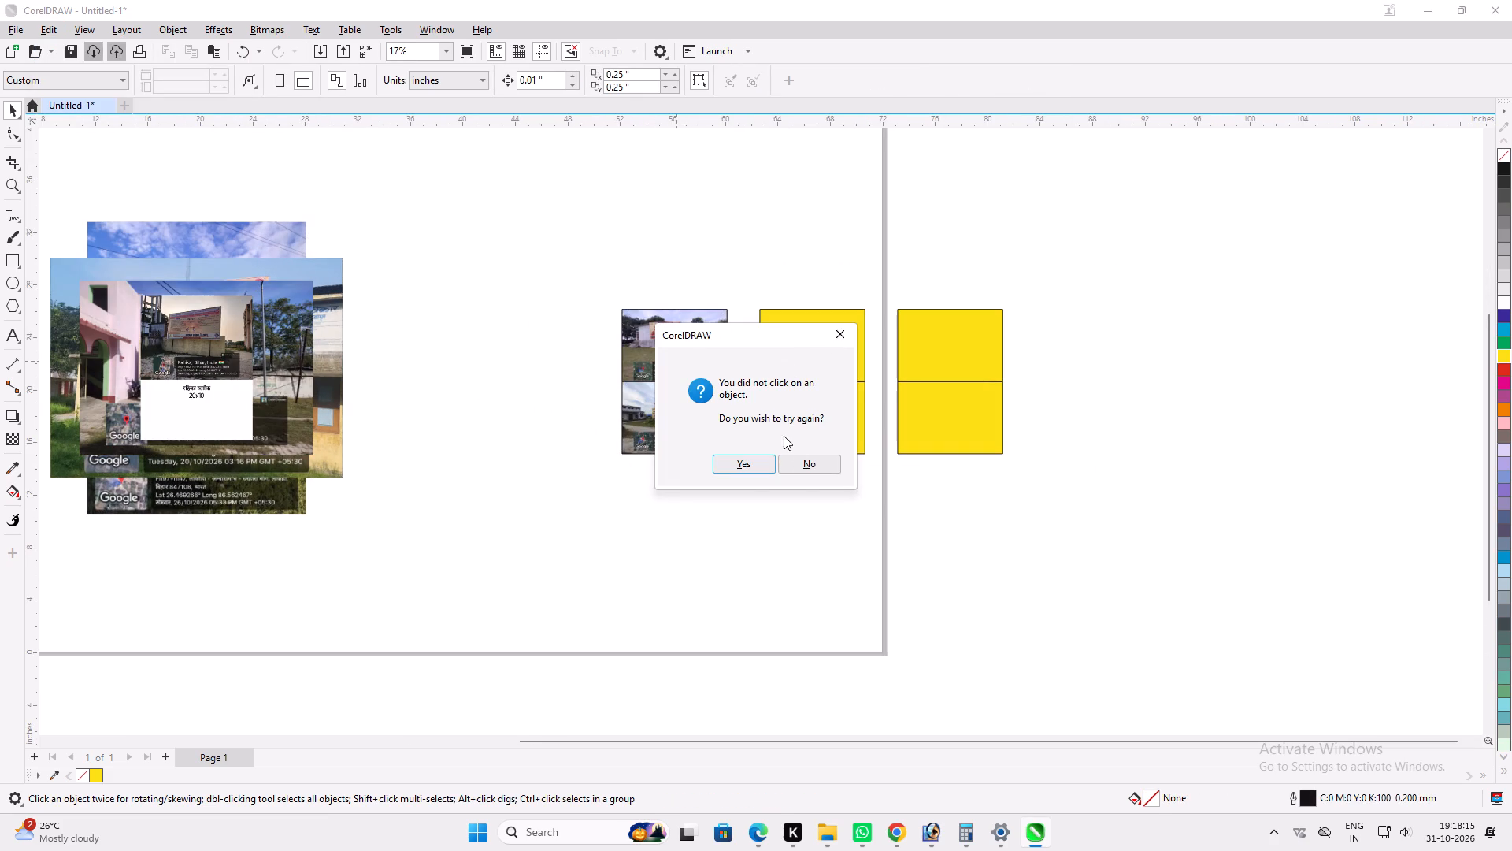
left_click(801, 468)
PowerClip the captioned 20x10 Rahika photo into the upper frame of the second pair and fill the contents to the frame.
left_click(227, 327)
key("alt+w")
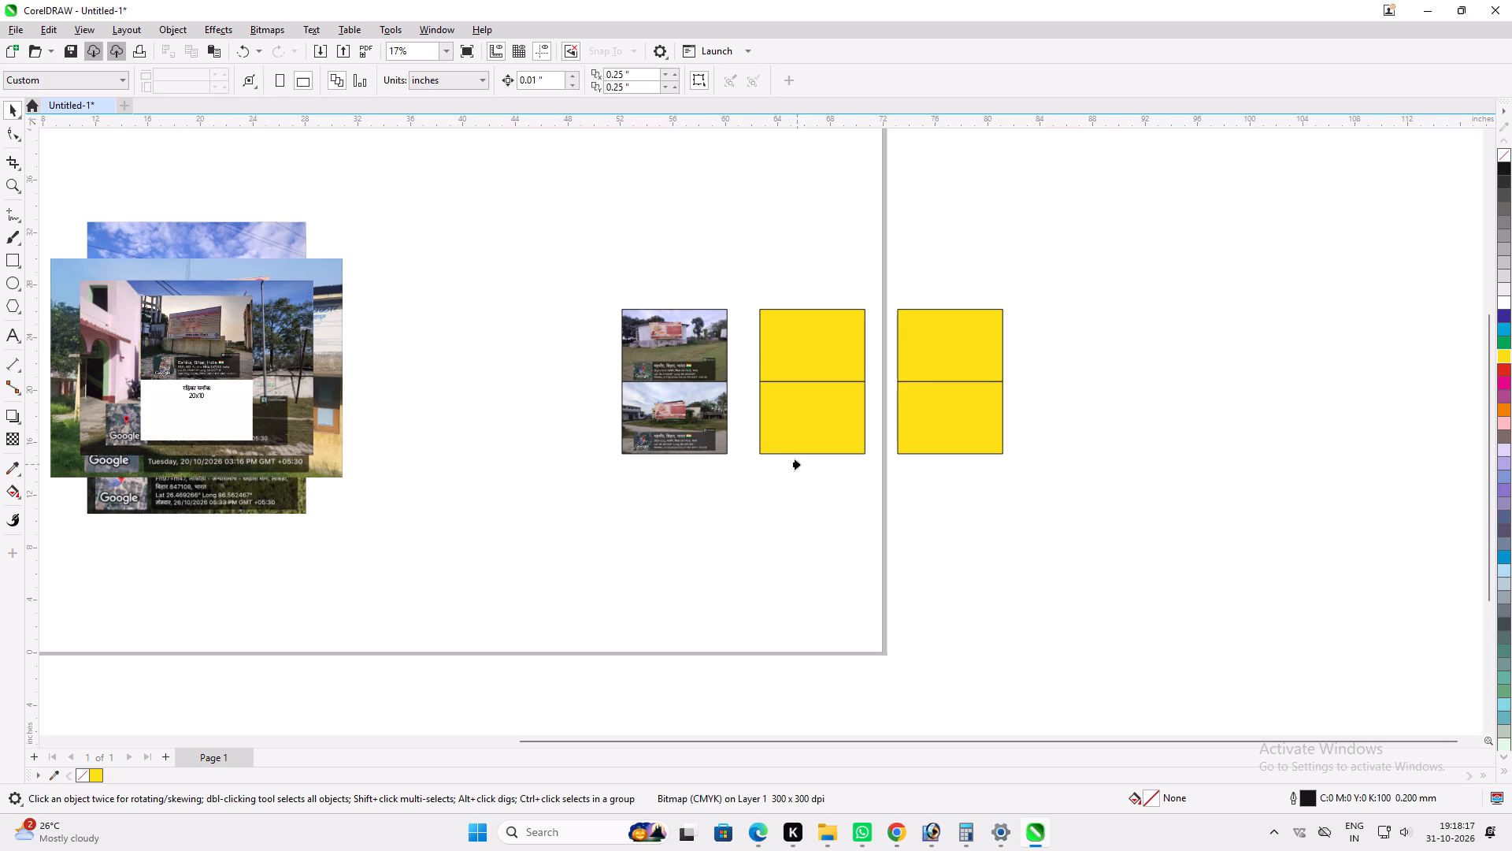
left_click(803, 361)
key("alt+q")
Edit the frame's contents, shrink the captioned photo to about 5.14 × 5.7 inches so its caption fits inside, and finish editing.
triple_click(814, 355)
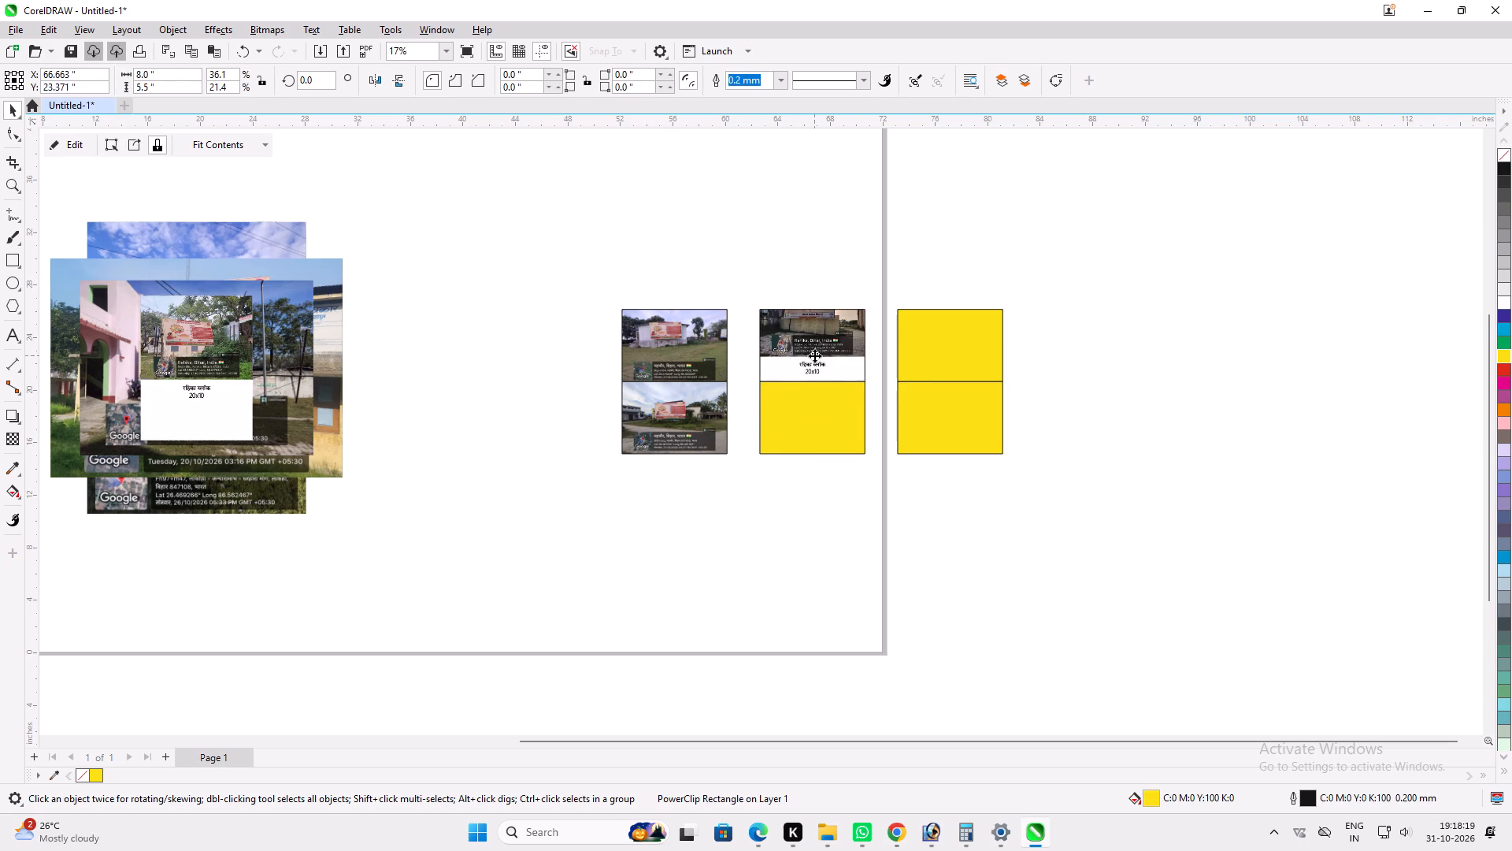
scroll(845, 255, "up", 3)
left_click_drag(797, 283, 797, 292, "shift")
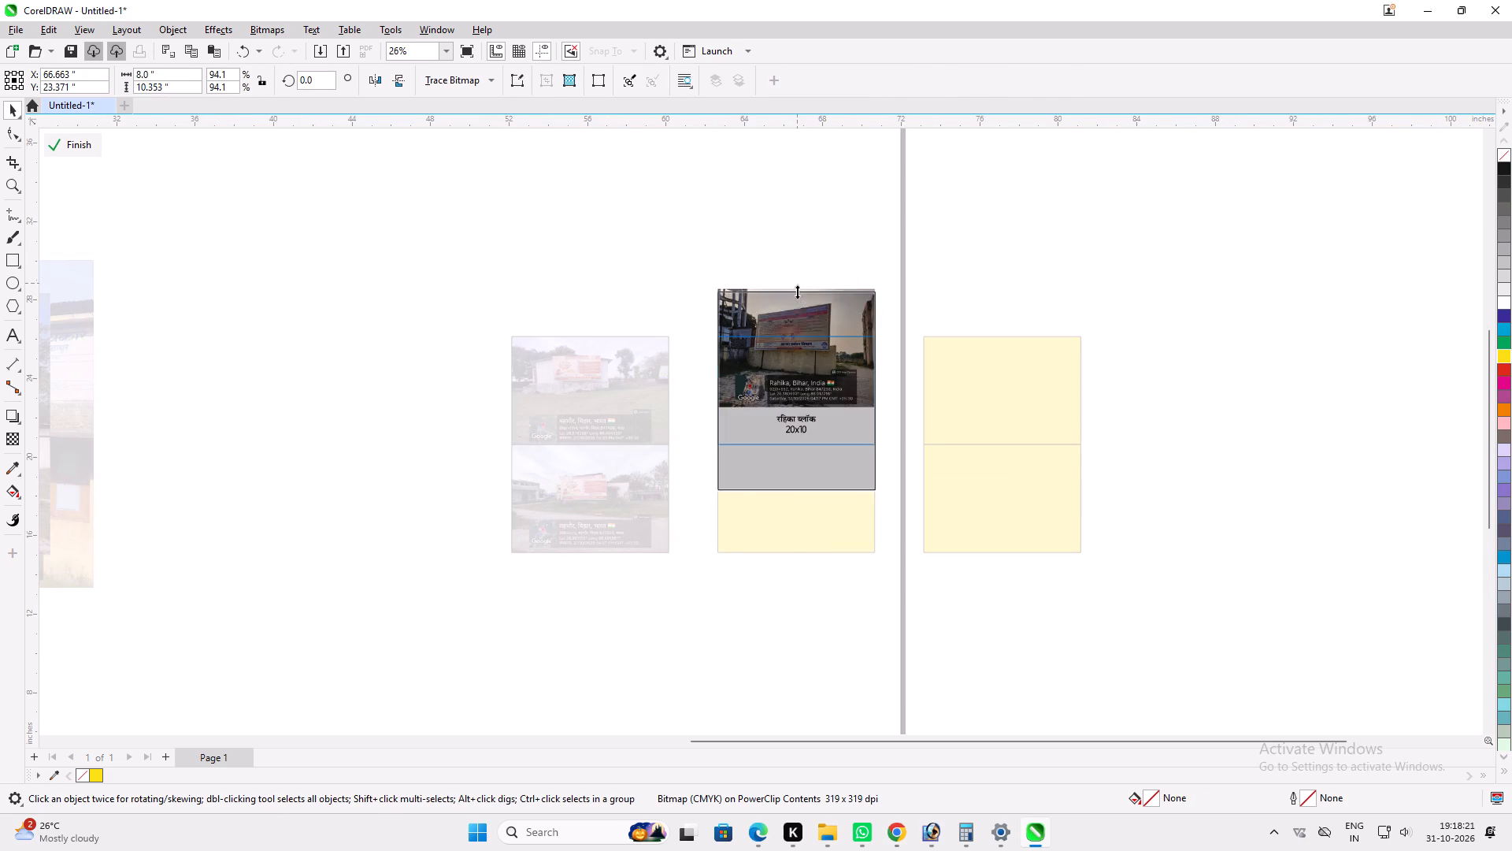
left_click_drag(797, 292, 799, 323, "shift")
scroll(822, 331, "up", 4)
scroll(928, 409, "up", 2)
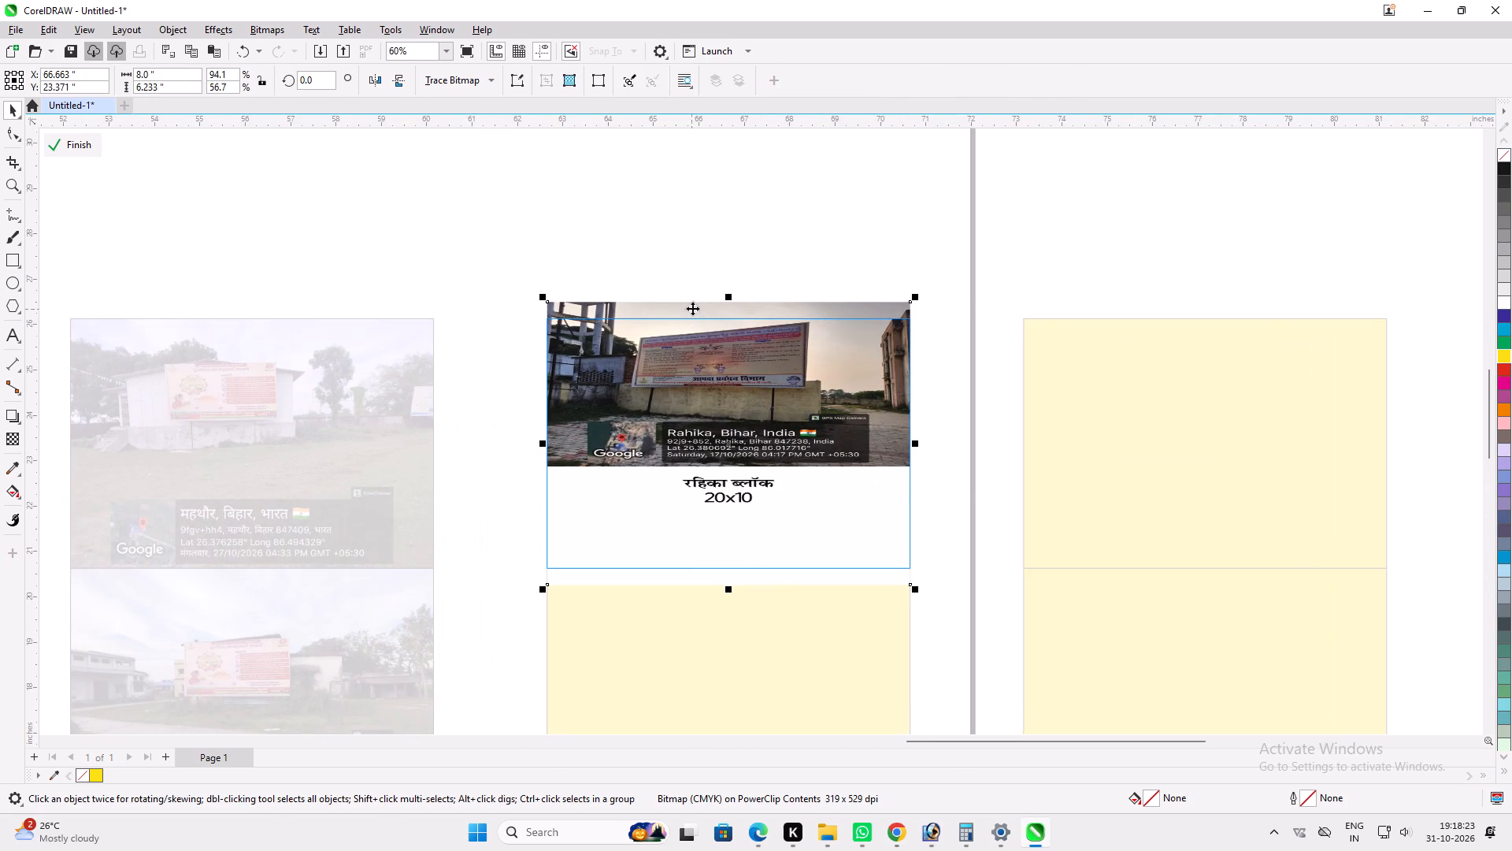
scroll(728, 299, "up", 2)
left_click_drag(728, 299, 727, 314, "shift")
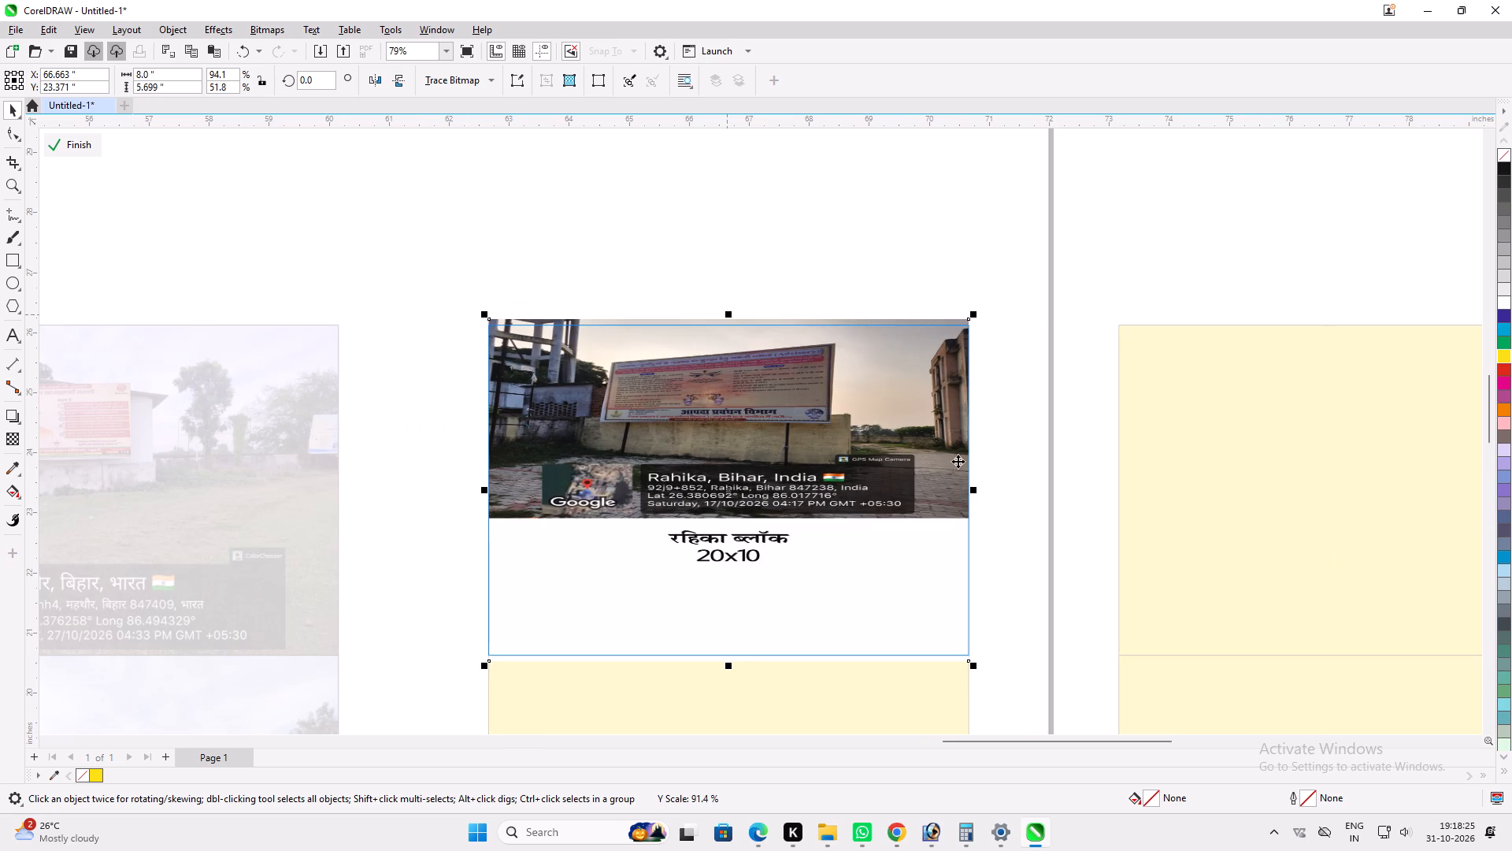
left_click_drag(979, 494, 910, 504, "shift")
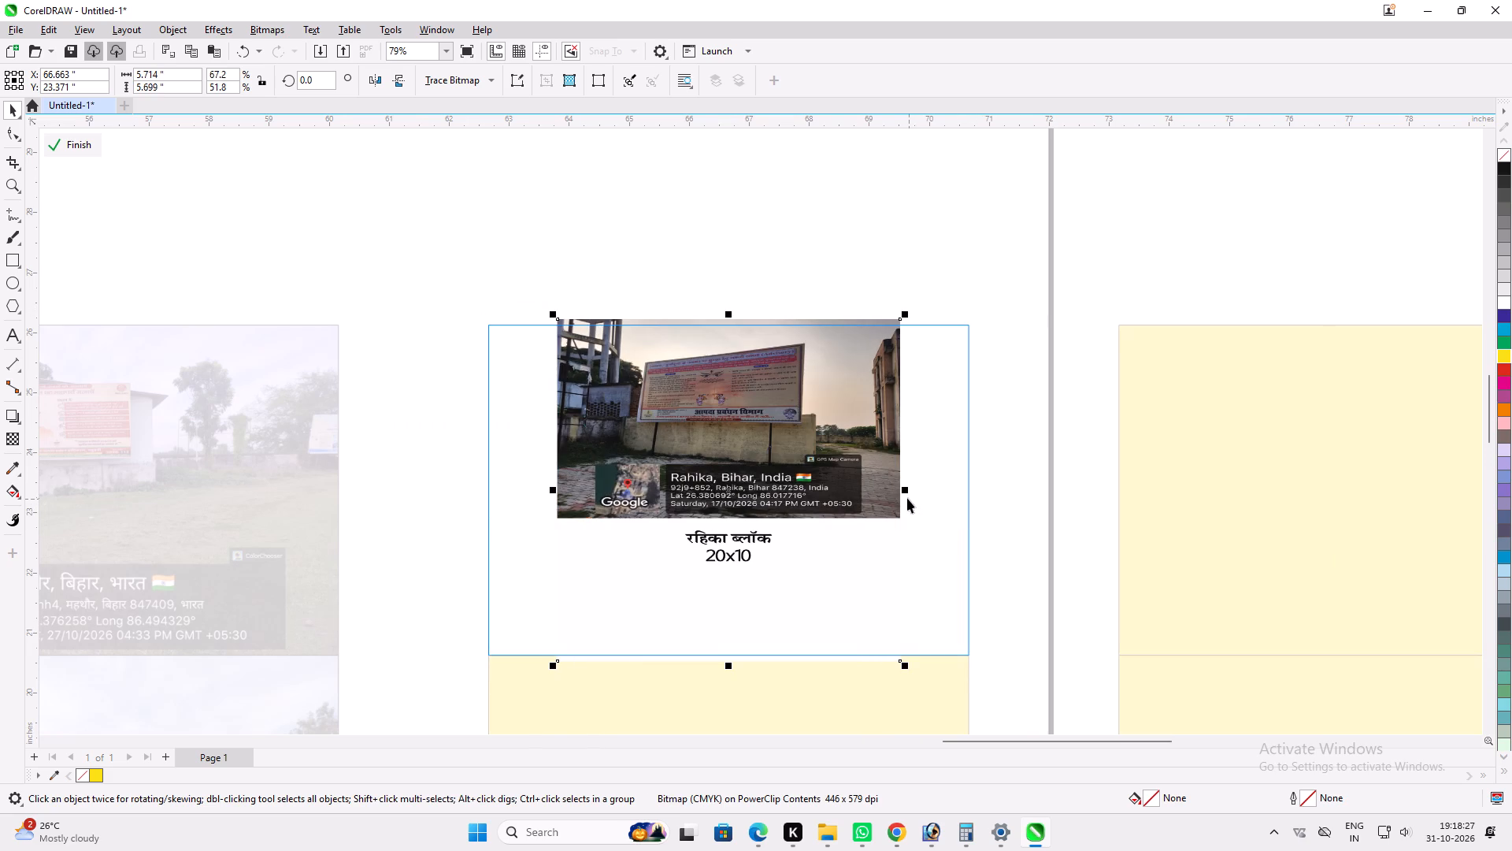
left_click_drag(907, 490, 890, 490, "shift")
left_click(76, 146)
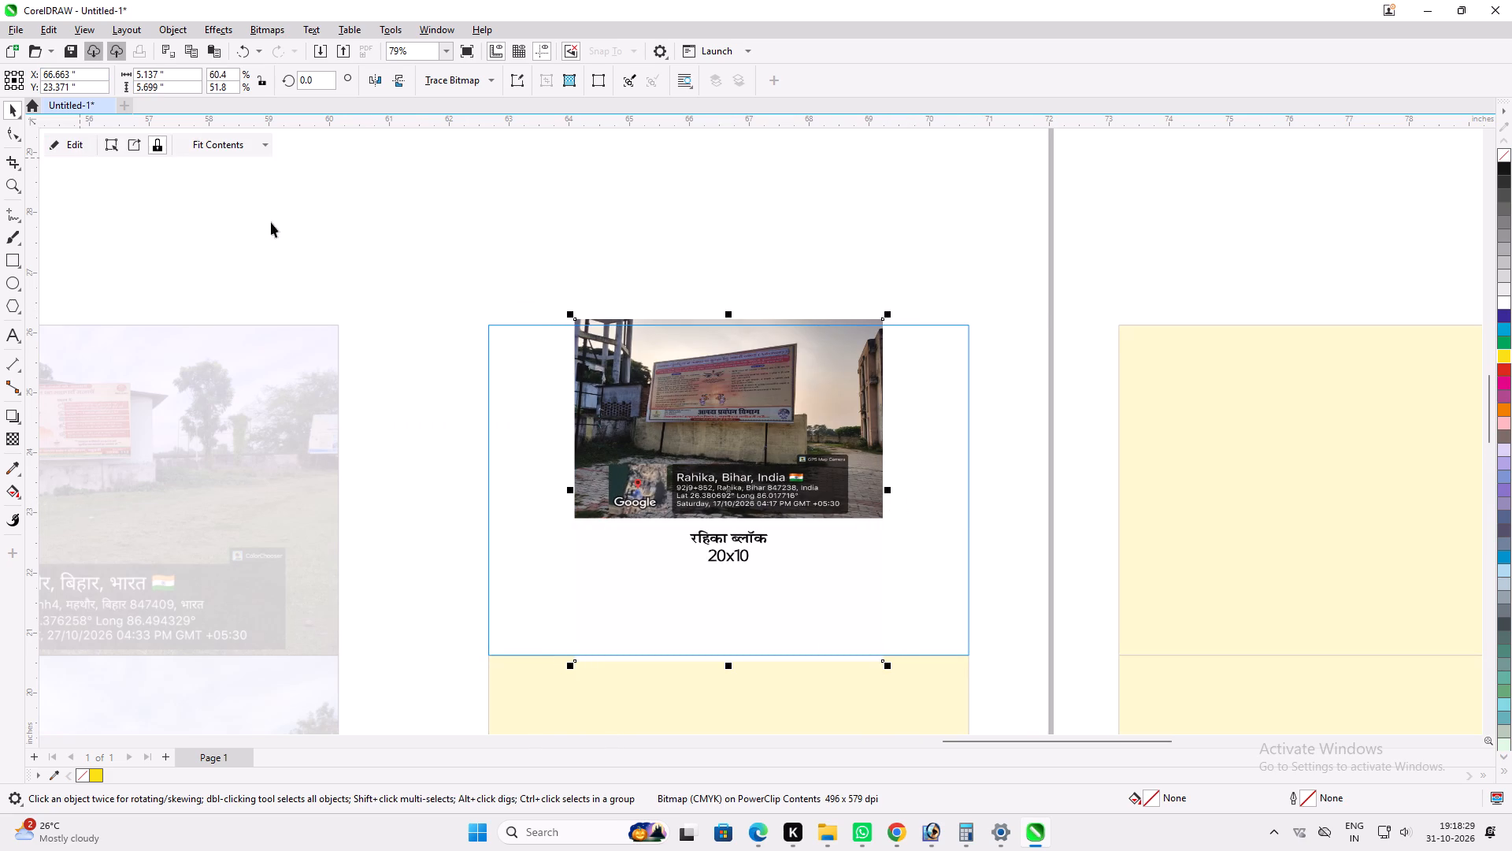
Fill the background of the captioned photo's frame with white.
left_click(1504, 454)
scroll(774, 388, "down", 2)
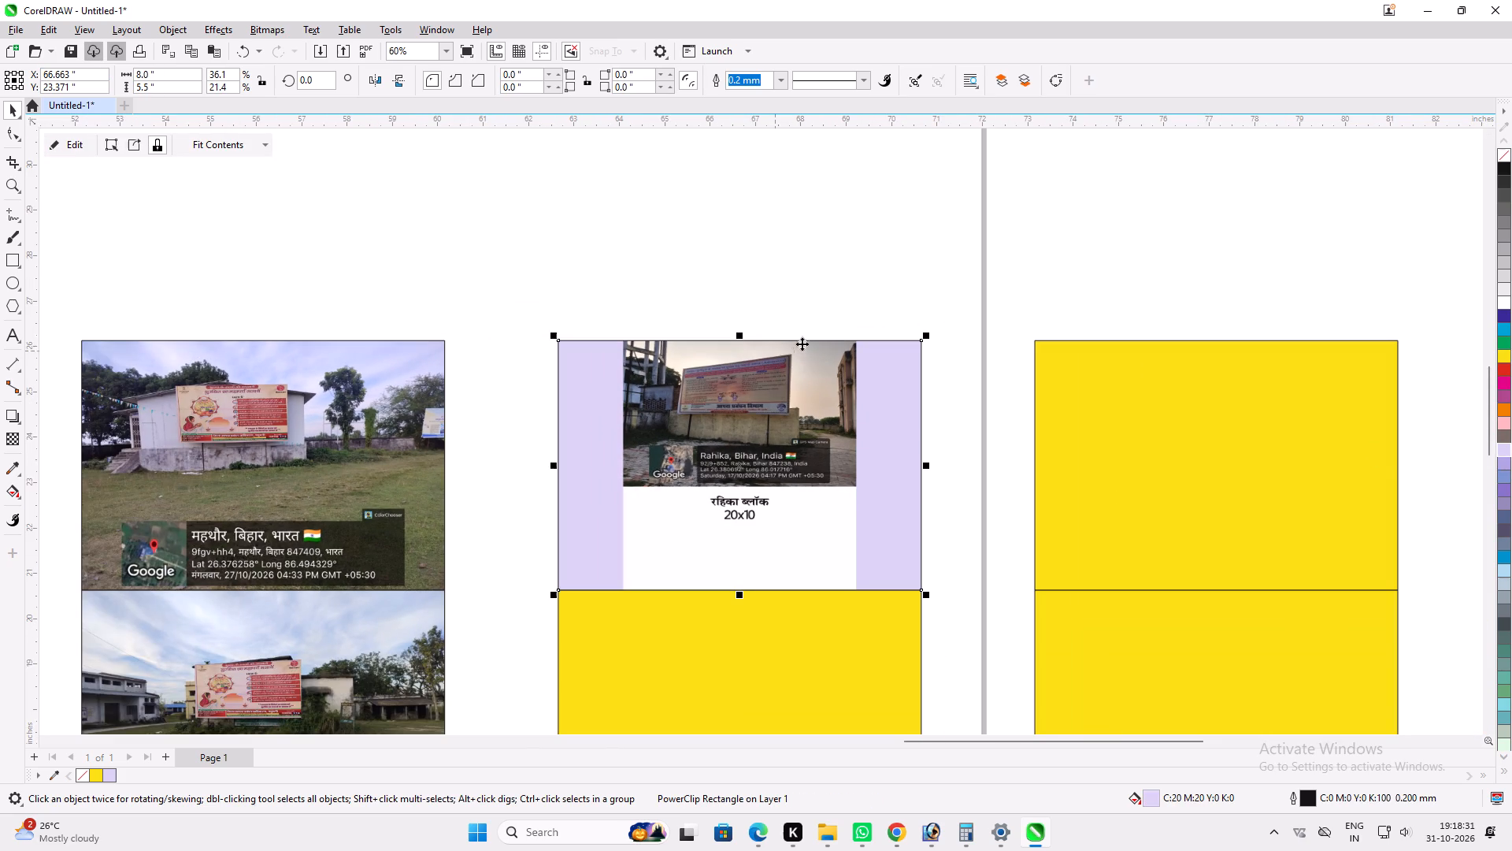
left_click(1499, 307)
left_click(1190, 280)
Move the two remaining captioned 20x10 photos out of the photo stack and set them side by side in the empty area beside it.
scroll(1025, 318, "down", 1)
scroll(847, 310, "down", 2)
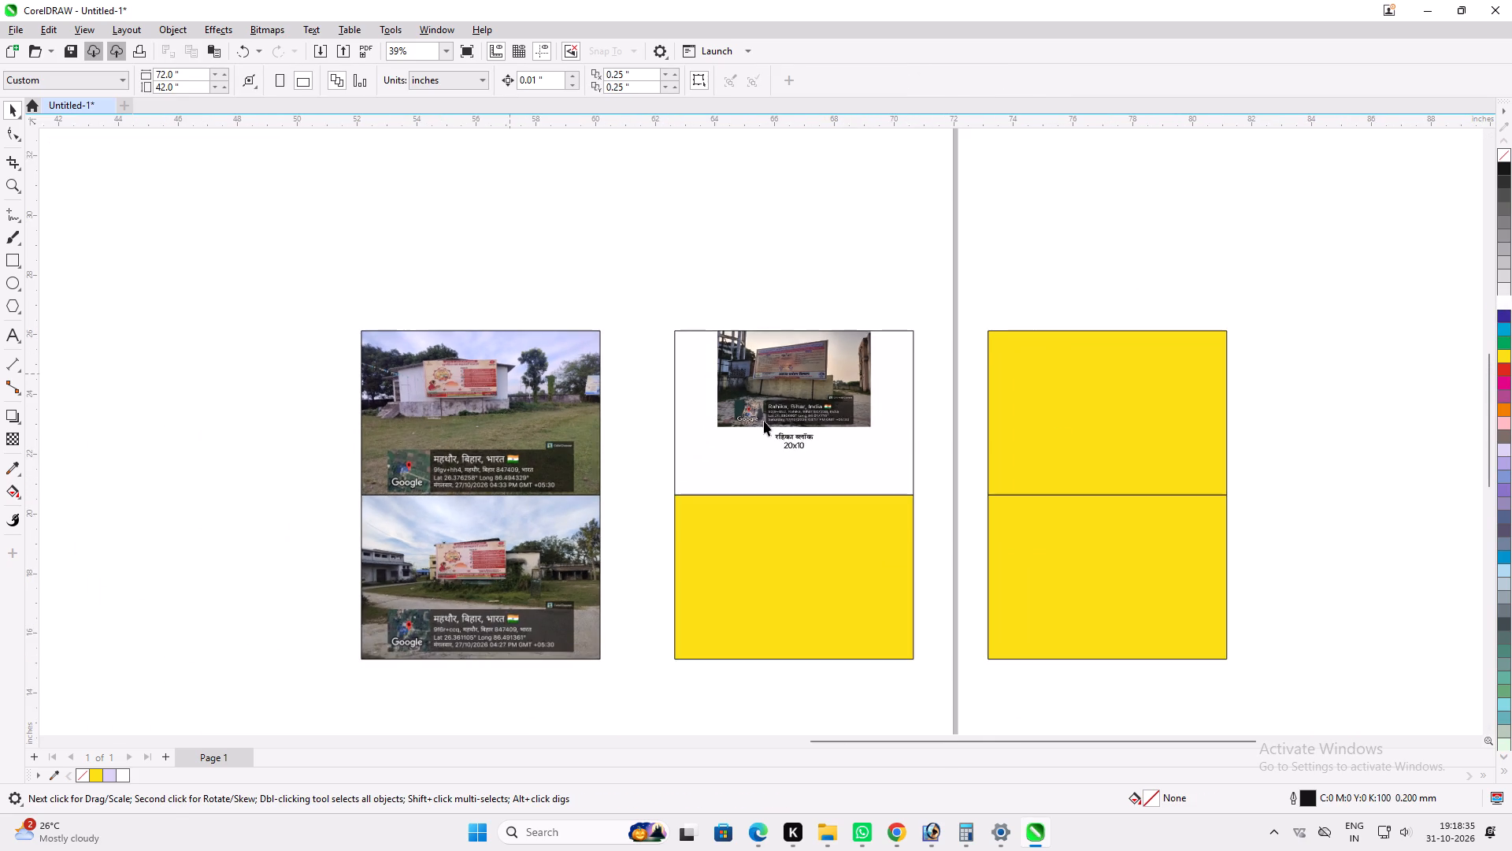
scroll(1062, 422, "down", 3)
scroll(716, 385, "down", 2)
left_click(134, 407)
left_click_drag(118, 407, 305, 353)
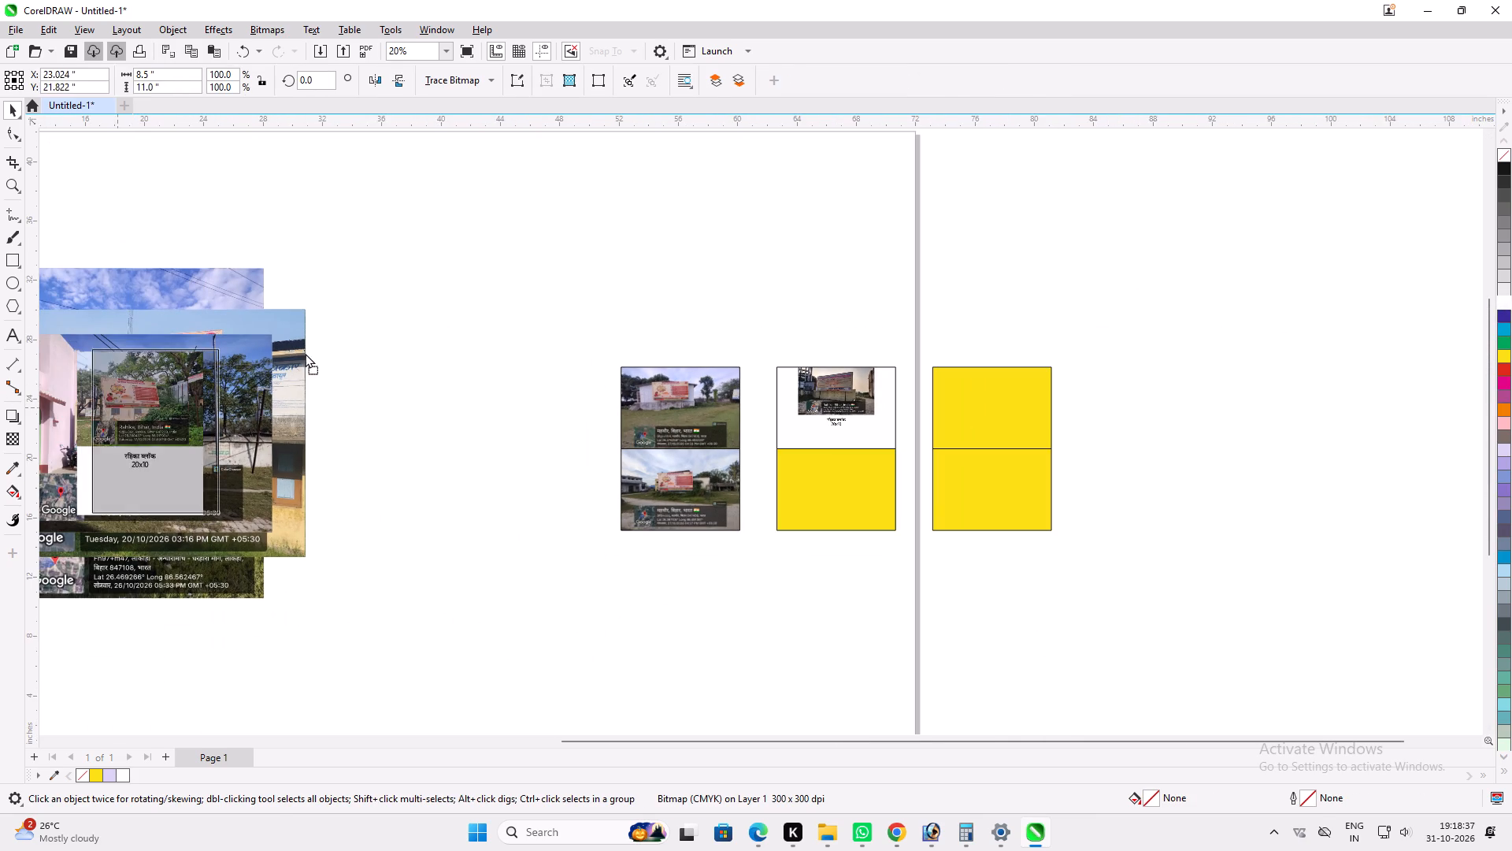
left_click_drag(305, 353, 313, 353)
left_click(145, 421)
left_click_drag(135, 420, 245, 396)
key("ctrl+z")
left_click_drag(175, 397, 475, 346)
scroll(452, 355, "up", 1)
scroll(395, 365, "down", 2)
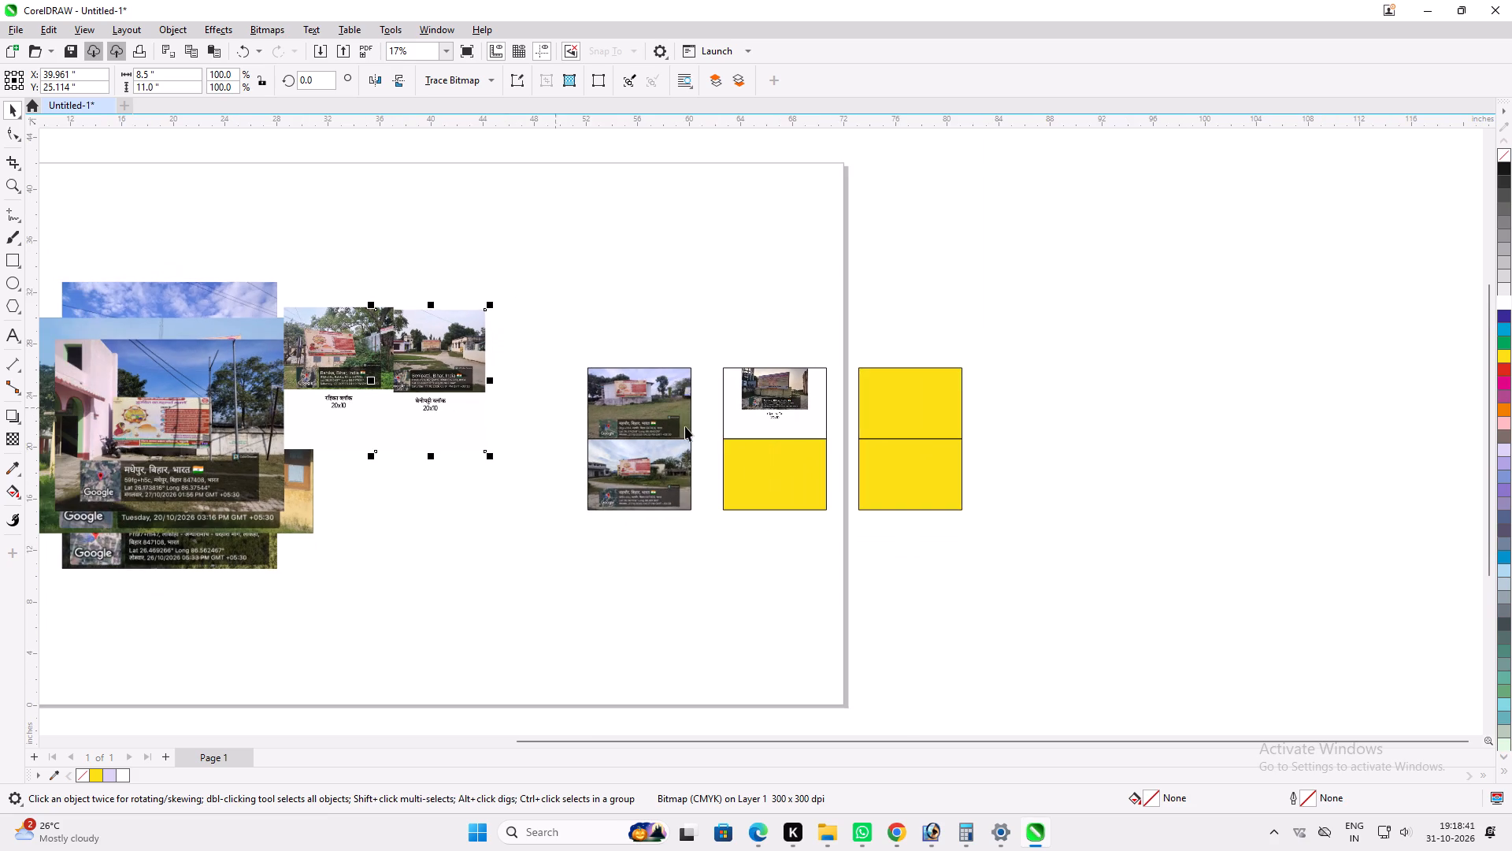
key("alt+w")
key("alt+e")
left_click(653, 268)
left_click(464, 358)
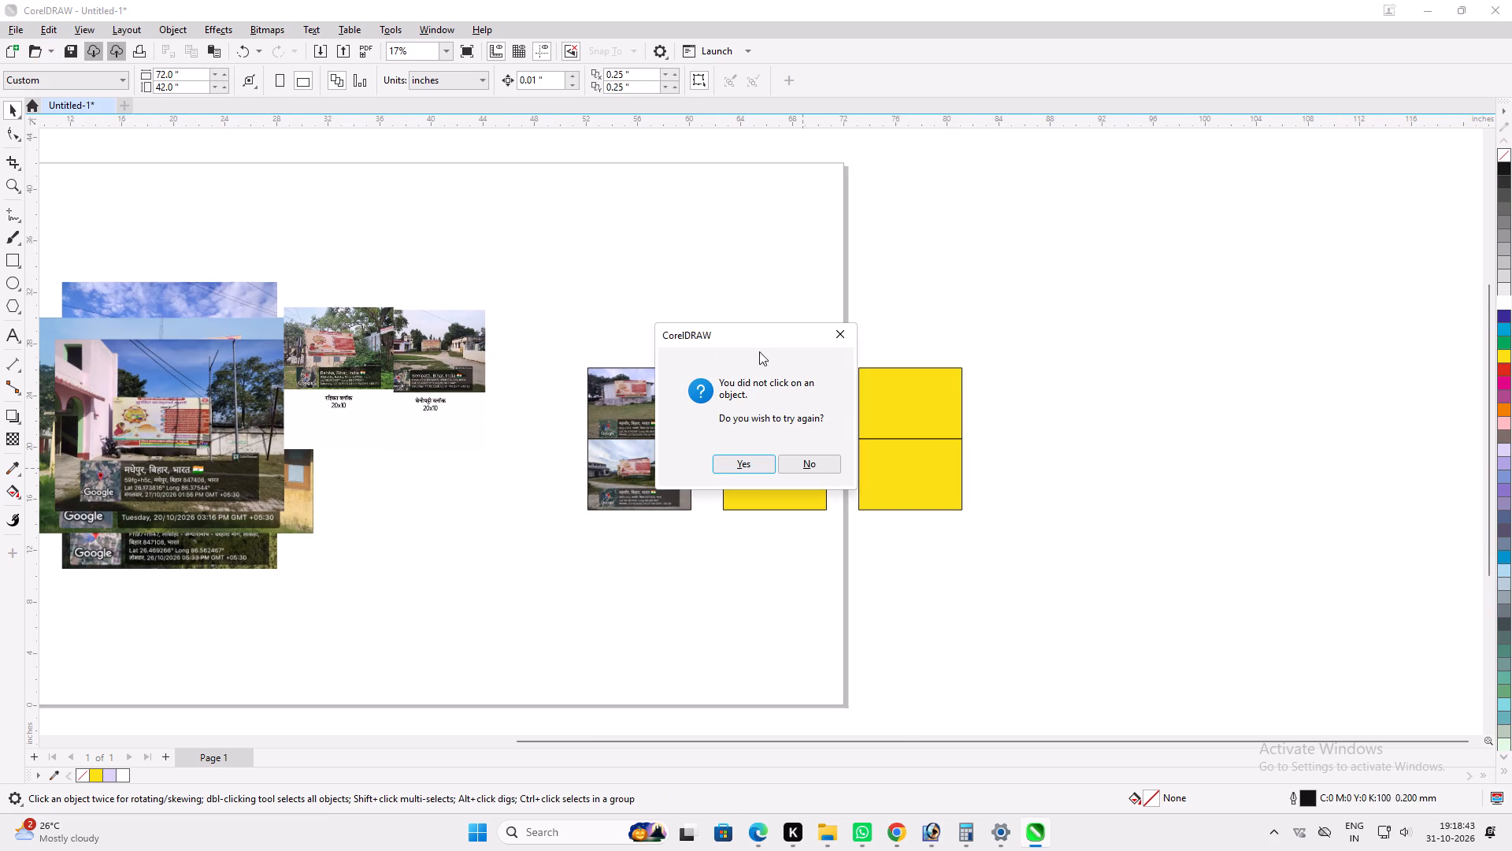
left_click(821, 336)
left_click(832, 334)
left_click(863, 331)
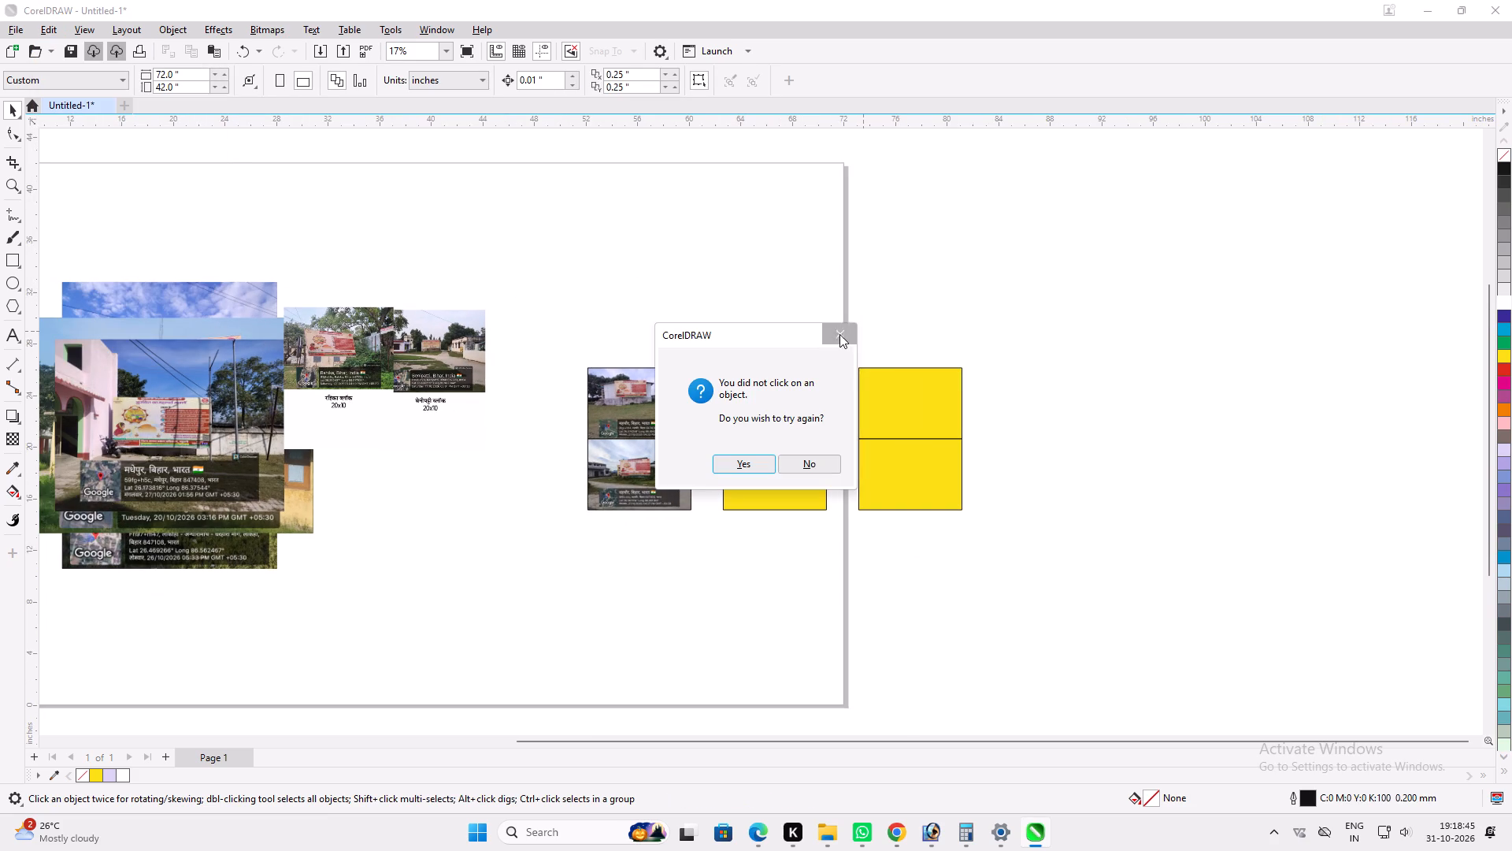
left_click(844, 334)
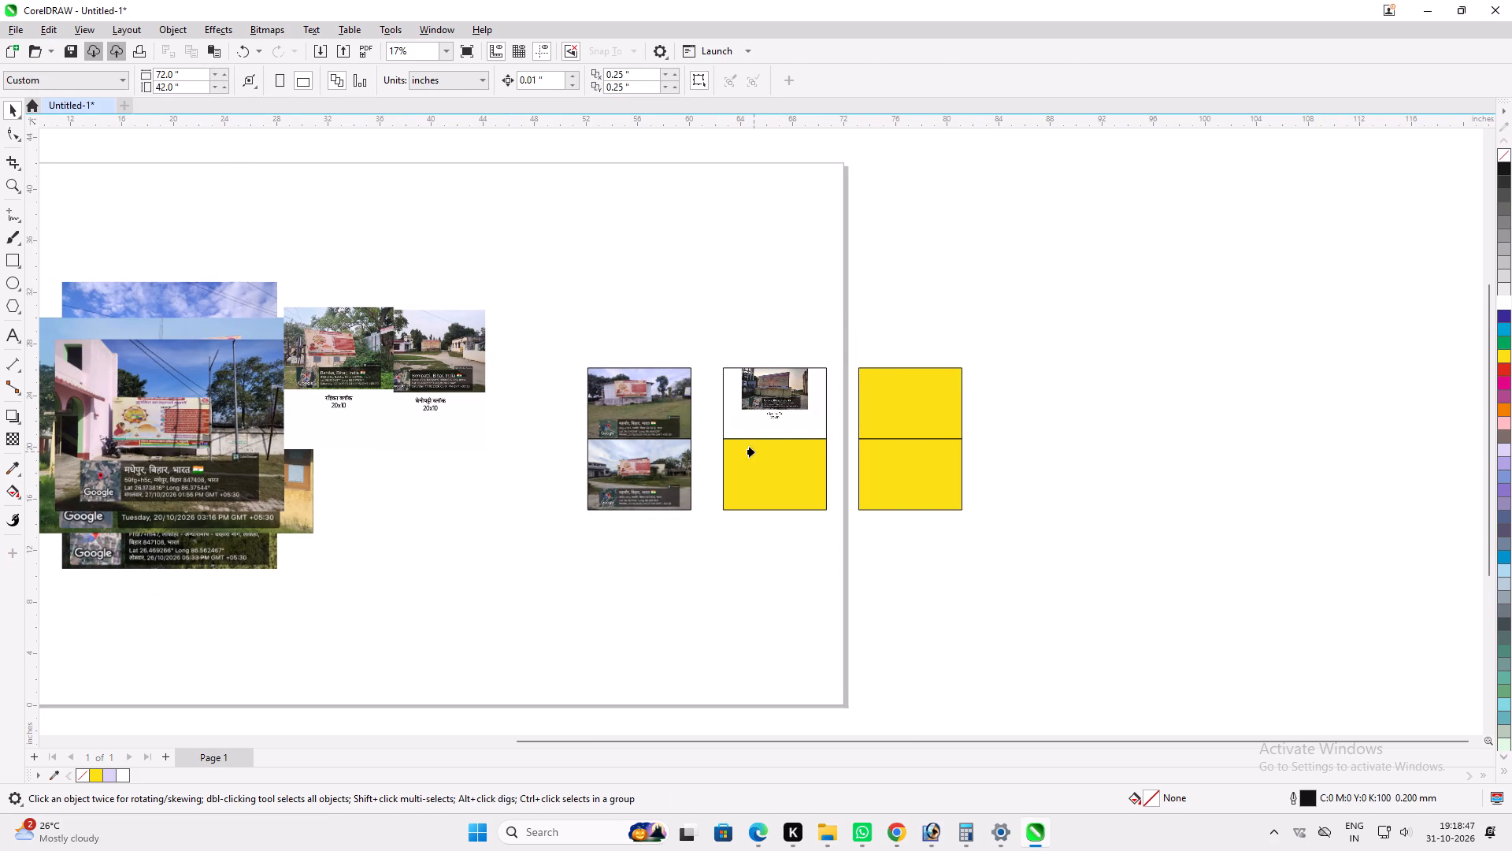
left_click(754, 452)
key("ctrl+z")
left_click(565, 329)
PowerClip the captioned 20x10 Benipatti photo into the lower frame of the second pair.
left_click(462, 365)
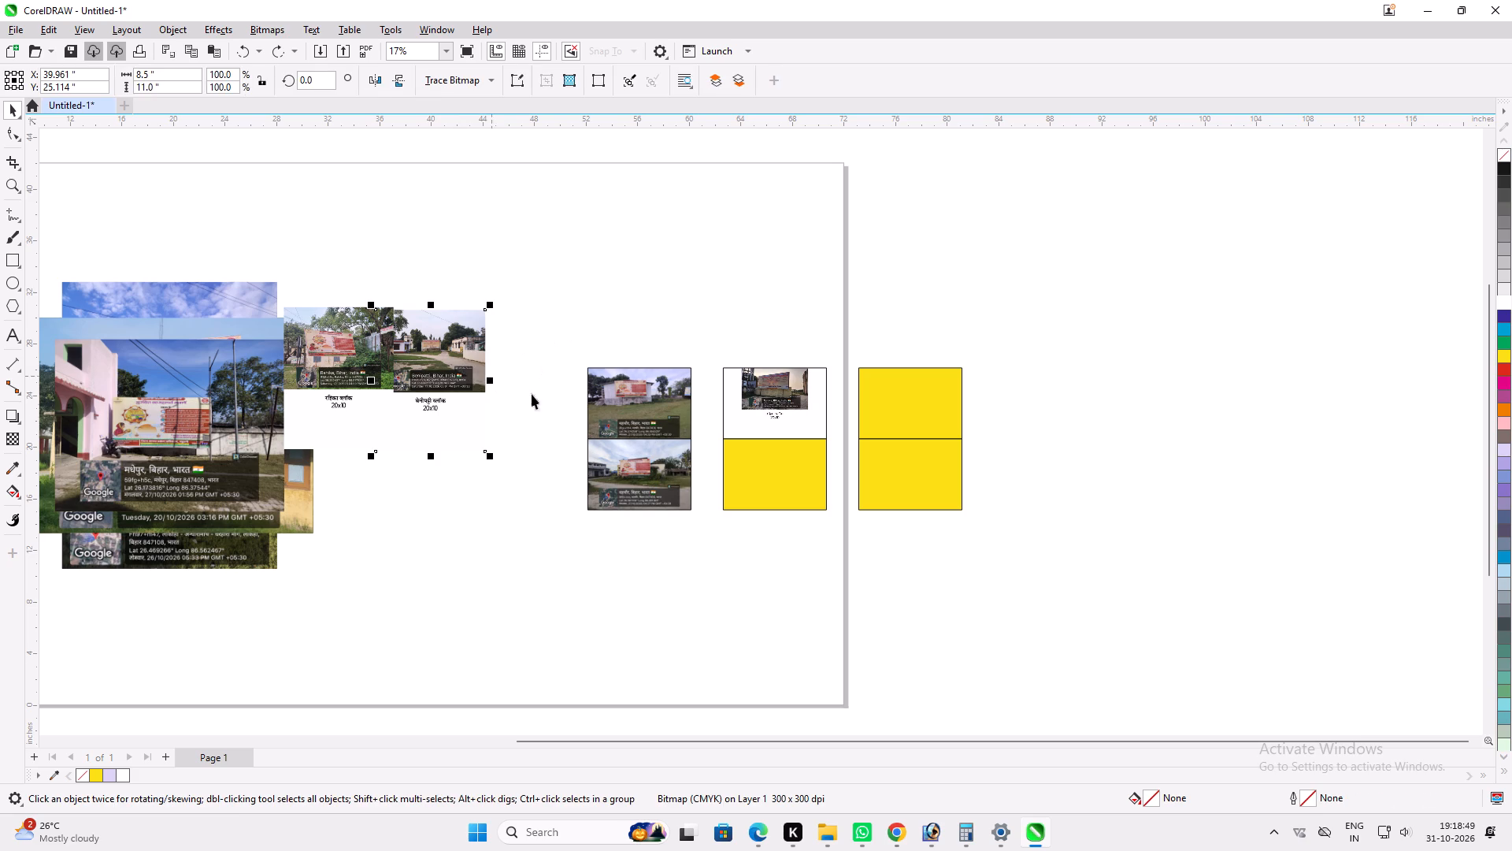
key("alt+w")
left_click(773, 474)
Duplicate the empty yellow third frame pair twice in the same row, evenly spaced, to make a fourth and fifth pair.
left_click(367, 367)
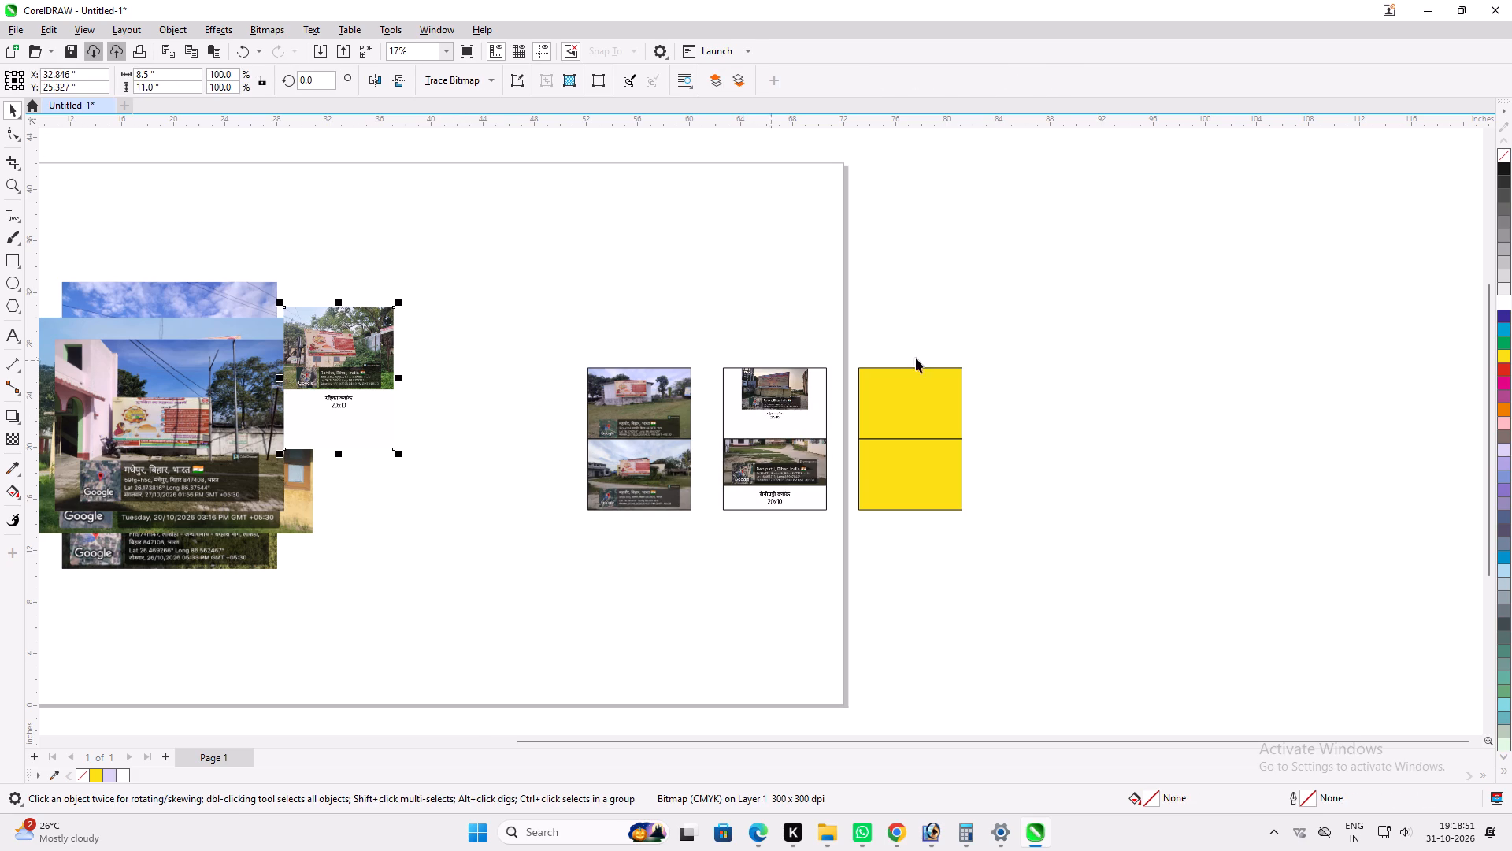
left_click_drag(841, 324, 1037, 511)
left_click_drag(915, 408, 1043, 418, "ctrl")
right_click(1043, 418, "ctrl")
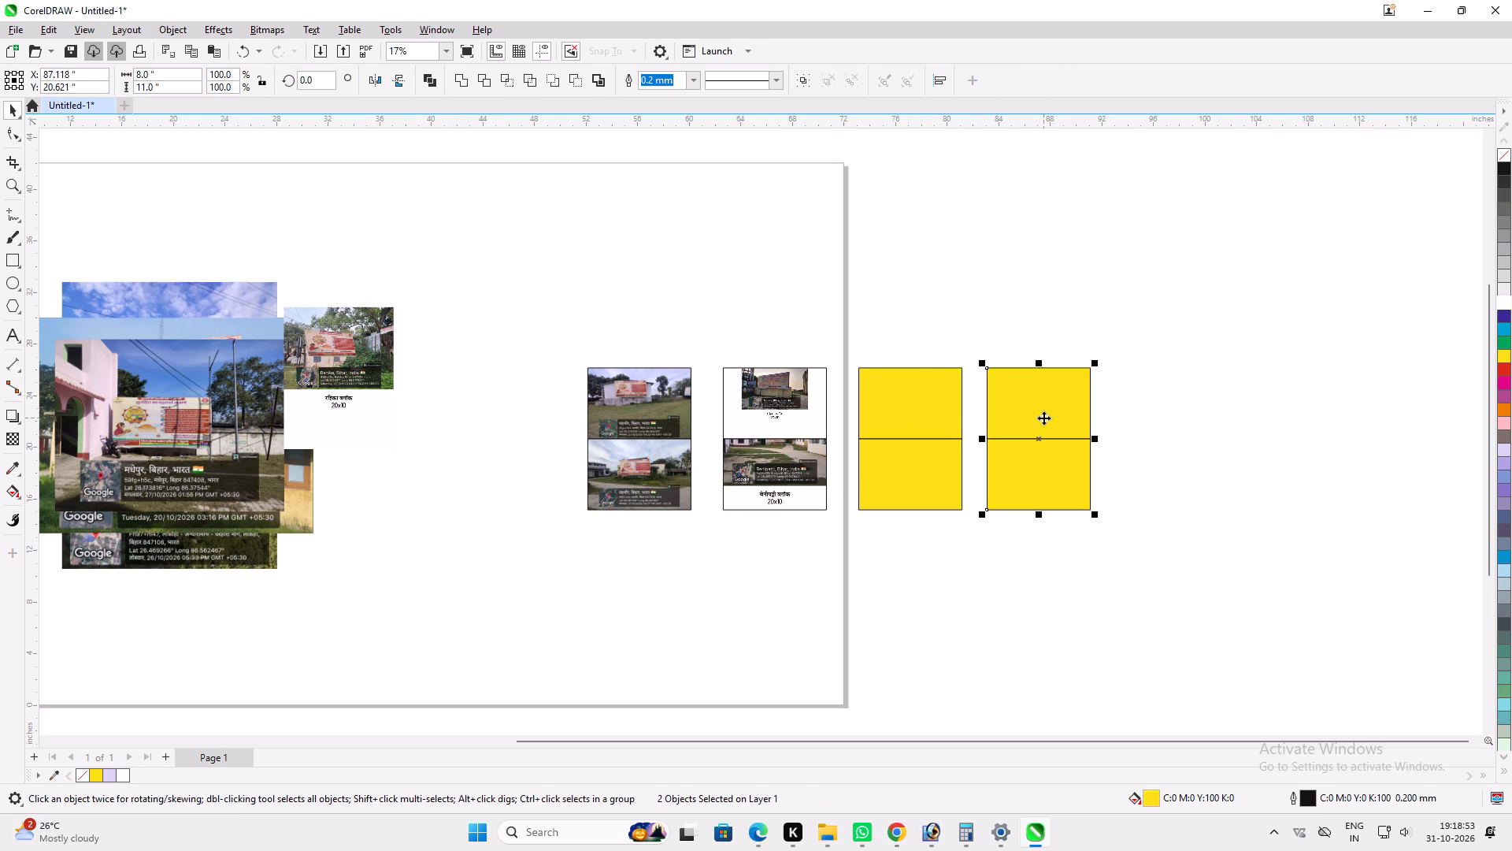
key("ctrl+r")
left_click(1038, 327)
PowerClip the remaining captioned 20x10 Rahika photo into the upper frame of the third pair.
left_click(361, 362)
key("alt+w")
left_click(898, 407)
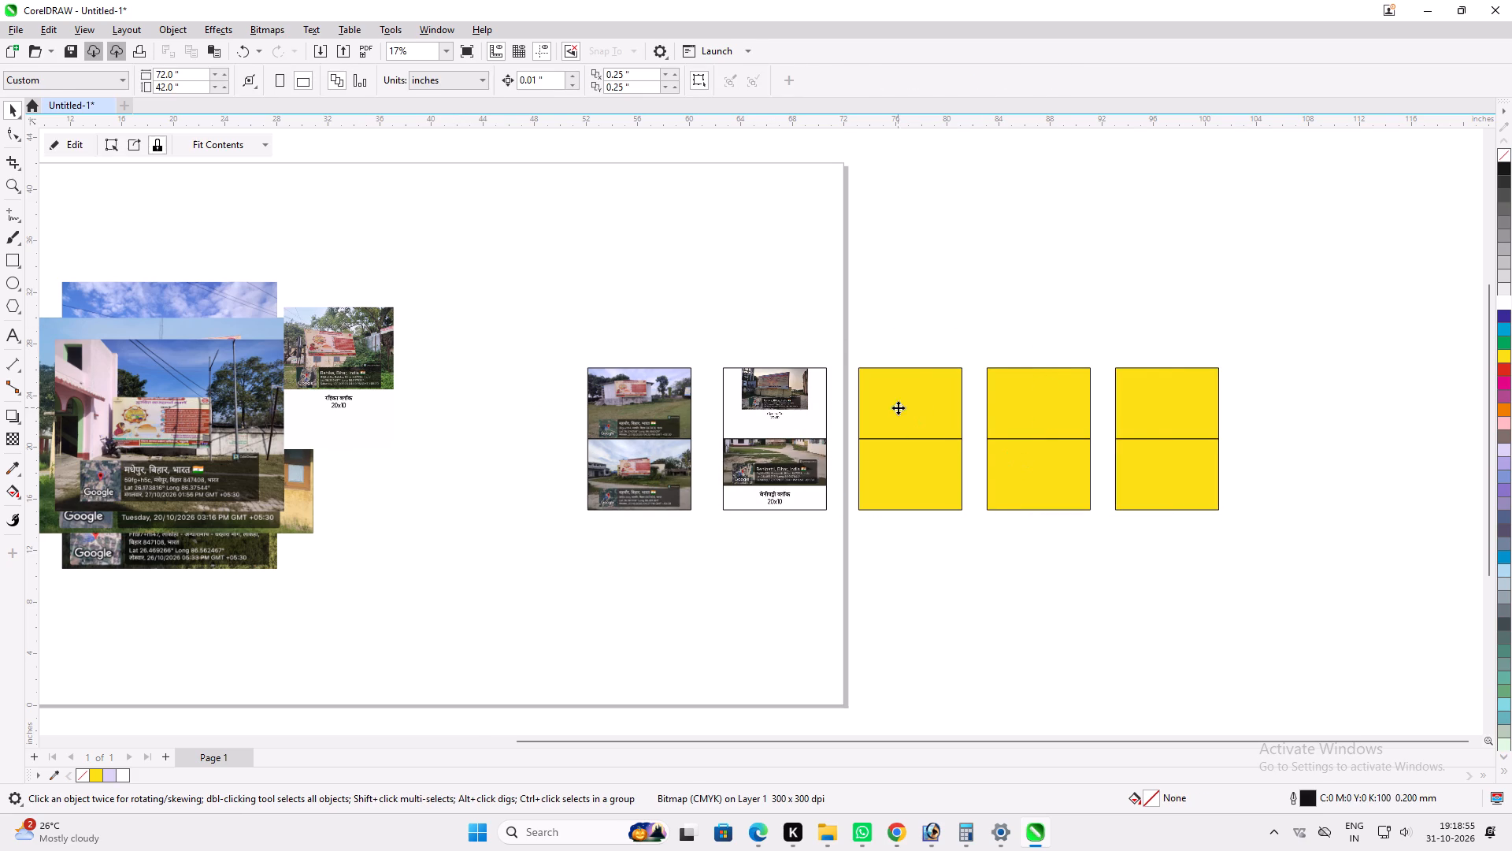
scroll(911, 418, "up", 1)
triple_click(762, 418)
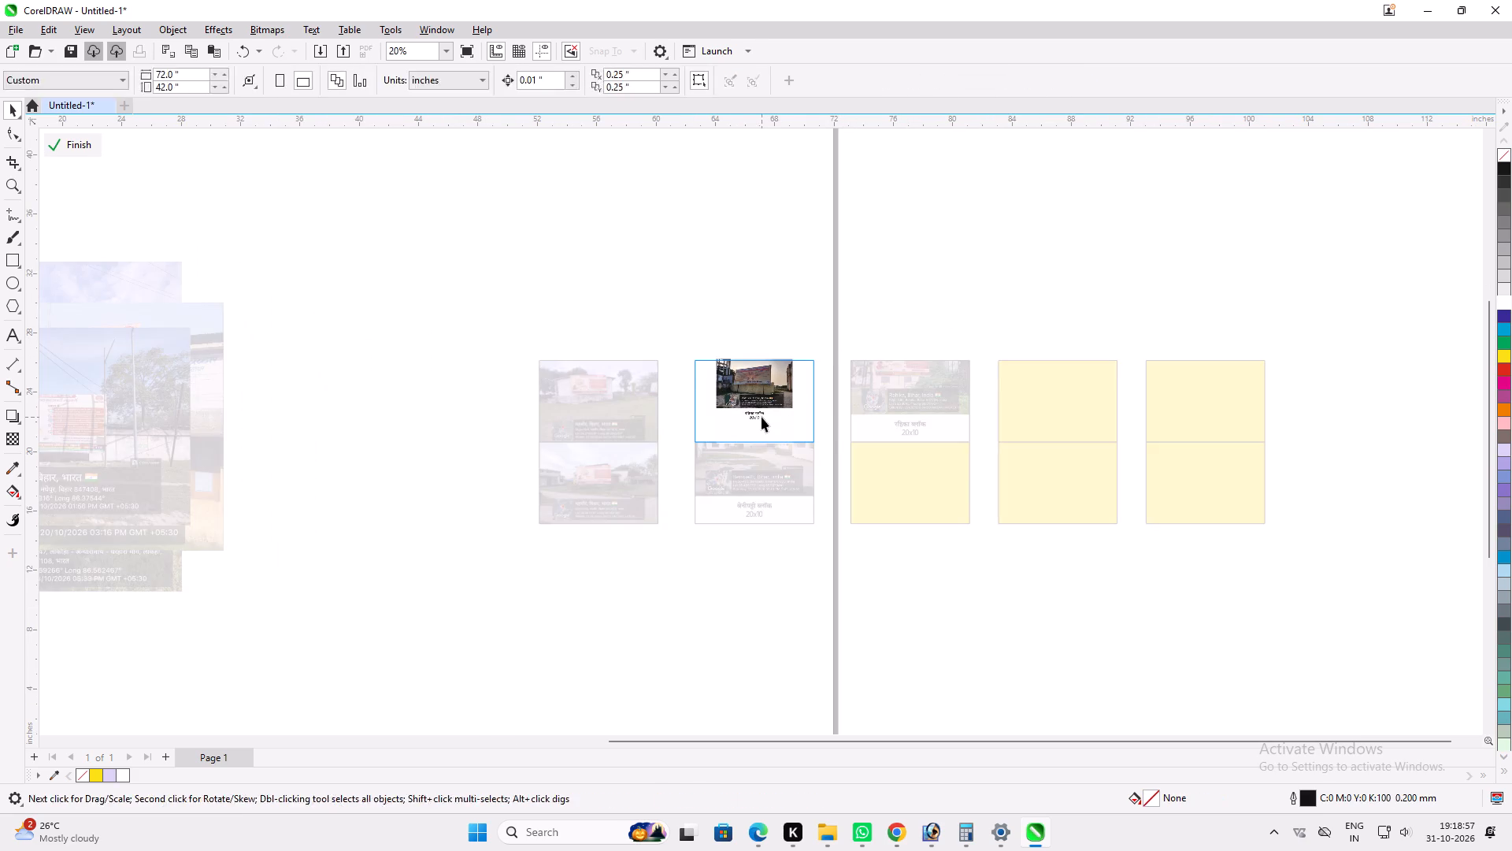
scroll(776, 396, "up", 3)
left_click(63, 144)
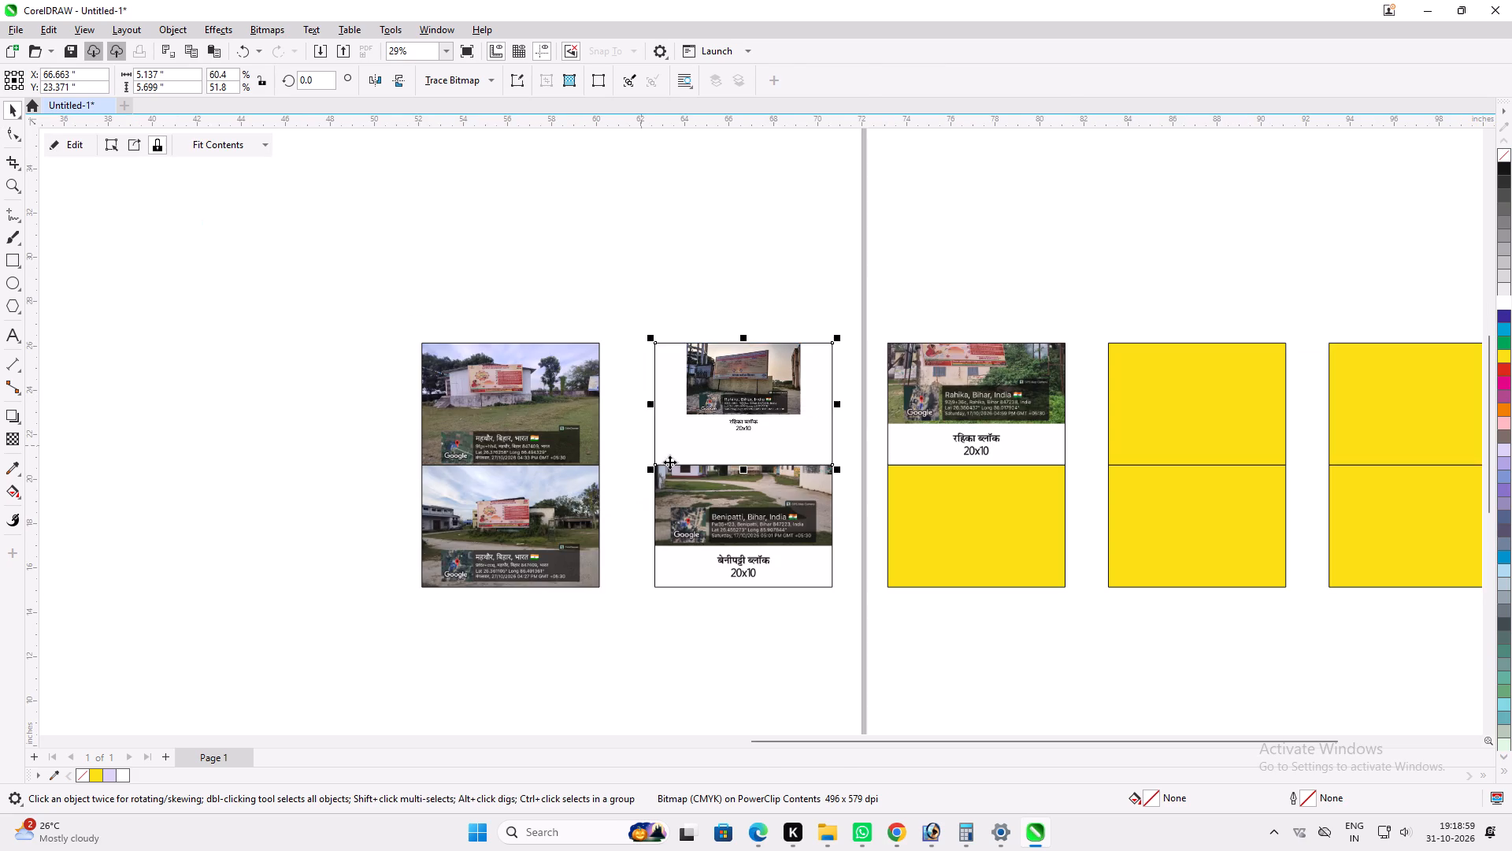
Edit the second pair's lower frame contents, shrink the Benipatti photo to about 4.47 × 5.78 inches, and finish editing.
triple_click(709, 495)
scroll(817, 613, "up", 2)
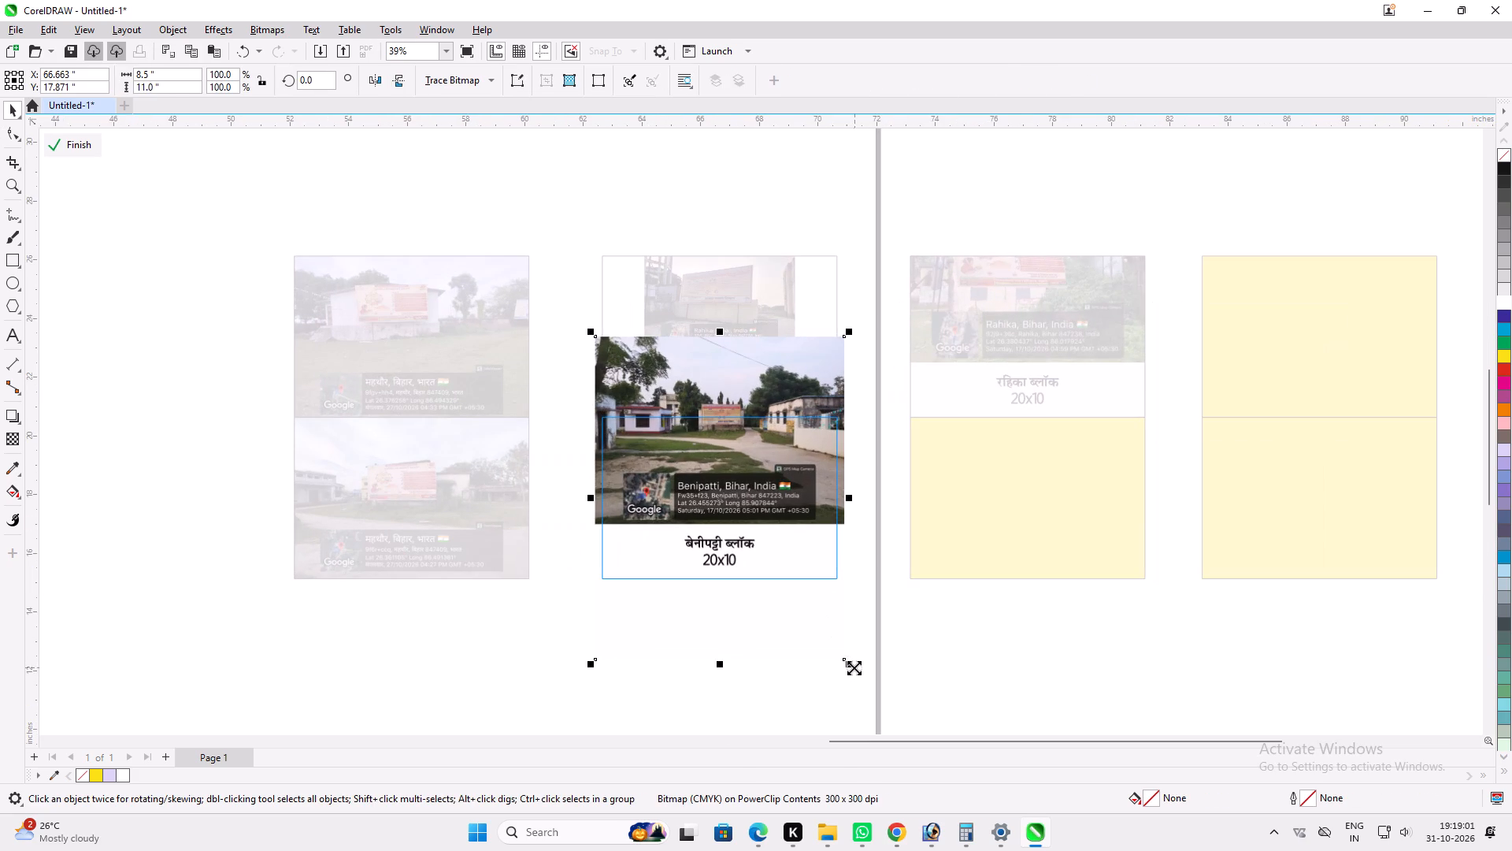
left_click_drag(854, 667, 795, 602, "shift")
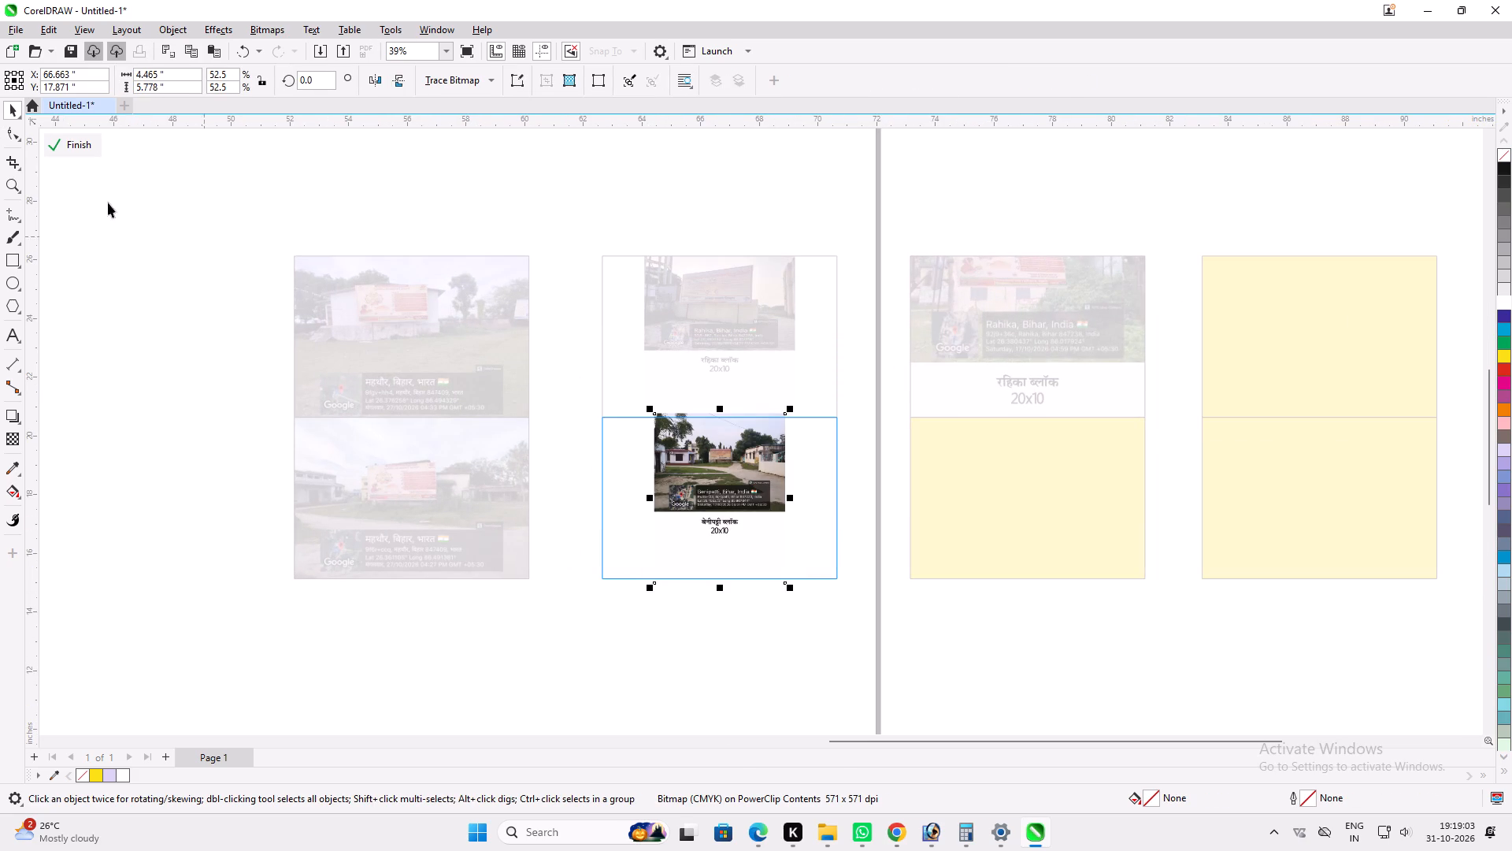
left_click(69, 143)
Edit the third pair's upper frame contents, shrink the Rahika photo to about 4.57 × 5.91 inches, and finish editing.
triple_click(991, 312)
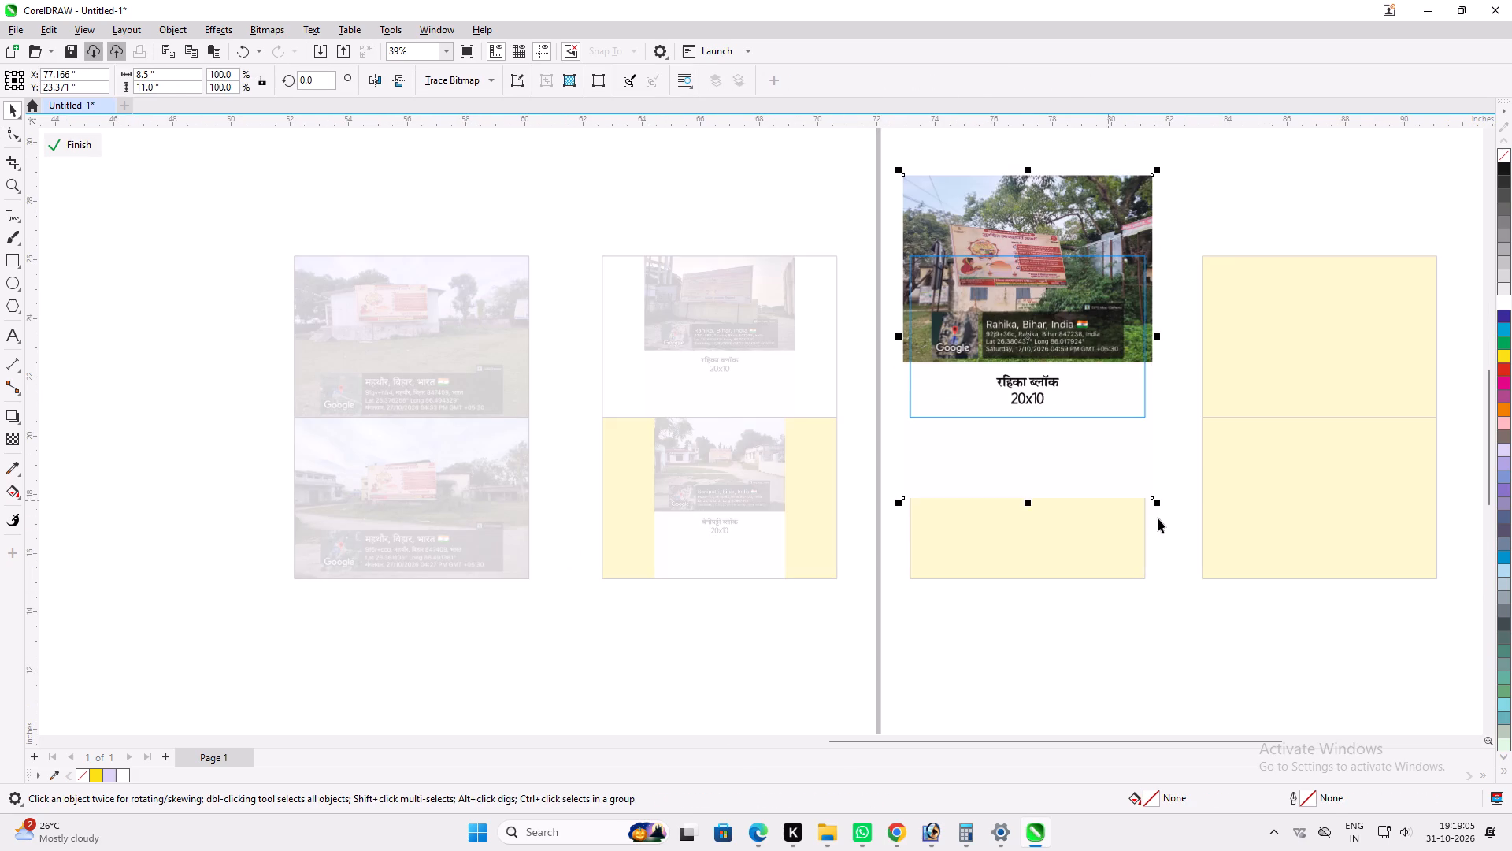
left_click_drag(1160, 503, 1102, 443, "shift")
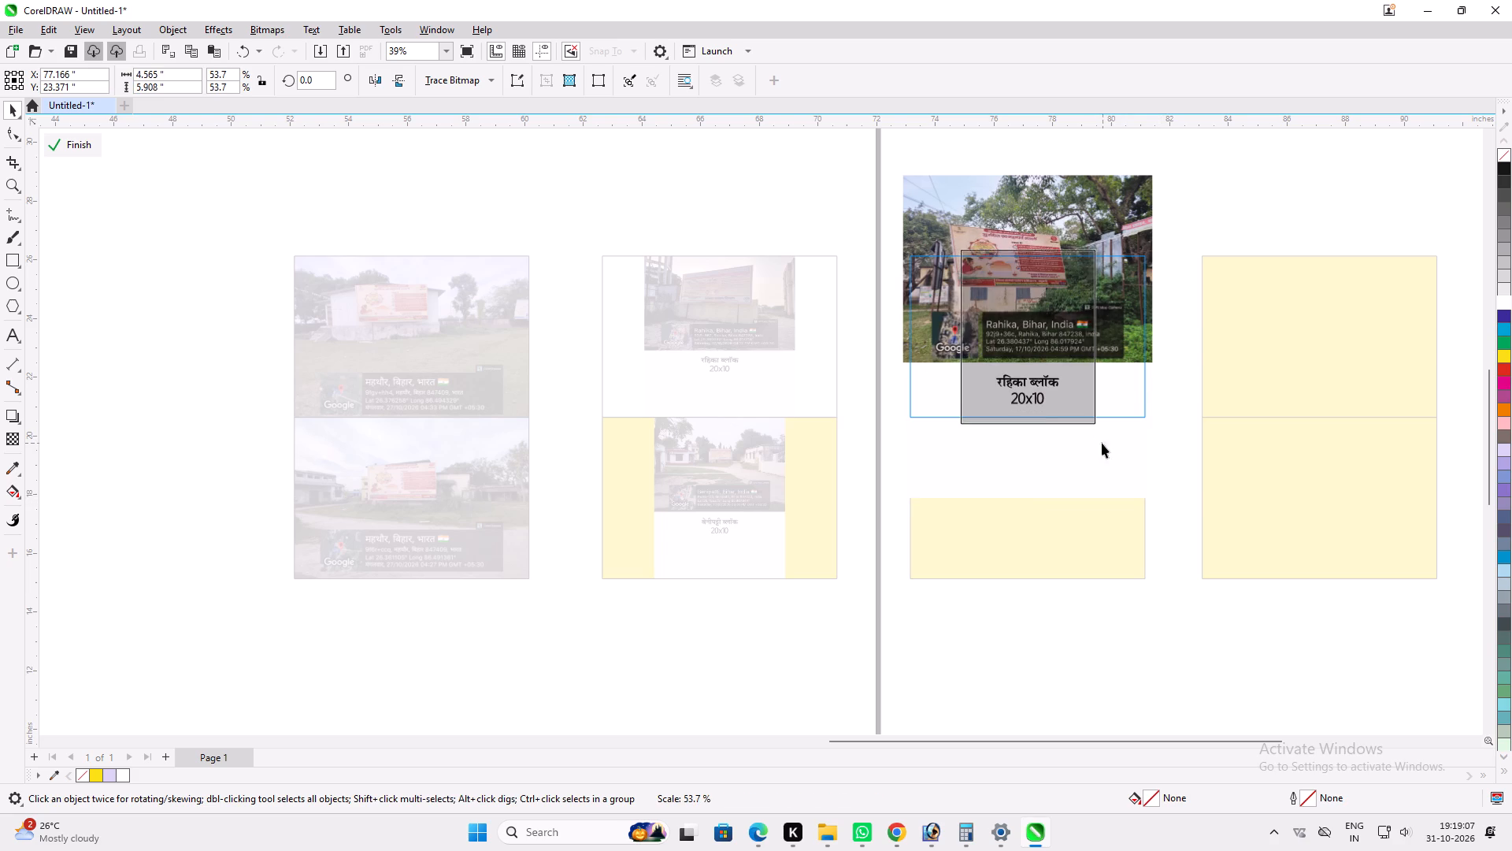
left_click(80, 144)
Fill the backgrounds of the second pair's lower frame and the third pair's upper frame with white.
left_click(717, 504)
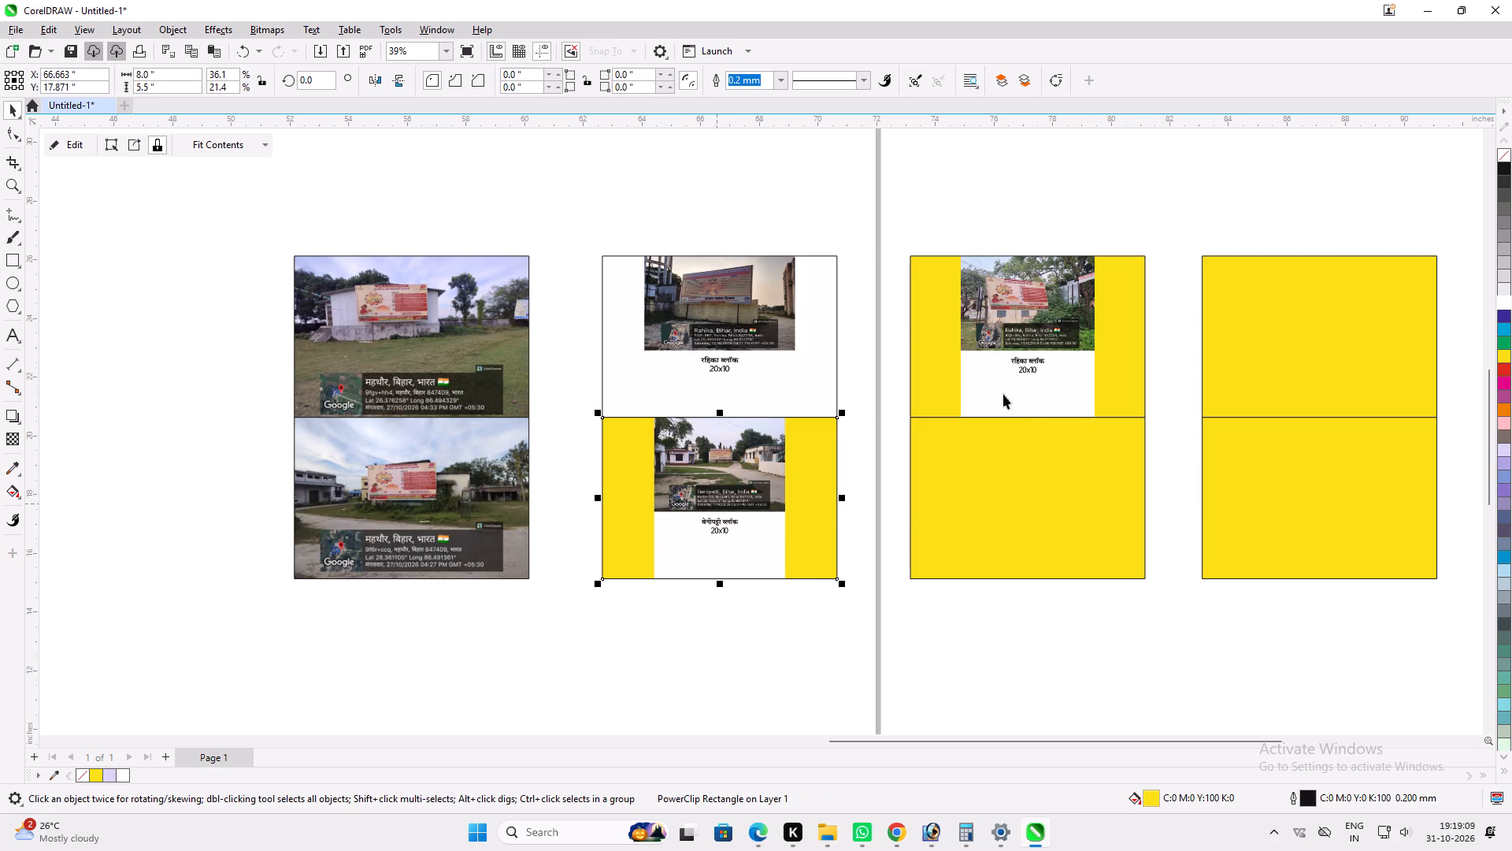
left_click(1039, 383, "shift")
left_click(1501, 307)
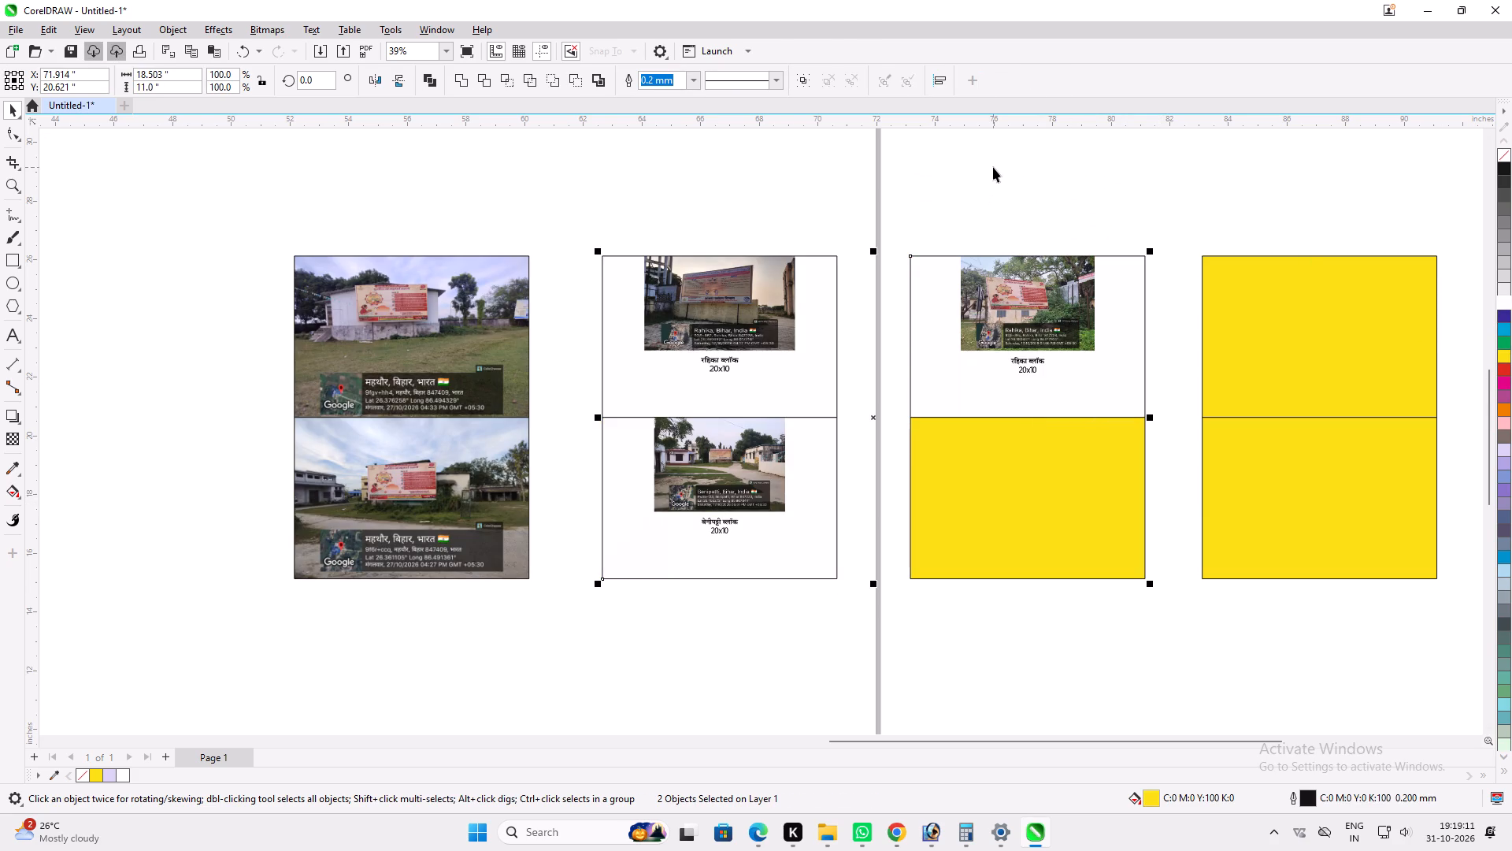
left_click(993, 167)
Move the whole remaining photo stack to just above the first frame pair and shrink it to about 55% of its size.
scroll(962, 297, "down", 2)
scroll(930, 515, "down", 2)
scroll(1226, 509, "down", 3)
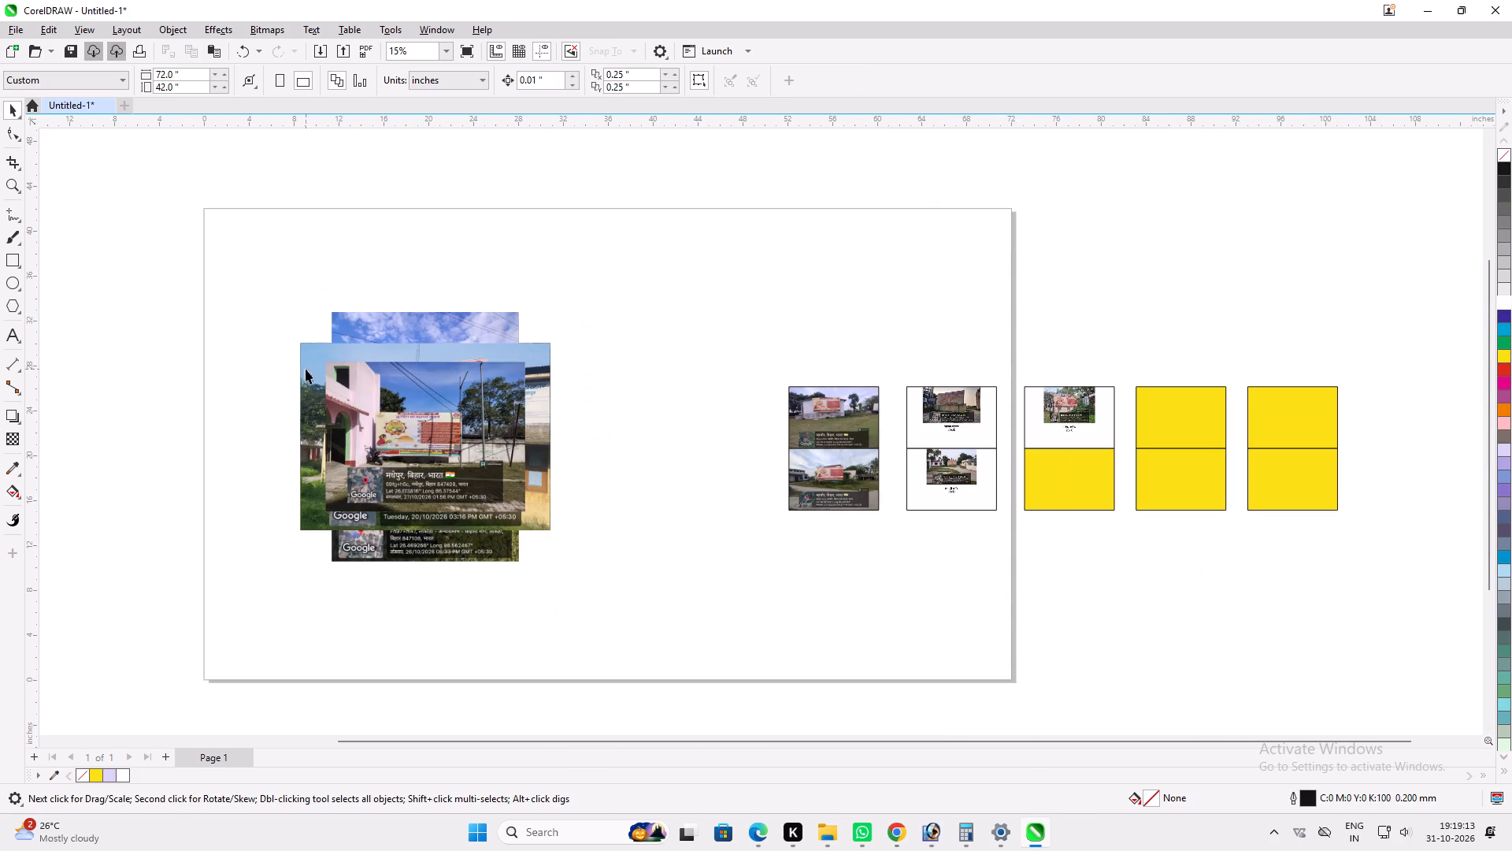
left_click_drag(191, 290, 673, 662)
scroll(448, 486, "down", 3)
left_click_drag(443, 459, 731, 343)
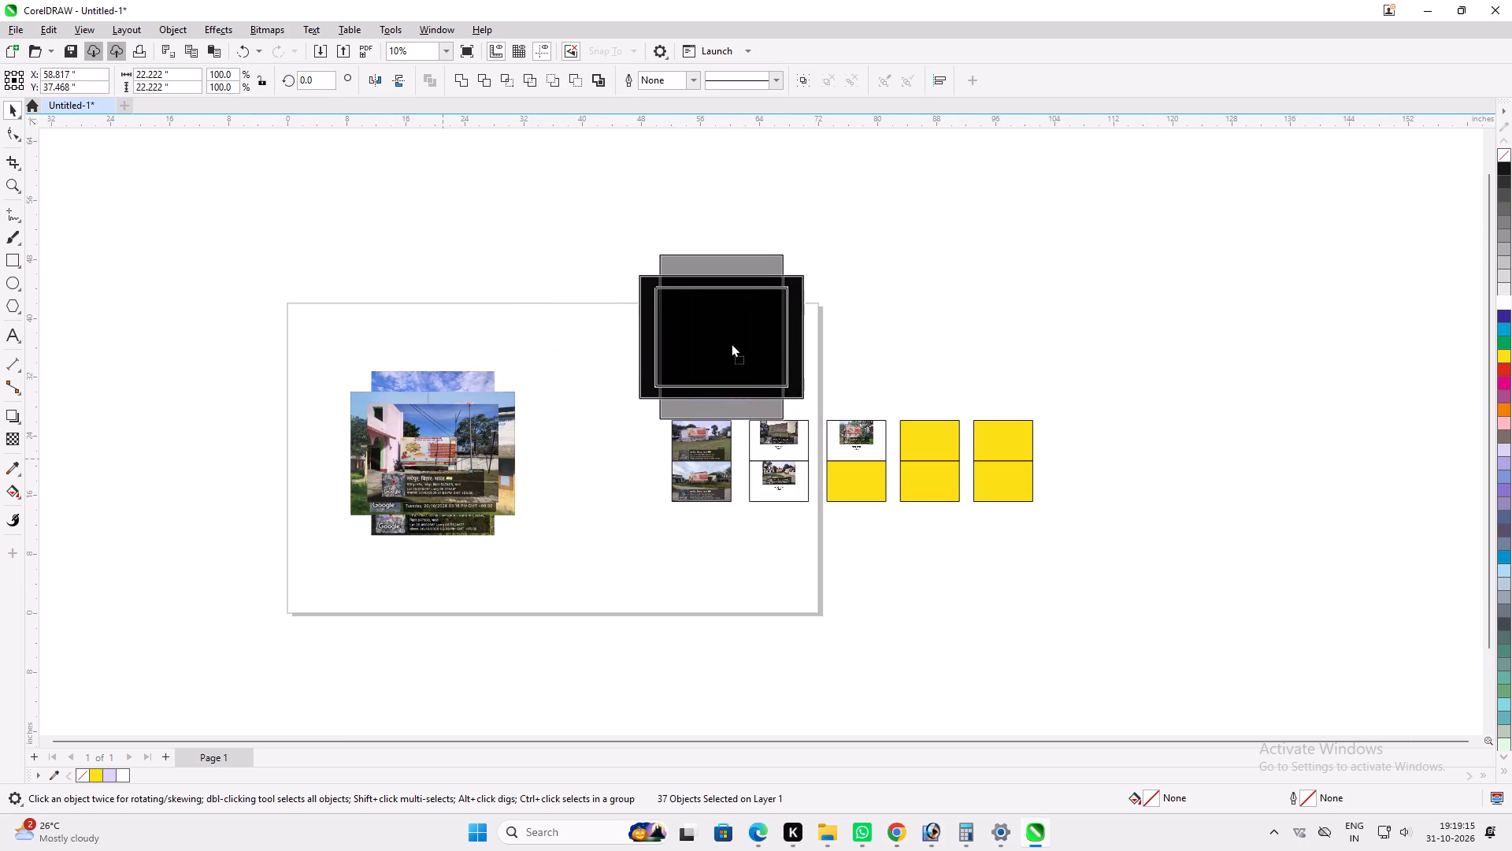
left_click_drag(731, 343, 759, 329)
left_click_drag(837, 239, 815, 274)
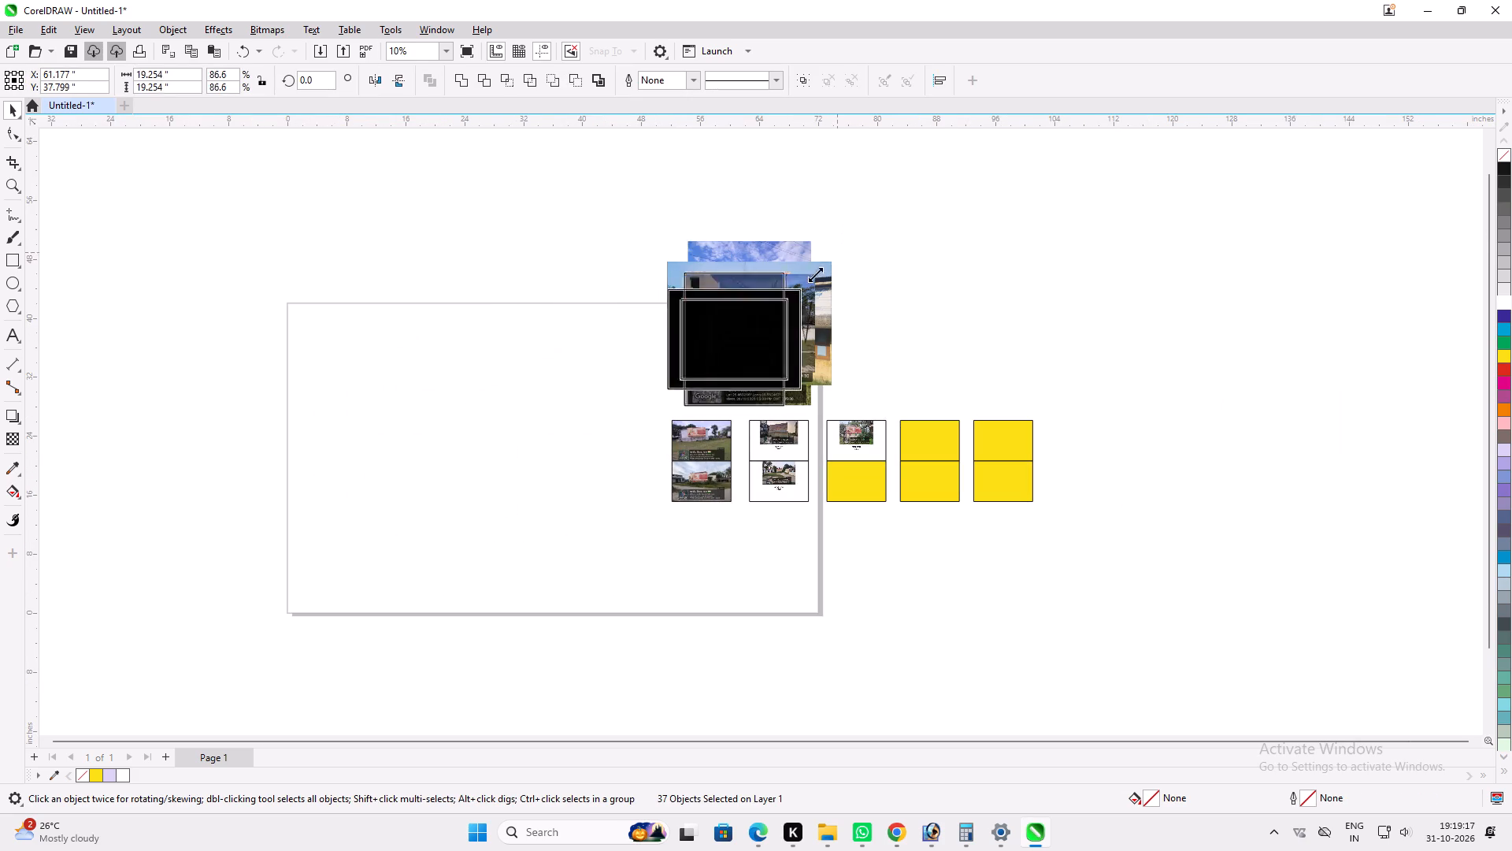
left_click_drag(815, 274, 792, 313)
scroll(1142, 461, "up", 3)
scroll(1029, 436, "up", 2)
left_click(1043, 424)
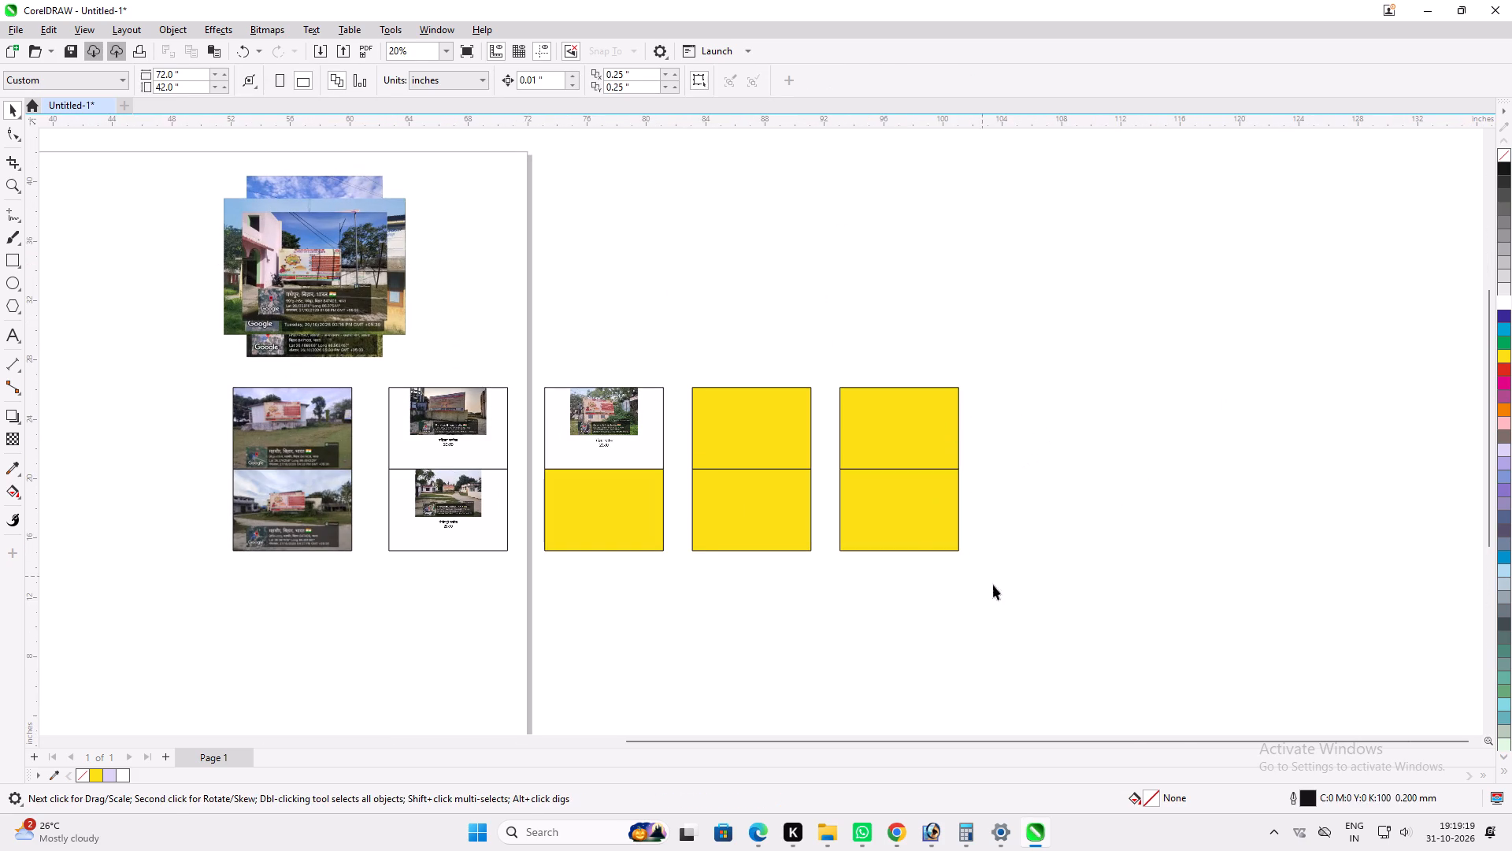
left_click_drag(1012, 615, 1005, 600)
left_click(331, 264, "alt")
left_click(567, 291)
PowerClip the top Madhepur photo of the stack into the third pair's lower frame and fill the frame with it.
left_click(350, 288)
key("alt+w")
left_click(625, 494)
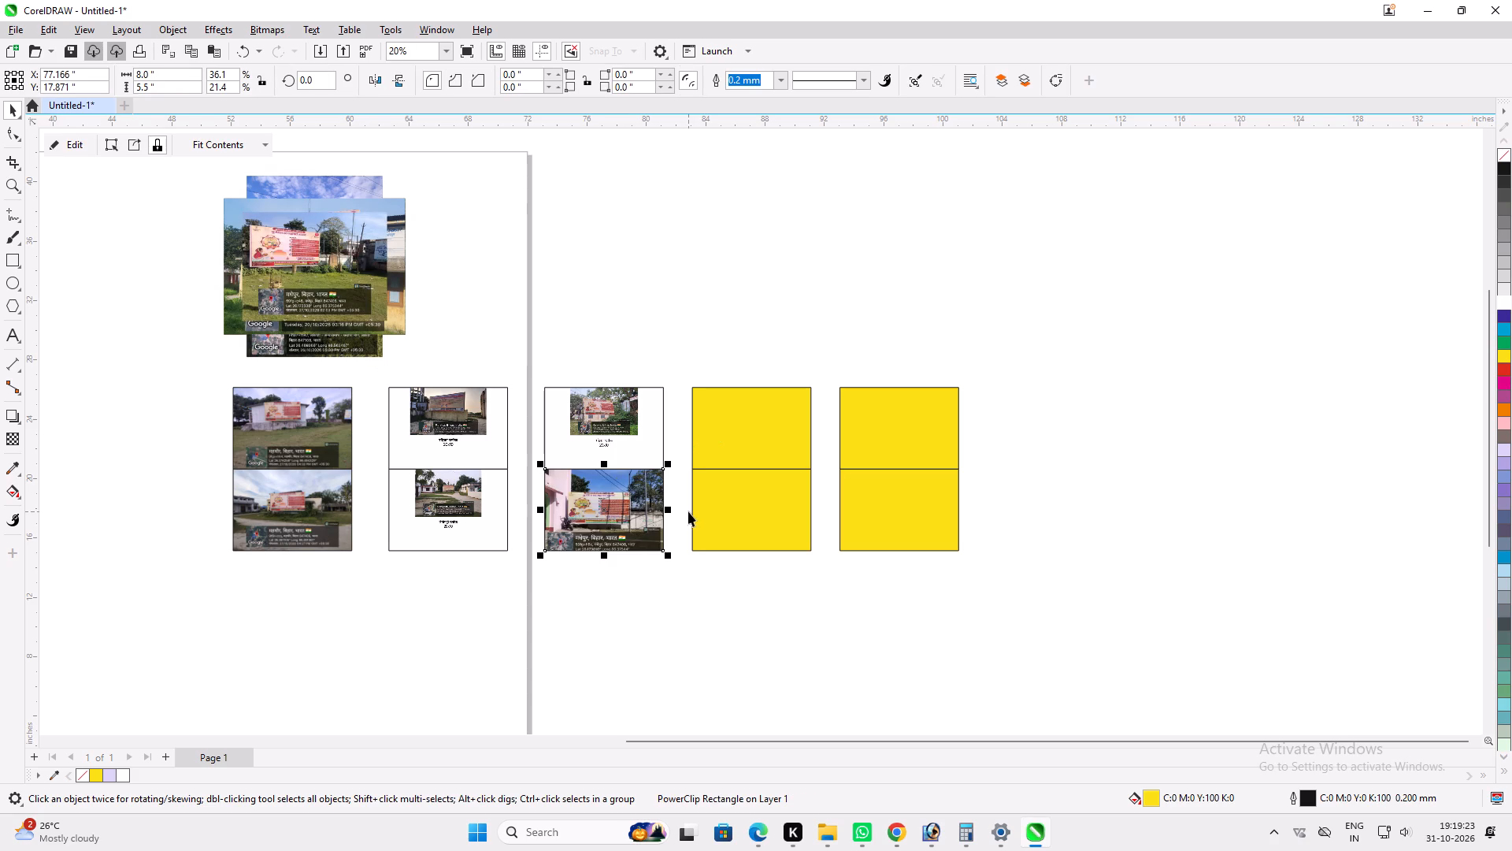
key("alt+q")
PowerClip the next Madhepur photo and the Madhwapur photo into the fourth pair's upper and lower frames, filling each frame.
left_click(319, 285)
key("alt+w")
left_click(762, 452)
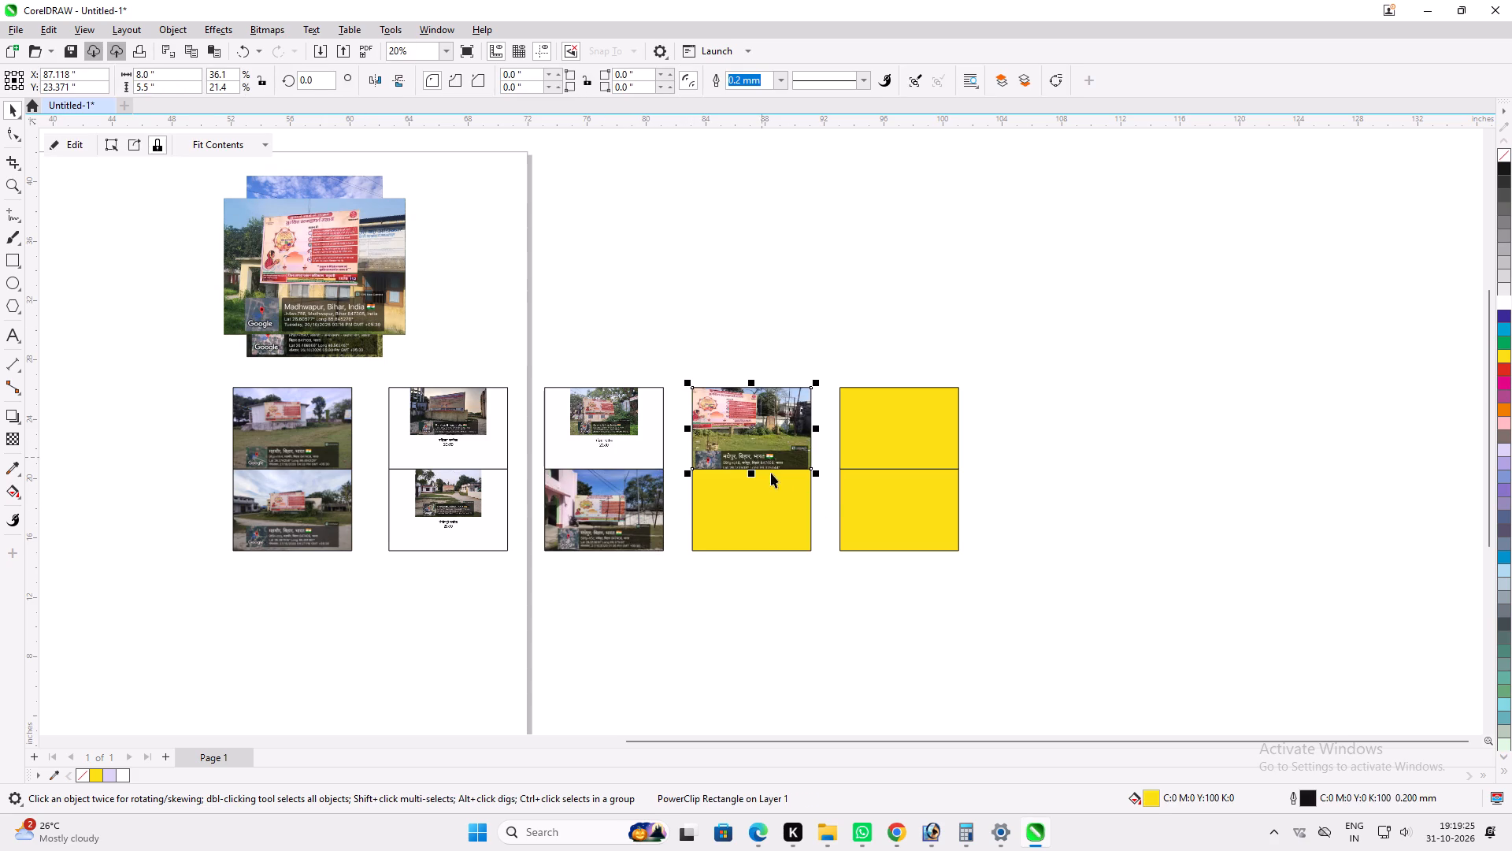
key("alt+q")
left_click(331, 289)
key("alt+w")
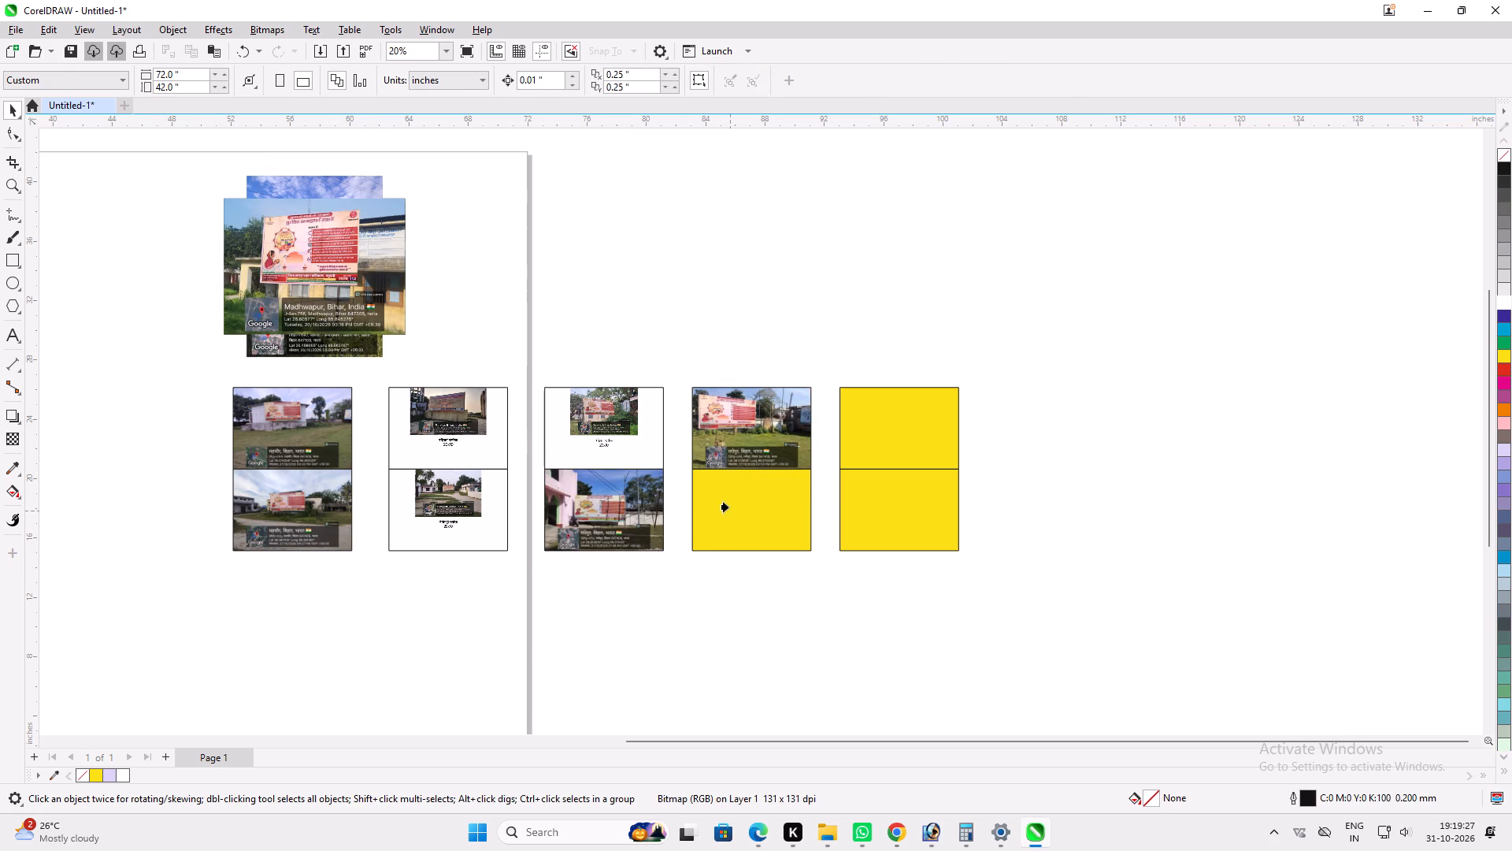
left_click(728, 507)
key("alt+q")
PowerClip the next two Laukahi photos from the stack into the fifth pair's upper and lower frames, filling each frame.
left_click(325, 281)
key("alt+w")
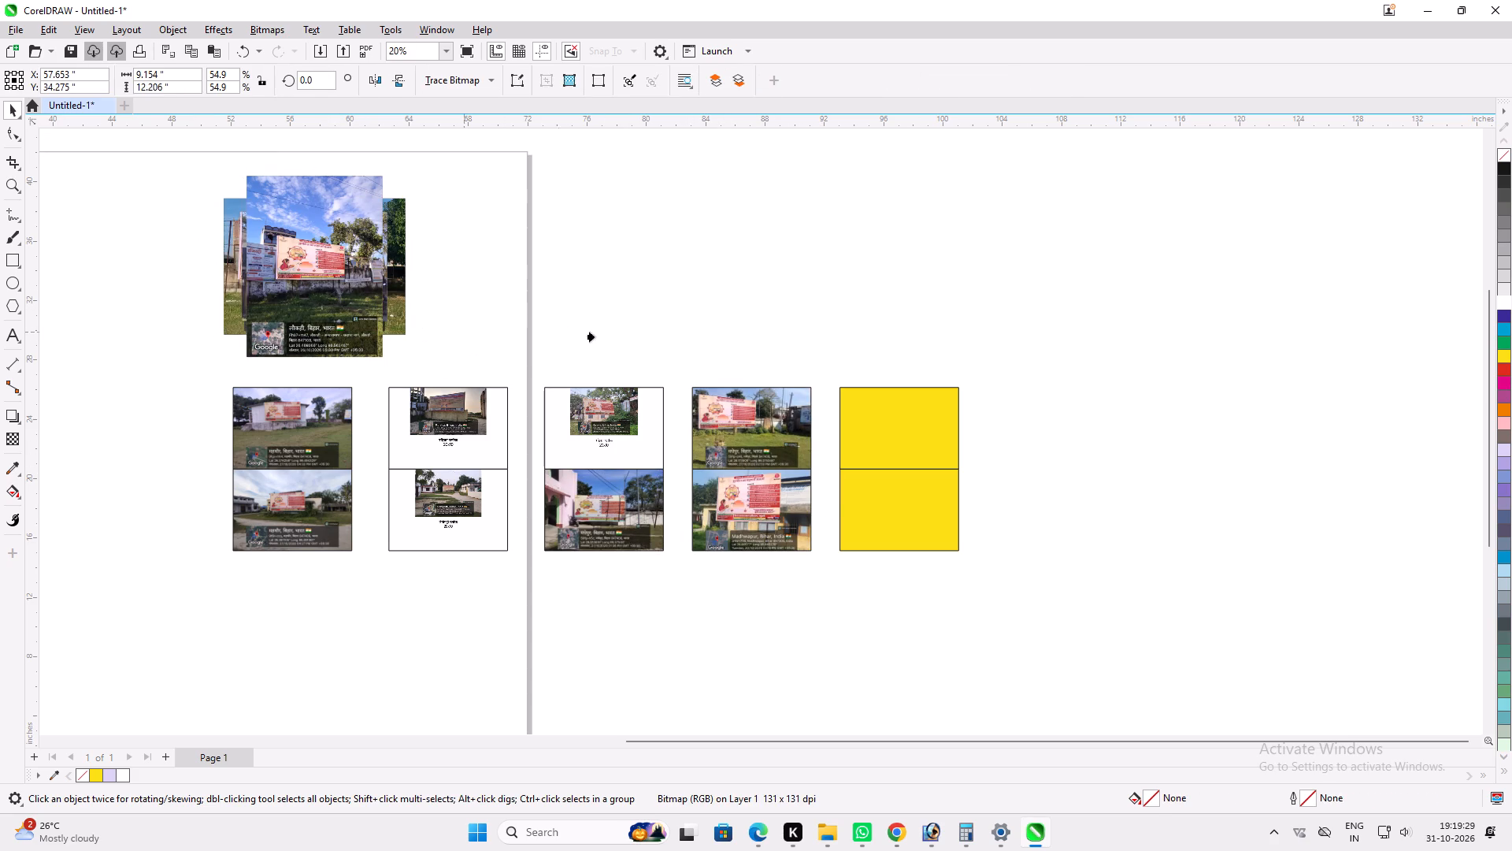
left_click(868, 454)
key("alt+q")
left_click(321, 227)
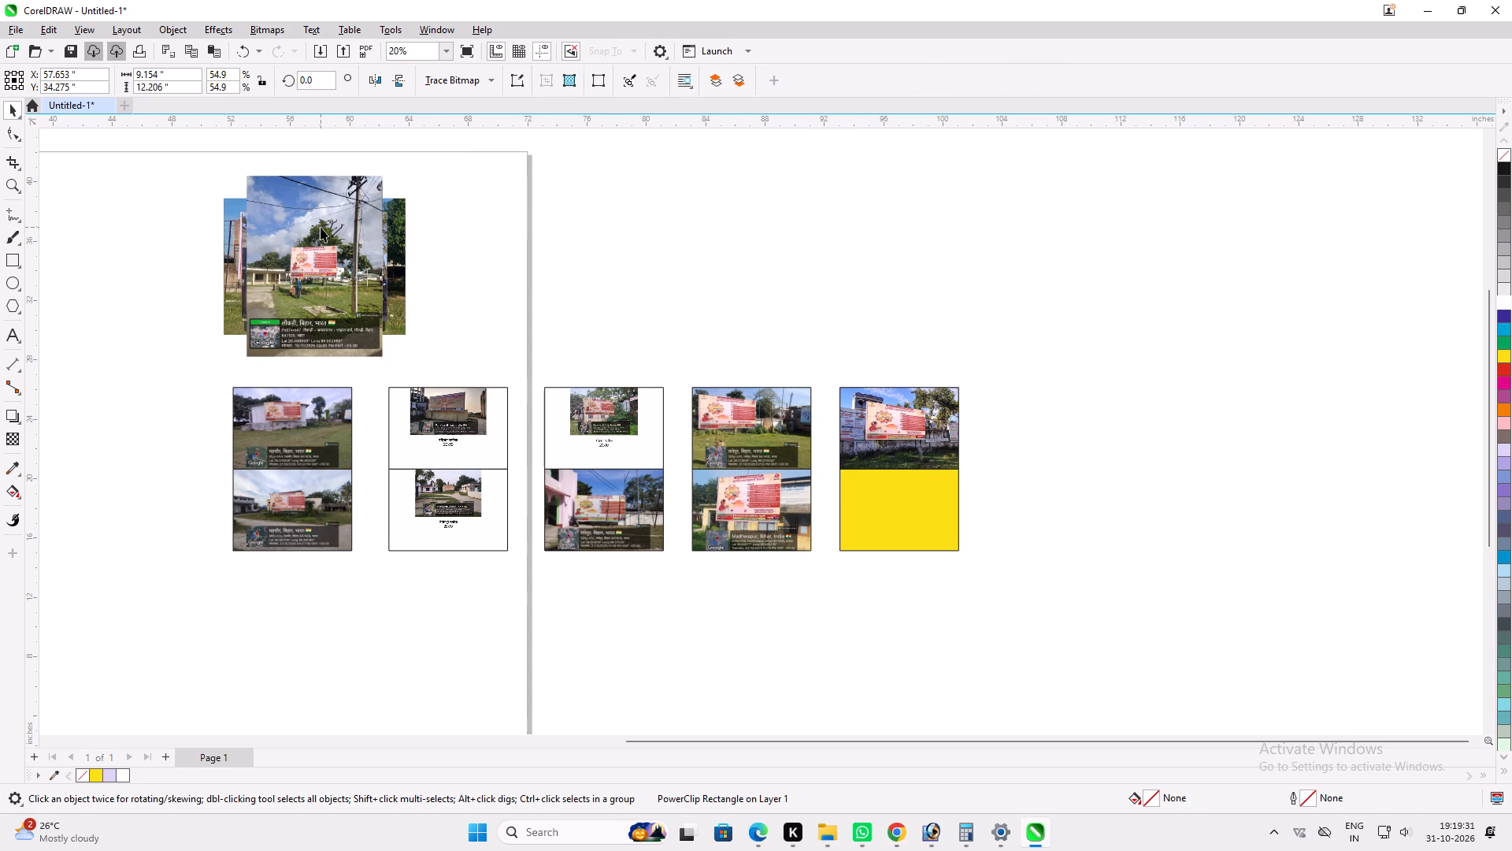
key("alt+w")
left_click(884, 533)
key("alt+q")
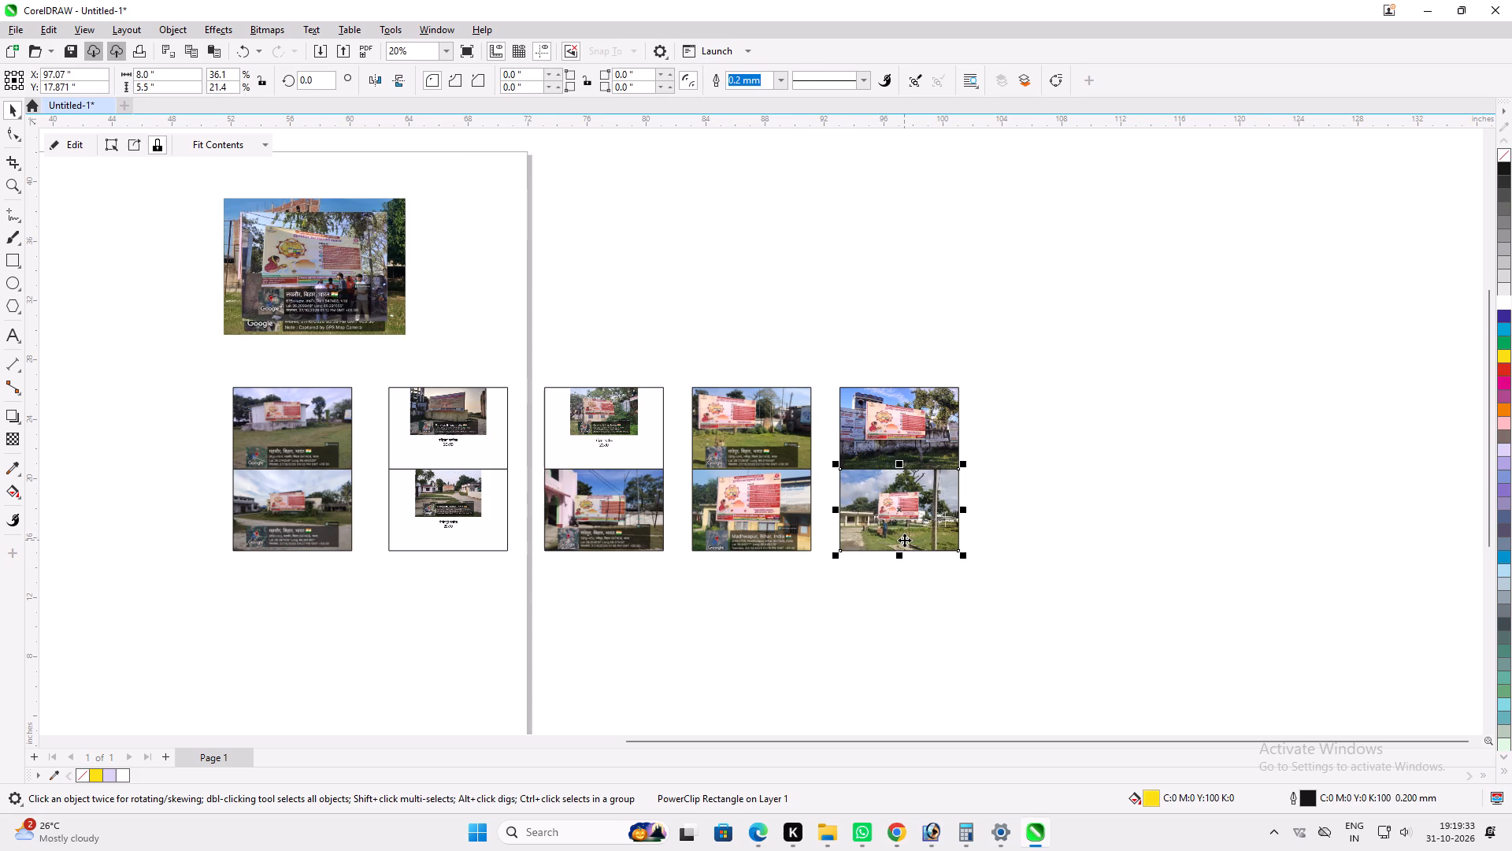
Edit the fifth pair's lower frame contents, squash the tall photo vertically so its location caption fits, extend its top edge upward, and finish editing.
scroll(904, 540, "up", 2)
triple_click(904, 522)
scroll(913, 559, "up", 3)
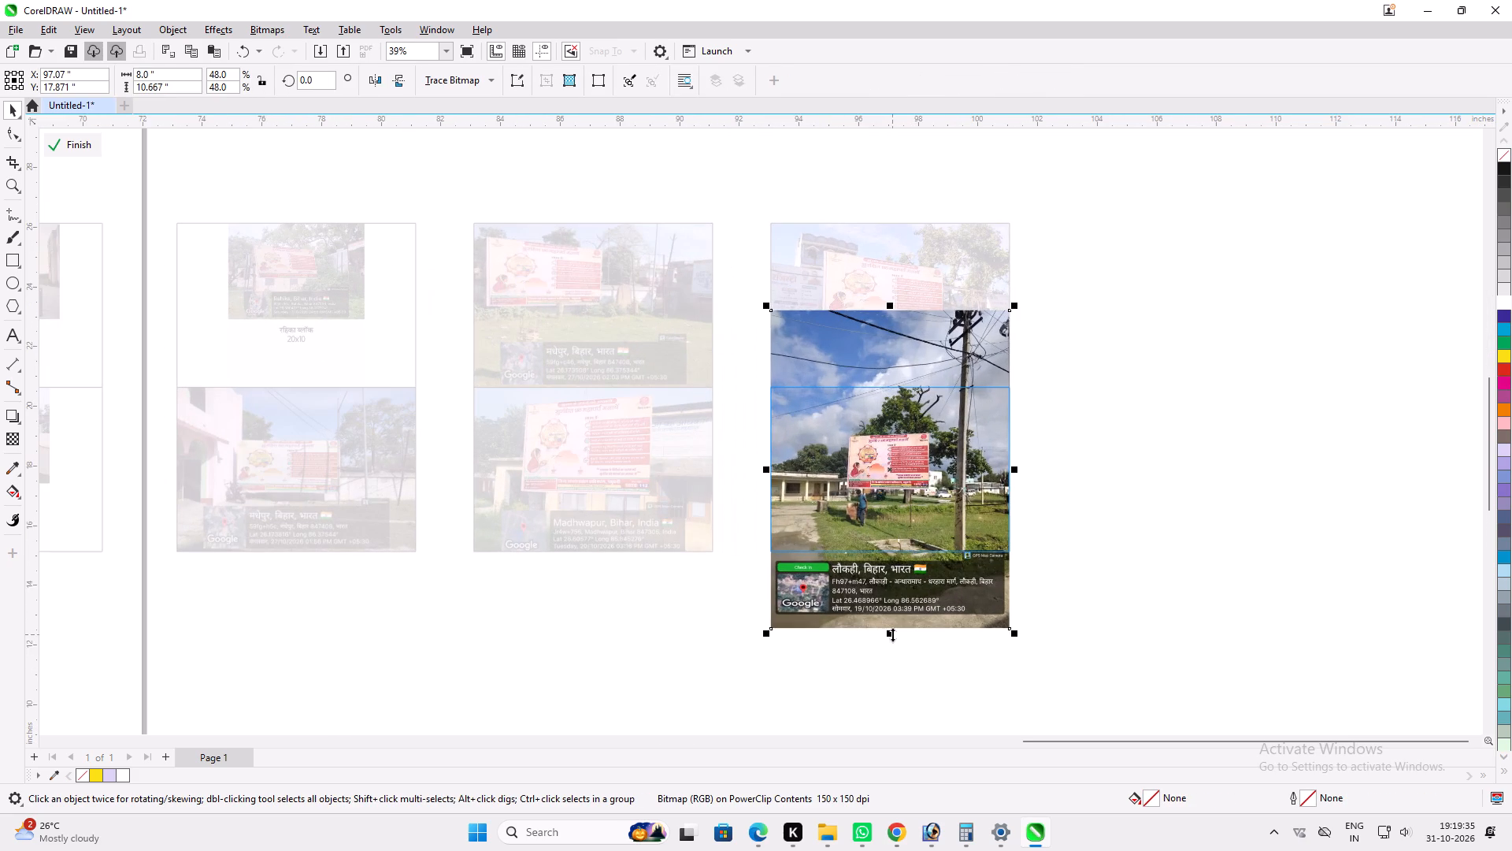
left_click_drag(892, 634, 873, 565, "shift")
scroll(932, 530, "up", 1)
scroll(893, 406, "up", 1)
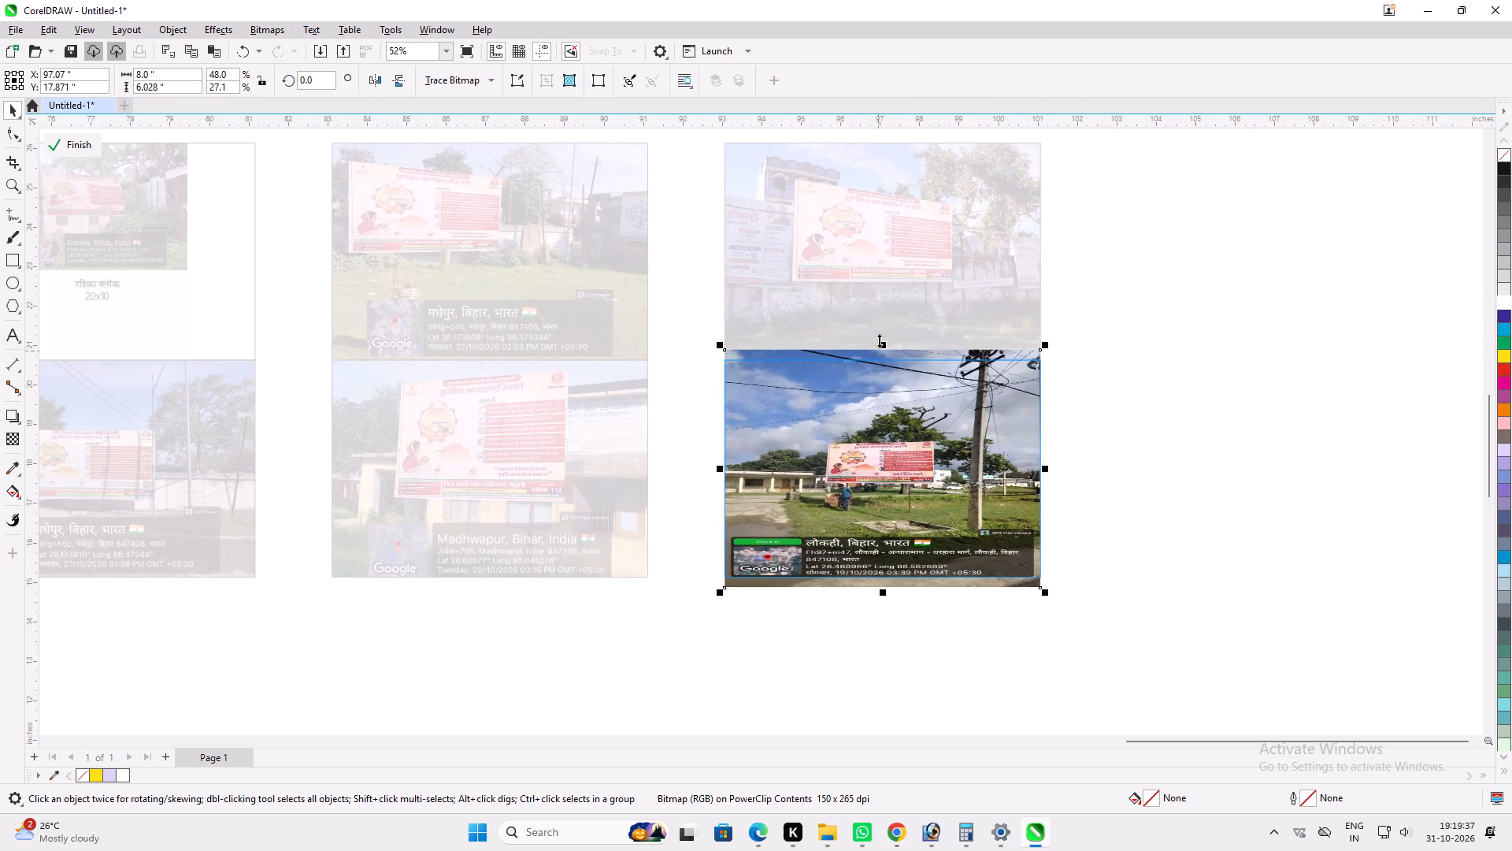
left_click_drag(879, 340, 872, 281)
left_click(72, 150)
scroll(920, 401, "down", 2)
left_click(1096, 433)
Duplicate the fifth photo pair beside itself in the same row to make a sixth pair.
scroll(926, 440, "down", 2)
scroll(986, 468, "down", 4)
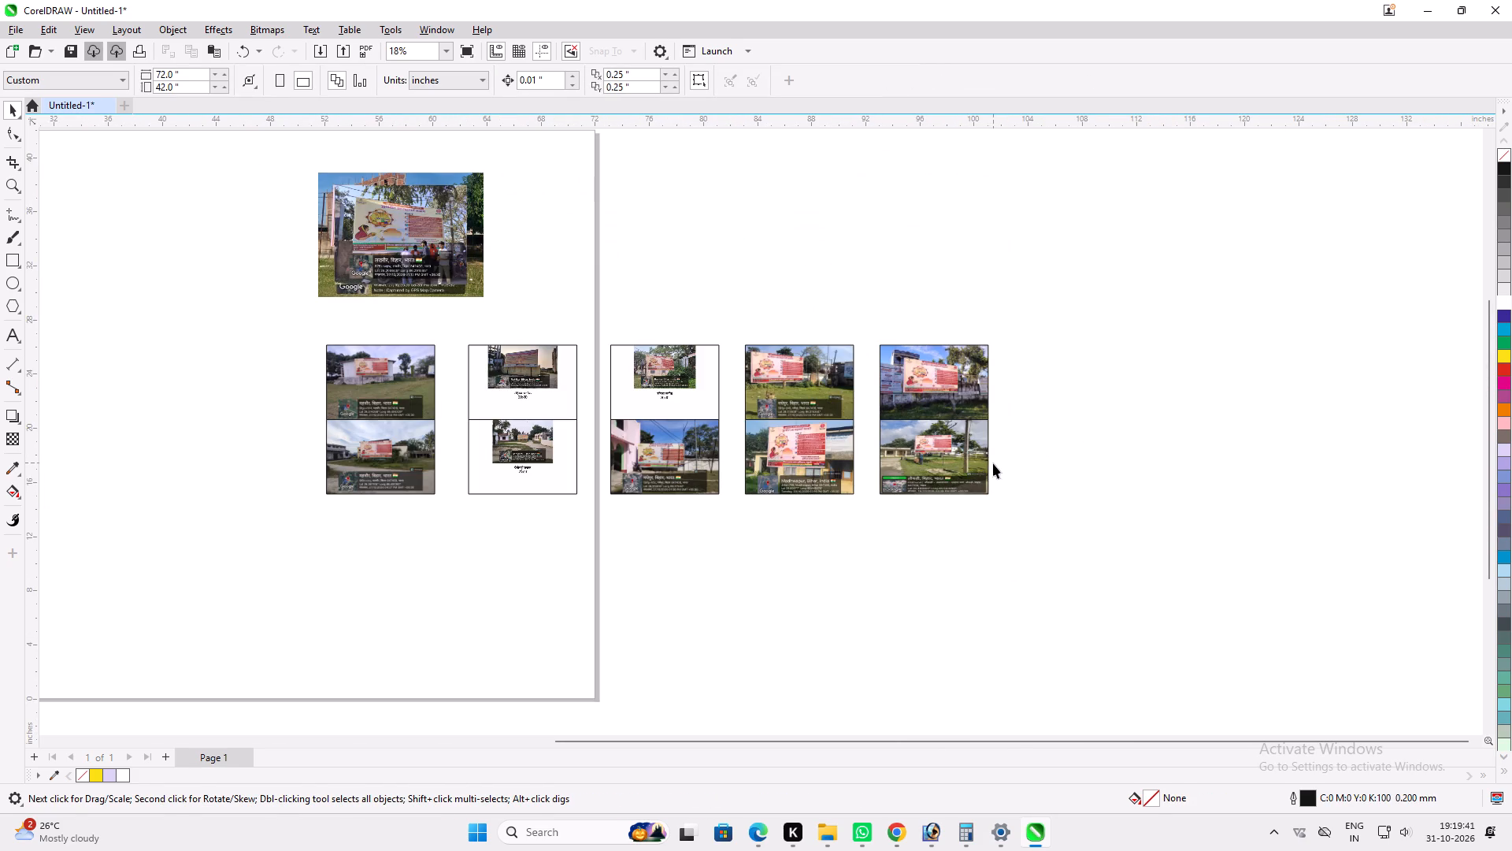
left_click(1021, 489)
left_click_drag(1043, 548, 869, 308)
left_click_drag(915, 399, 1061, 397, "ctrl")
key("ctrl+z")
left_click_drag(925, 393, 1062, 397, "ctrl")
right_click(1062, 397, "ctrl")
triple_click(1062, 397)
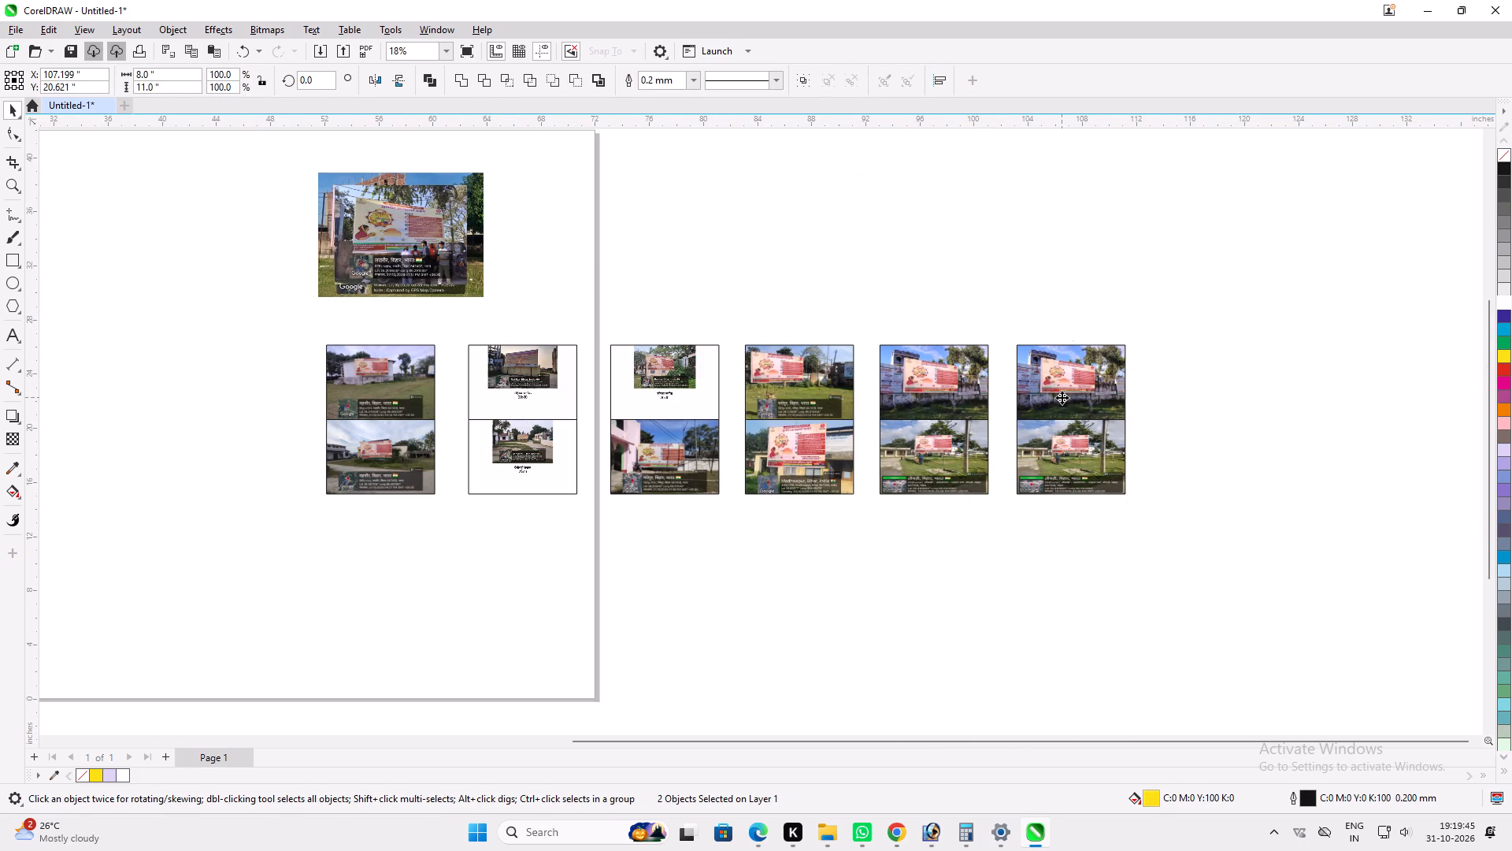
triple_click(1057, 392)
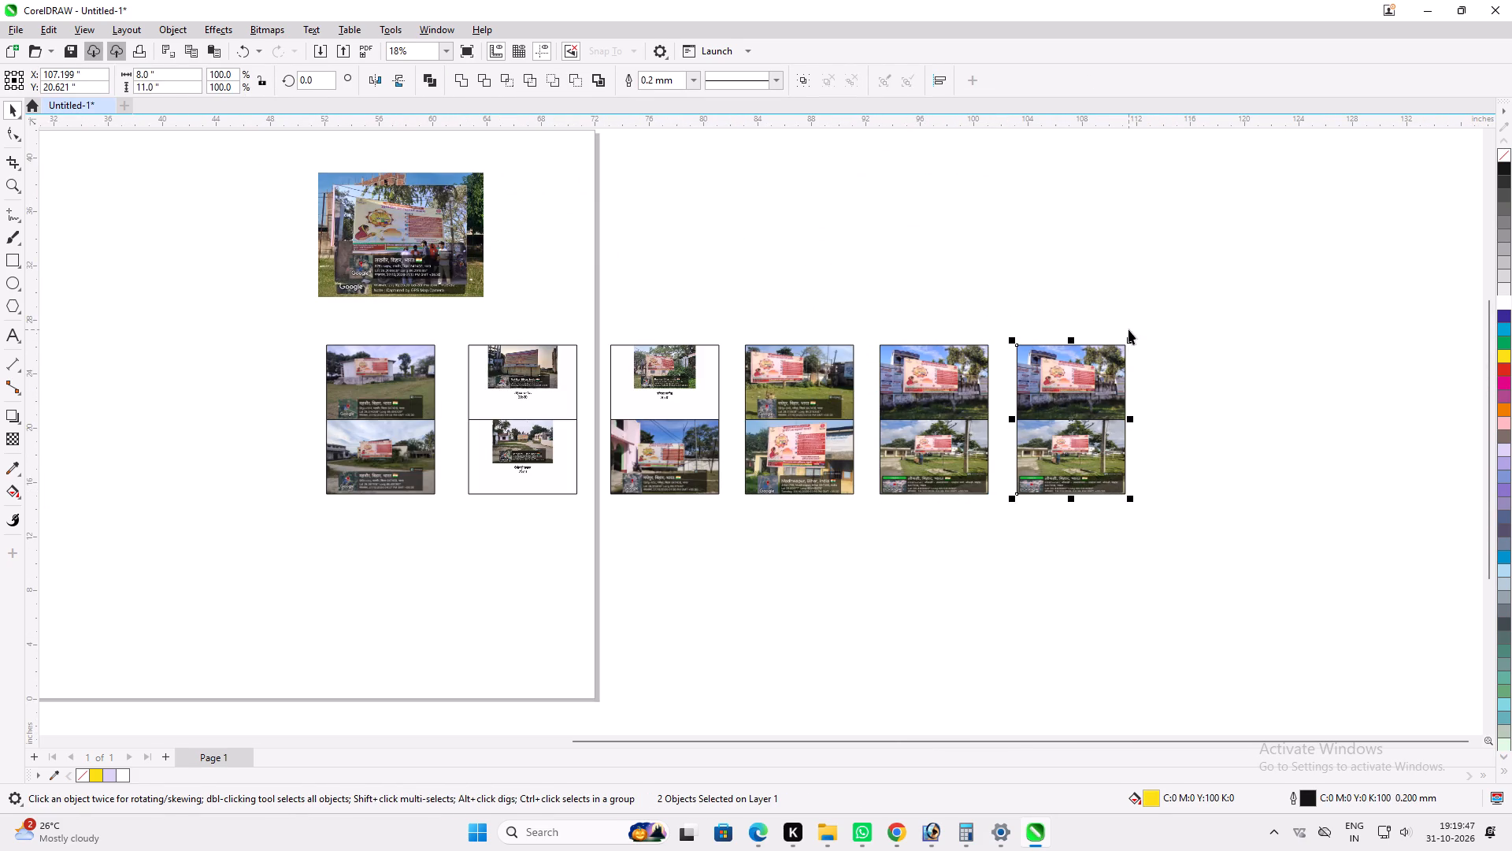
Delete the photo inside the sixth pair's upper frame and remove that pair's lower frame entirely.
left_click(1128, 329)
triple_click(1066, 372)
key("Delete")
left_click(83, 147)
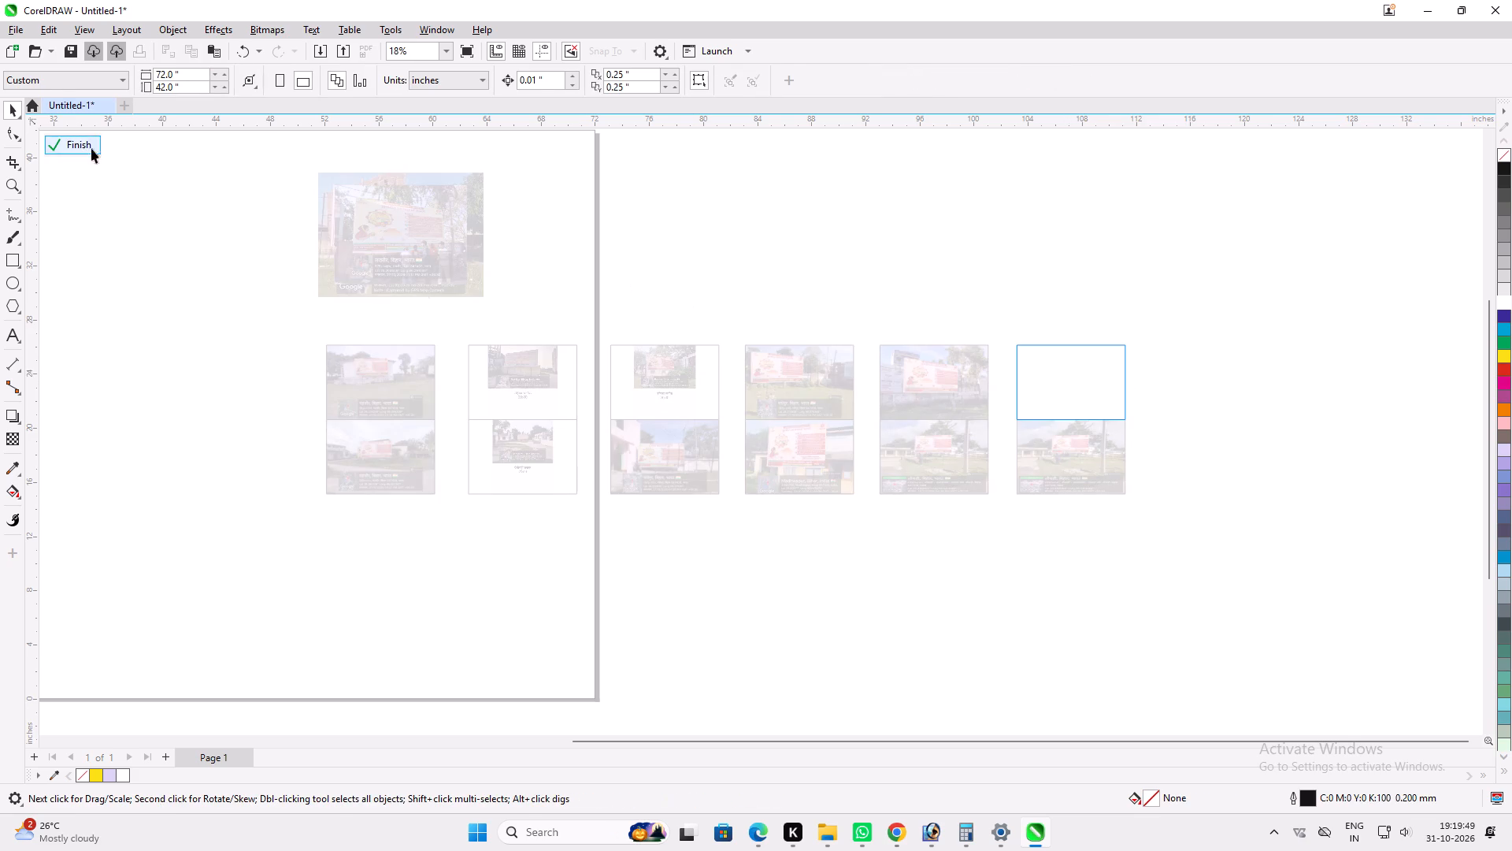
left_click(1071, 478)
key("Delete")
Make a mirrored copy of the empty yellow frame directly below itself to complete the empty sixth pair.
left_click(1051, 395)
right_click(1050, 392)
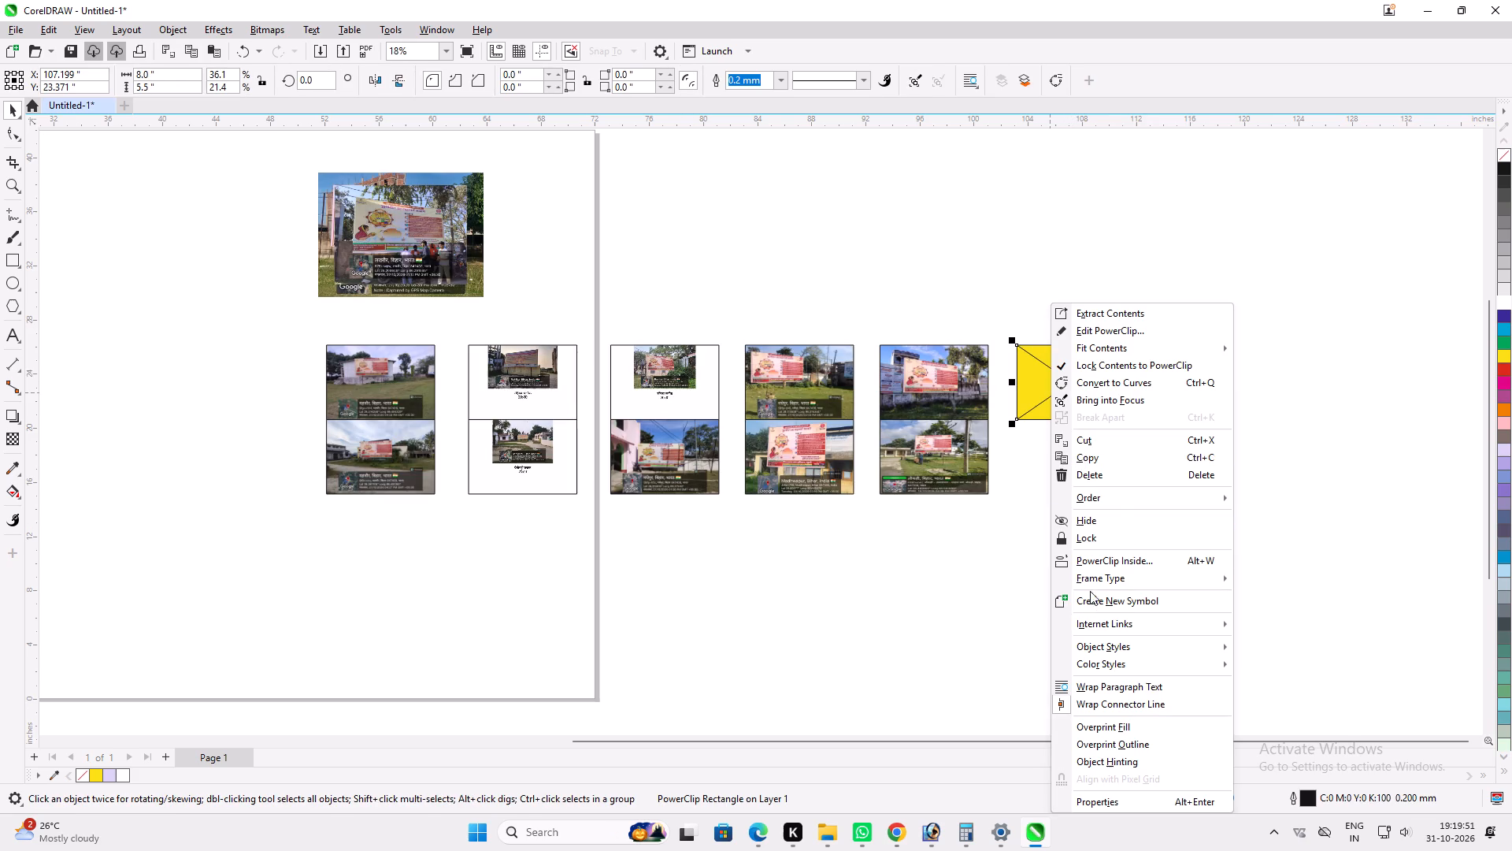
left_click(1267, 619)
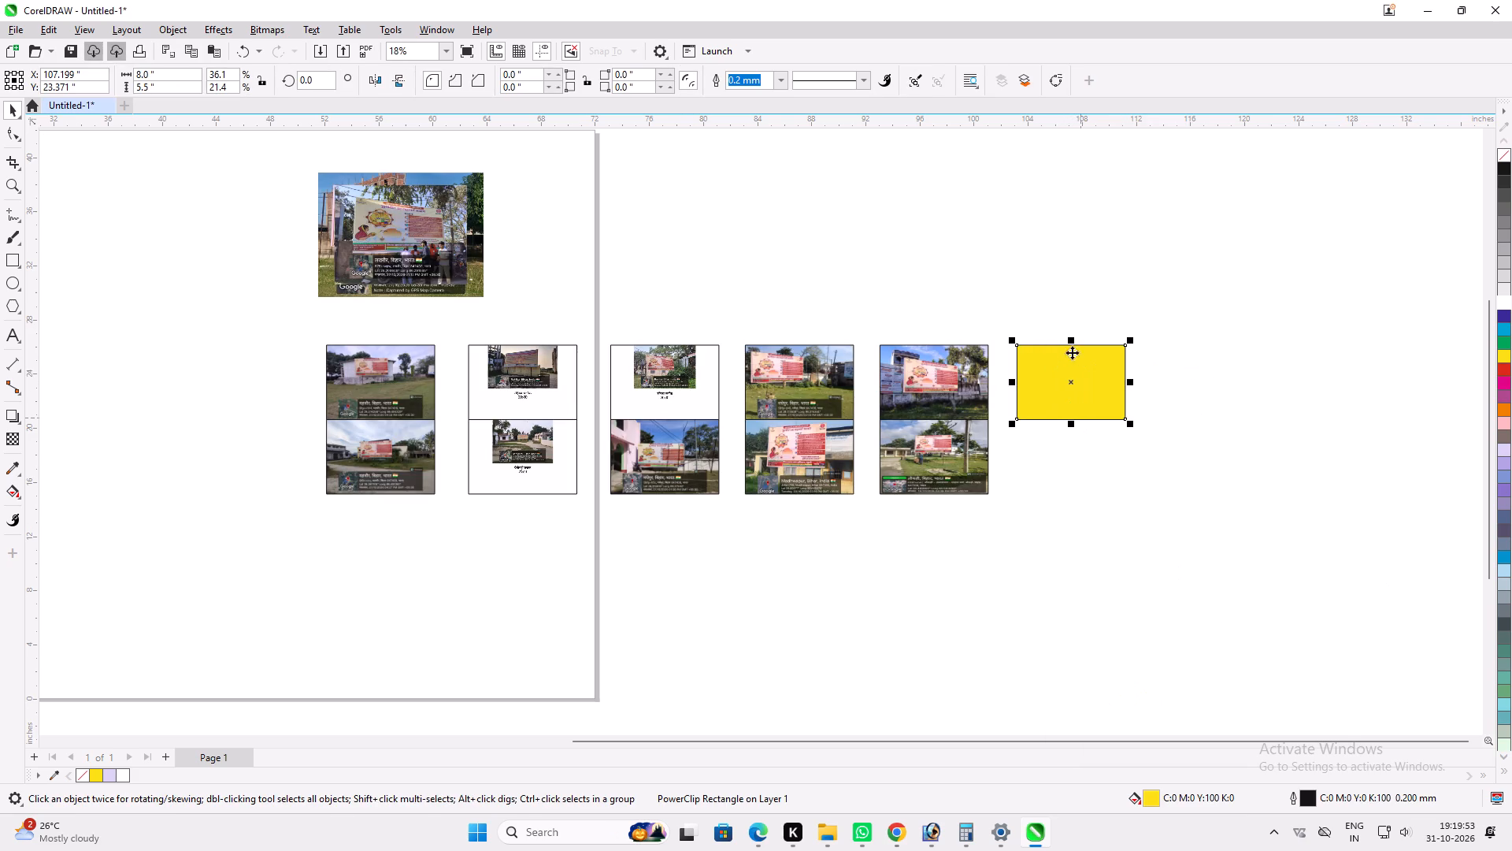
left_click_drag(1070, 341, 1080, 435, "ctrl")
right_click(1080, 435, "ctrl")
Copy the empty yellow pair beneath the first photo pair, and copy it again beneath the second pair to start a new row.
left_click_drag(1007, 283, 1127, 468)
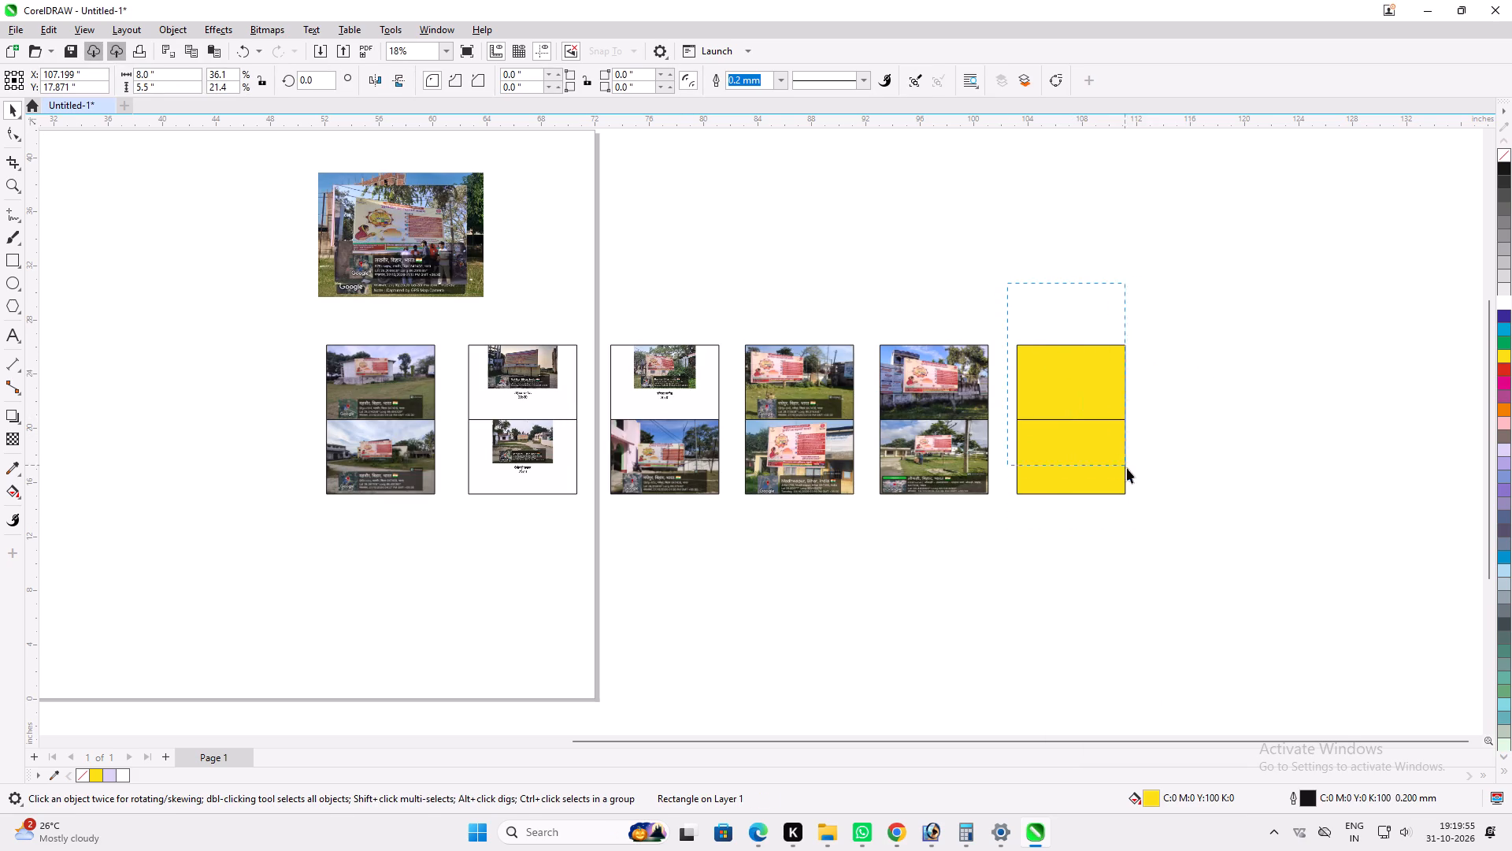
left_click_drag(1127, 468, 1156, 534)
scroll(1096, 377, "down", 1)
left_click_drag(1095, 376, 496, 535)
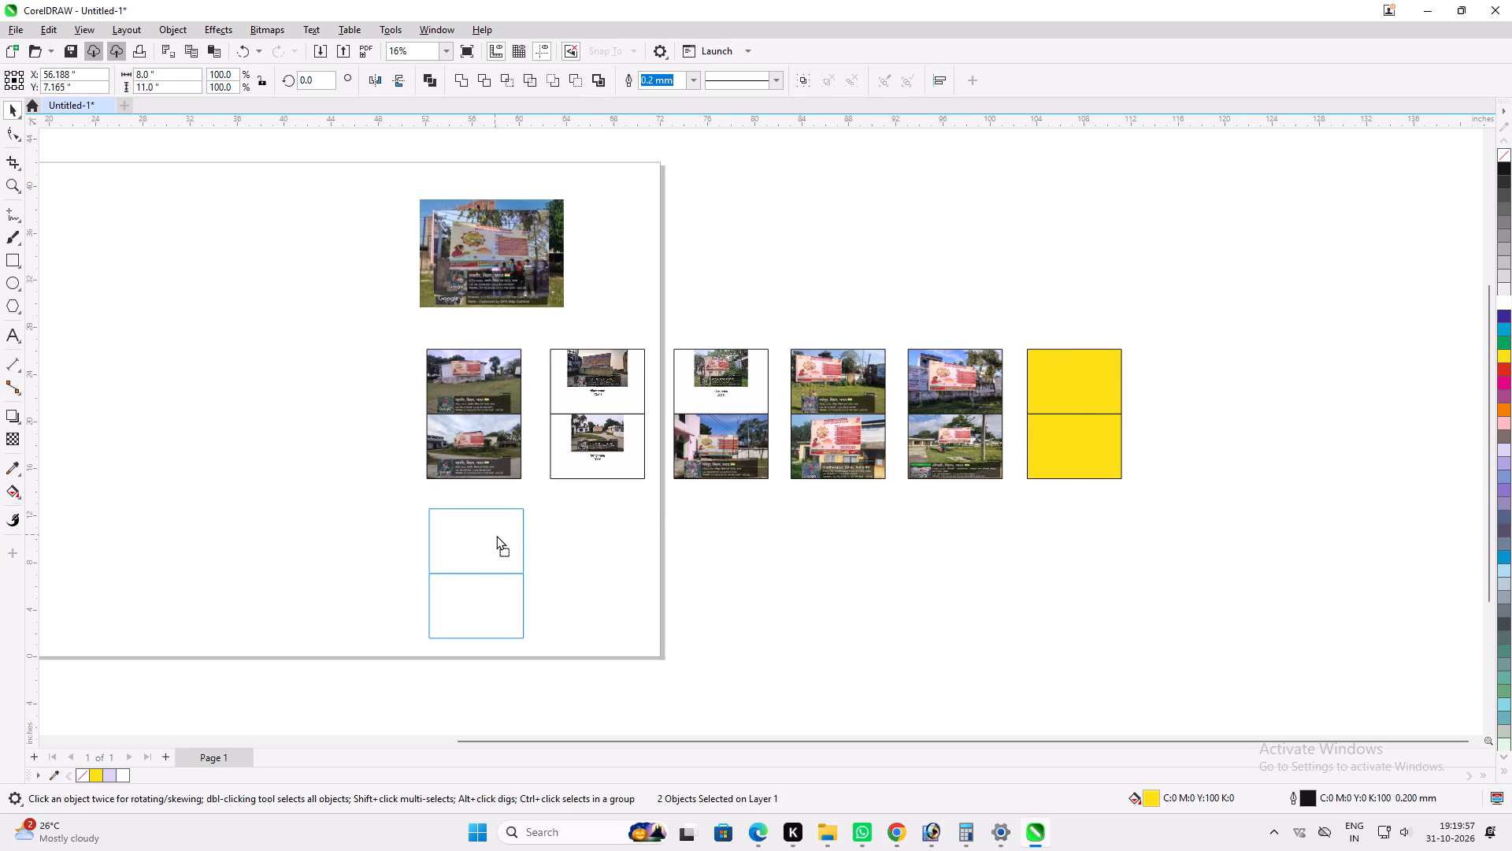
left_click_drag(496, 535, 491, 536)
right_click(491, 536)
left_click_drag(476, 539, 596, 556, "ctrl")
right_click(596, 556, "ctrl")
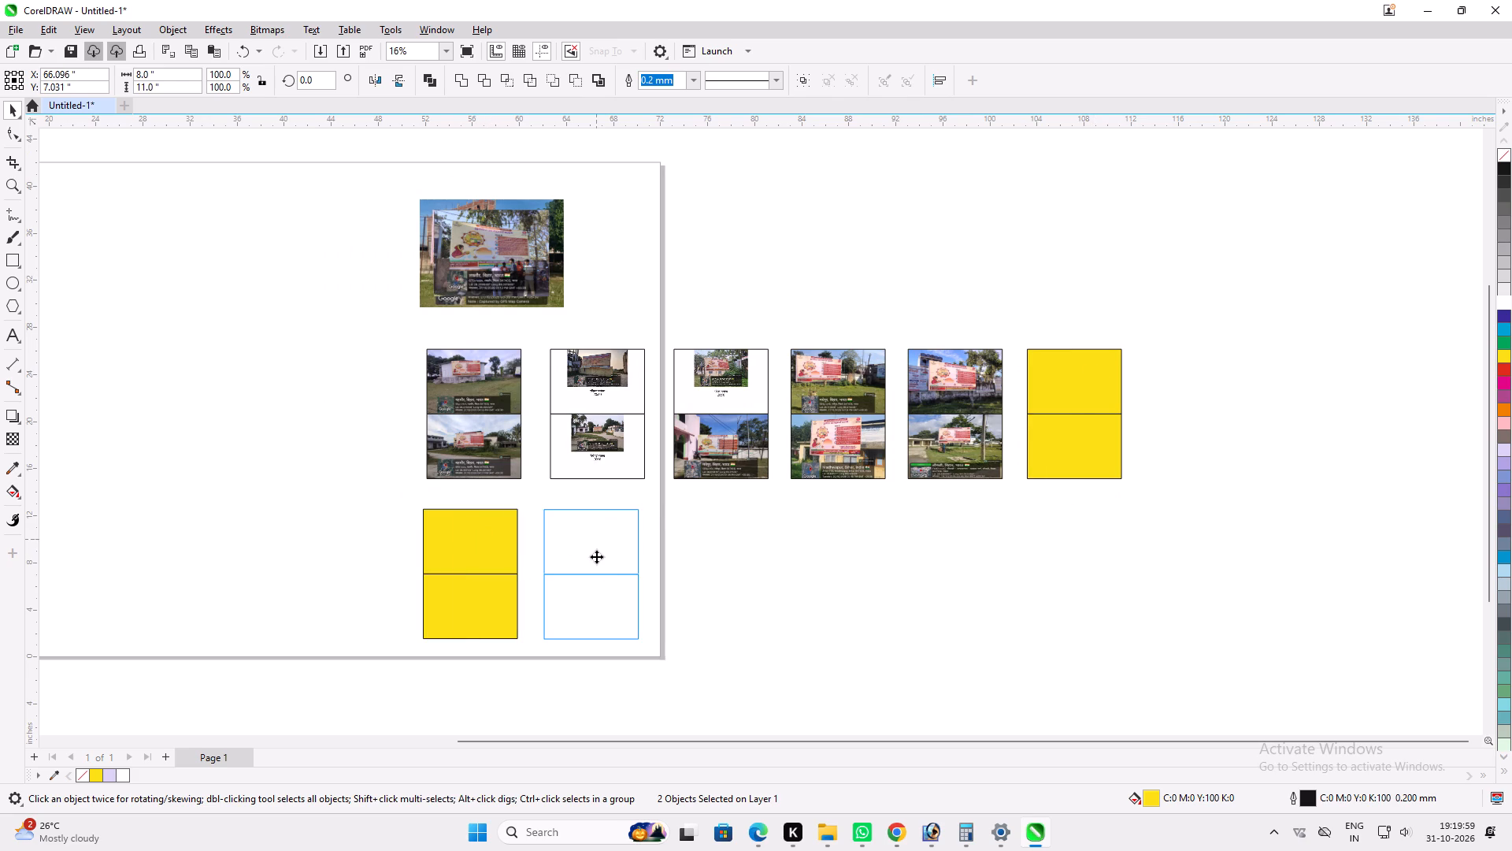
Repeat the last duplication of the empty yellow pair until the second row holds six evenly spaced pairs.
key("ctrl+r")
key("ctrl+r")
key("ctrl+r")
key("ctrl+r")
scroll(1015, 486, "down", 3, "ctrl")
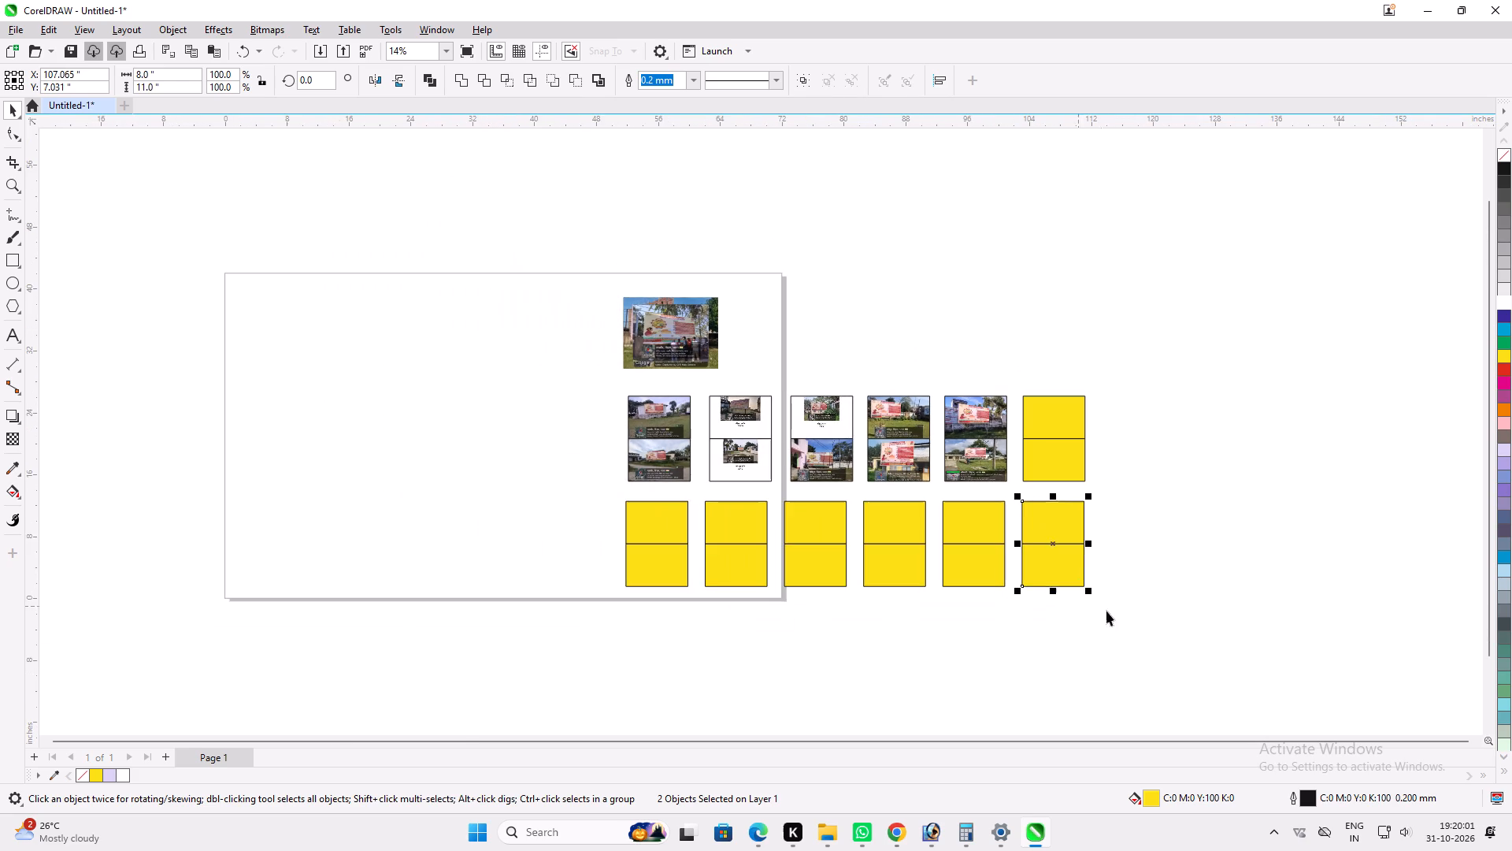
Select the whole row of six yellow pairs, shift it slightly, and copy it twice downward to add a third and fourth row.
left_click_drag(1165, 688, 544, 492)
left_click_drag(723, 525, 731, 527)
left_click_drag(732, 521, 724, 621, "ctrl")
right_click(724, 621, "ctrl")
key("ctrl+r")
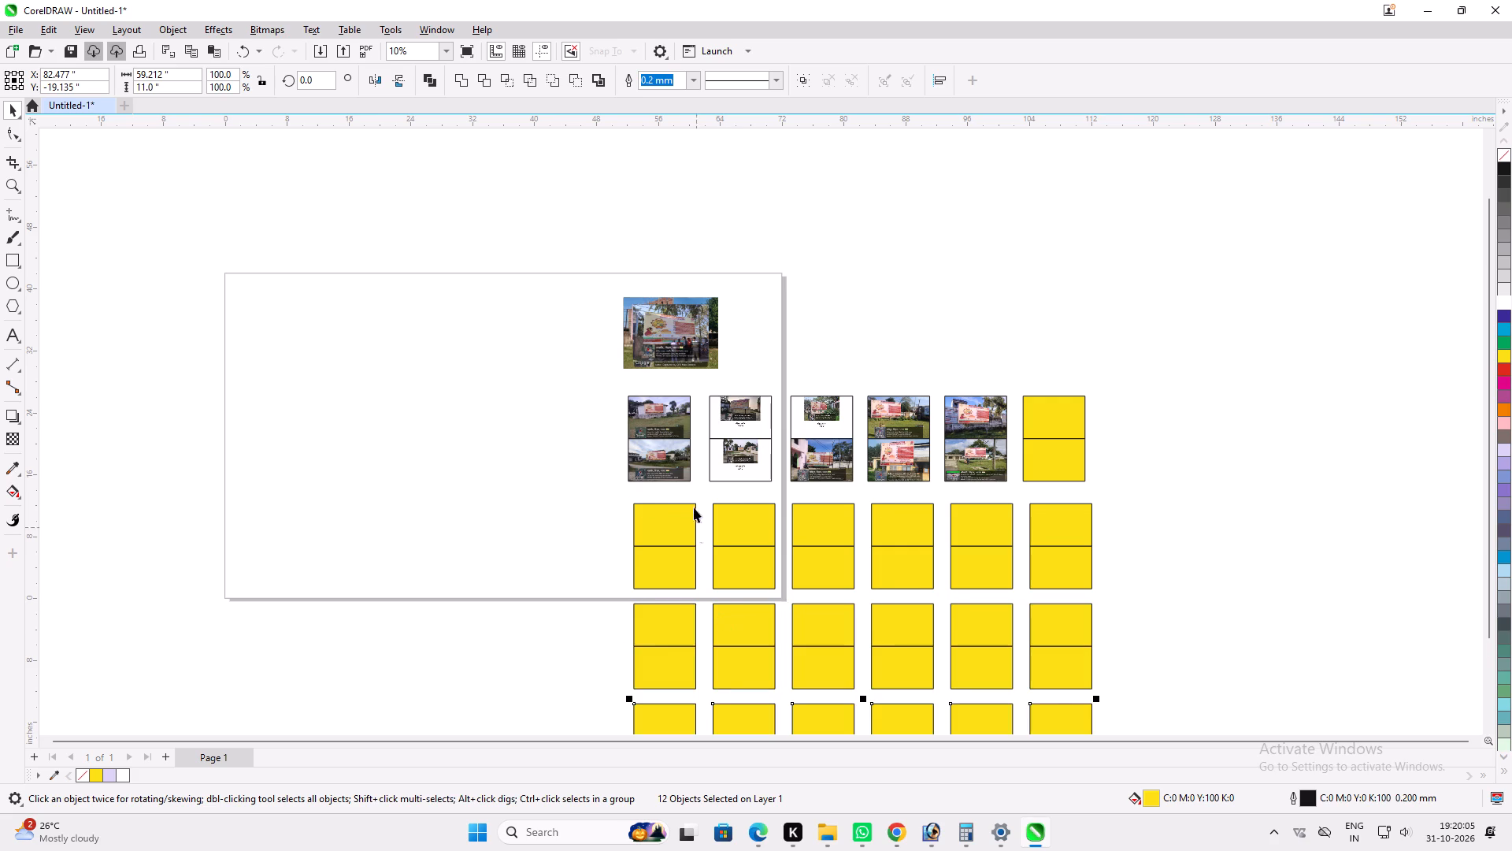
scroll(684, 480, "down", 2, "ctrl")
left_click(1038, 509)
scroll(817, 353, "up", 2)
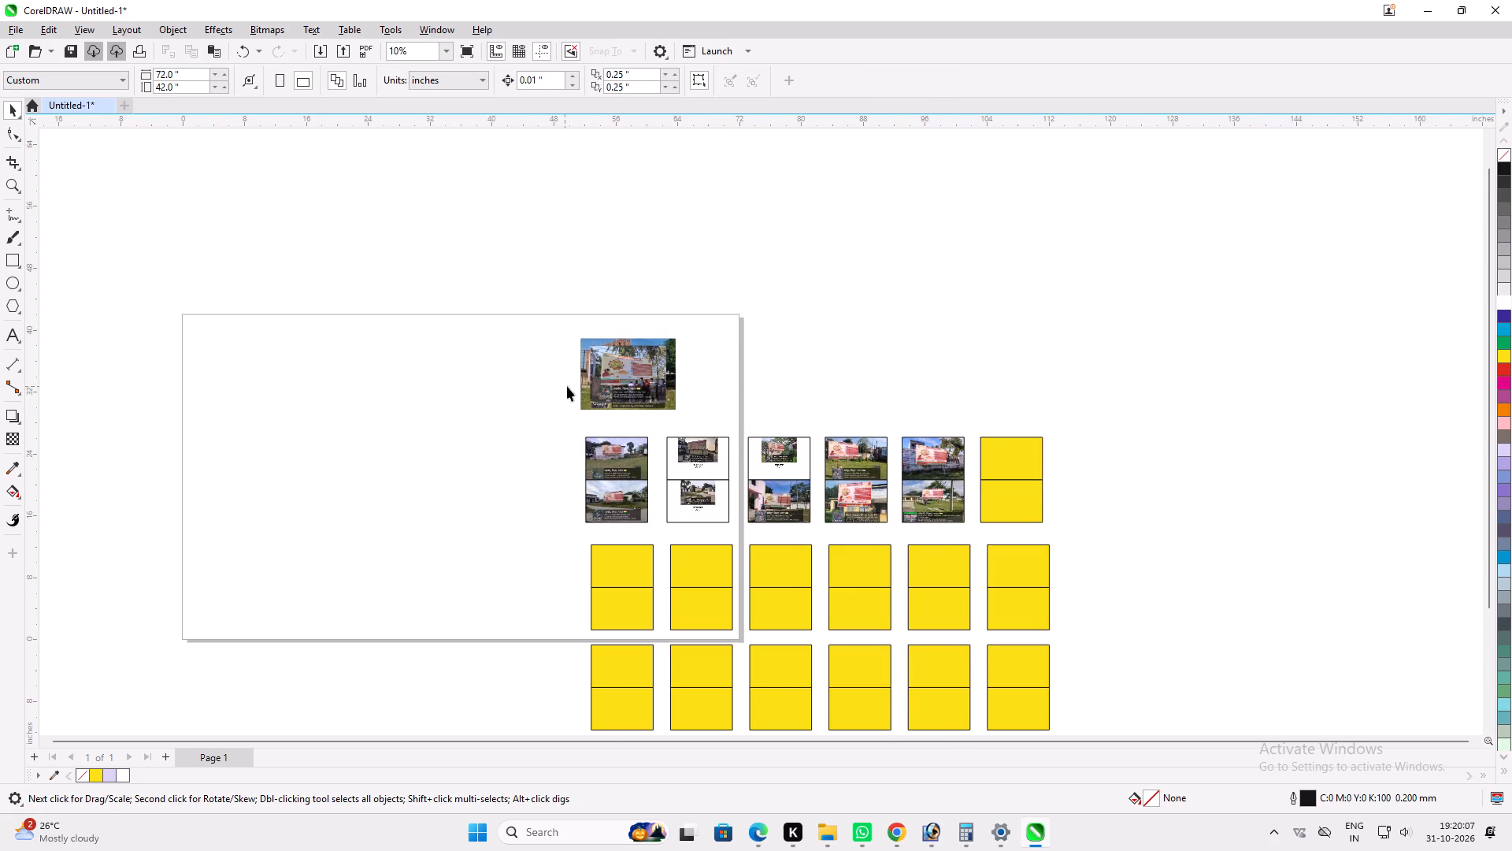
PowerClip the next two site photos from the stack into the upper and lower frames of the first row's sixth pair, filling each frame.
left_click_drag(634, 382, 641, 382)
key("alt+w")
left_click(1017, 464)
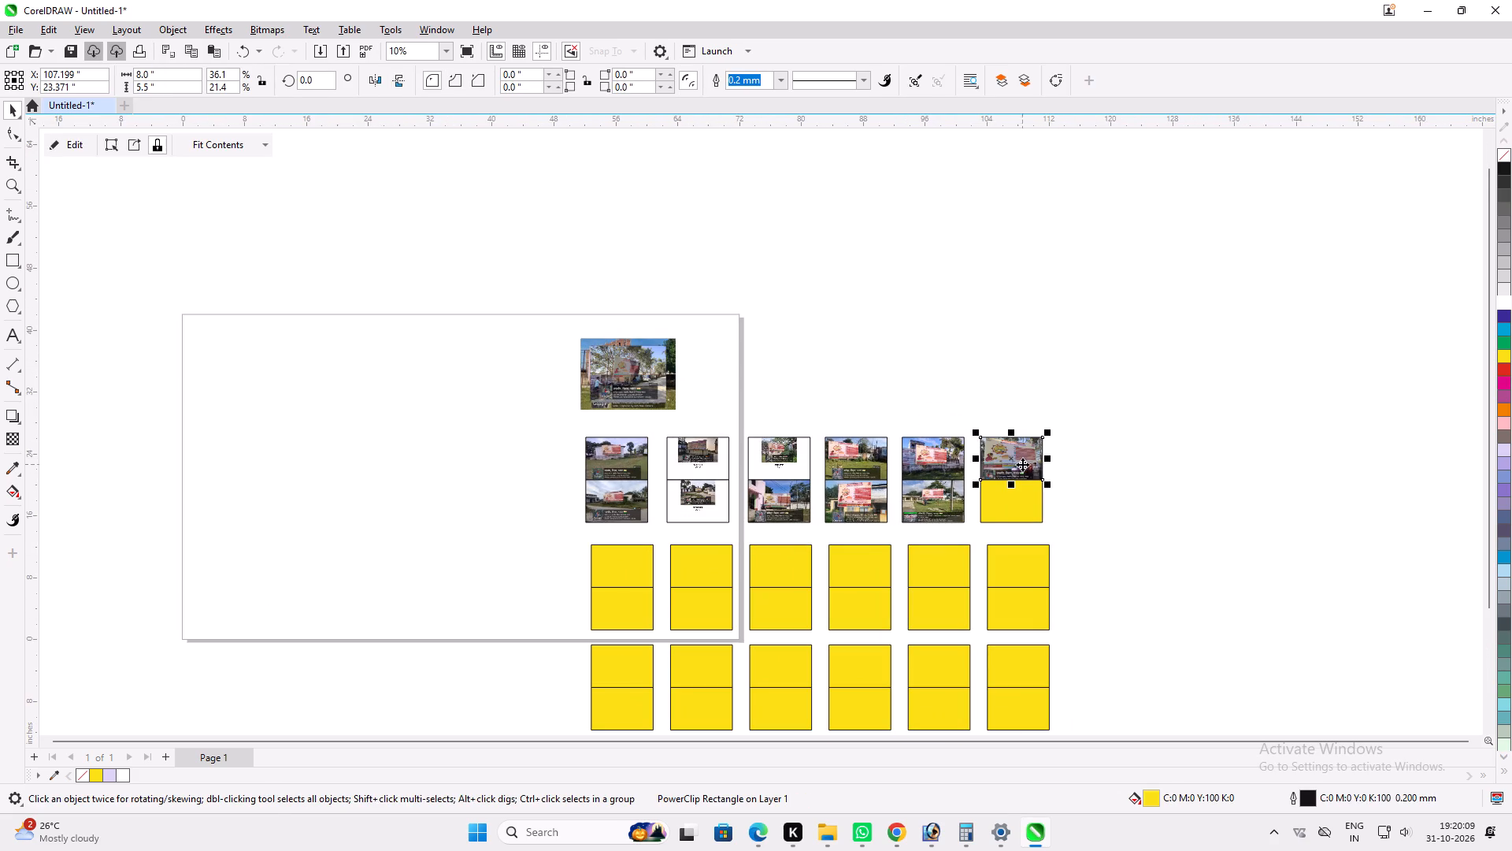
key("alt+q")
left_click(1125, 466)
scroll(1039, 474, "up", 7)
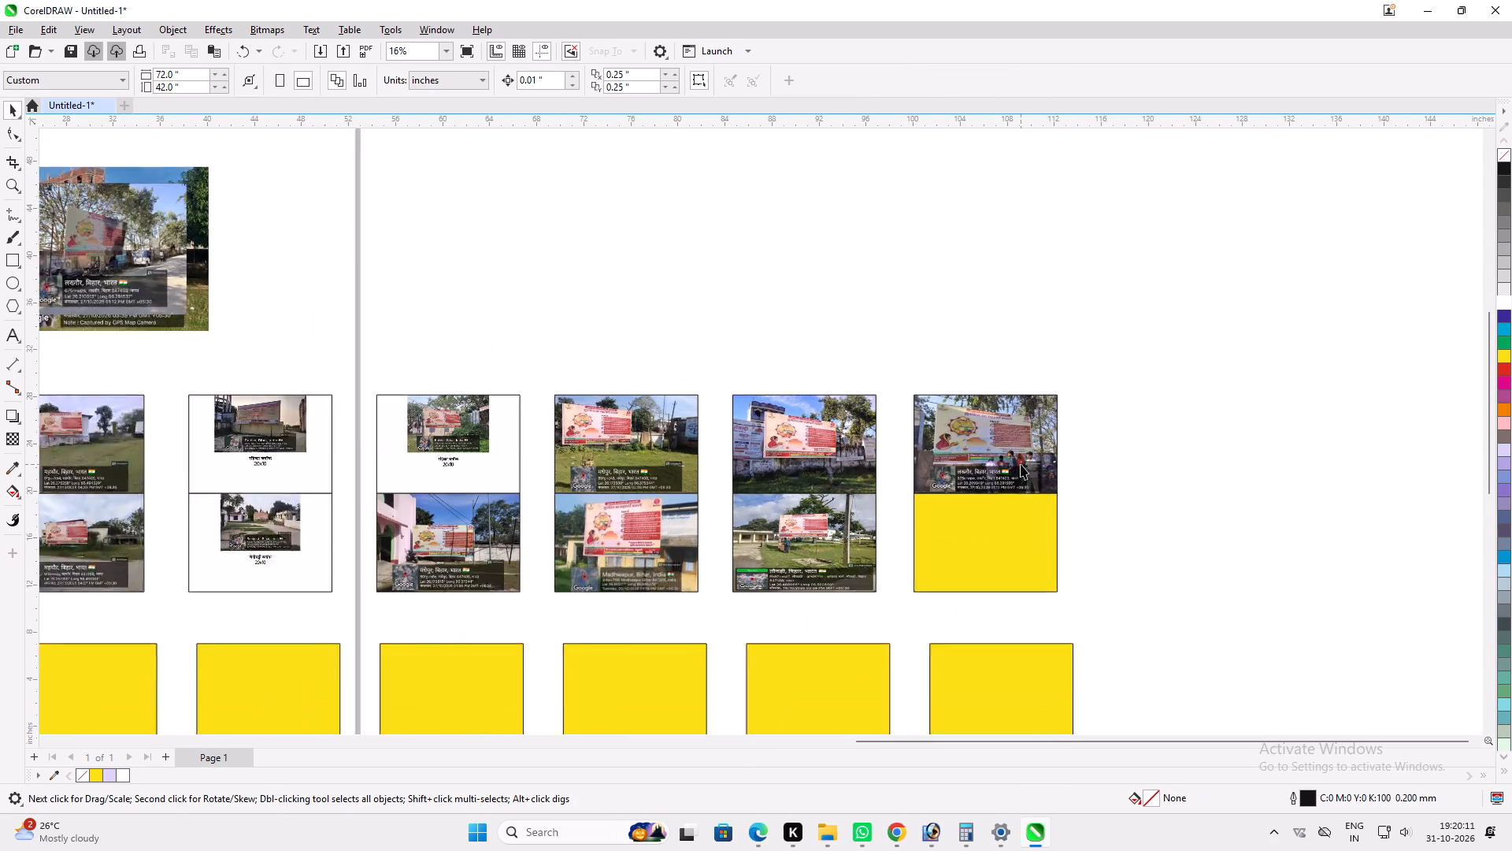
scroll(975, 441, "down", 2)
left_click(197, 264)
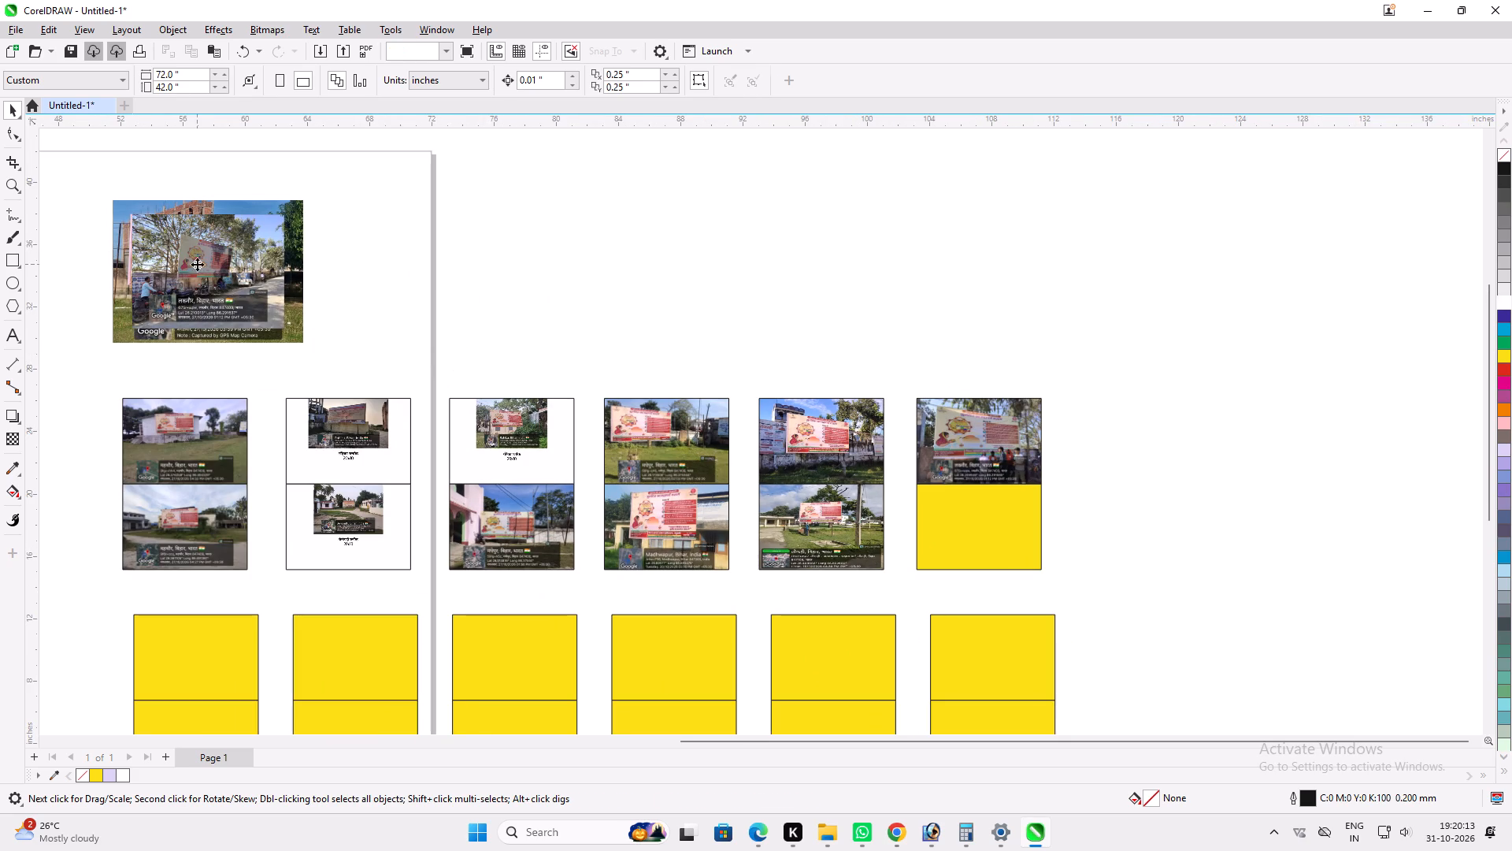
key("alt+w")
left_click(965, 525)
key("alt+q")
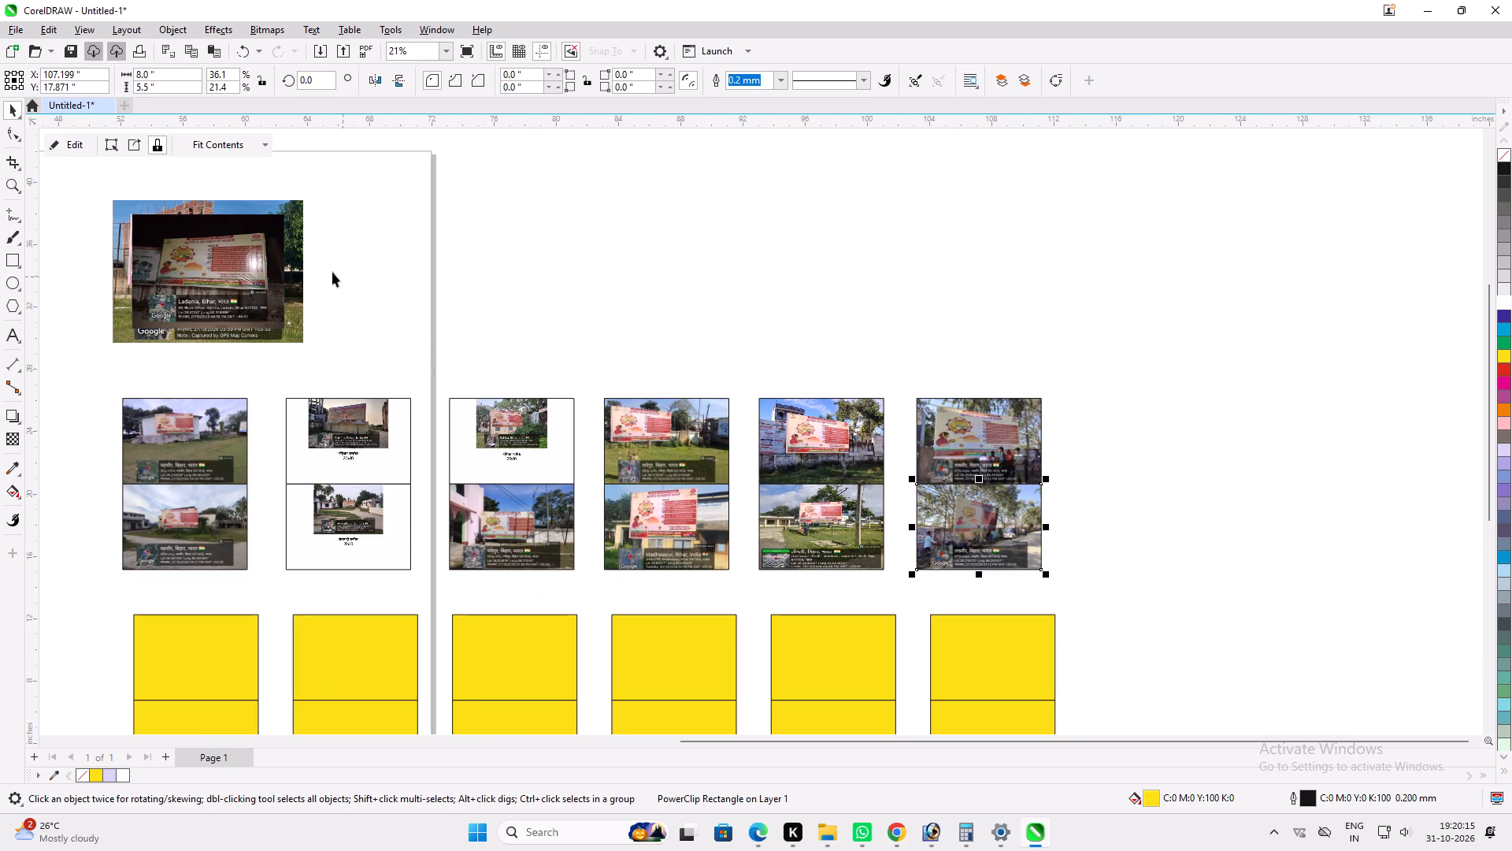
PowerClip the next two stacked photos into the upper and lower frames of the second row's first pair, scaled to fill.
left_click(247, 272)
key("alt+w")
left_click(217, 625)
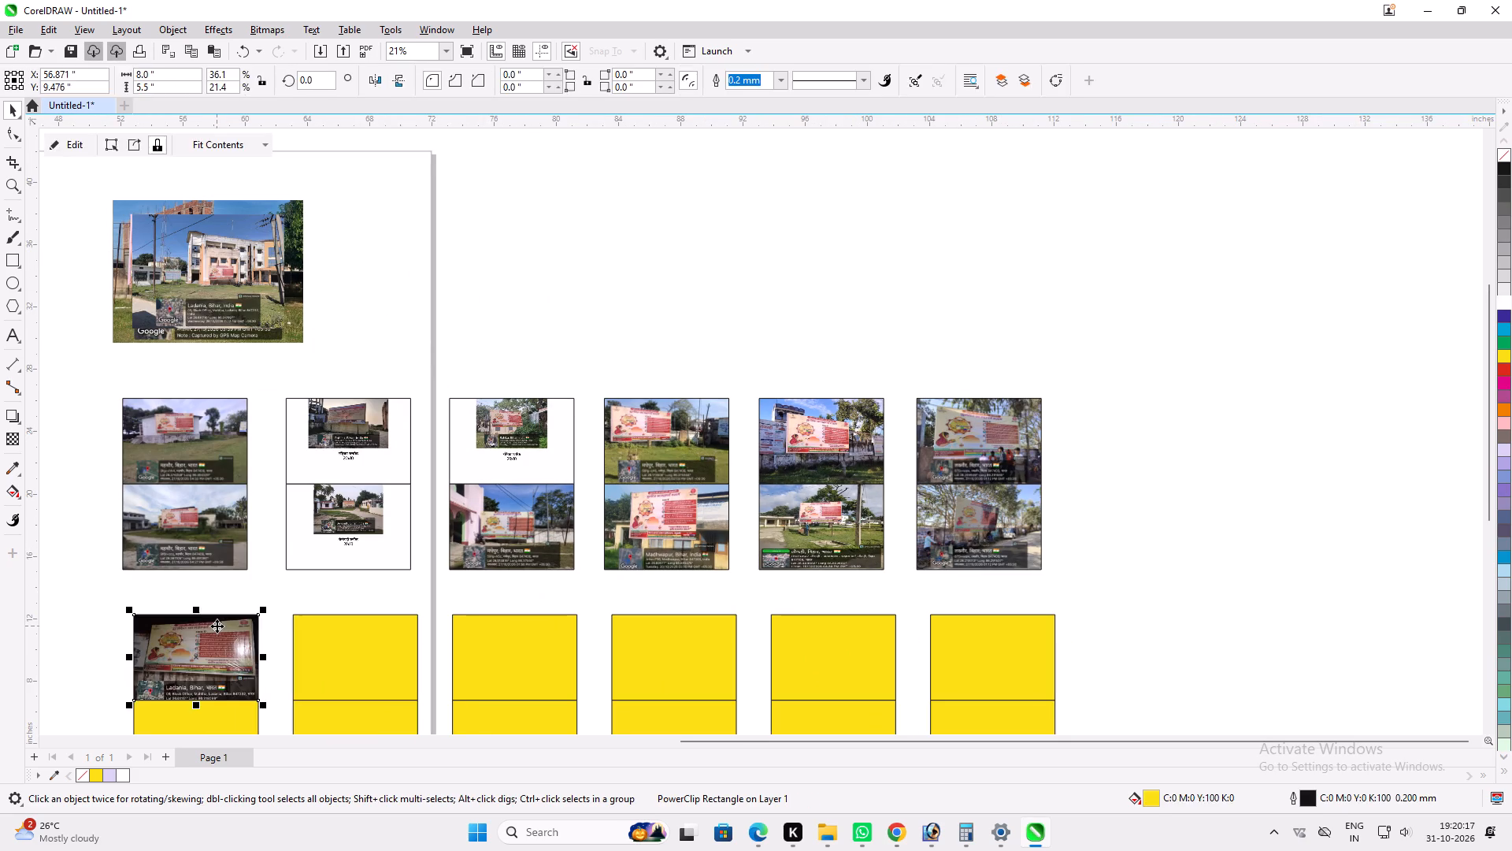
key("alt+q")
key("alt+w")
scroll(369, 481, "down", 3)
key("ctrl+z")
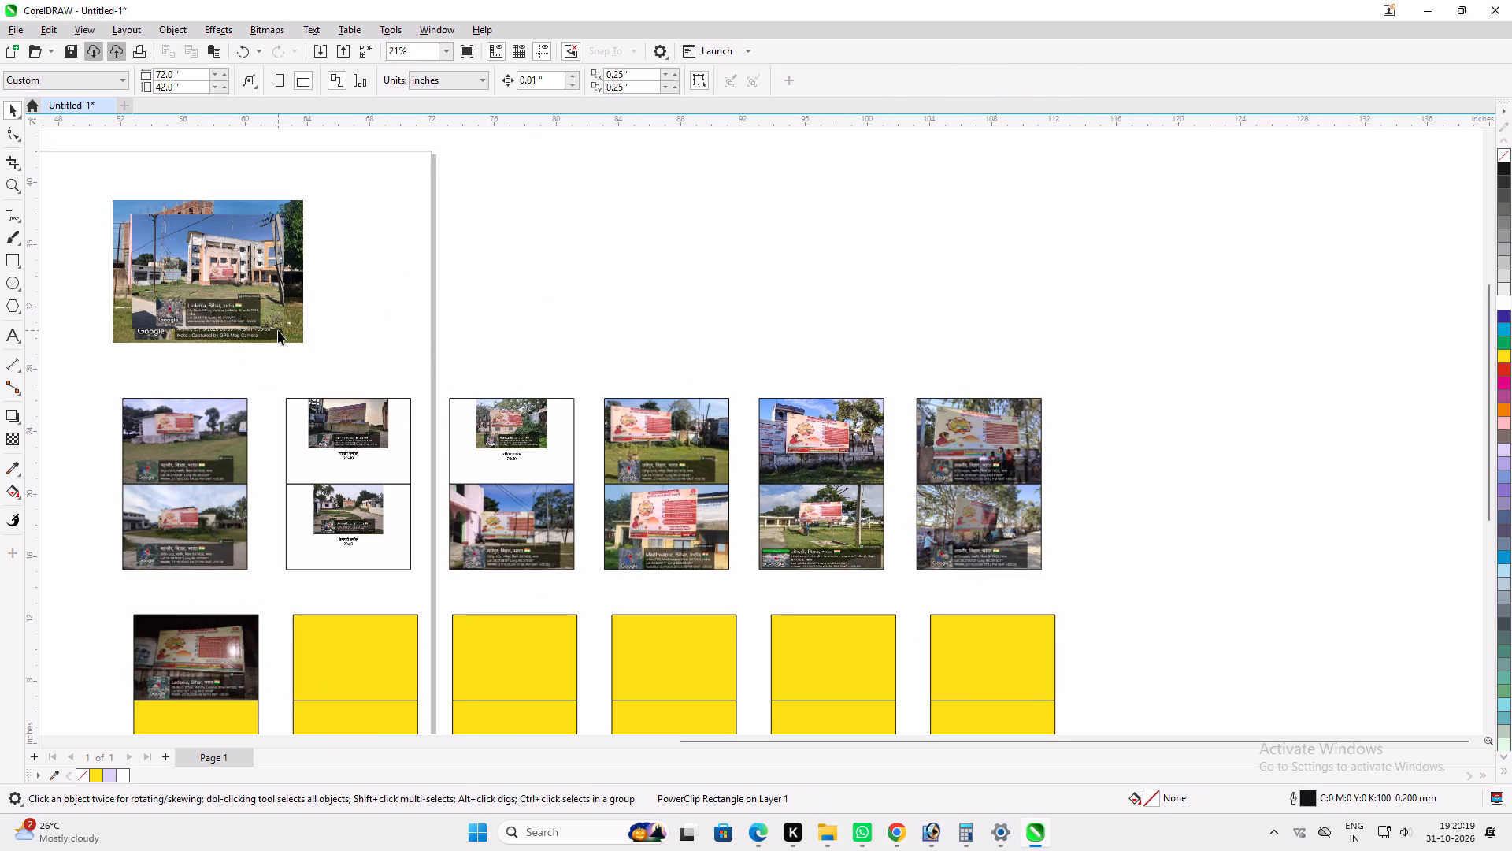
left_click(262, 307)
scroll(280, 284, "down", 2)
scroll(195, 578, "up", 2)
key("alt+w")
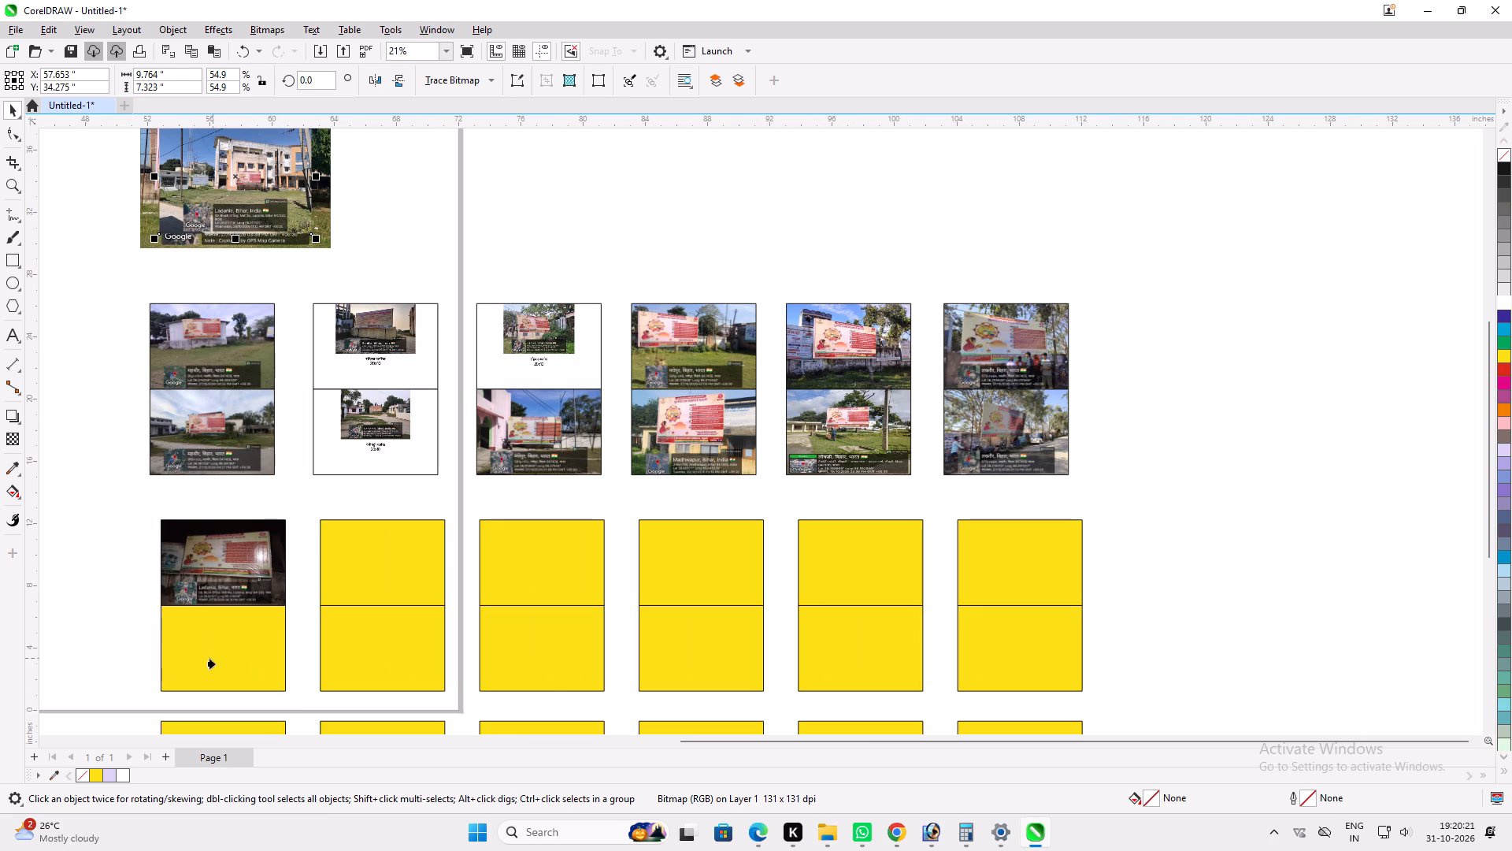
left_click(214, 678)
key("alt+q")
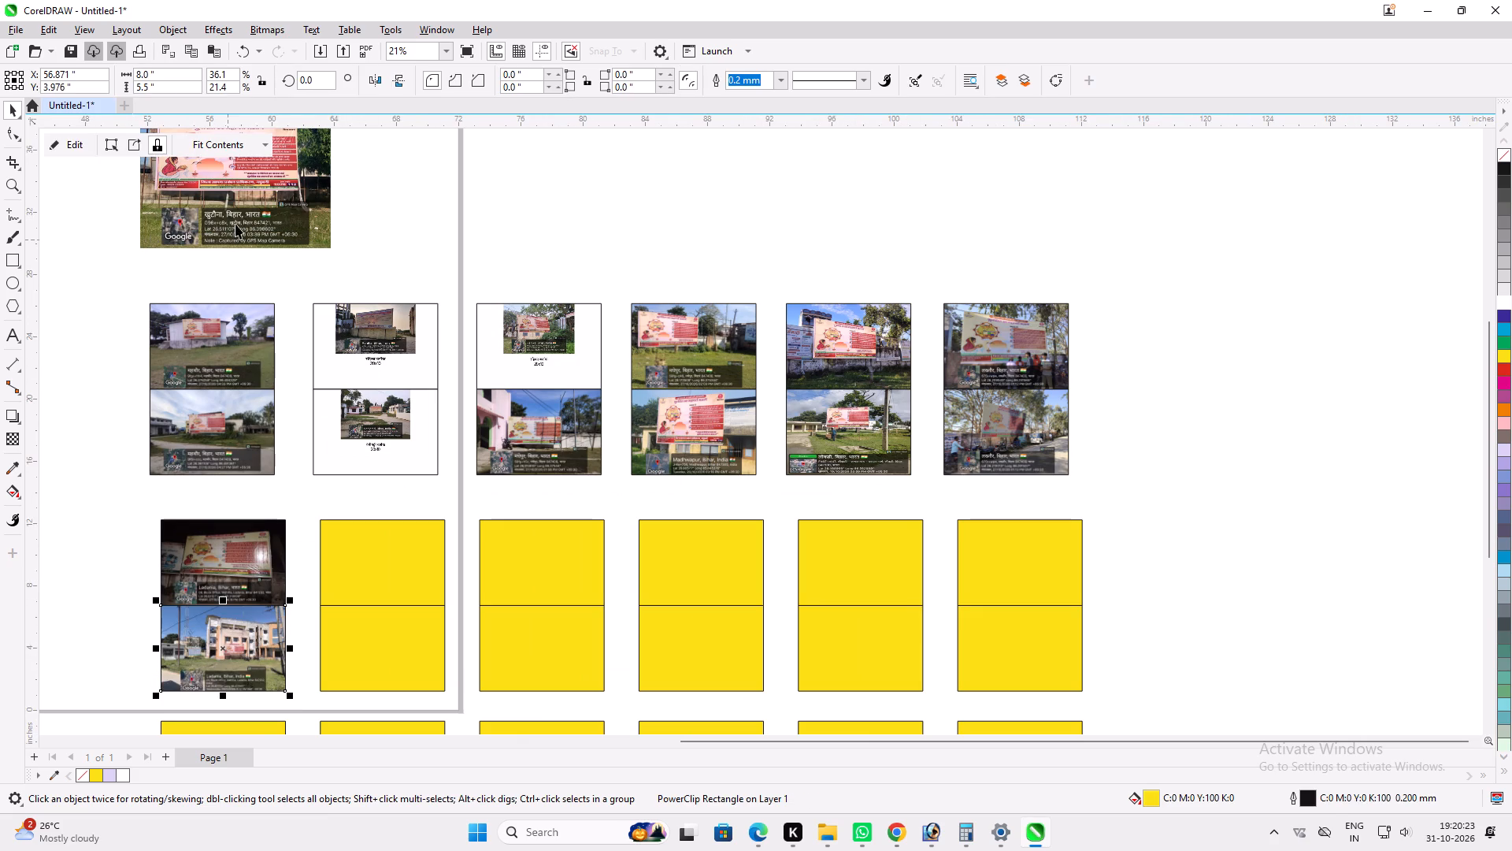
PowerClip the next two stacked photos into the upper and lower frames of the second row's second pair, scaled to fill.
left_click(227, 176)
key("alt+w")
left_click(361, 583)
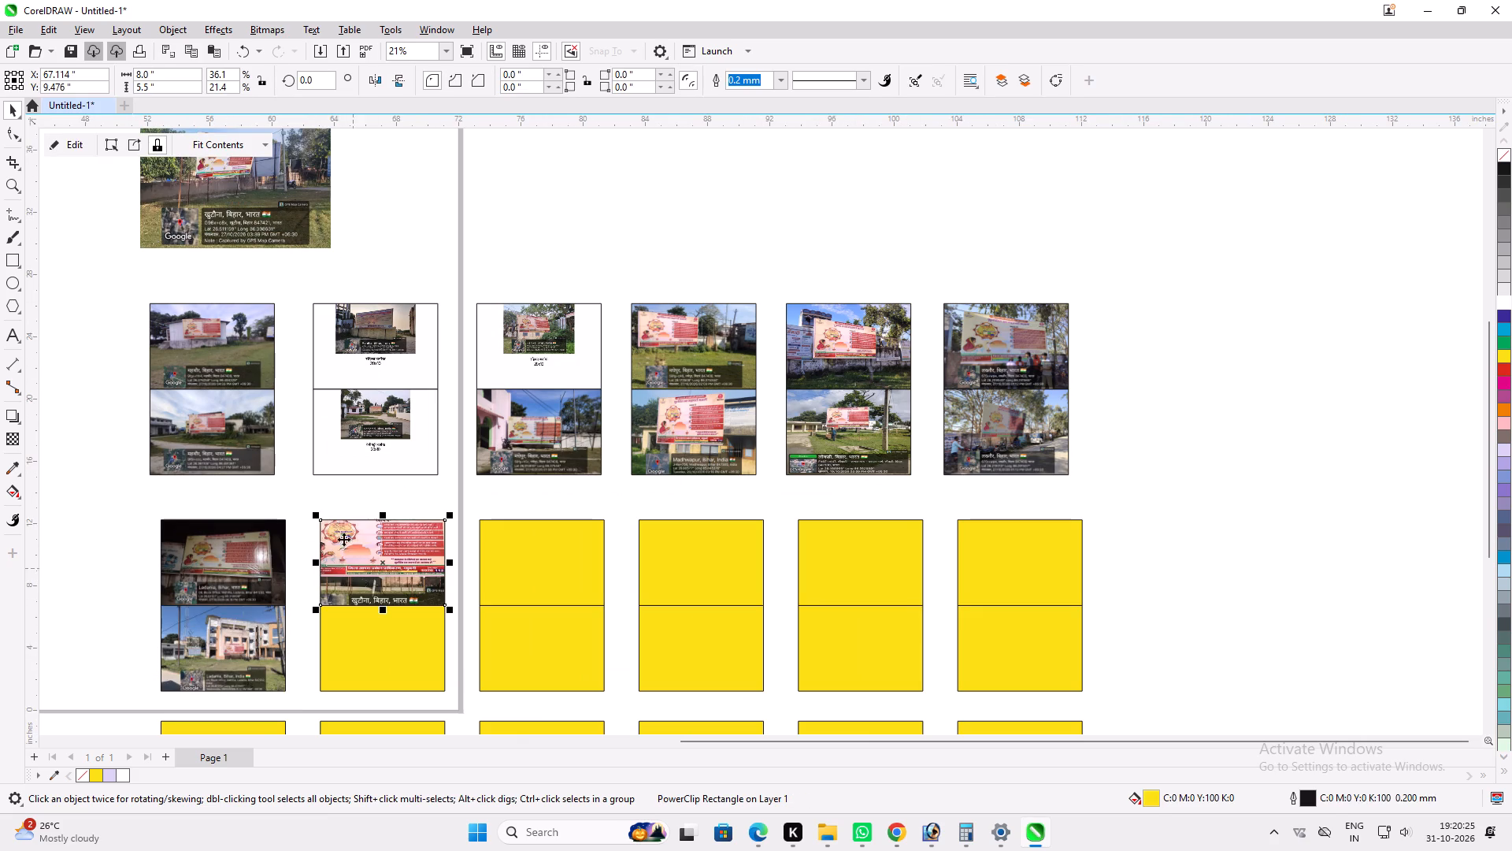
key("alt+q")
left_click(206, 184)
key("alt+w")
left_click(370, 647)
key("alt+q")
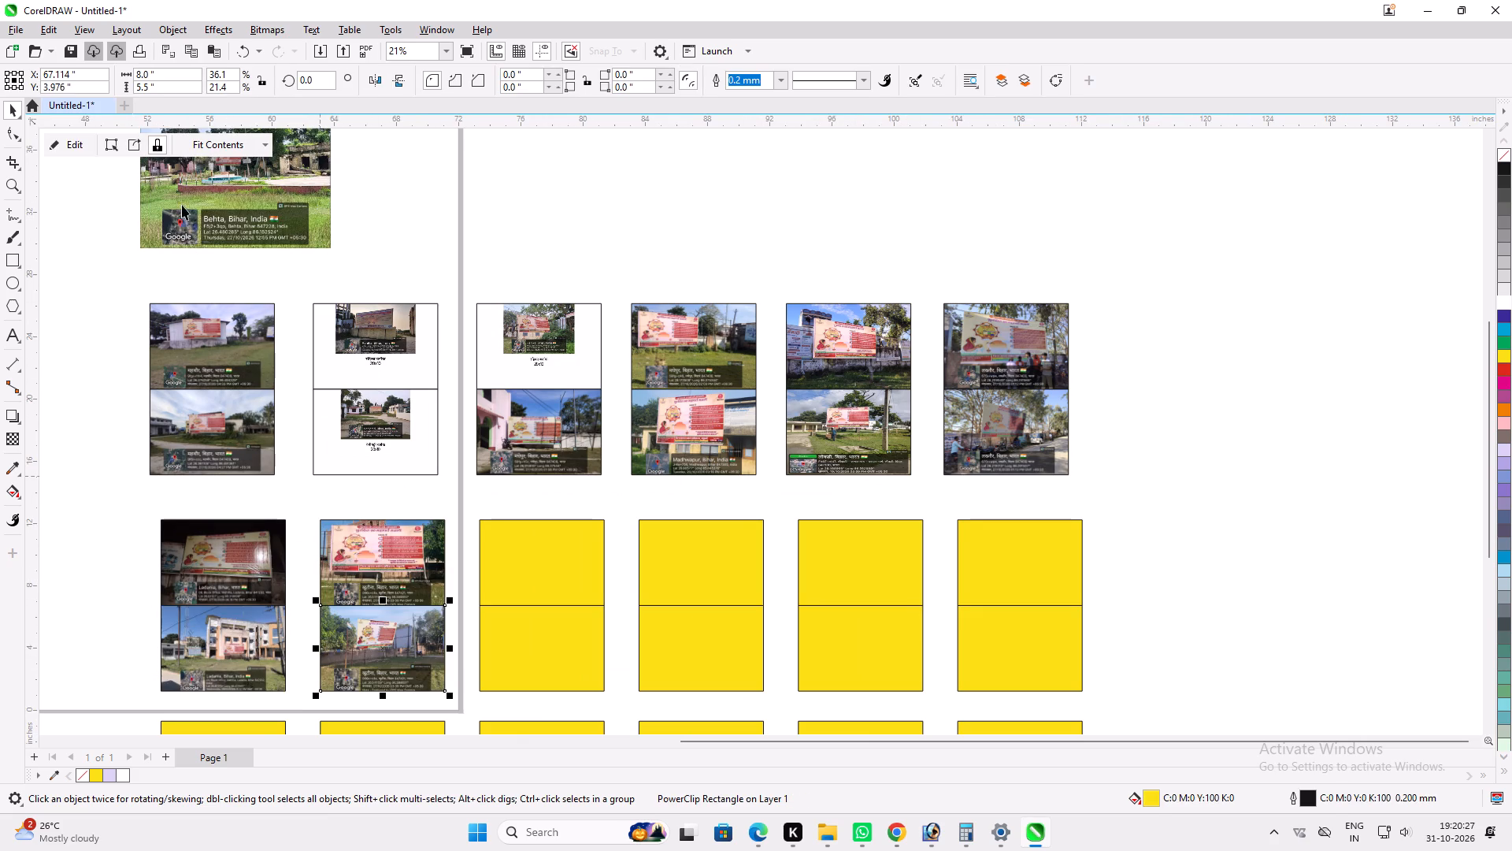
PowerClip the next two stacked photos into the upper and lower frames of the second row's third pair, scaled to fill.
left_click(187, 177)
key("alt+w")
left_click(535, 575)
key("alt+q")
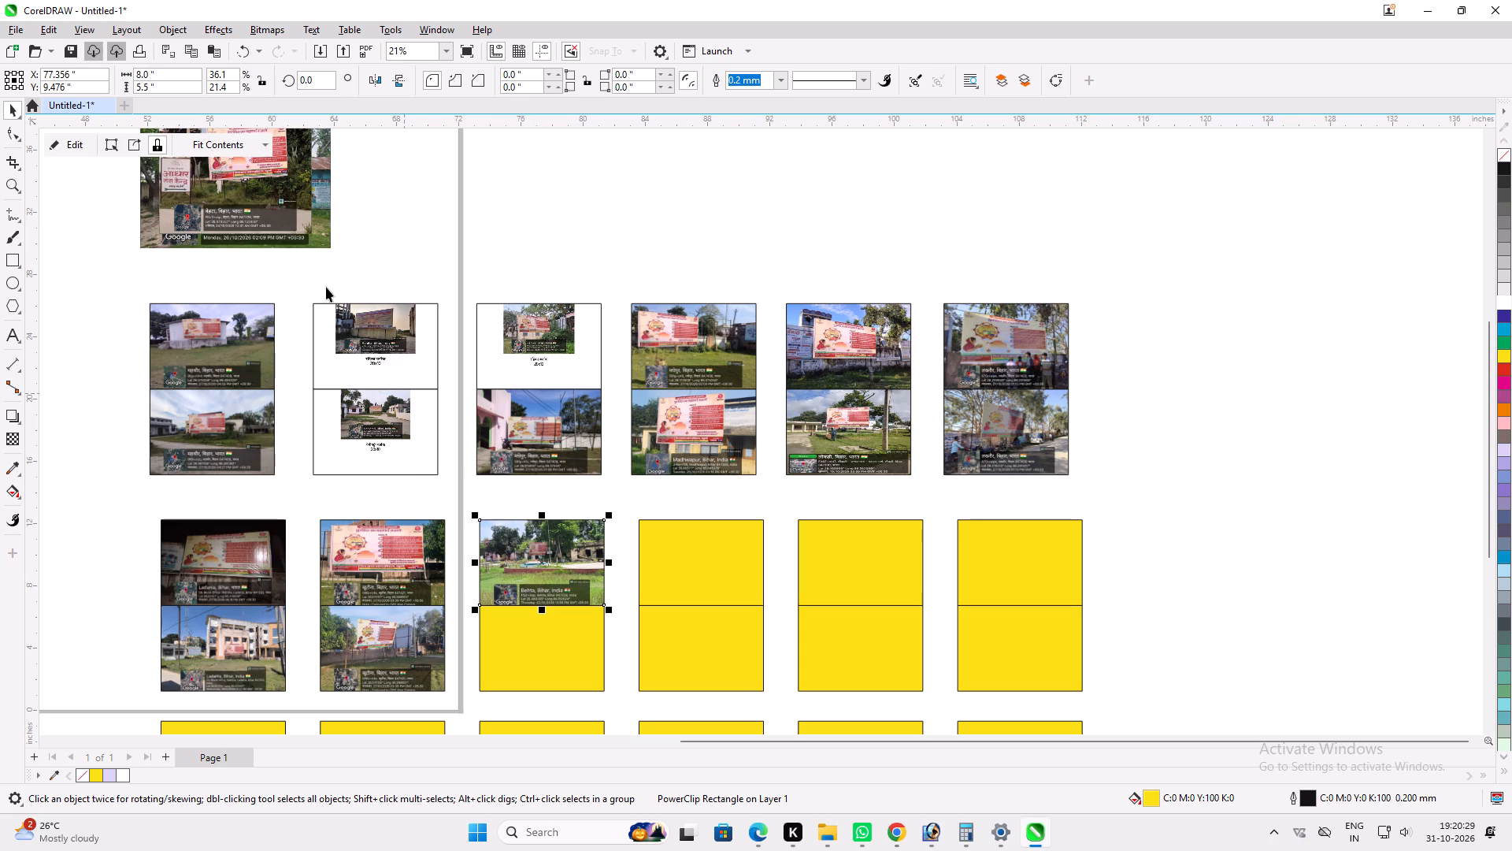
left_click(231, 181)
key("alt+w")
left_click(543, 672)
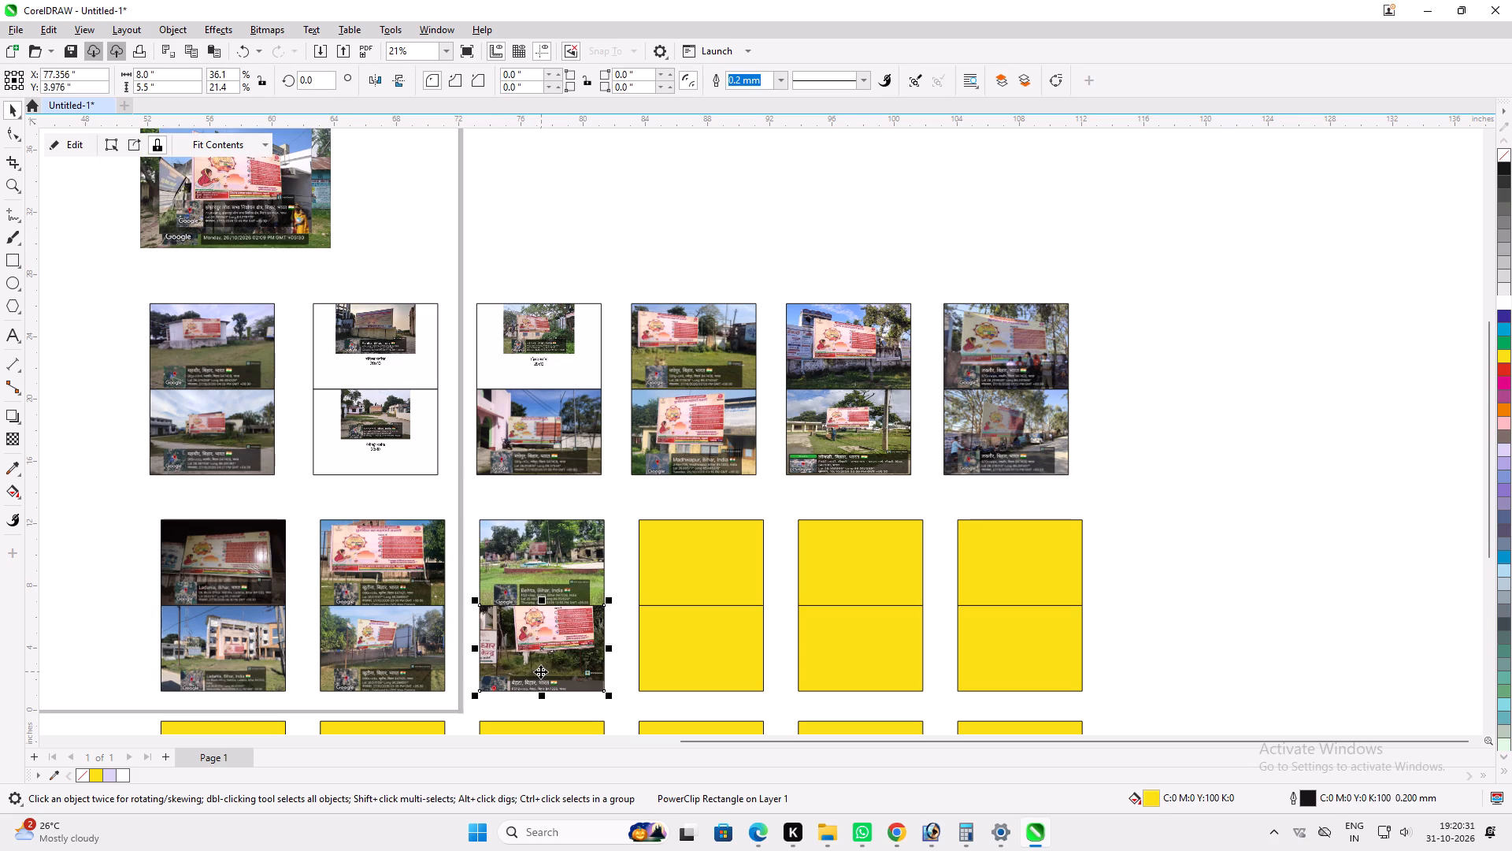
key("alt+q")
PowerClip the next two stacked photos into the upper and lower frames of the second row's fourth pair, scaled to fill.
left_click(262, 248)
key("alt+w")
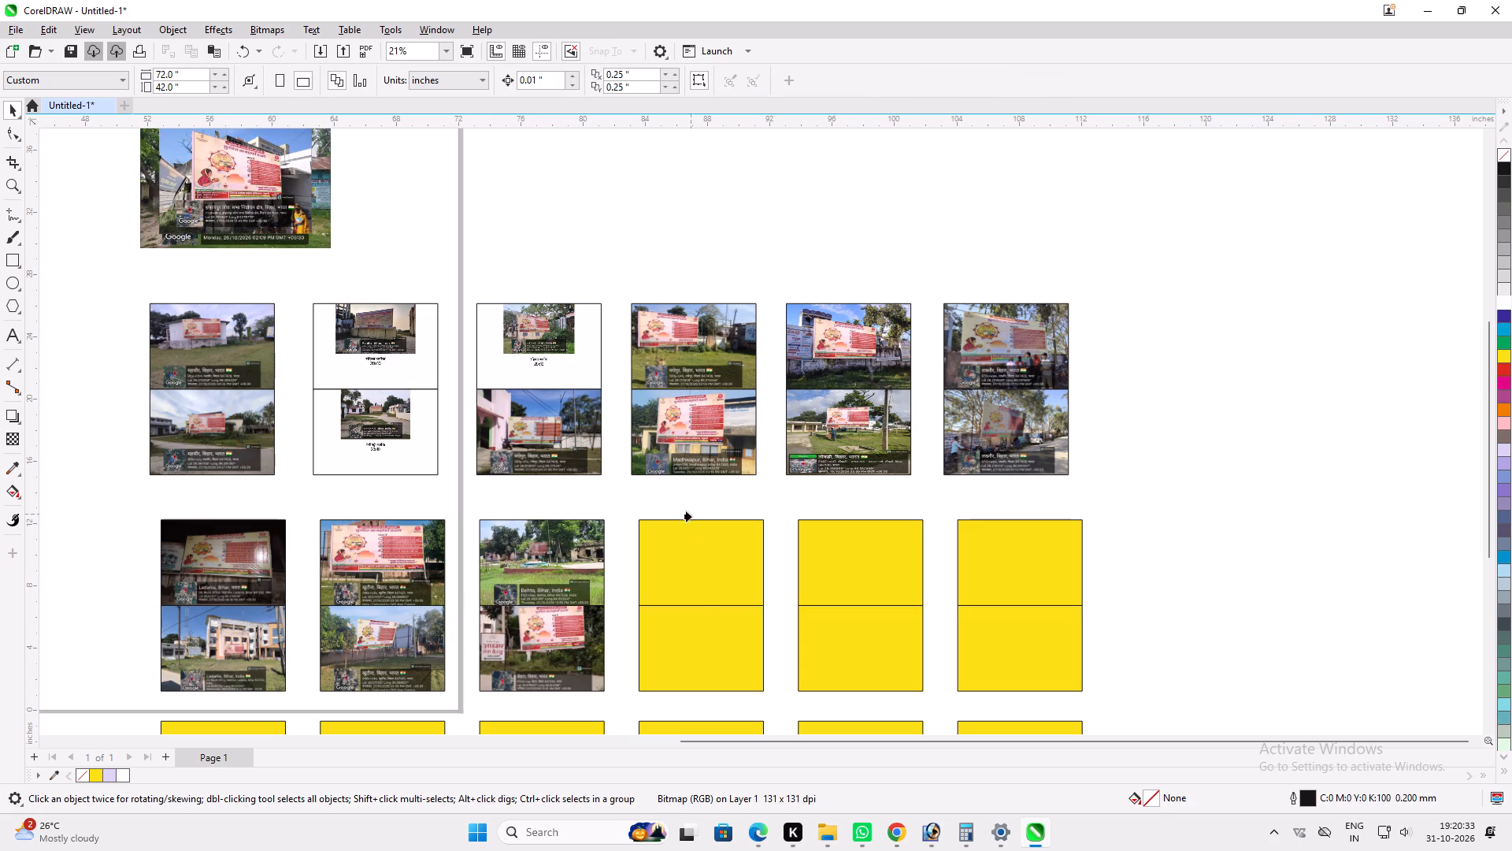
left_click(694, 567)
key("alt+q")
scroll(619, 470, "down", 2)
left_click(356, 288)
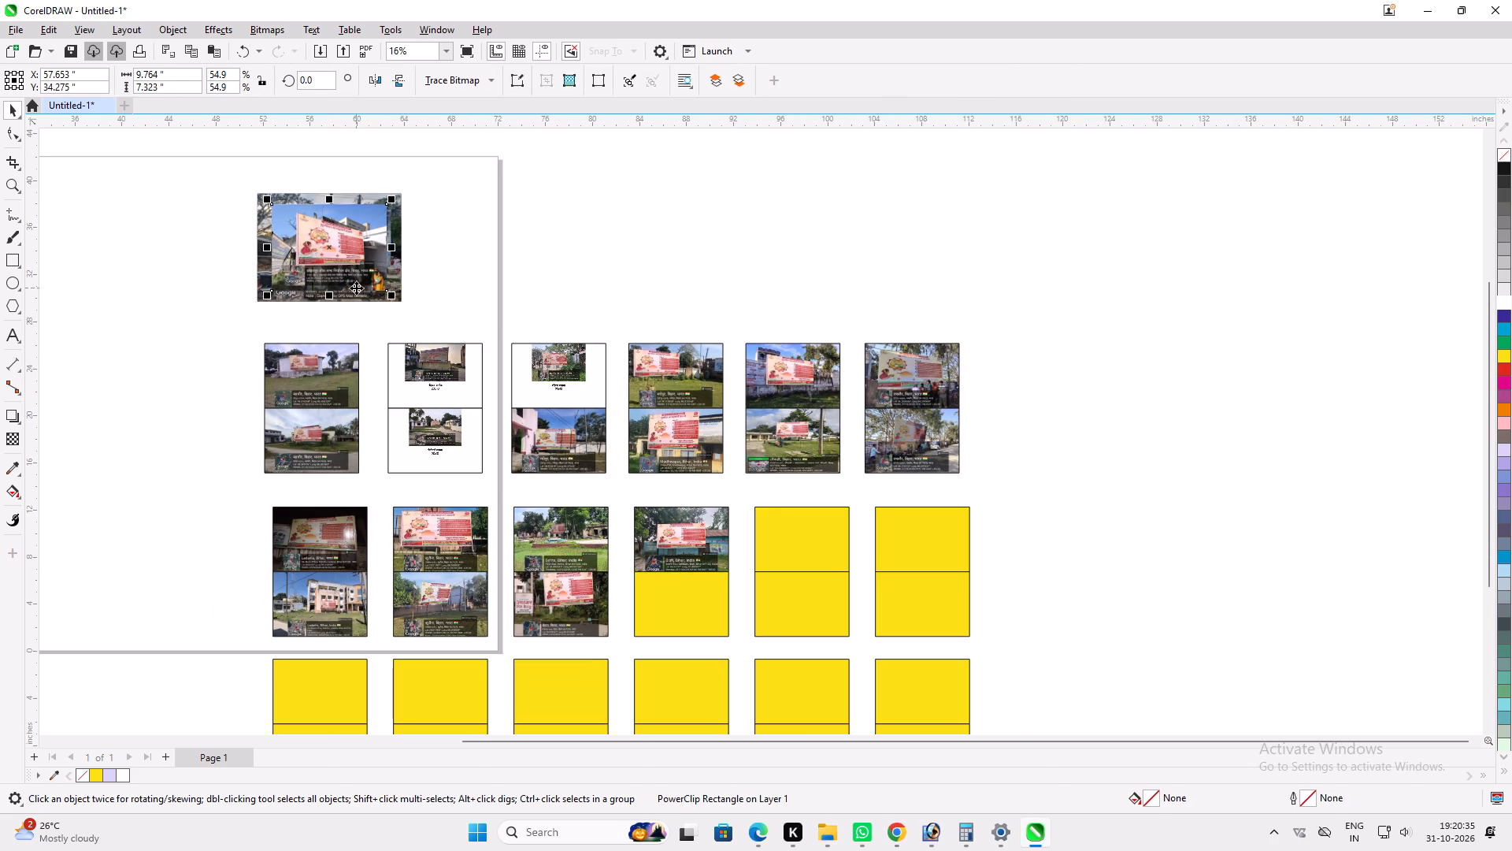
key("alt+w")
left_click(690, 616)
key("alt+q")
PowerClip the next two stacked photos into the upper and lower frames of the second row's fifth pair, scaled to fill.
left_click(337, 276)
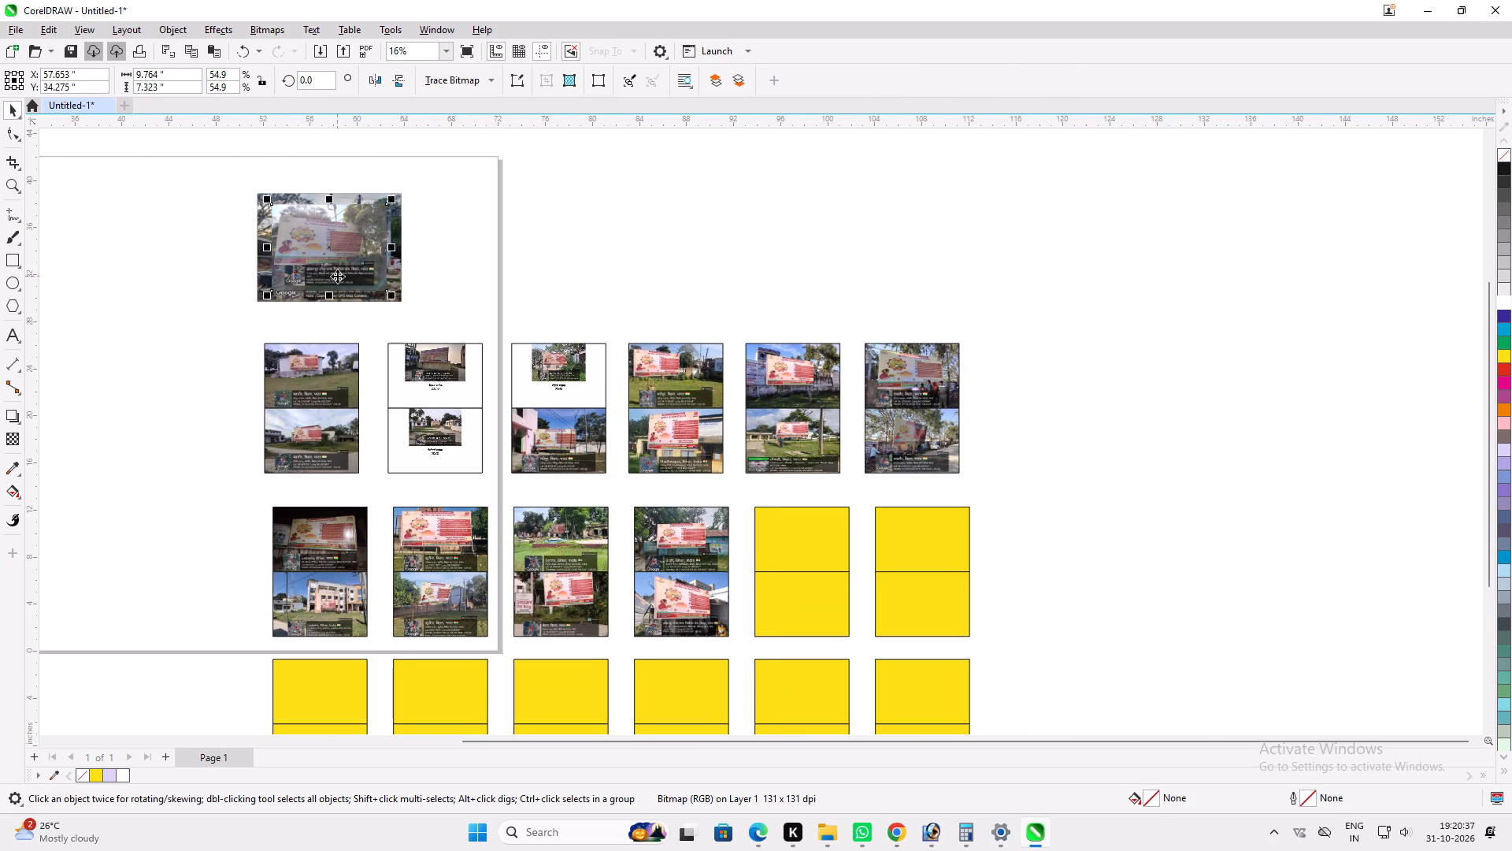
key("alt+w")
left_click(809, 537)
key("alt+q")
left_click(362, 264)
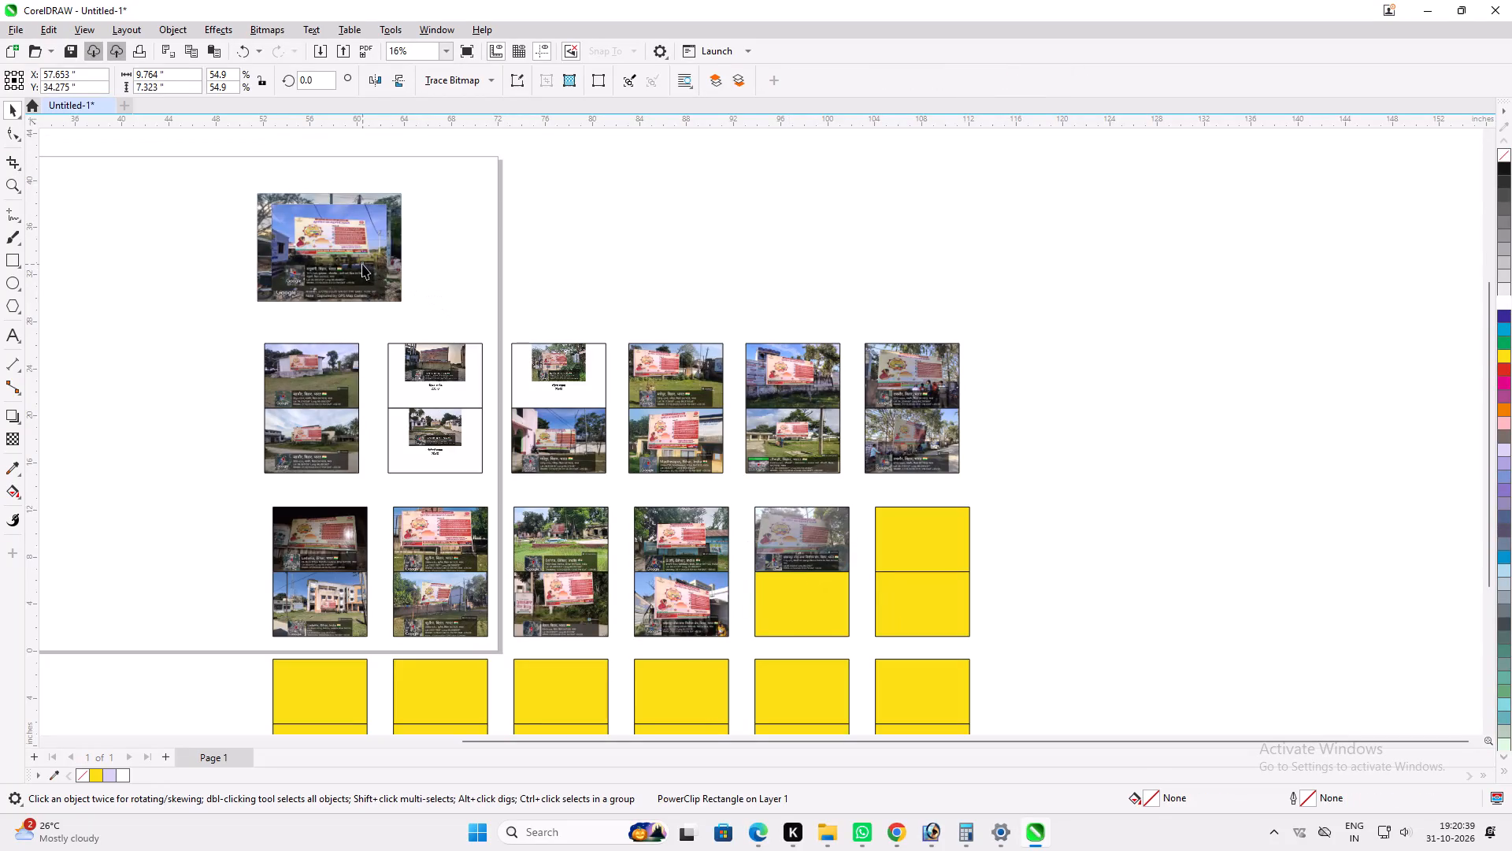
key("alt+w")
left_click(793, 611)
key("alt+q")
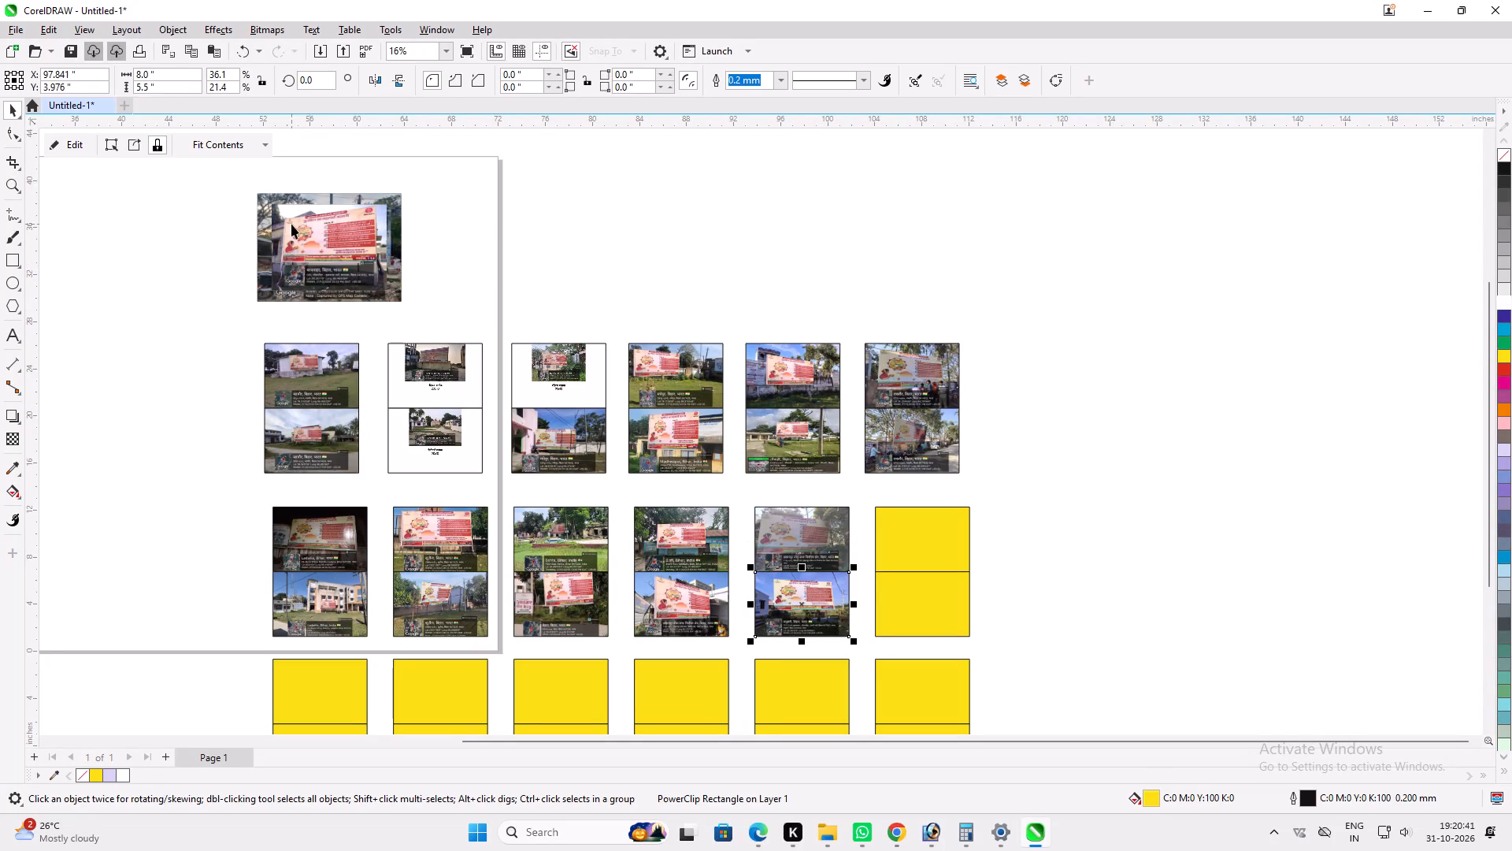
PowerClip the next two stacked photos into the upper and lower frames of the second row's sixth pair, scaled to fill.
left_click(291, 218)
key("alt+w")
left_click(921, 533)
key("alt+q")
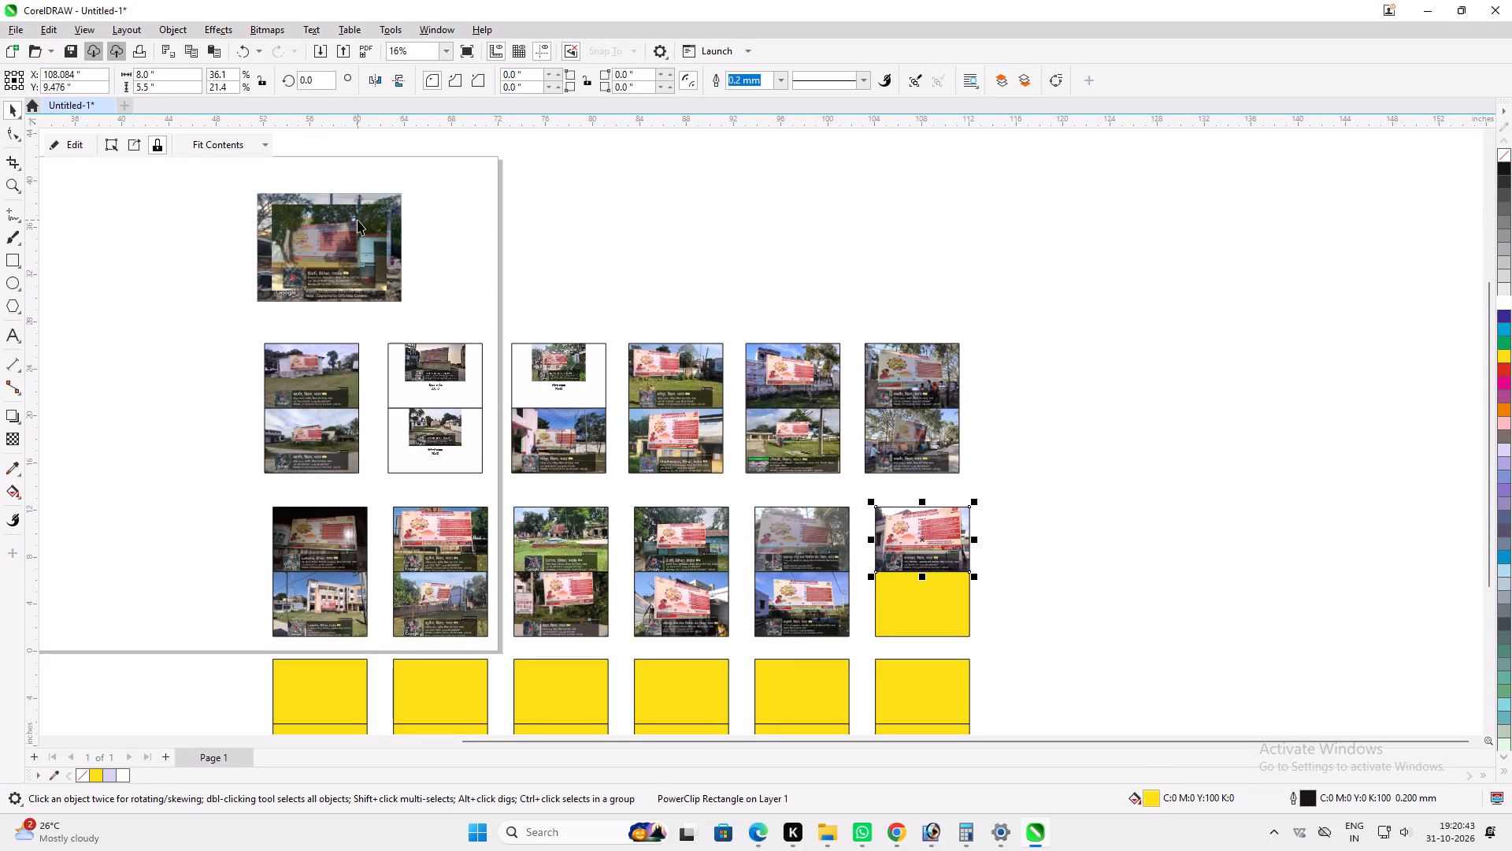
left_click(358, 220)
key("alt+w")
left_click(895, 615)
key("alt+q")
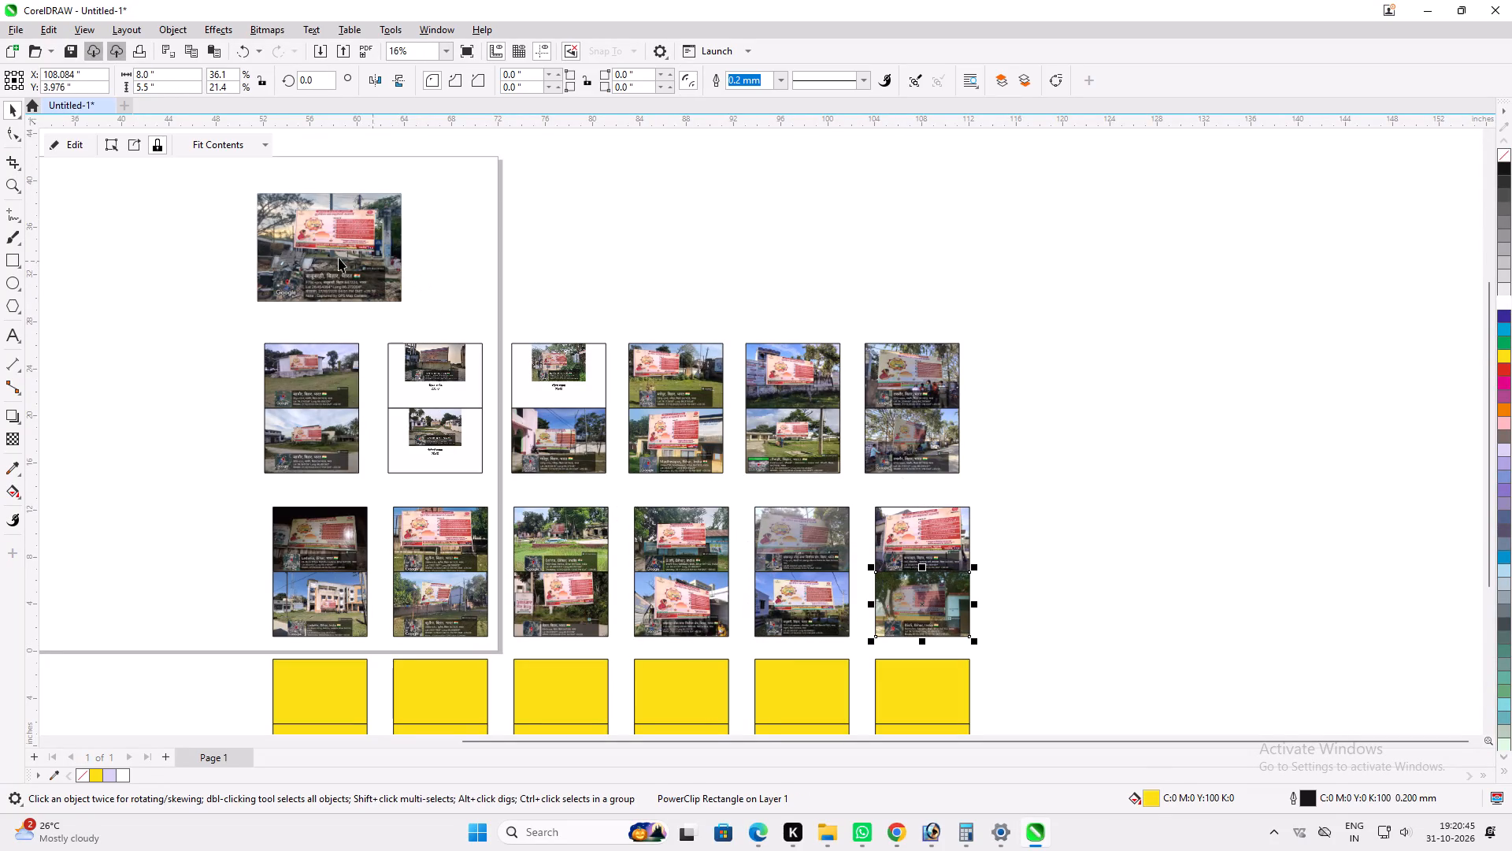
PowerClip the next two stacked photos into the upper and lower frames of the third row's first pair, scaled to fill.
left_click(335, 256)
key("alt+w")
left_click(330, 711)
key("alt+q")
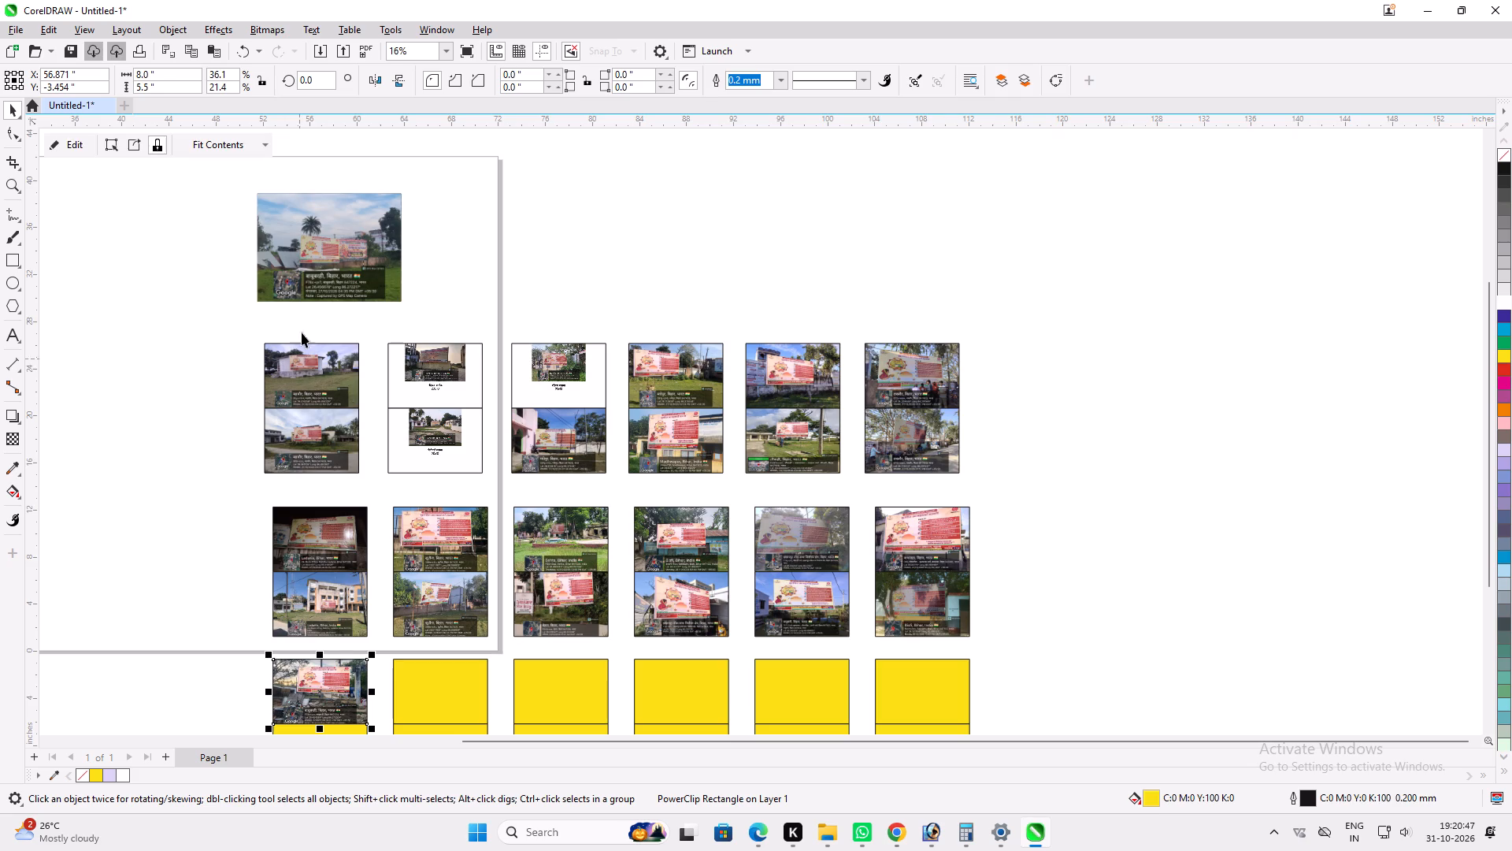
left_click(307, 275)
scroll(309, 260, "down", 2)
key("alt+w")
left_click(344, 632)
key("alt+q")
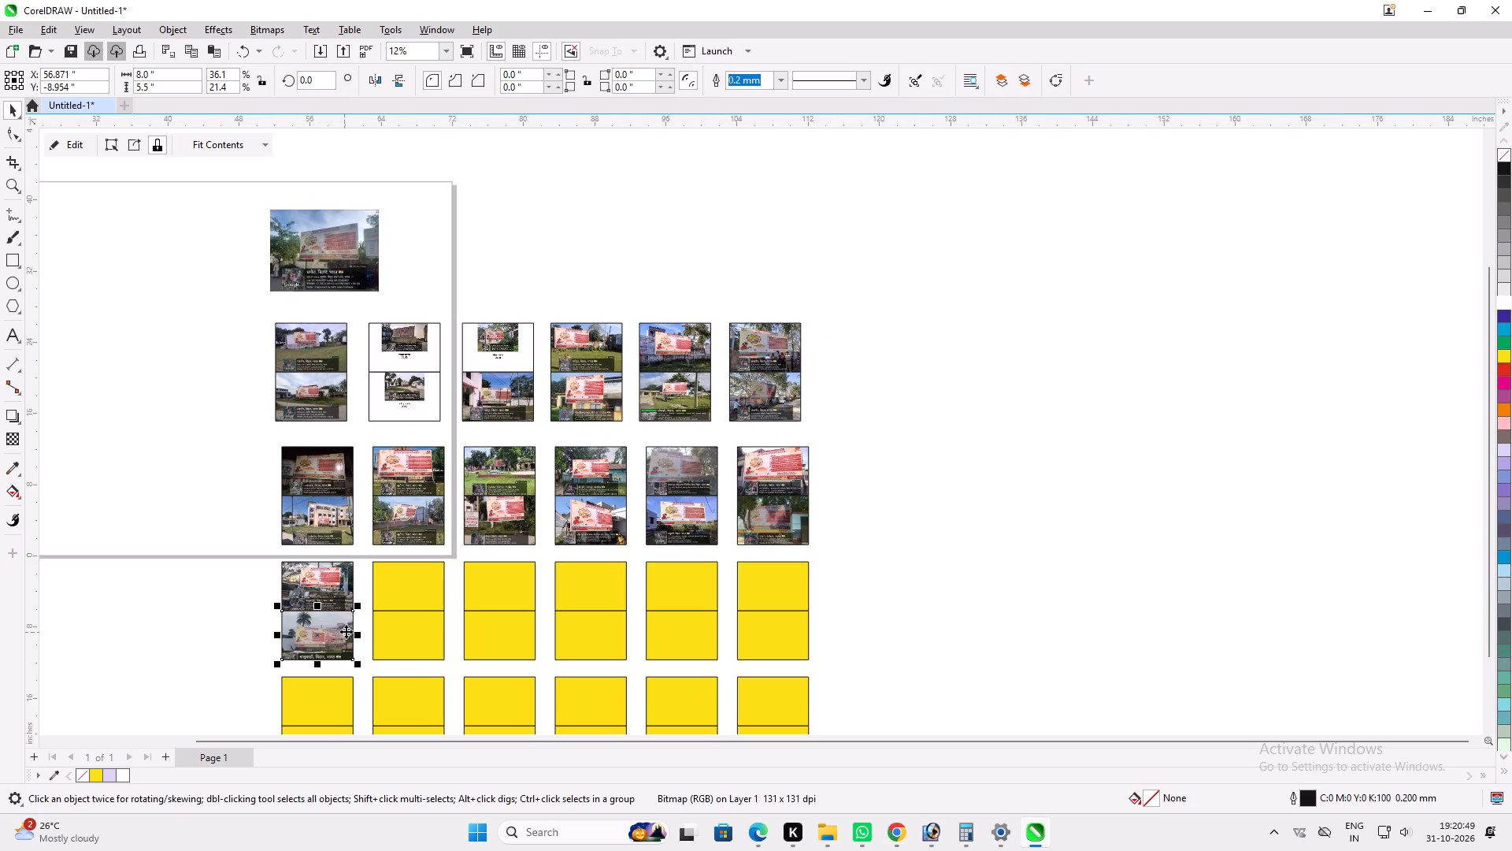
PowerClip the next two stacked photos into the upper and lower frames of the third row's second pair, scaled to fill.
left_click(304, 285)
key("alt+w")
left_click(424, 586)
key("alt+q")
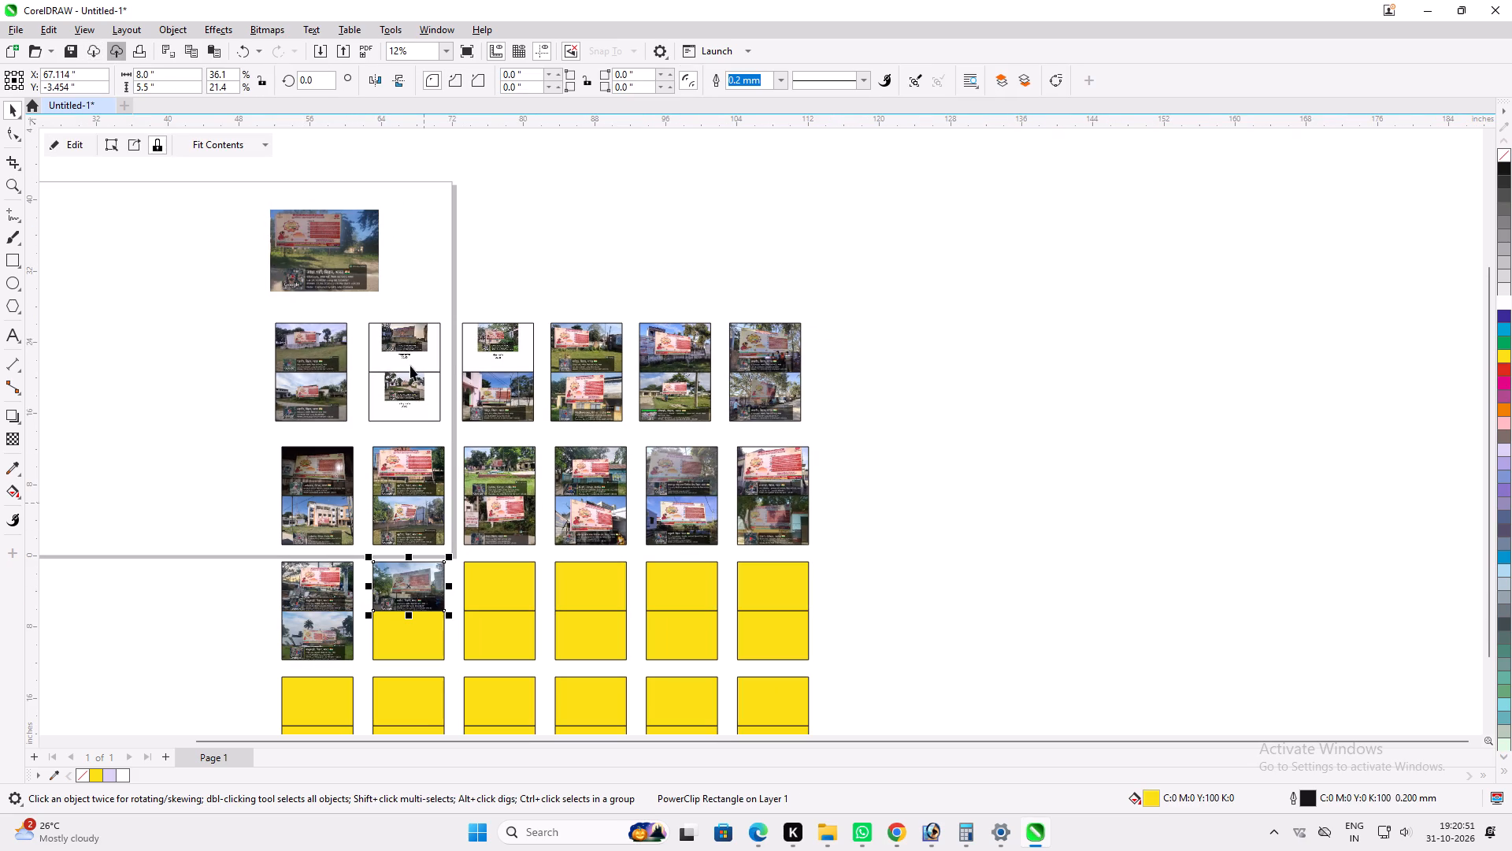
left_click(319, 285)
key("alt+w")
left_click(411, 649)
key("alt+q")
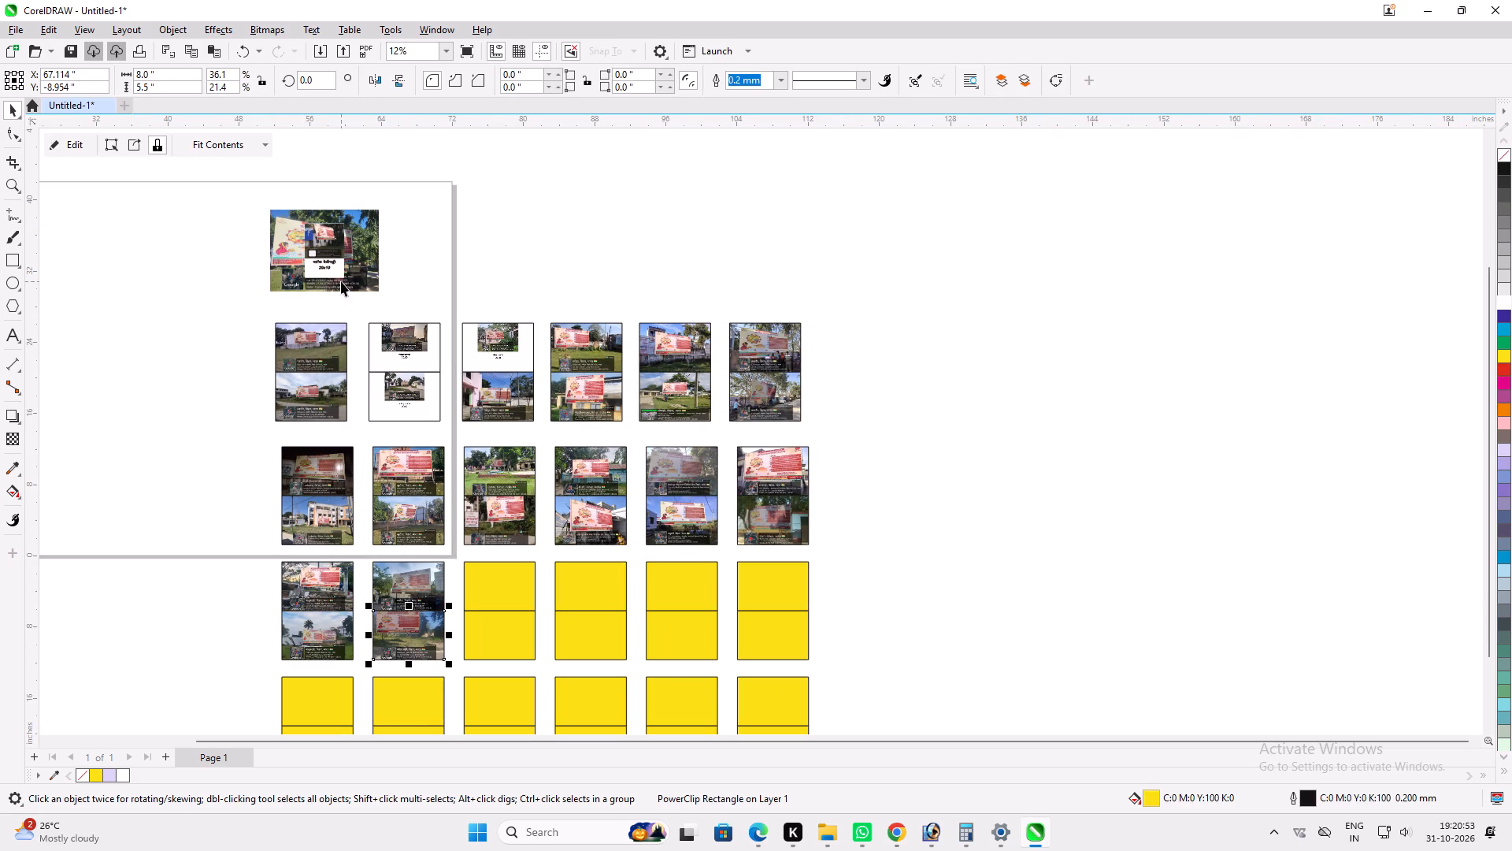
PowerClip the next two stacked photos into the upper and lower frames of the third row's third pair, scaled to fill.
left_click(341, 281)
key("alt+w")
left_click(506, 598)
key("alt+q")
left_click(343, 281)
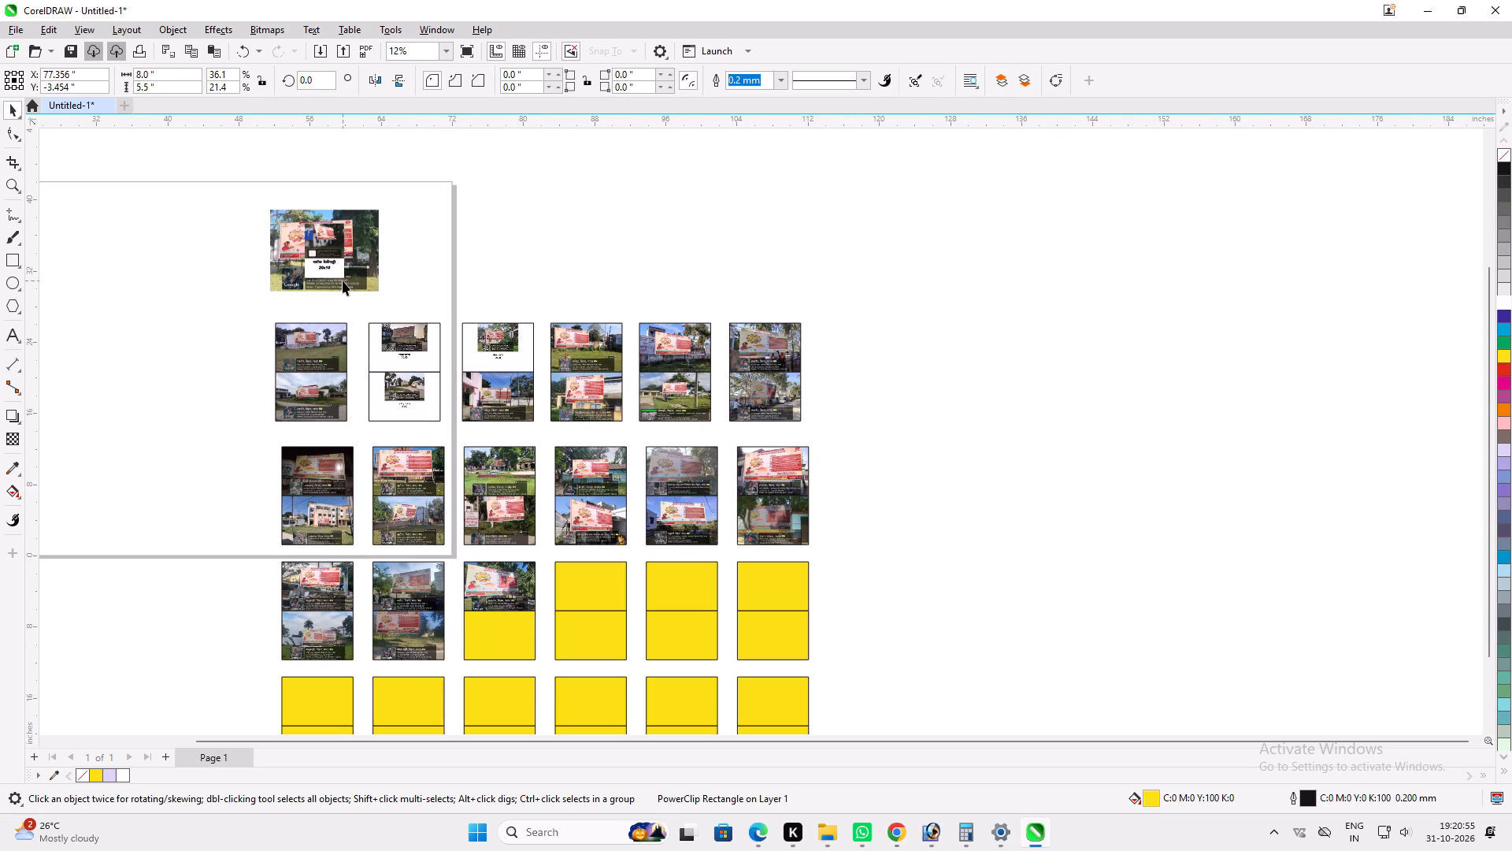
key("alt+w")
left_click(524, 647)
key("alt+q")
PowerClip the next two captioned photos into the third row's fourth pair, filling the upper frame and keeping the lower photo's original size.
left_click(301, 240)
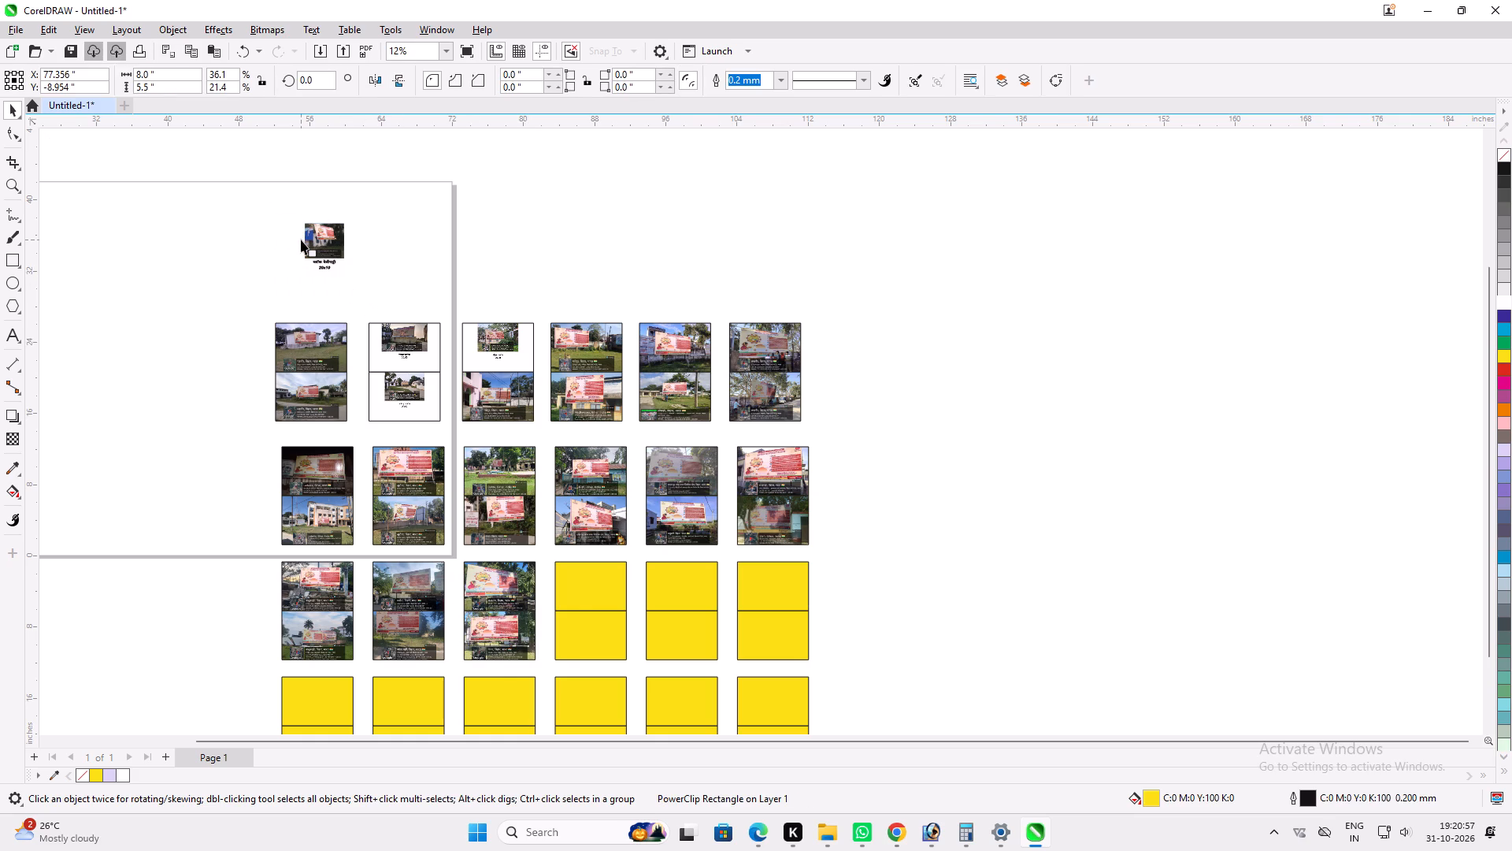
key("alt+w")
left_click(579, 575)
left_click(330, 248)
key("alt+w")
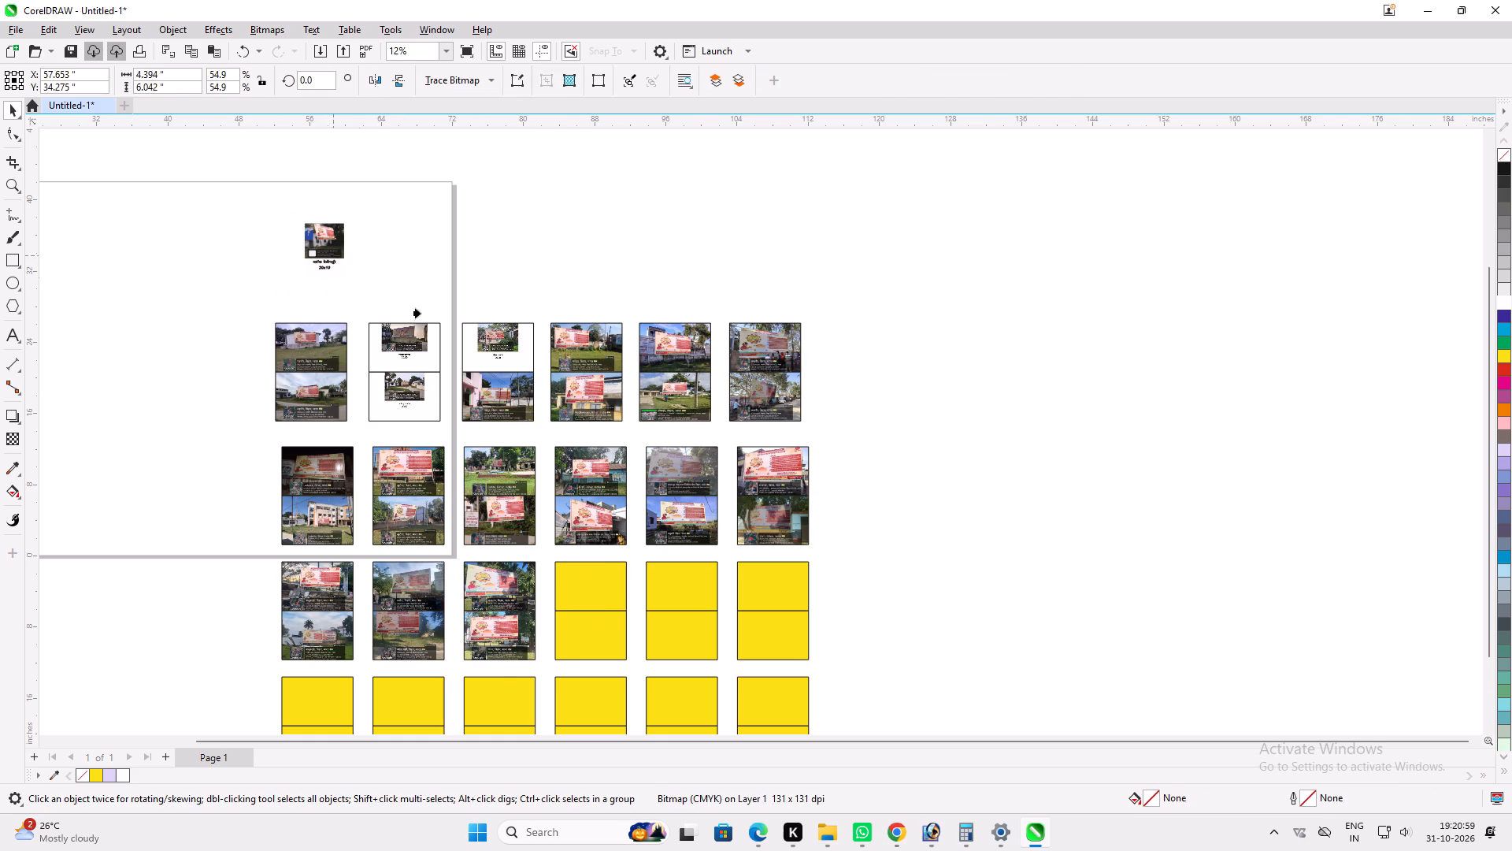
left_click(578, 578)
key("alt+q")
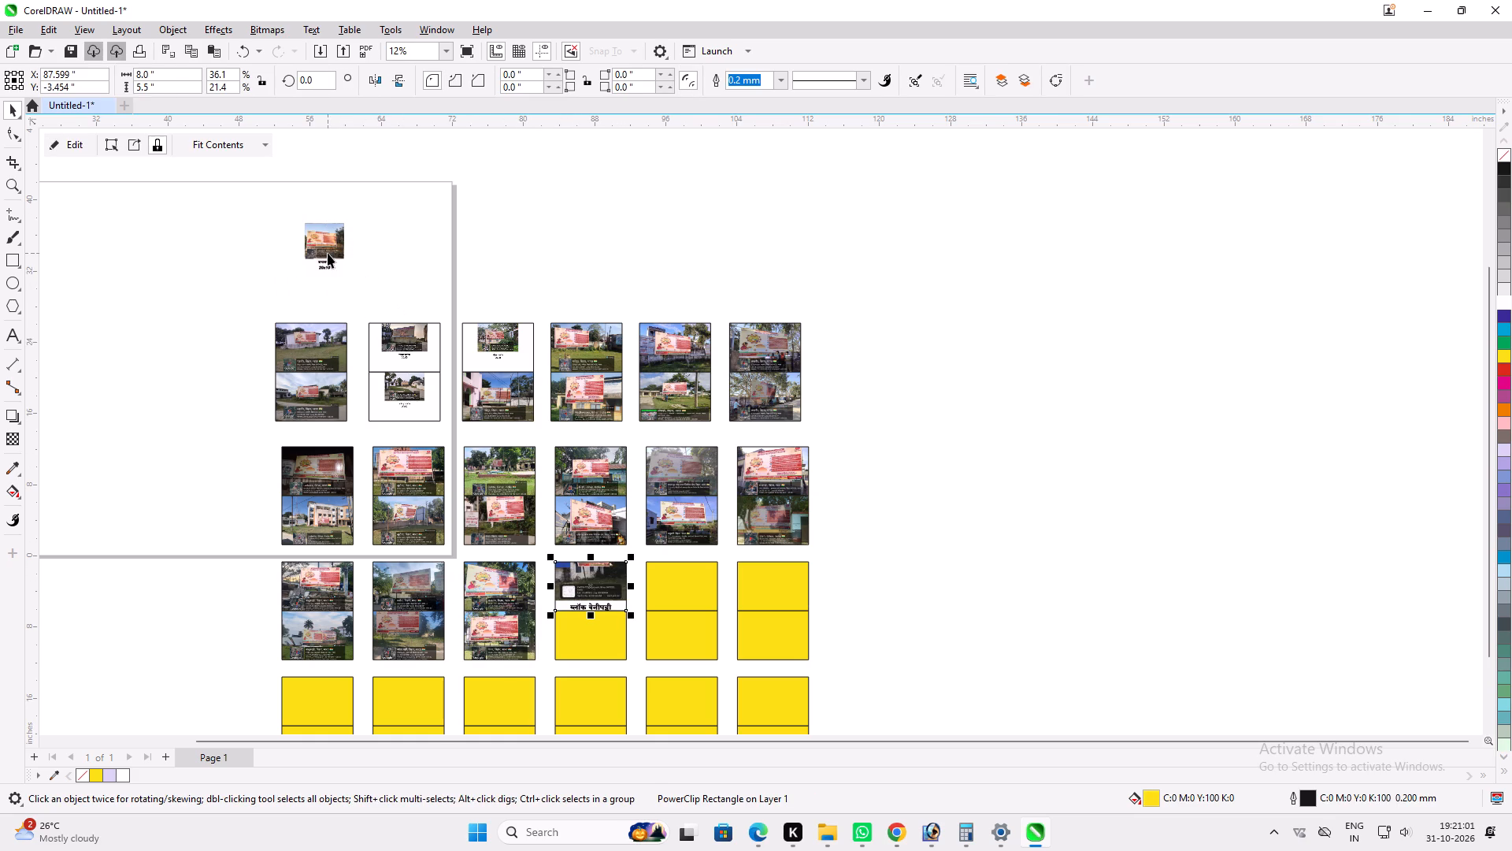
left_click(328, 253)
key("alt+w")
left_click(591, 635)
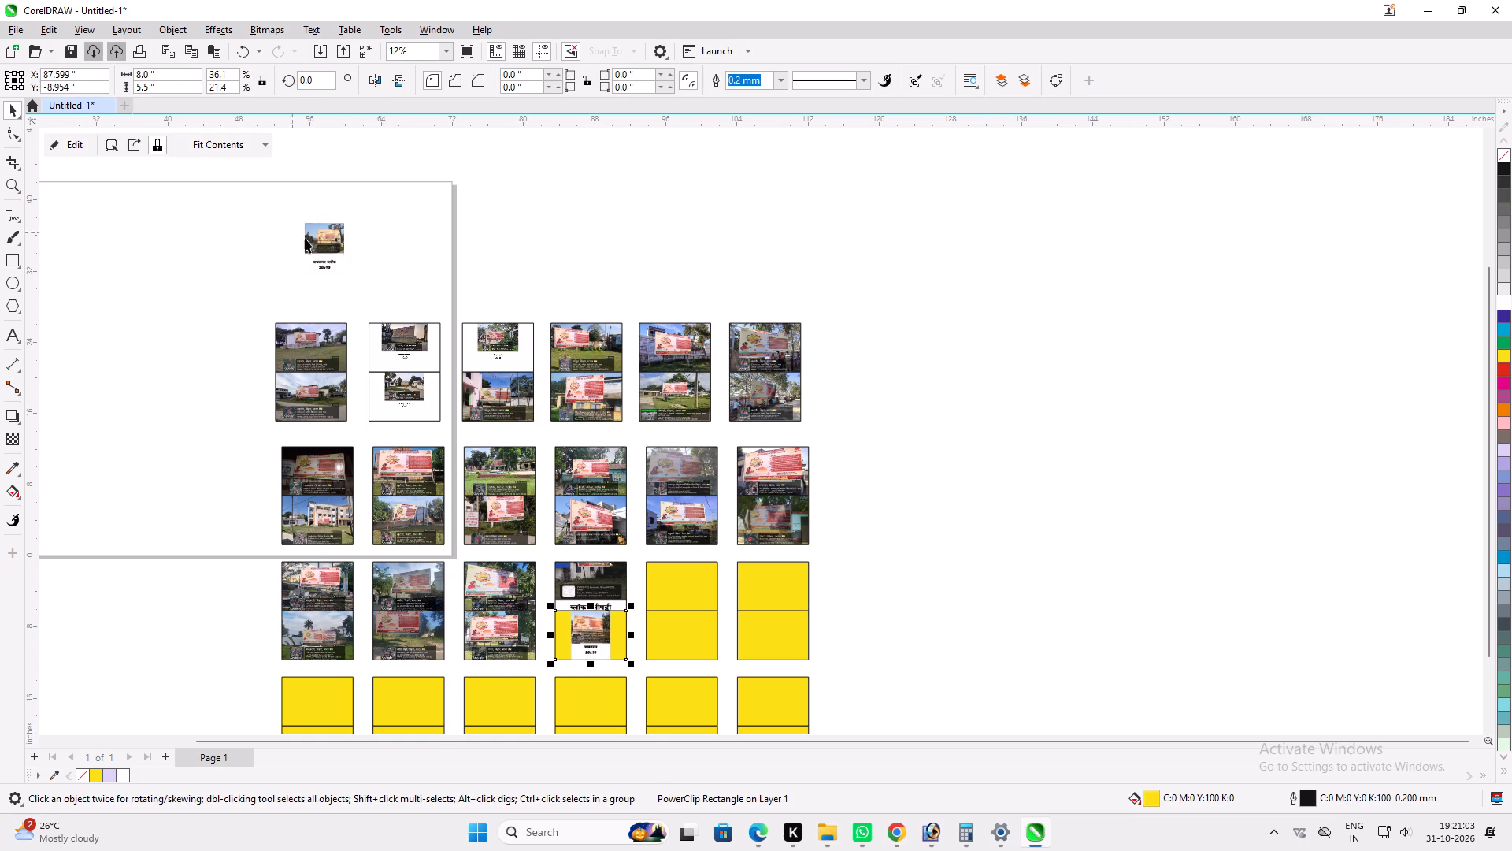
PowerClip the next two captioned photos into the upper and lower frames of the third row's fifth pair, both at original size.
left_click(328, 247)
key("alt+w")
left_click(667, 596)
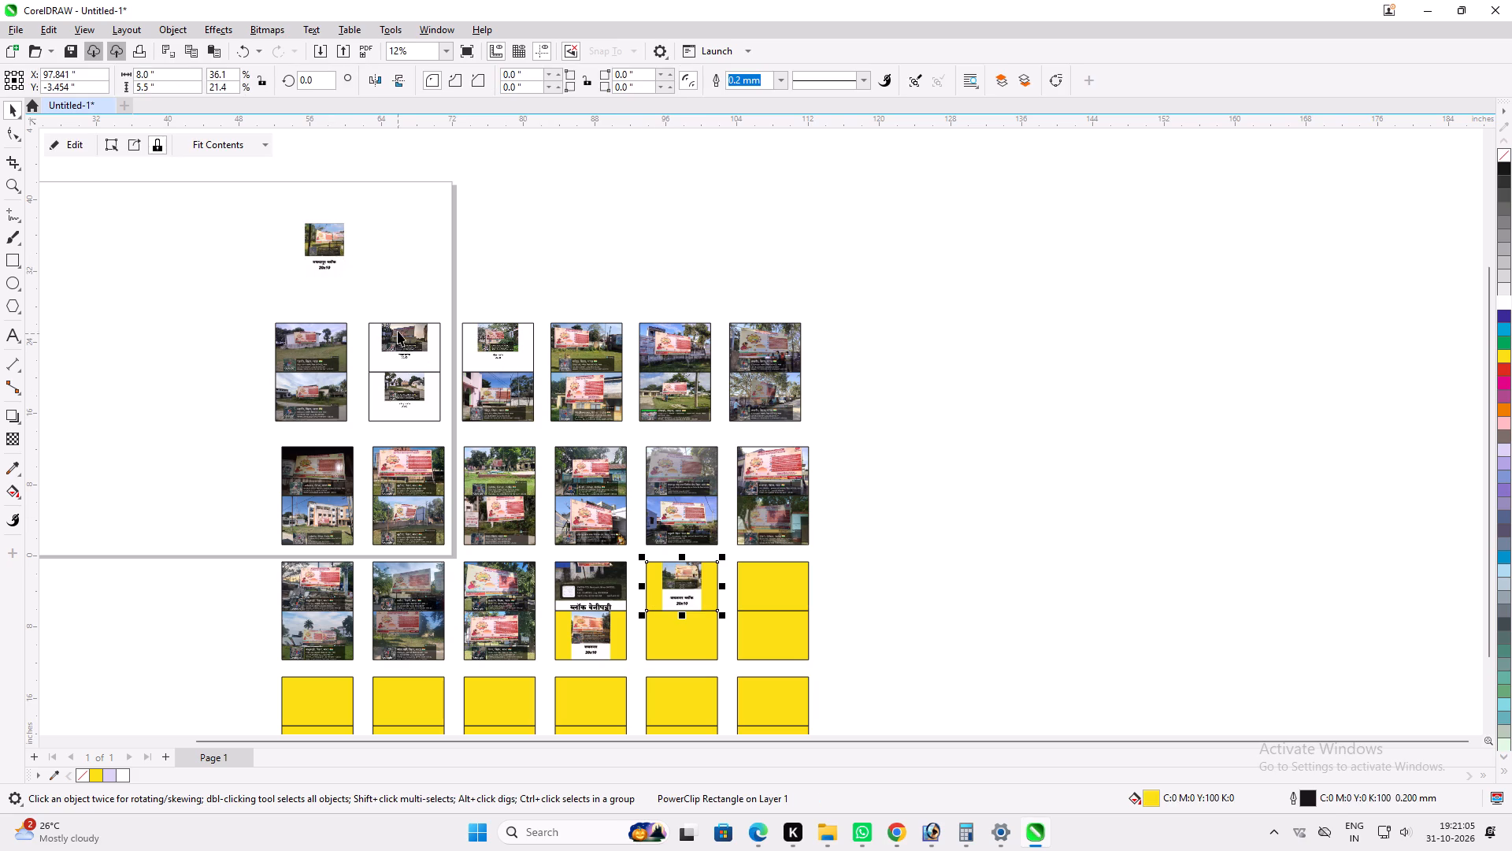
left_click(331, 259)
key("alt+w")
left_click(684, 651)
key("alt+q")
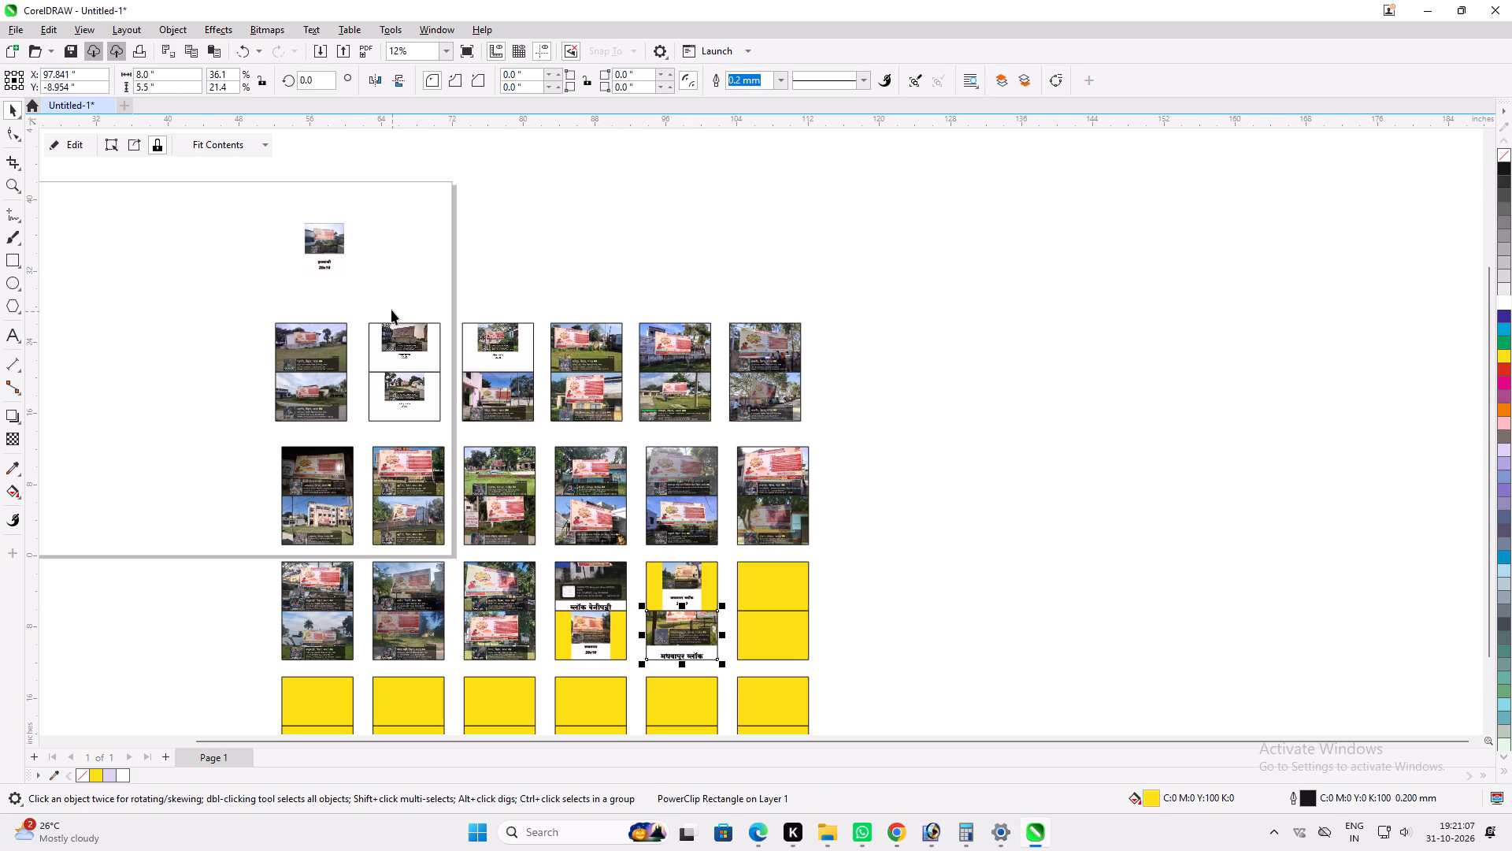
key("ctrl+z")
PowerClip the next two captioned photos into the lower and upper frames of the third row's sixth pair at original size.
left_click(321, 258)
key("alt+w")
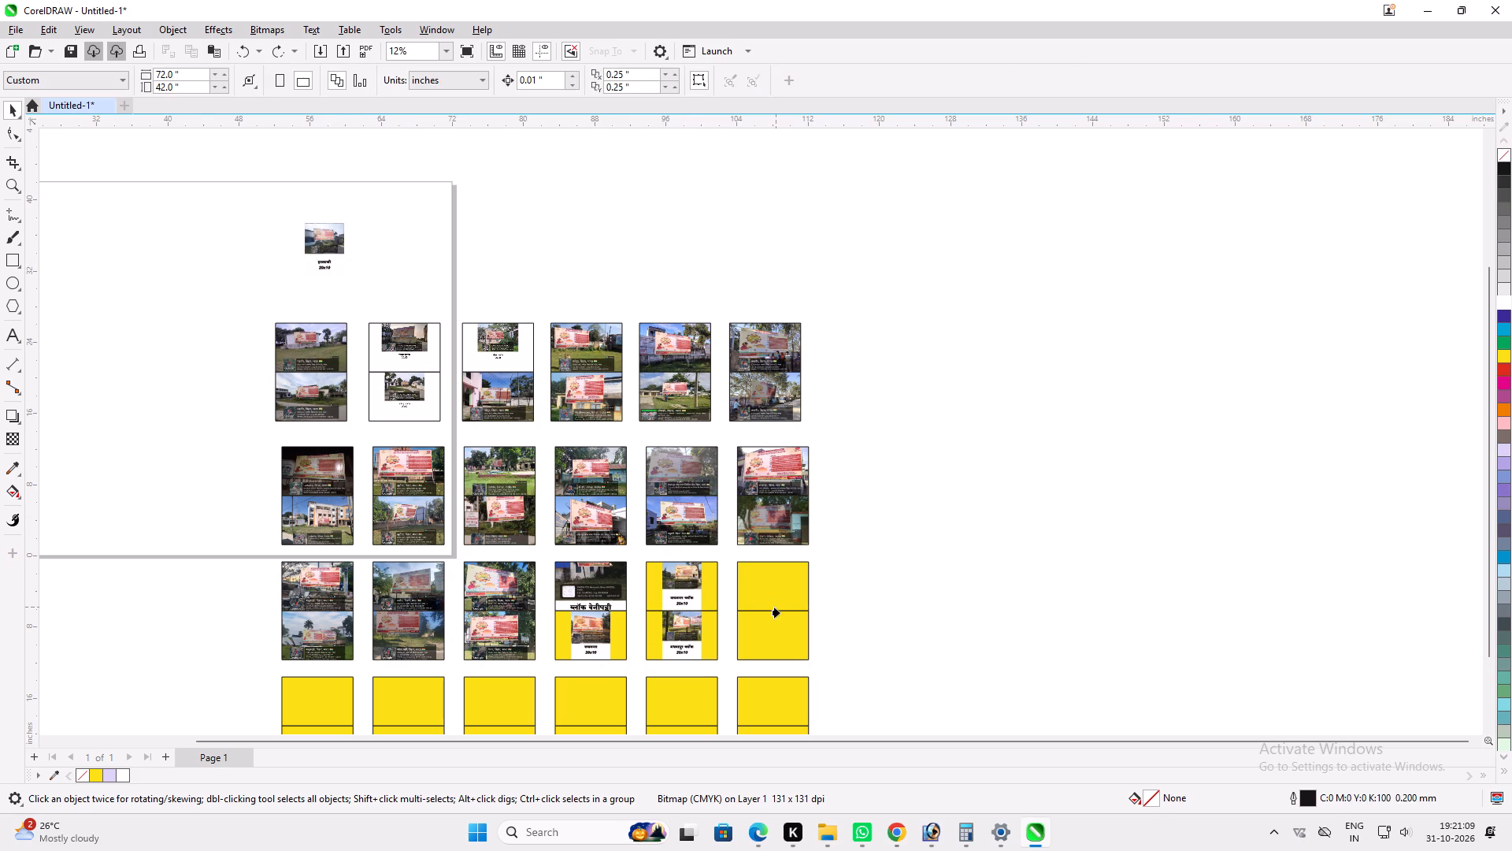
left_click(779, 612)
left_click(314, 240)
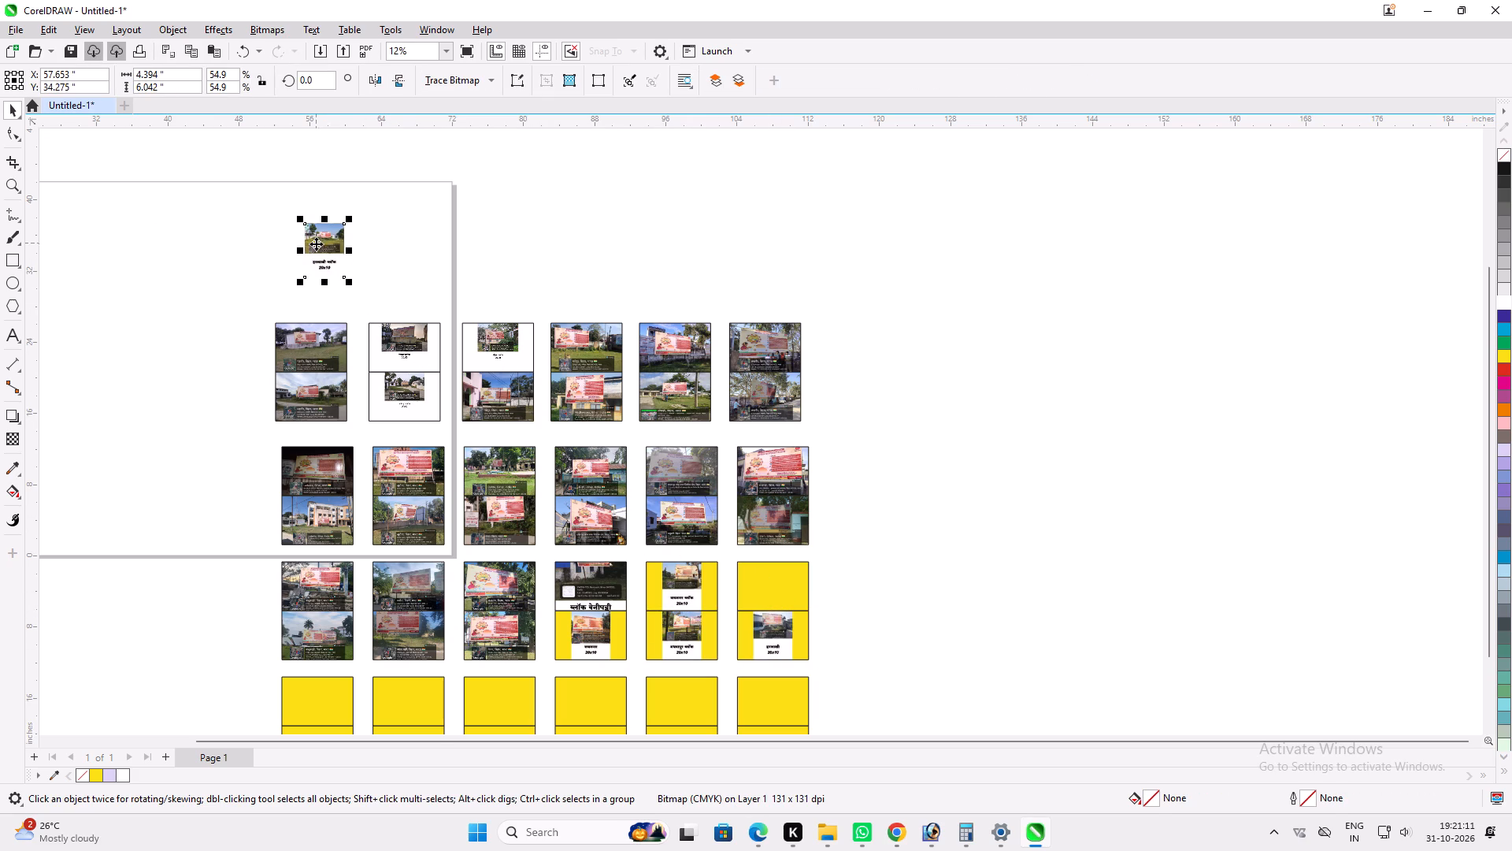
key("alt+w")
left_click(777, 588)
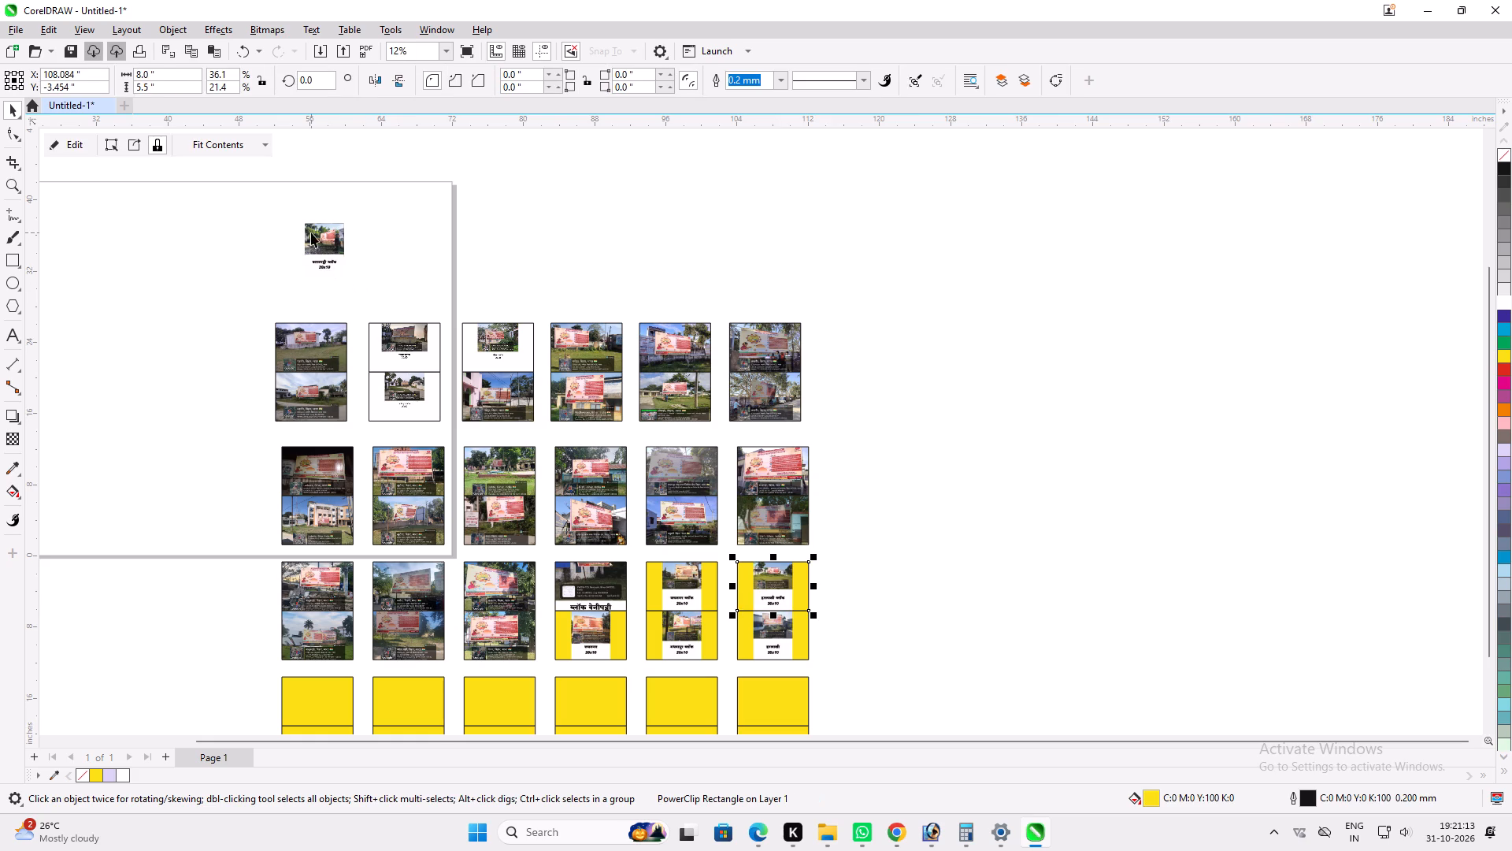
PowerClip the next two captioned photos into the upper and lower frames of the fourth row's first pair at original size.
left_click(311, 232)
key("alt+w")
left_click(326, 692)
left_click(314, 261)
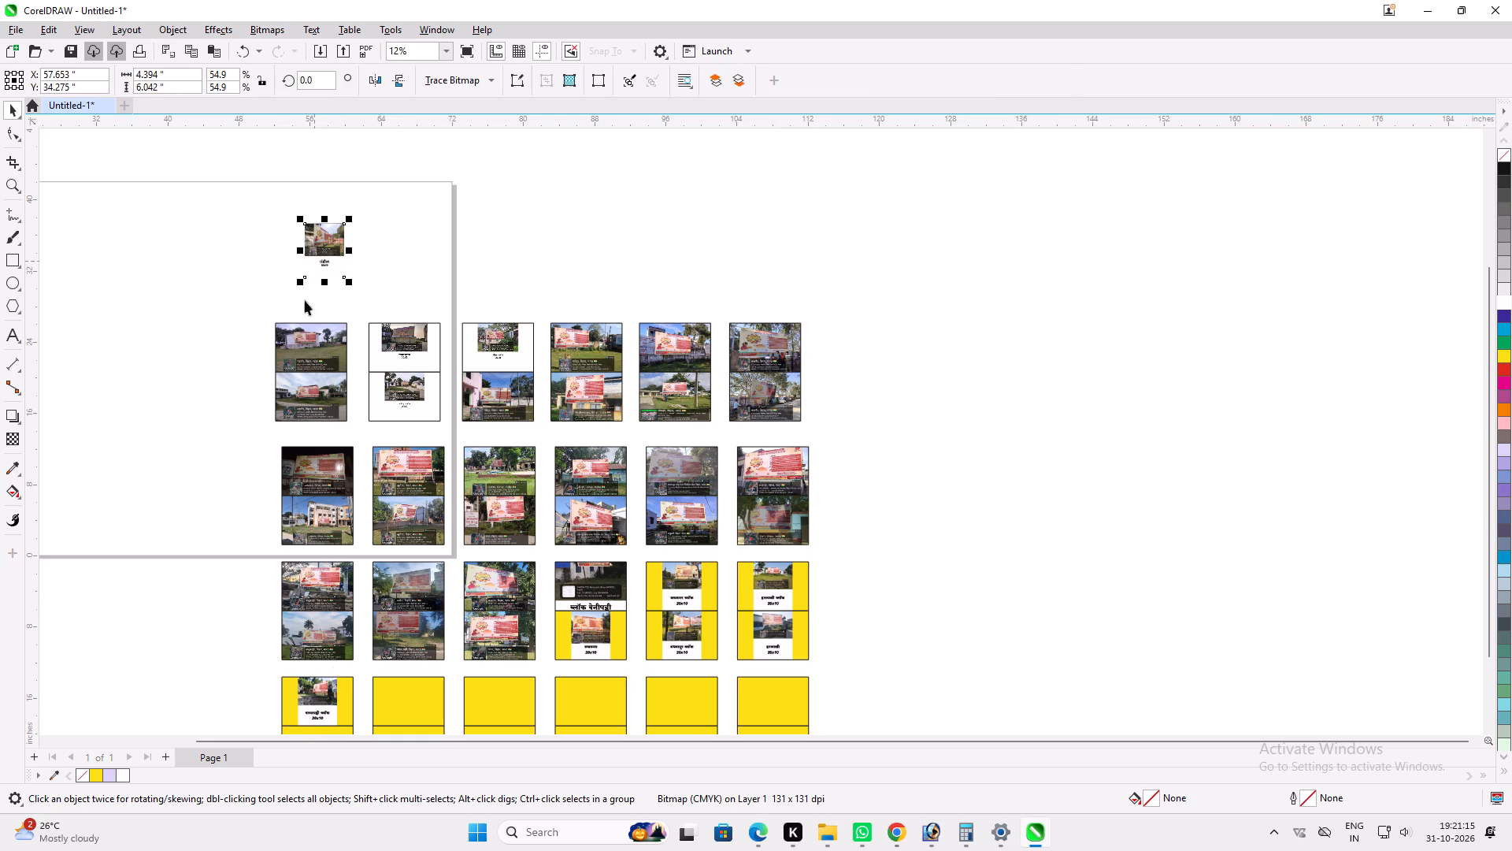
key("alt+w")
left_click(315, 733)
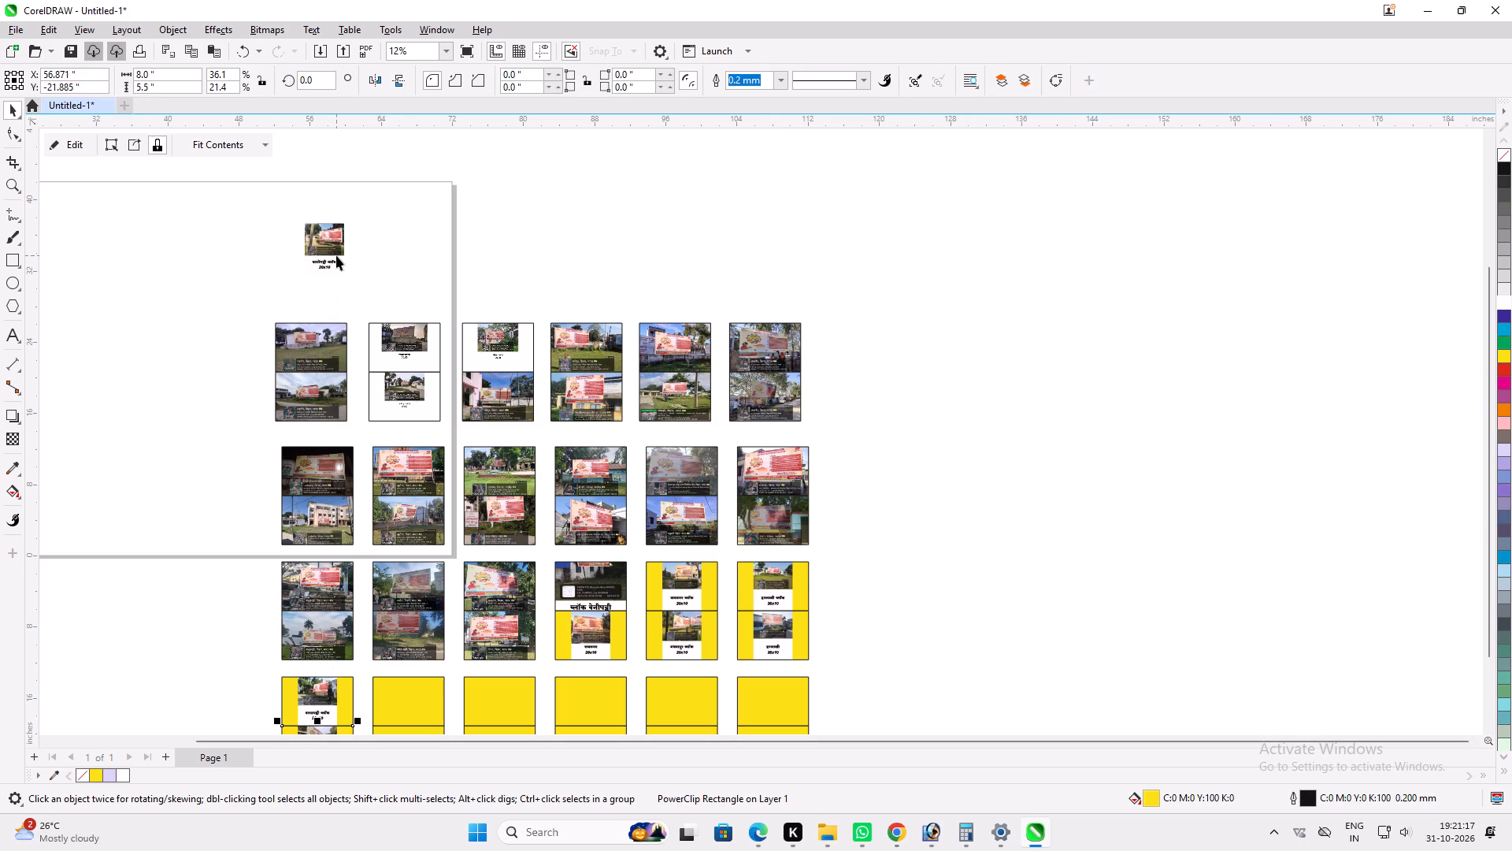
PowerClip the next two captioned photos into the upper and lower frames of the fourth row's second pair at original size.
left_click(333, 251)
key("alt+w")
left_click(424, 705)
key("alt+w")
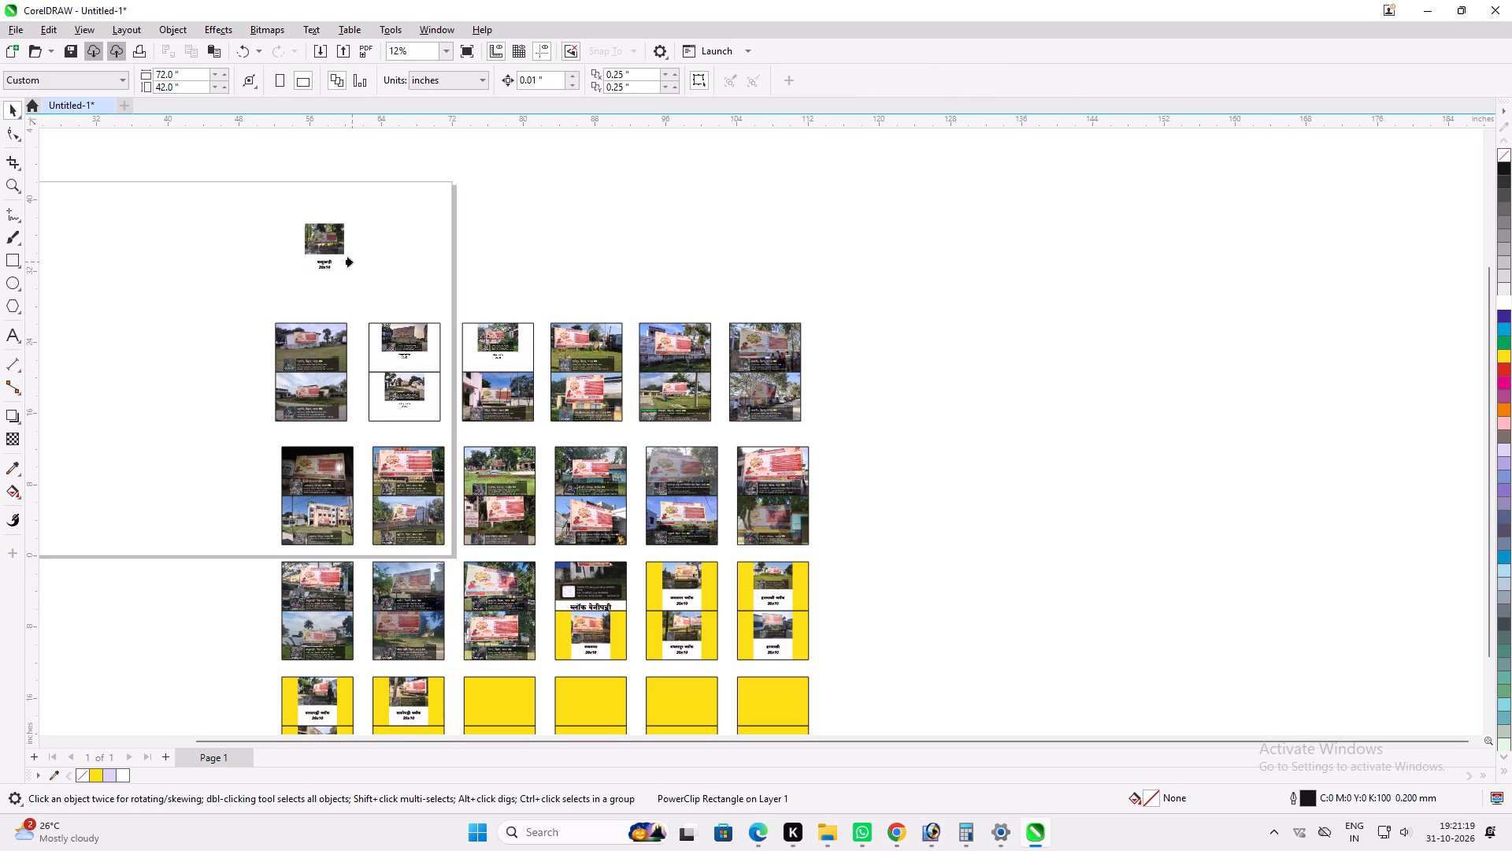
key("ctrl+z")
left_click(331, 236)
scroll(356, 224, "down", 2)
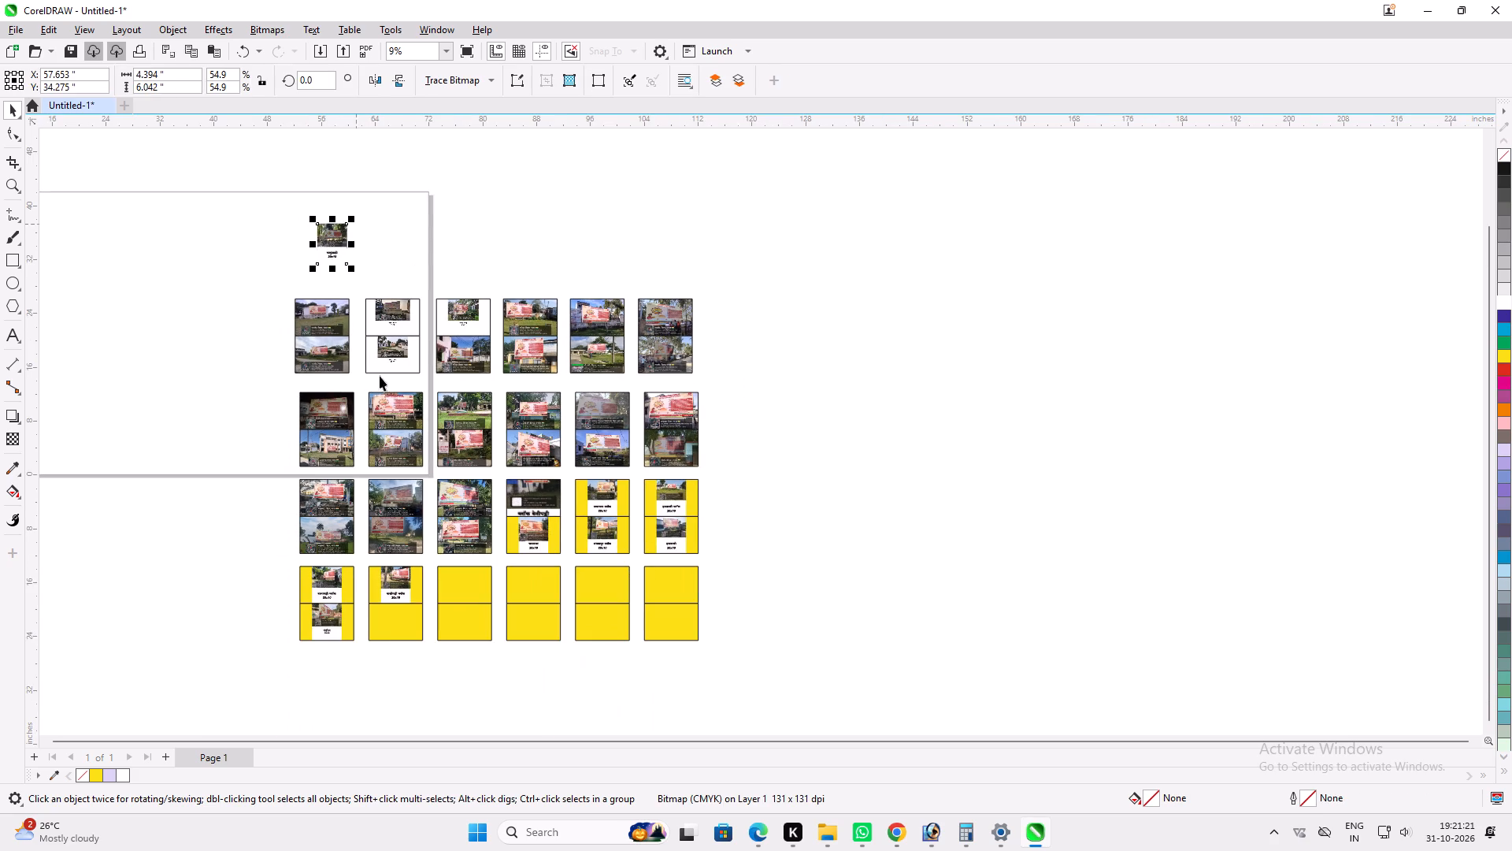
key("alt+w")
left_click(404, 637)
PowerClip the last two captioned photos into the upper and lower frames of the fourth row's third pair at original size.
left_click(332, 246)
key("alt+w")
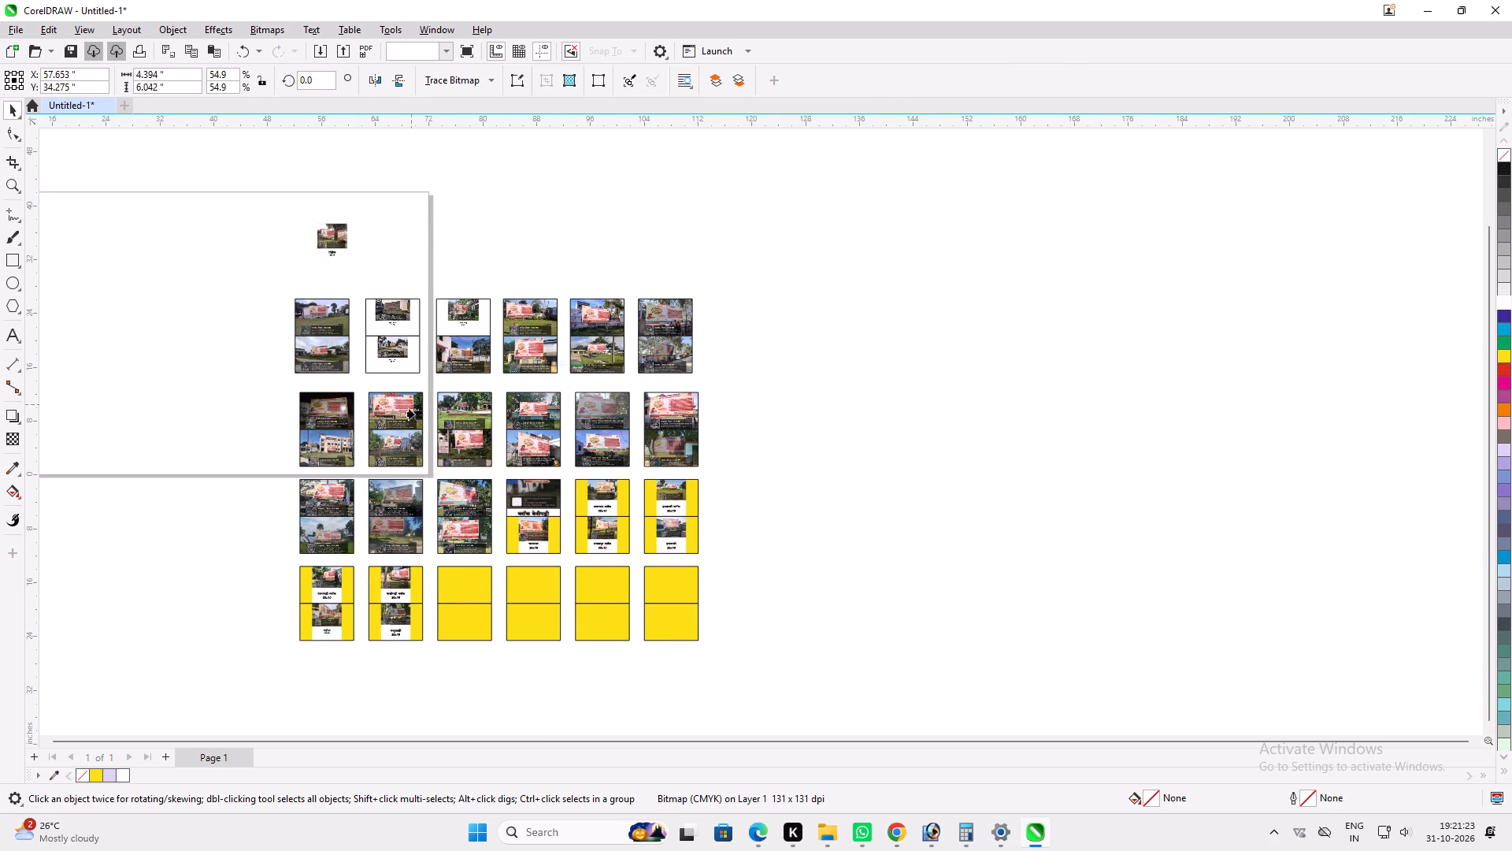
left_click(471, 589)
key("alt+w")
key("ctrl+z")
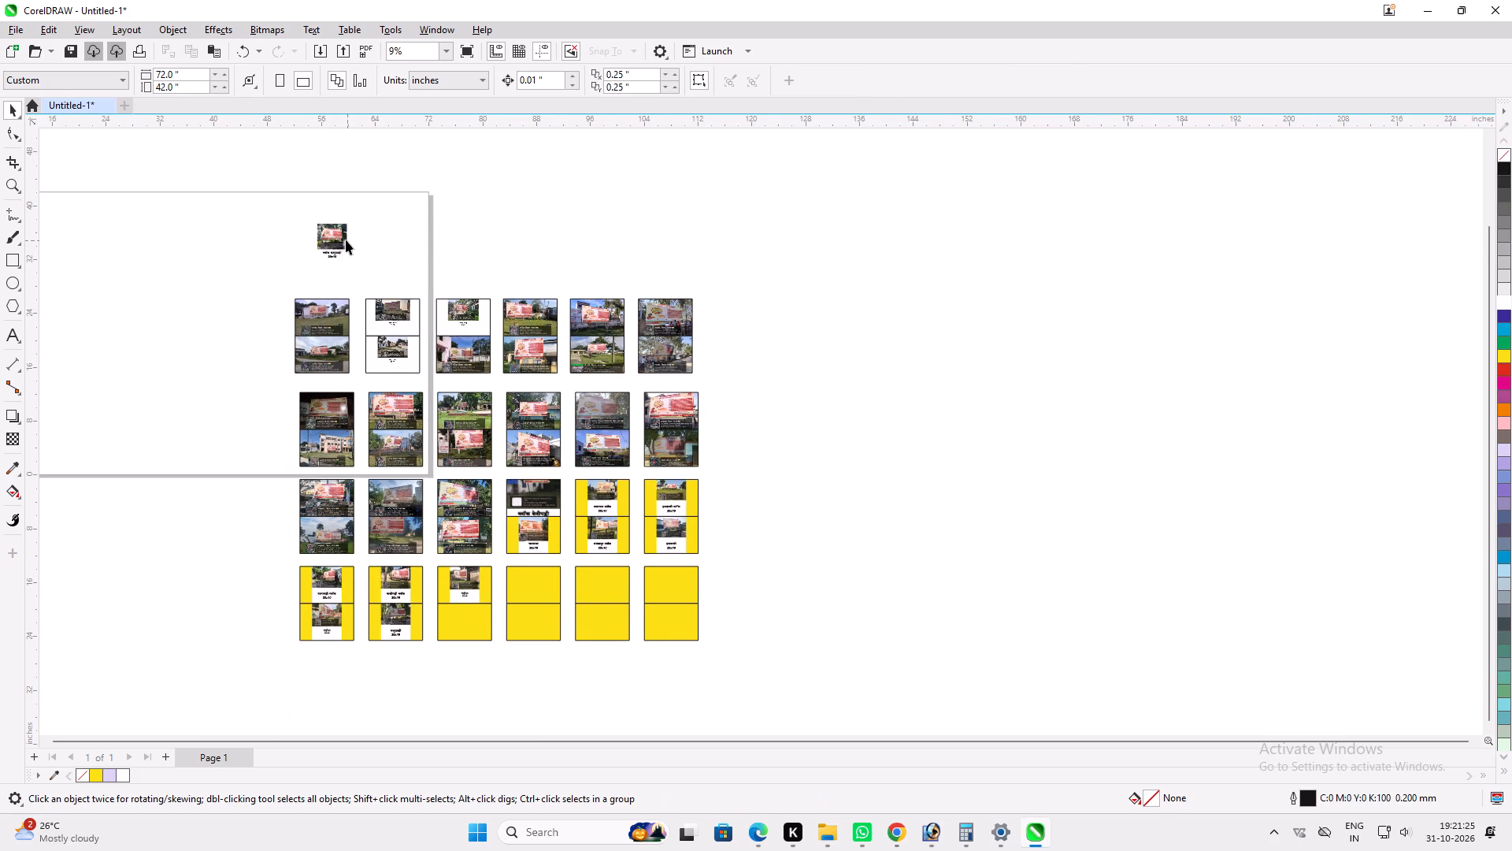
left_click(335, 239)
key("alt+w")
left_click(446, 630)
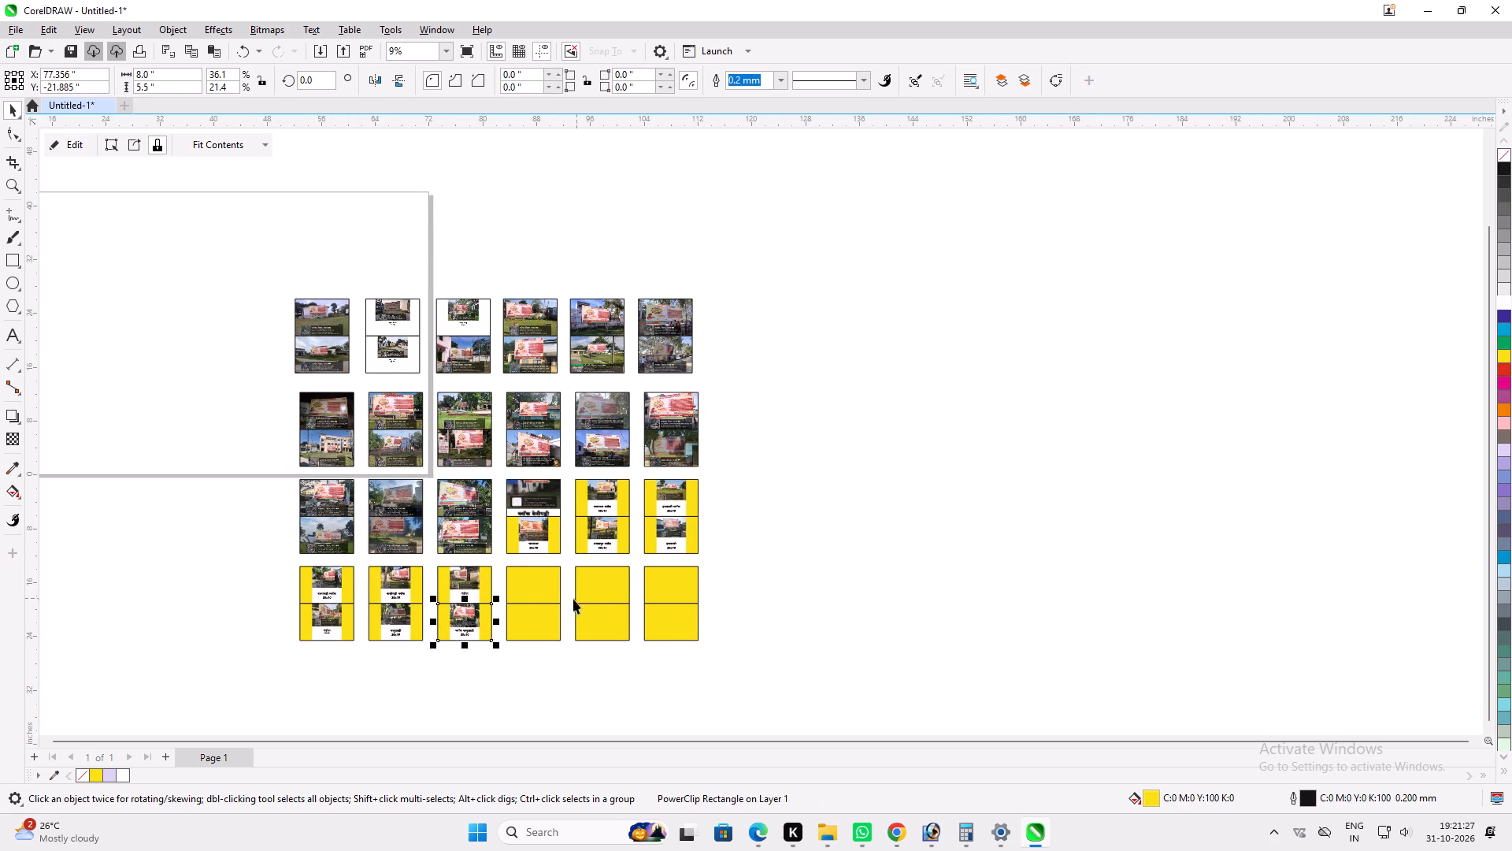
Edit the upper PowerClip of the third row's fourth pair and shrink its photo proportionally so the whole caption fits inside the frame.
scroll(465, 526, "up", 3)
scroll(496, 494, "down", 2)
scroll(678, 368, "up", 2)
scroll(691, 462, "up", 1)
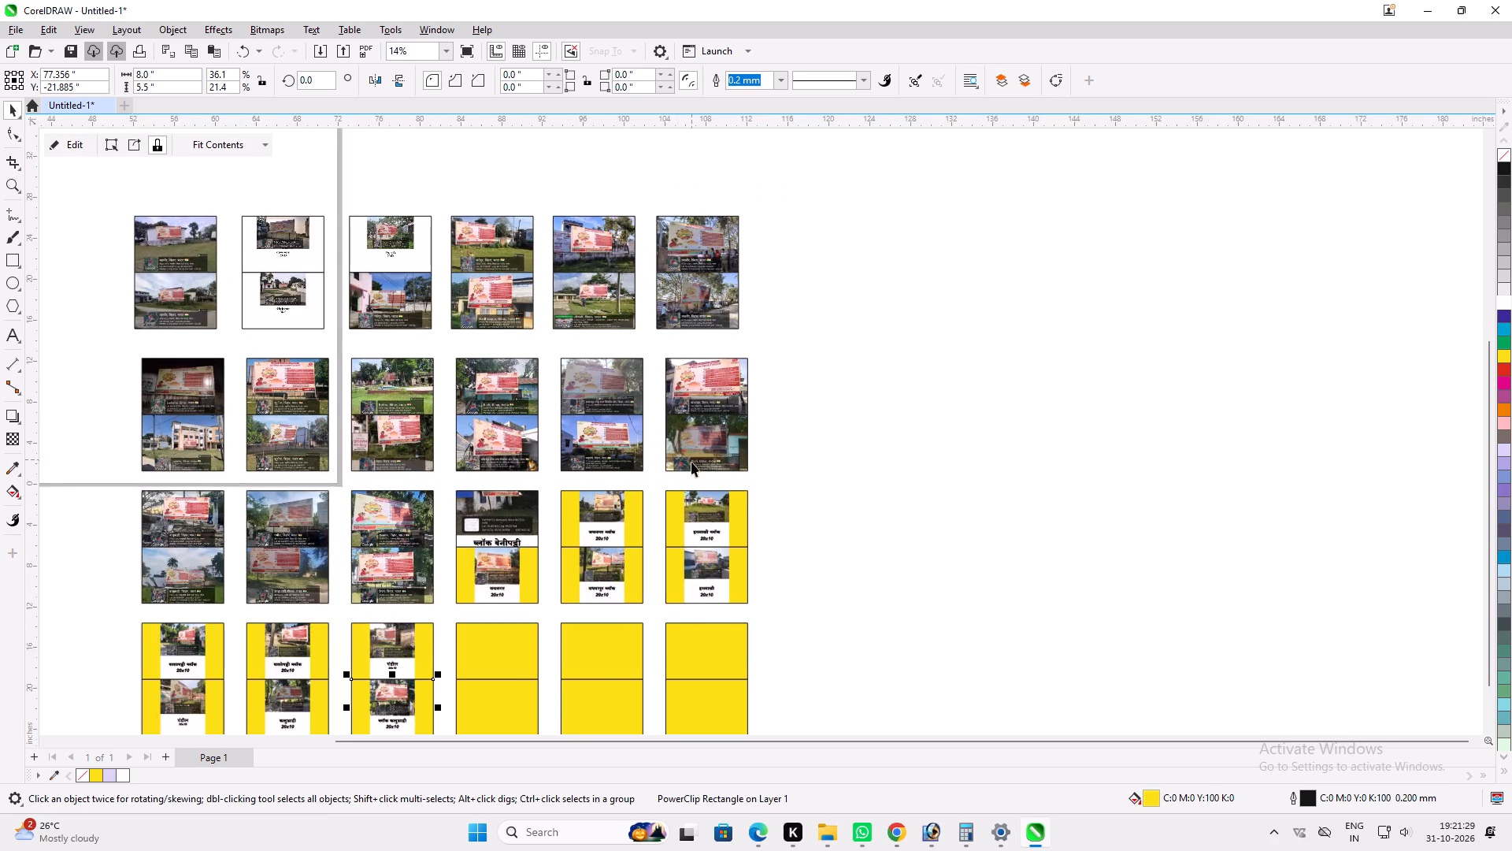
scroll(691, 462, "up", 1)
scroll(570, 565, "up", 2)
scroll(567, 542, "down", 1)
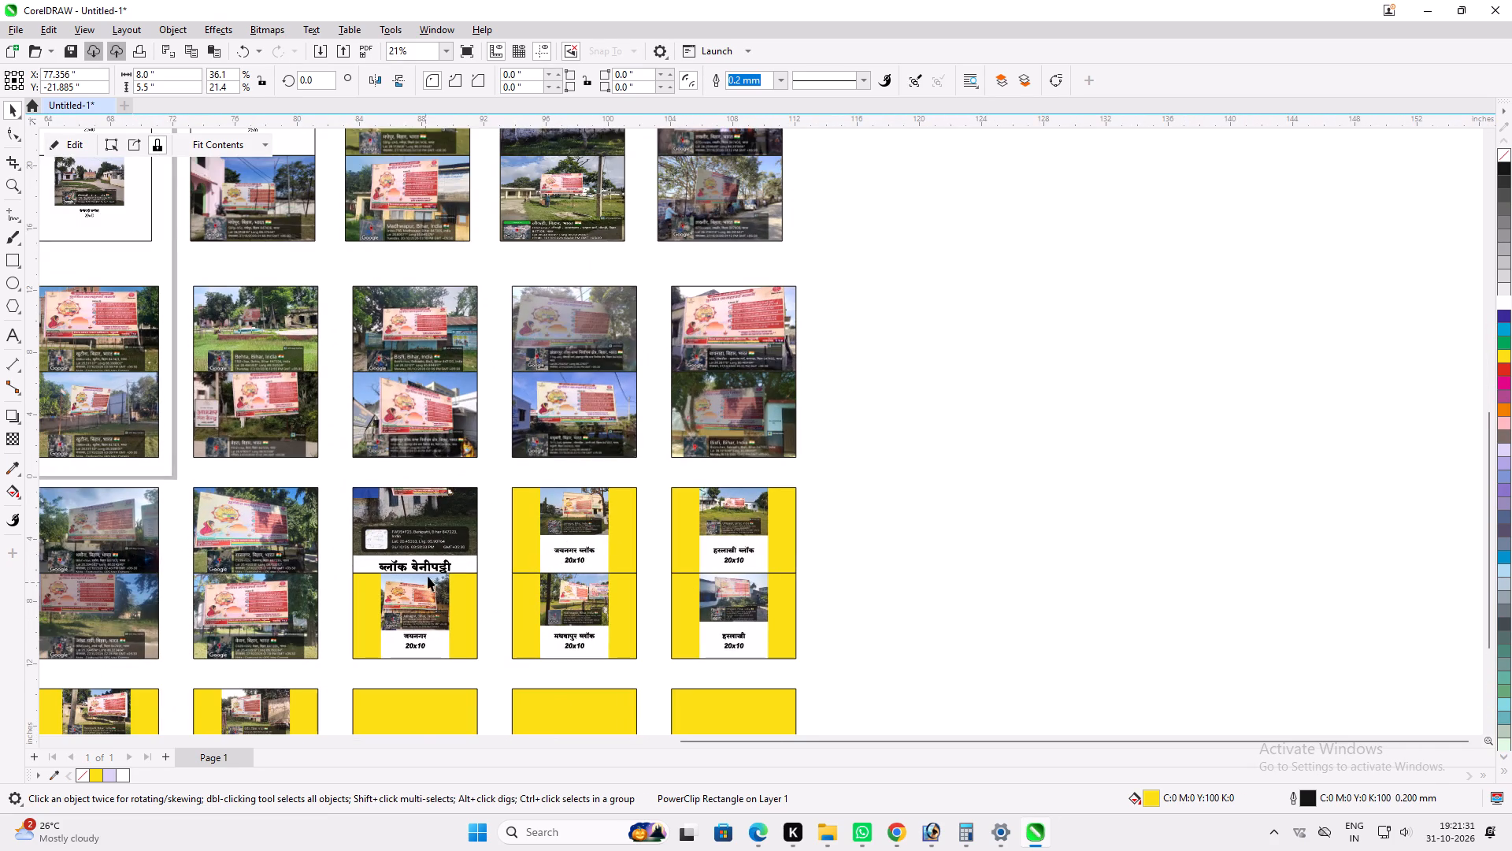
triple_click(432, 541)
scroll(455, 591, "up", 3)
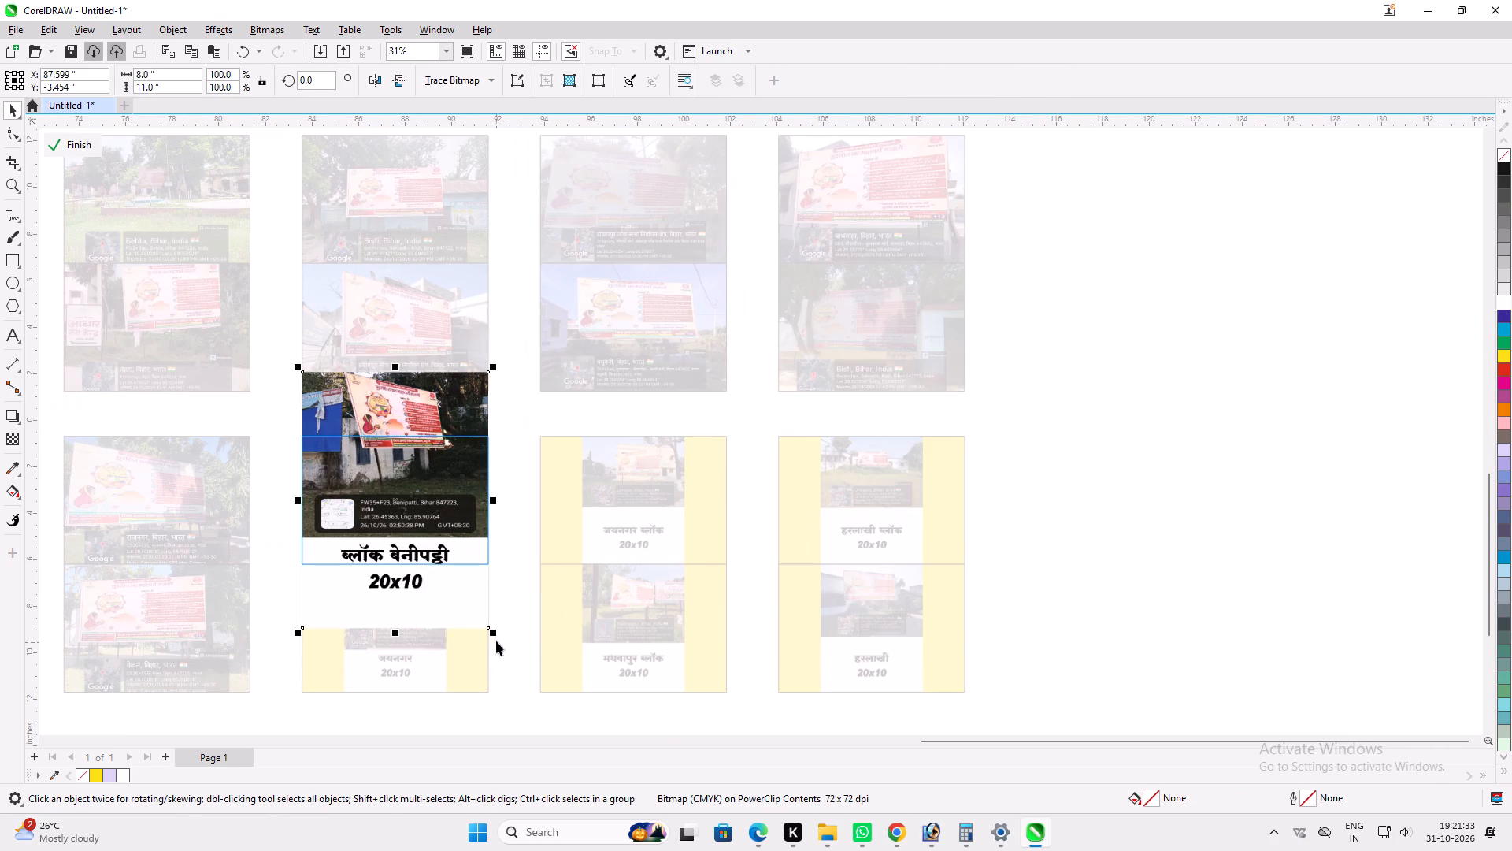
left_click(491, 629, "shift")
left_click_drag(491, 634, 444, 576, "shift")
left_click(53, 136)
Edit the lower PowerClip of the third row's fourth pair and scale its photo to about 4.01 × 5.52 inches.
scroll(439, 551, "up", 2)
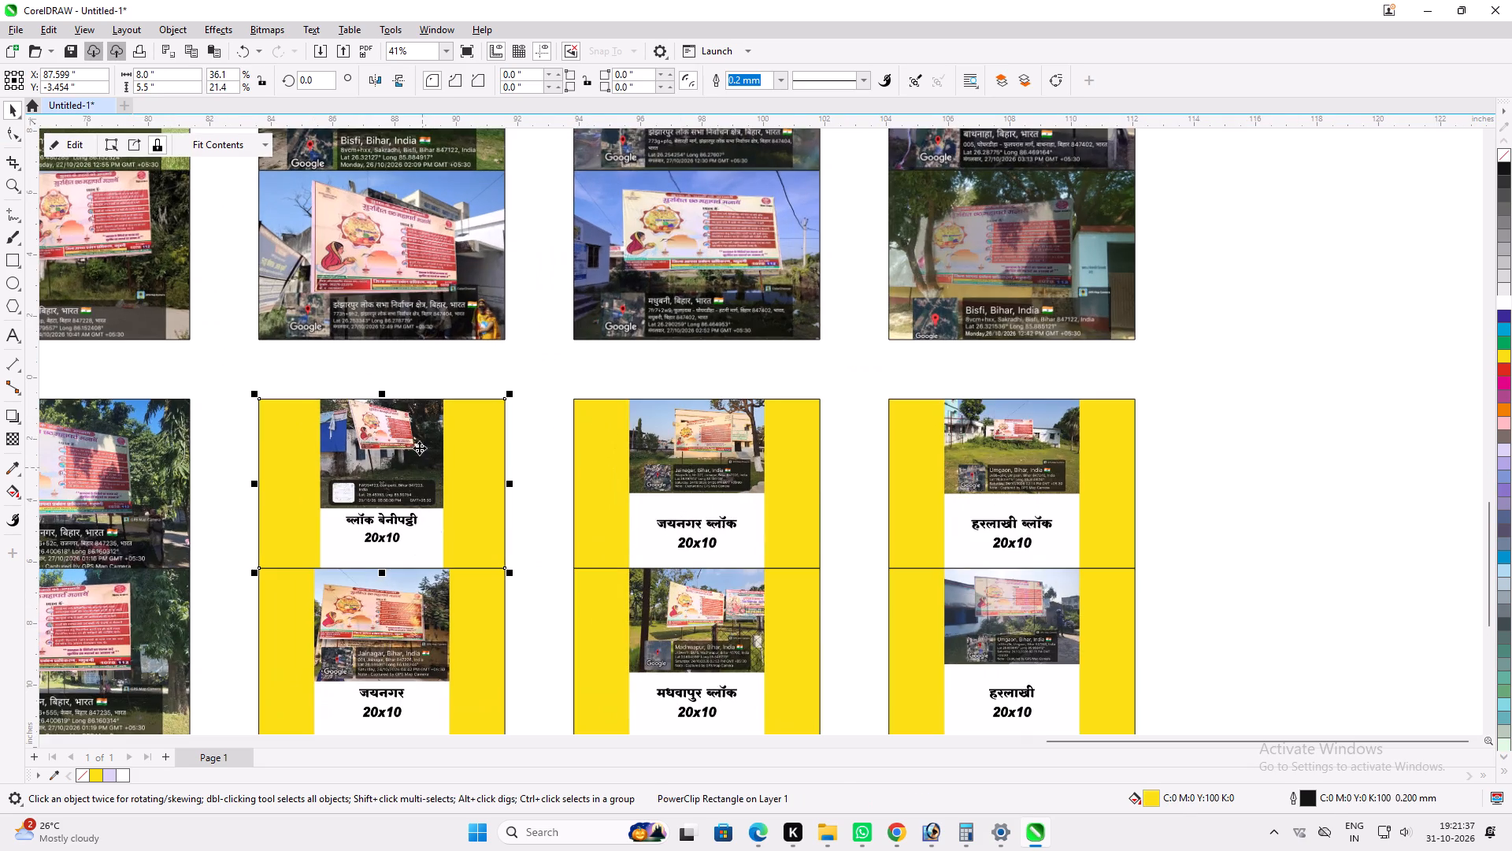
scroll(420, 422, "down", 3)
scroll(411, 567, "up", 5)
triple_click(406, 534)
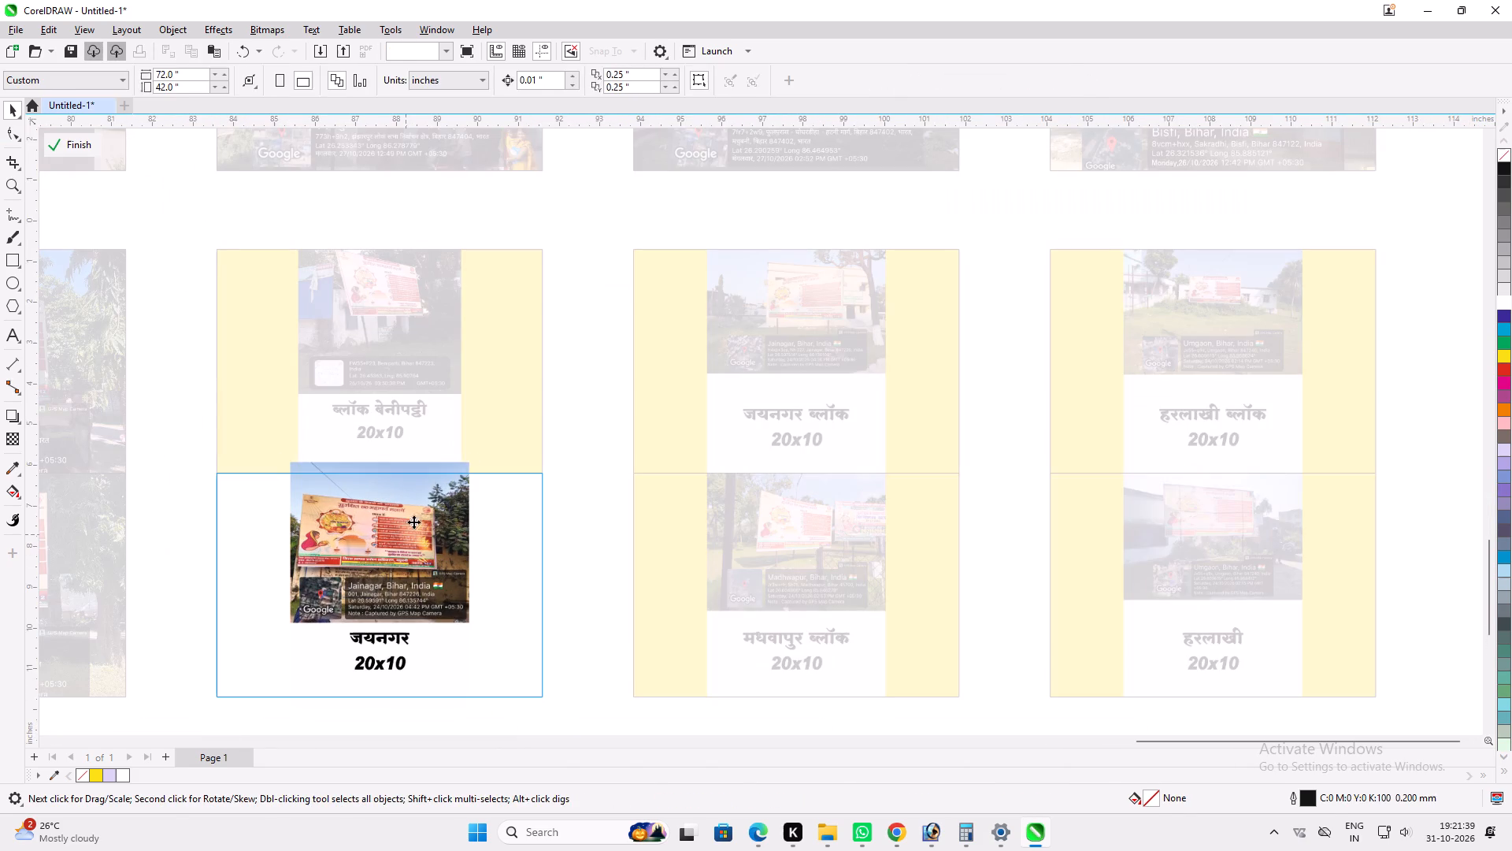
left_click_drag(476, 456, 469, 466, "shift")
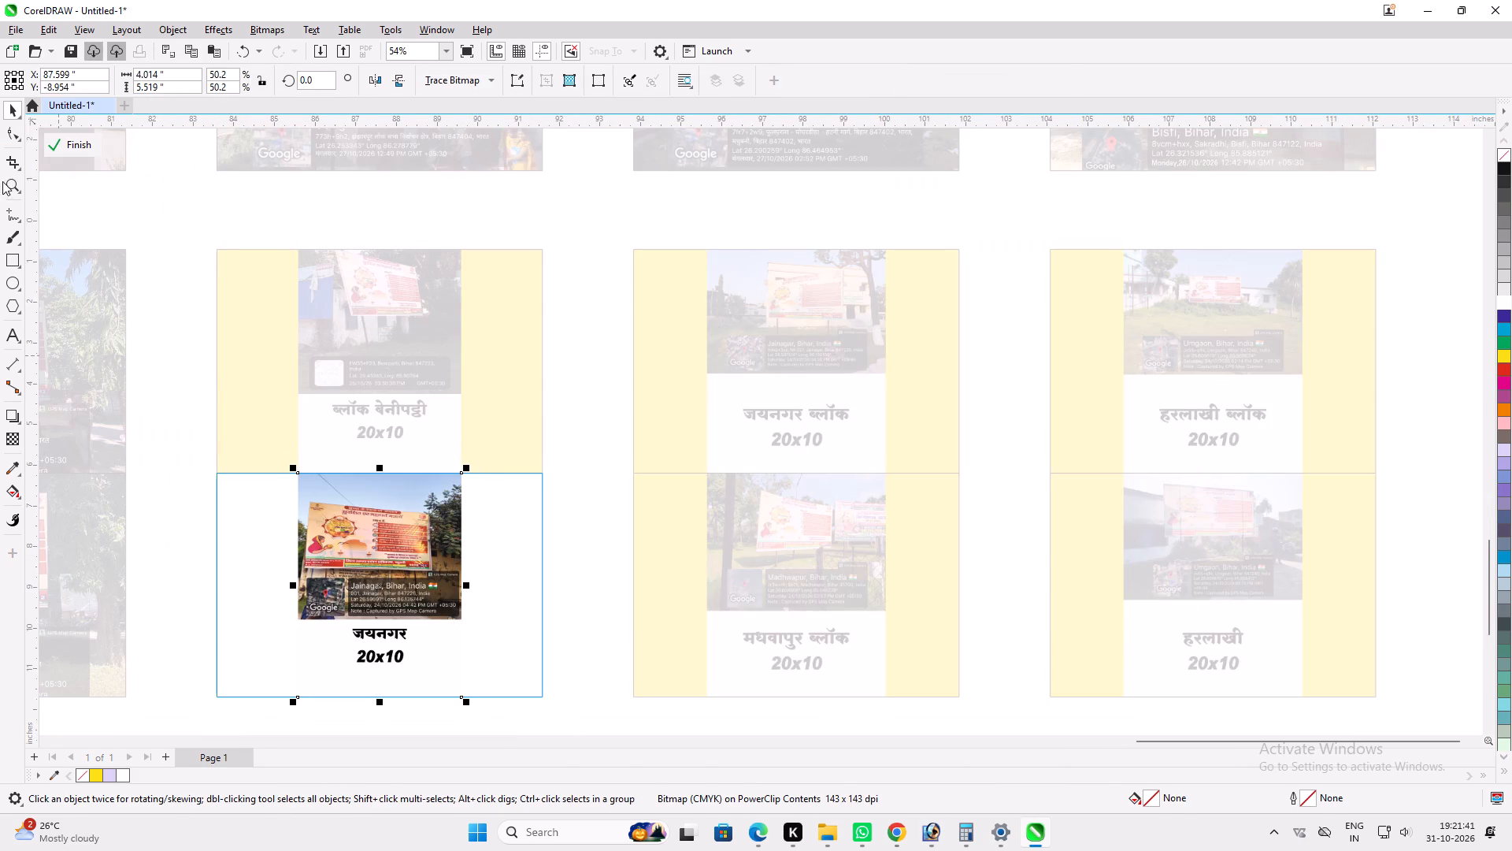
left_click(60, 150)
Fill both frames of the third row's fourth, fifth and sixth pairs with white instead of yellow.
scroll(361, 466, "down", 1)
left_click(428, 399)
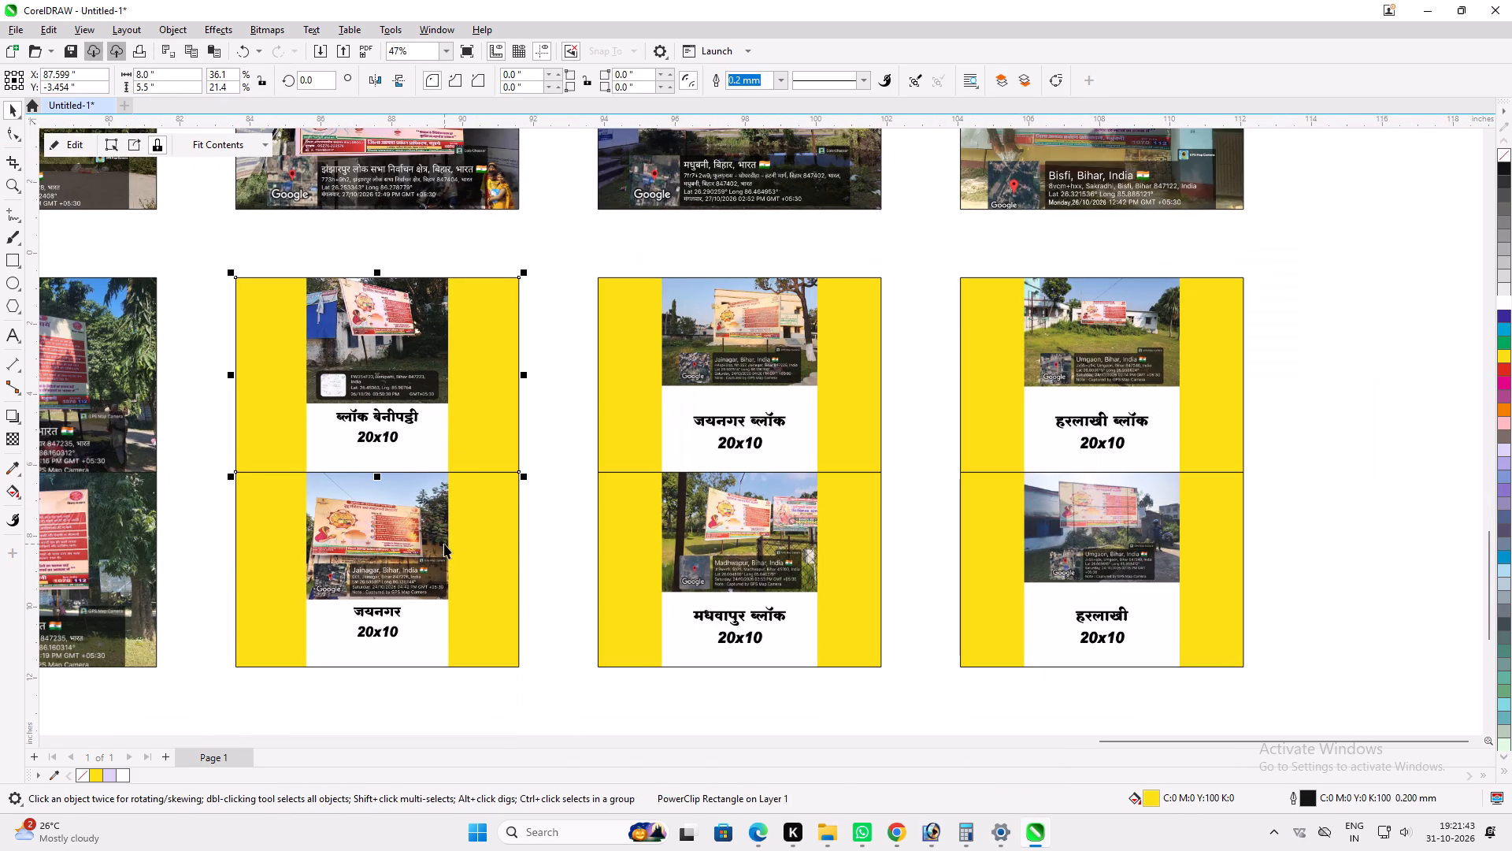
left_click(444, 544, "shift")
left_click(1506, 308)
left_click(1384, 333)
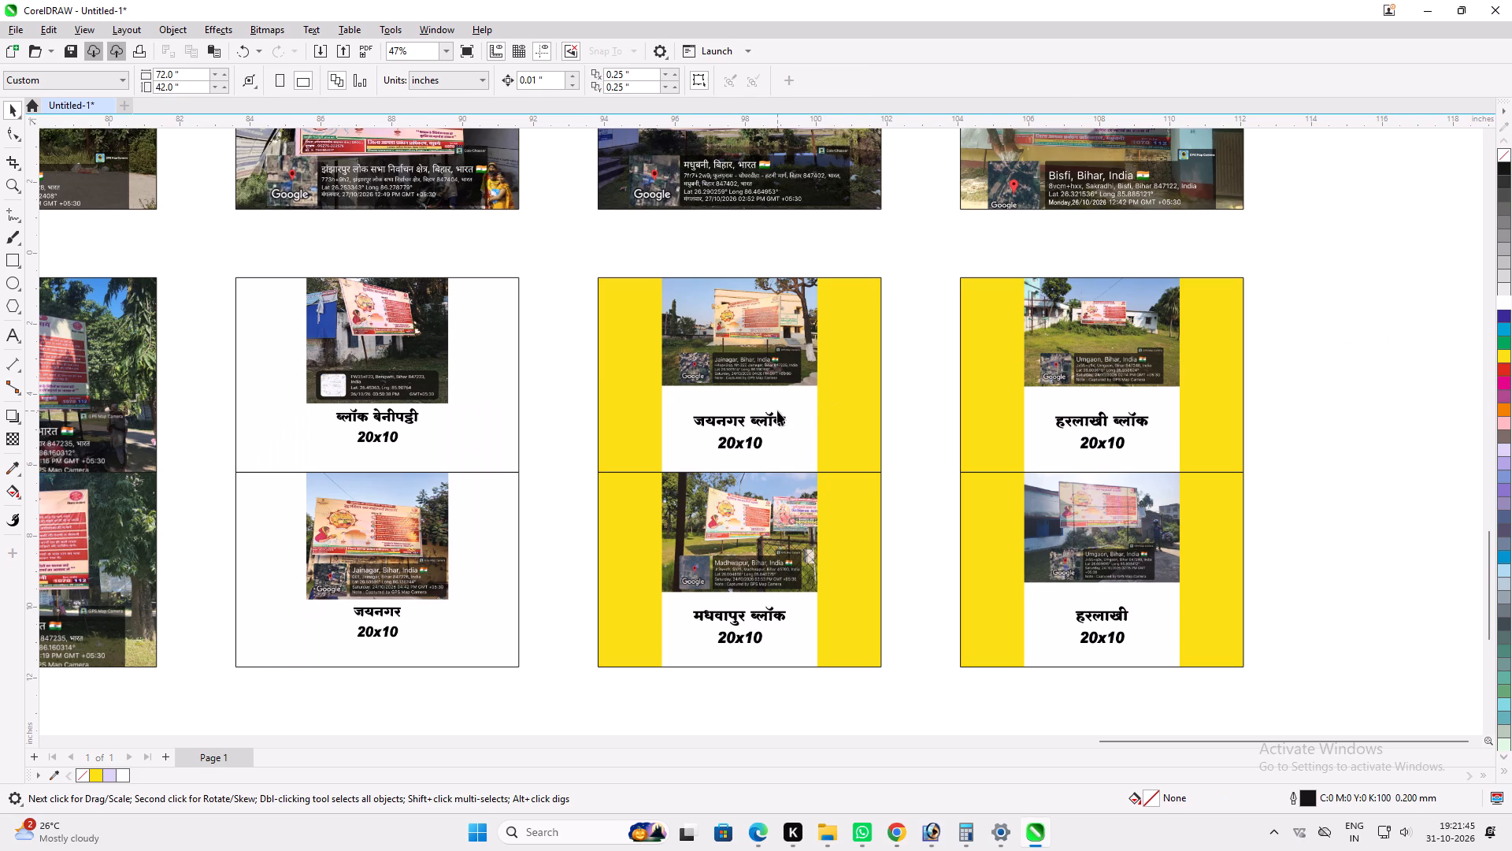
left_click(777, 411)
left_click(837, 553, "shift")
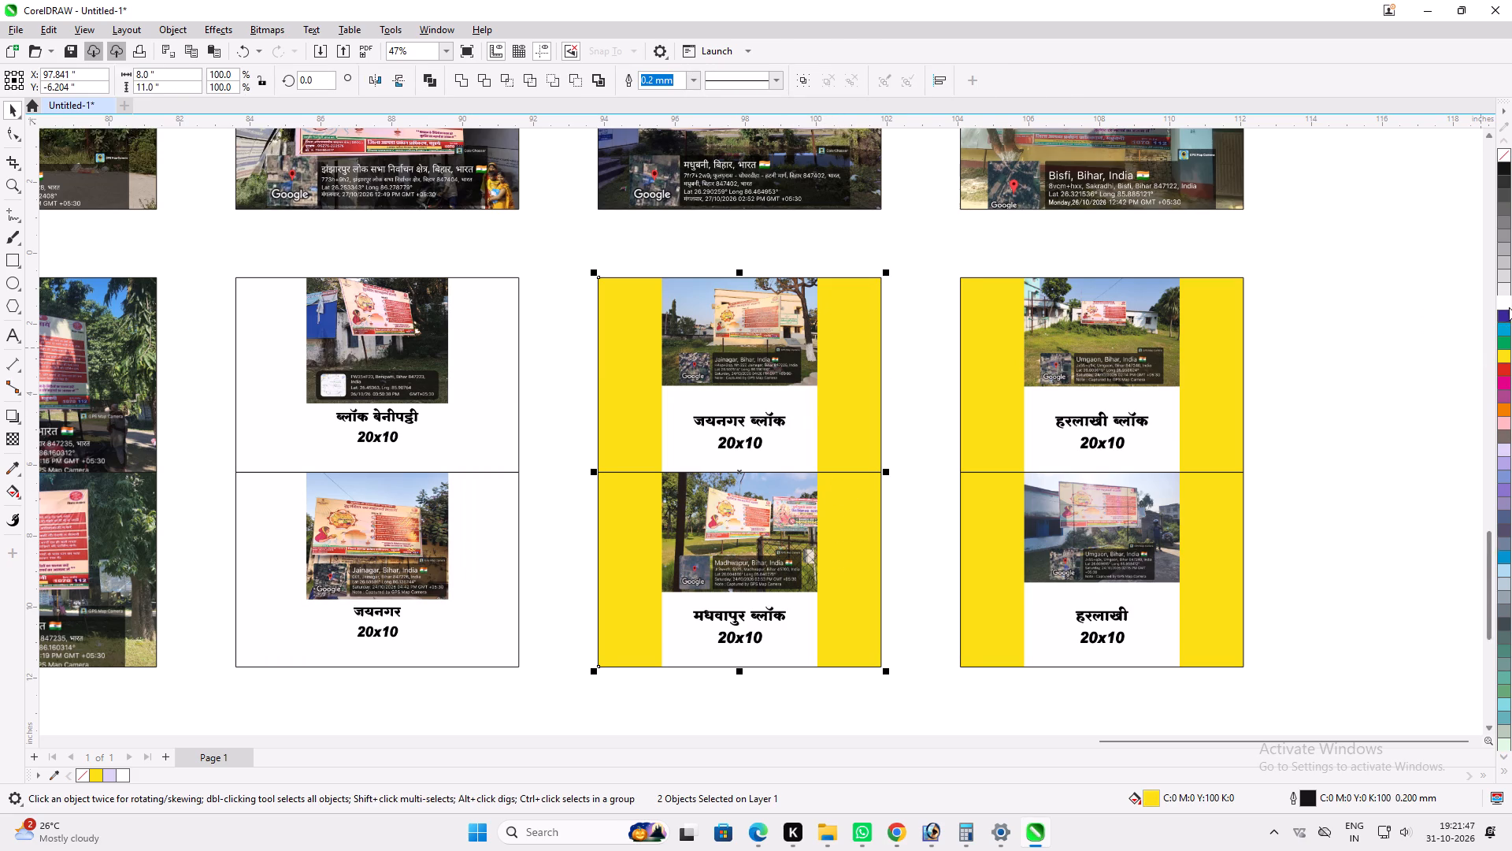
left_click(1510, 307)
scroll(493, 355, "down", 2)
scroll(1188, 444, "up", 2)
left_click(1136, 425)
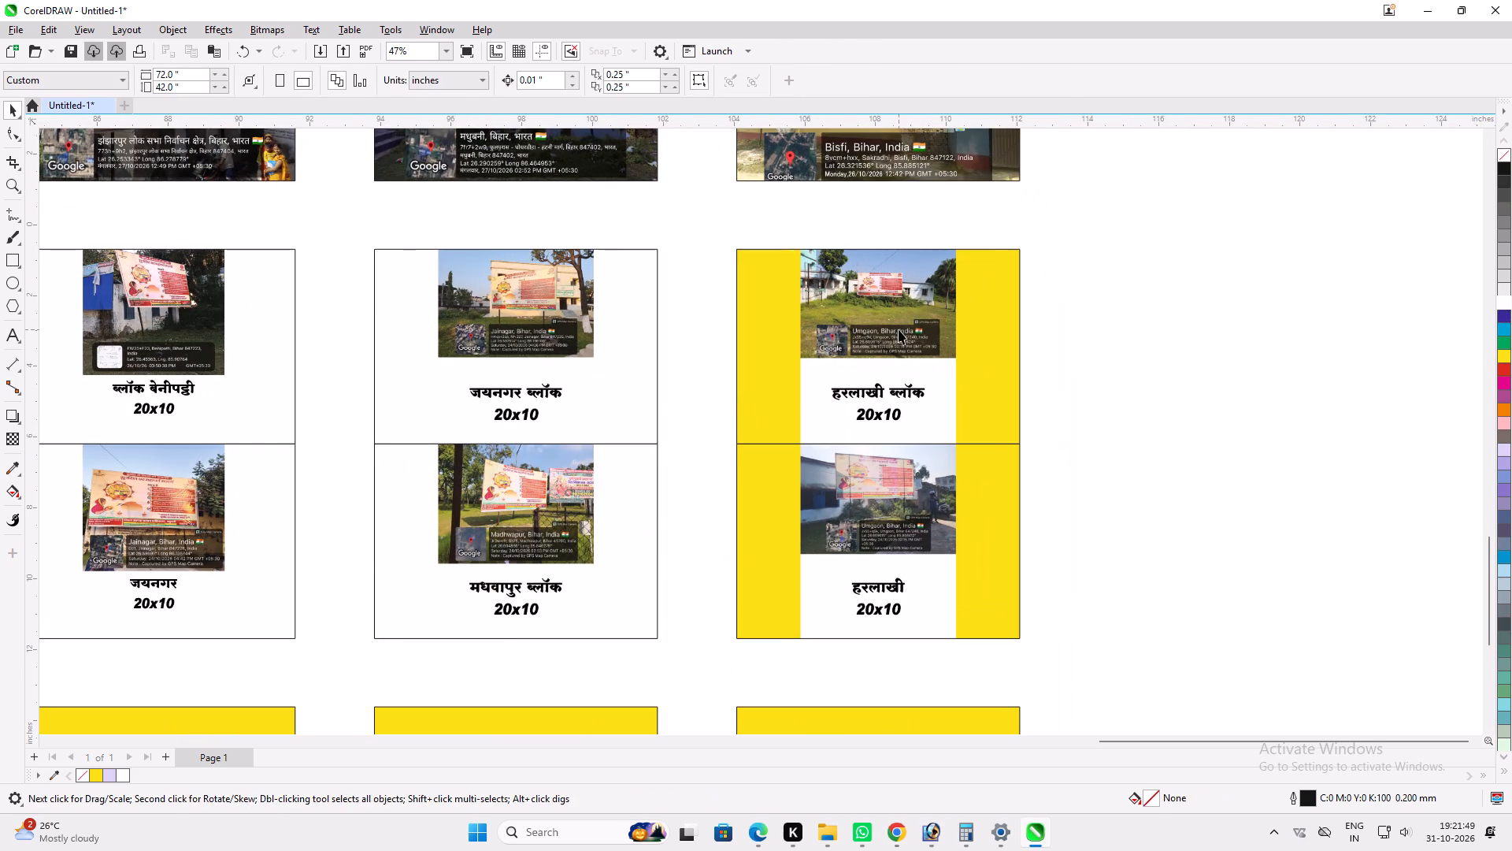
left_click(899, 329)
left_click(935, 544, "shift")
left_click(1502, 302)
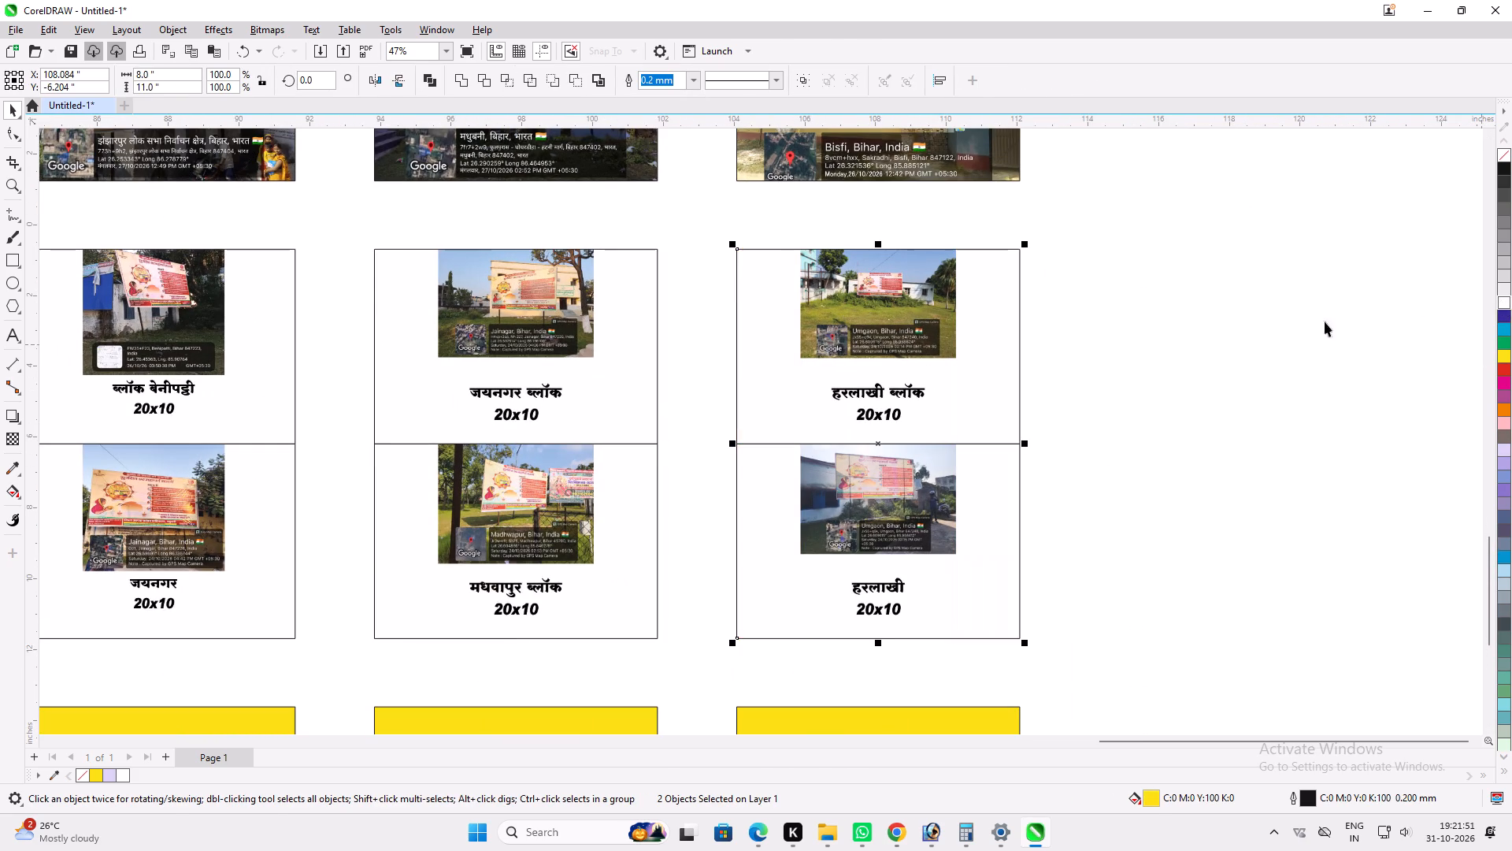
left_click(1273, 355)
Fill both frames of the fourth row's first, second and third pairs with white instead of yellow.
scroll(1222, 373, "down", 3)
scroll(855, 372, "down", 3)
scroll(424, 349, "down", 2)
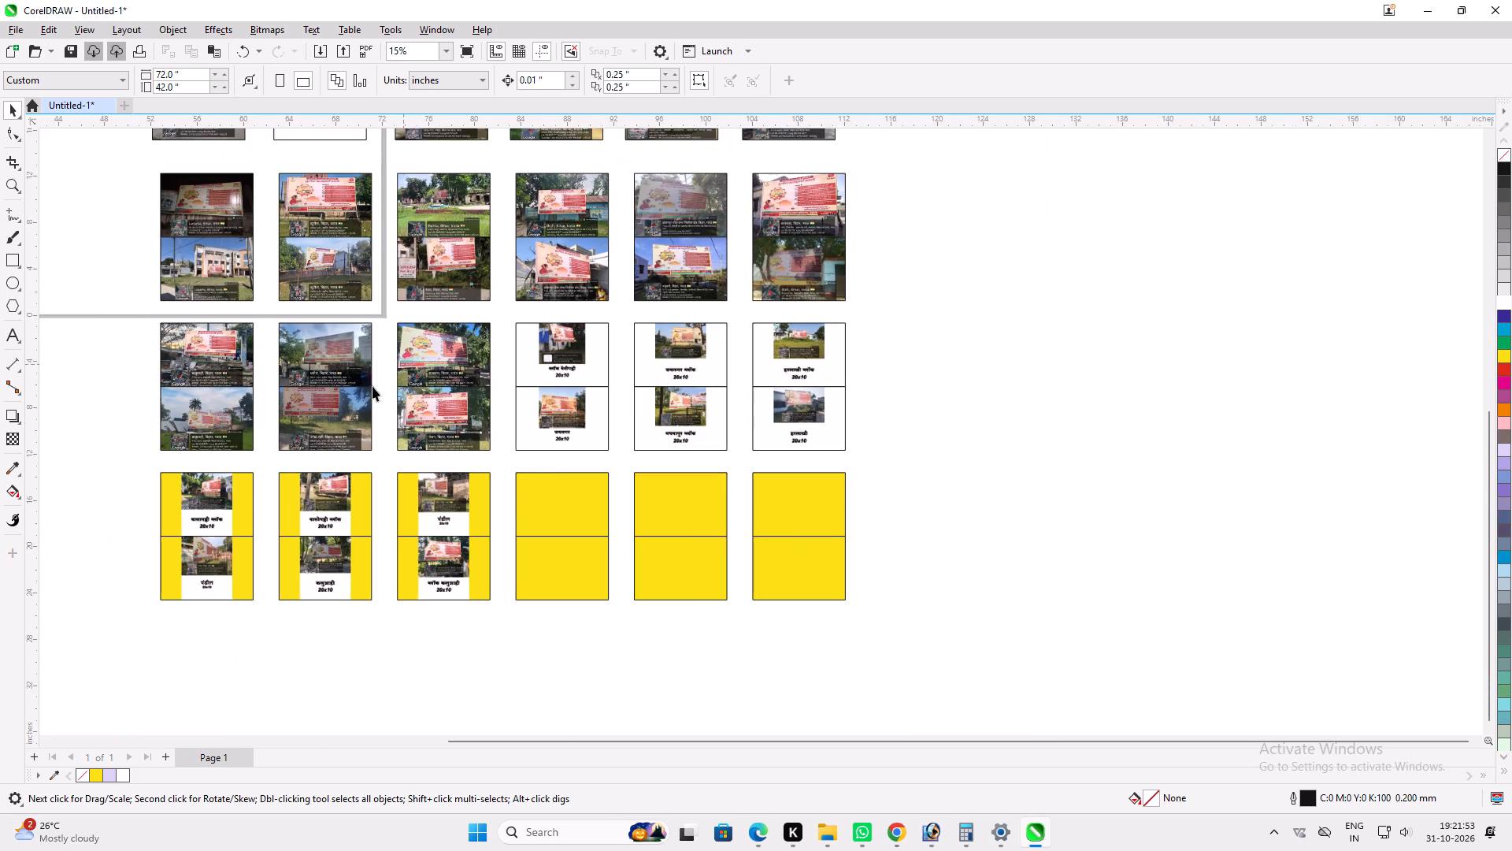
scroll(233, 592, "up", 1)
scroll(127, 530, "up", 3)
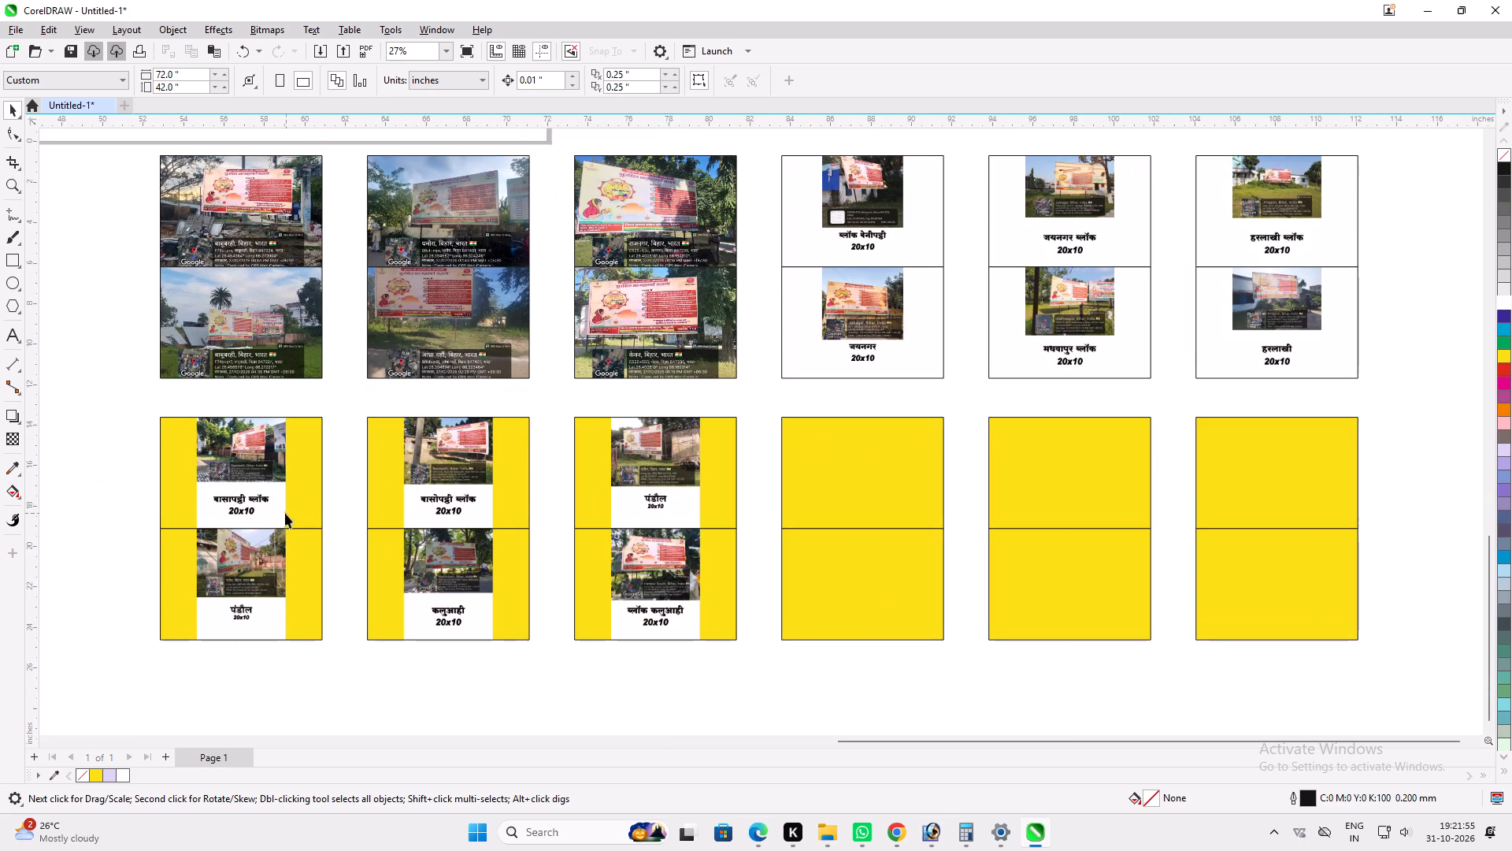
left_click(298, 483)
left_click(298, 611, "shift")
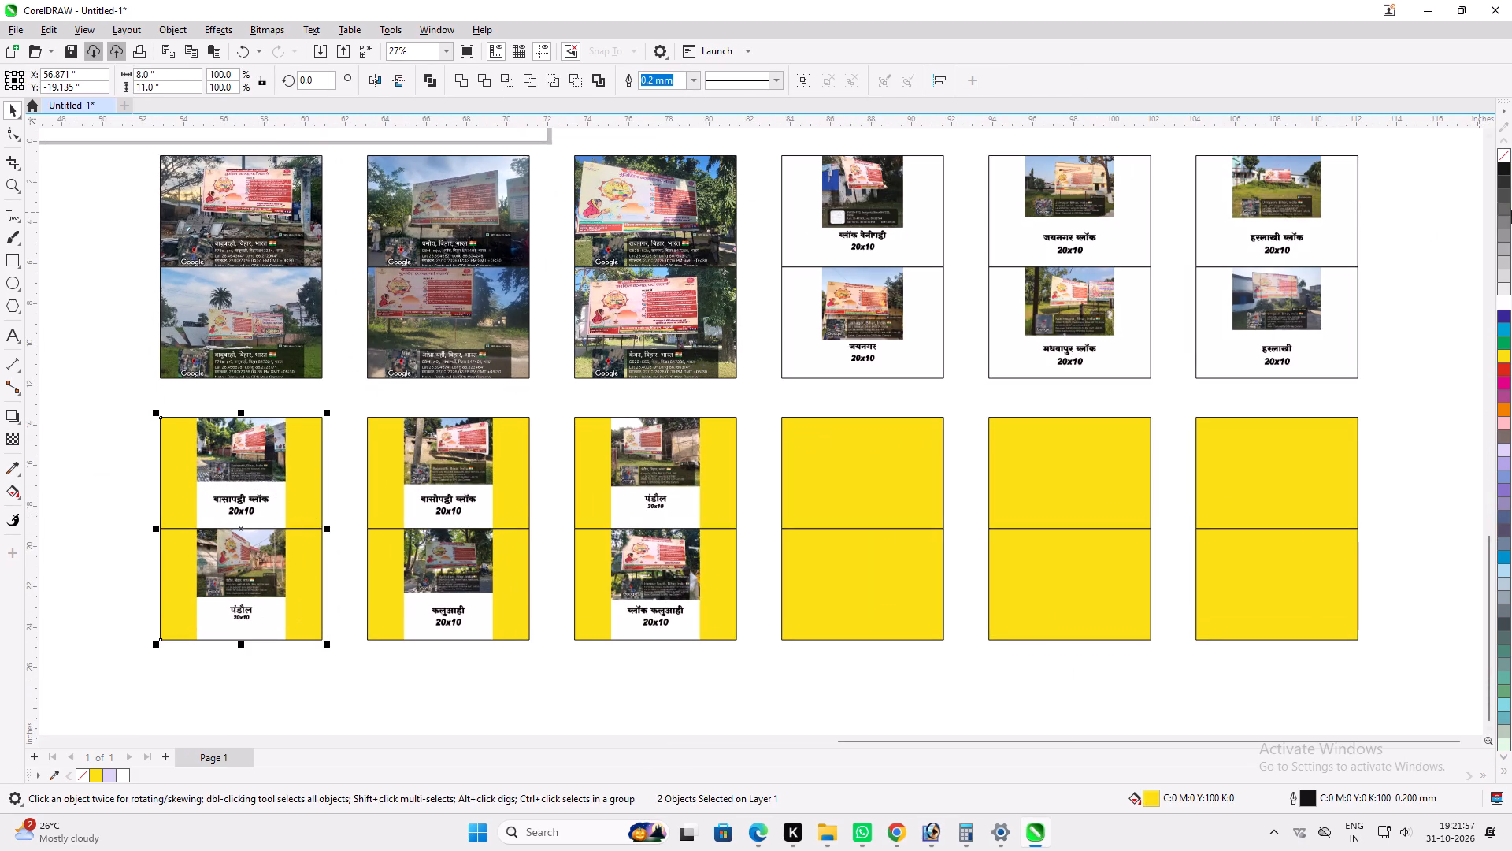
left_click(1511, 305)
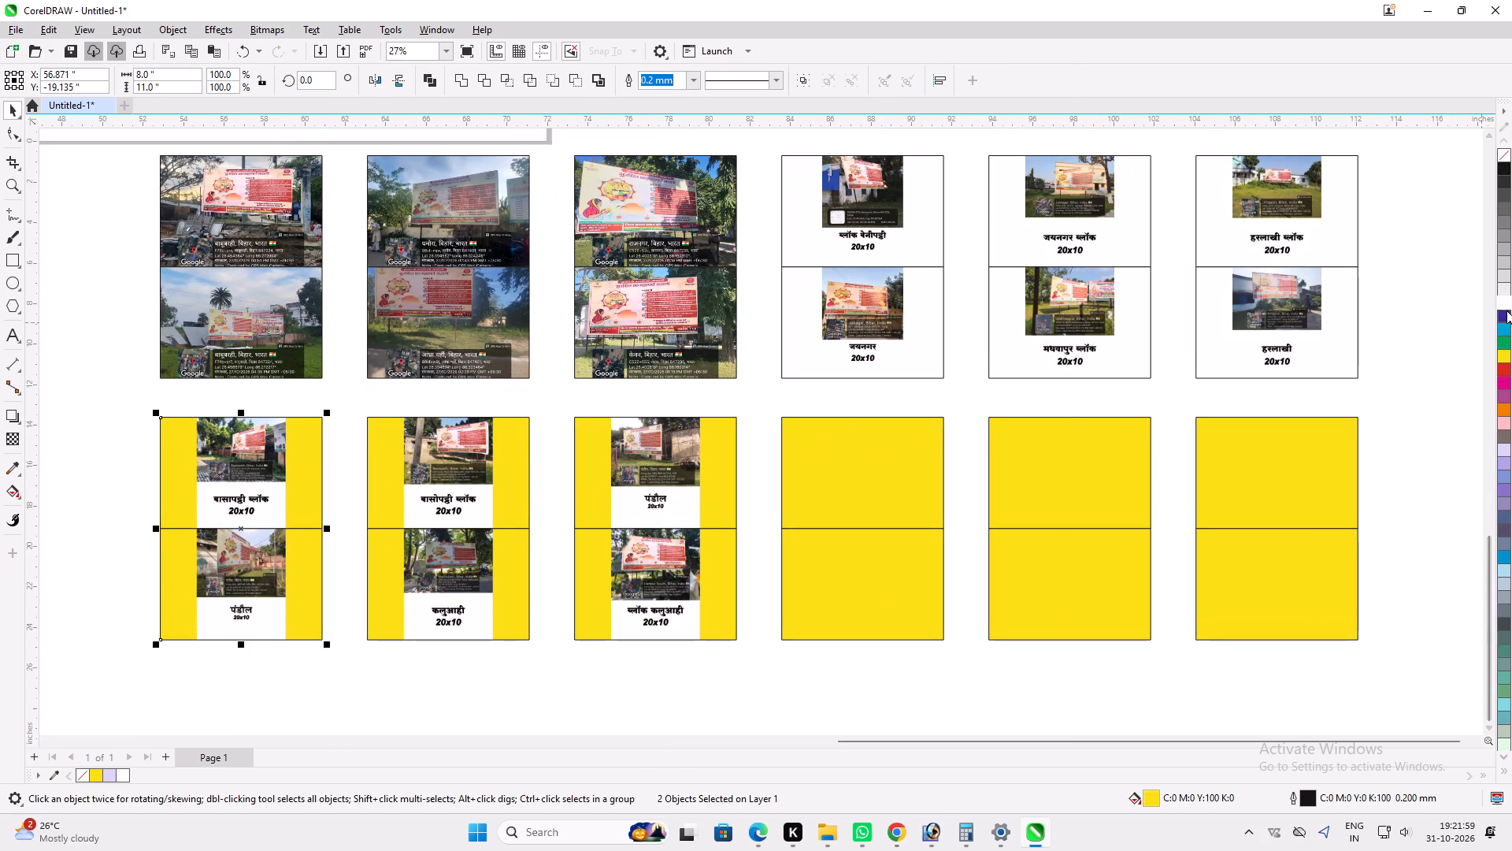
left_click(1503, 308)
scroll(366, 574, "up", 1)
left_click(530, 451)
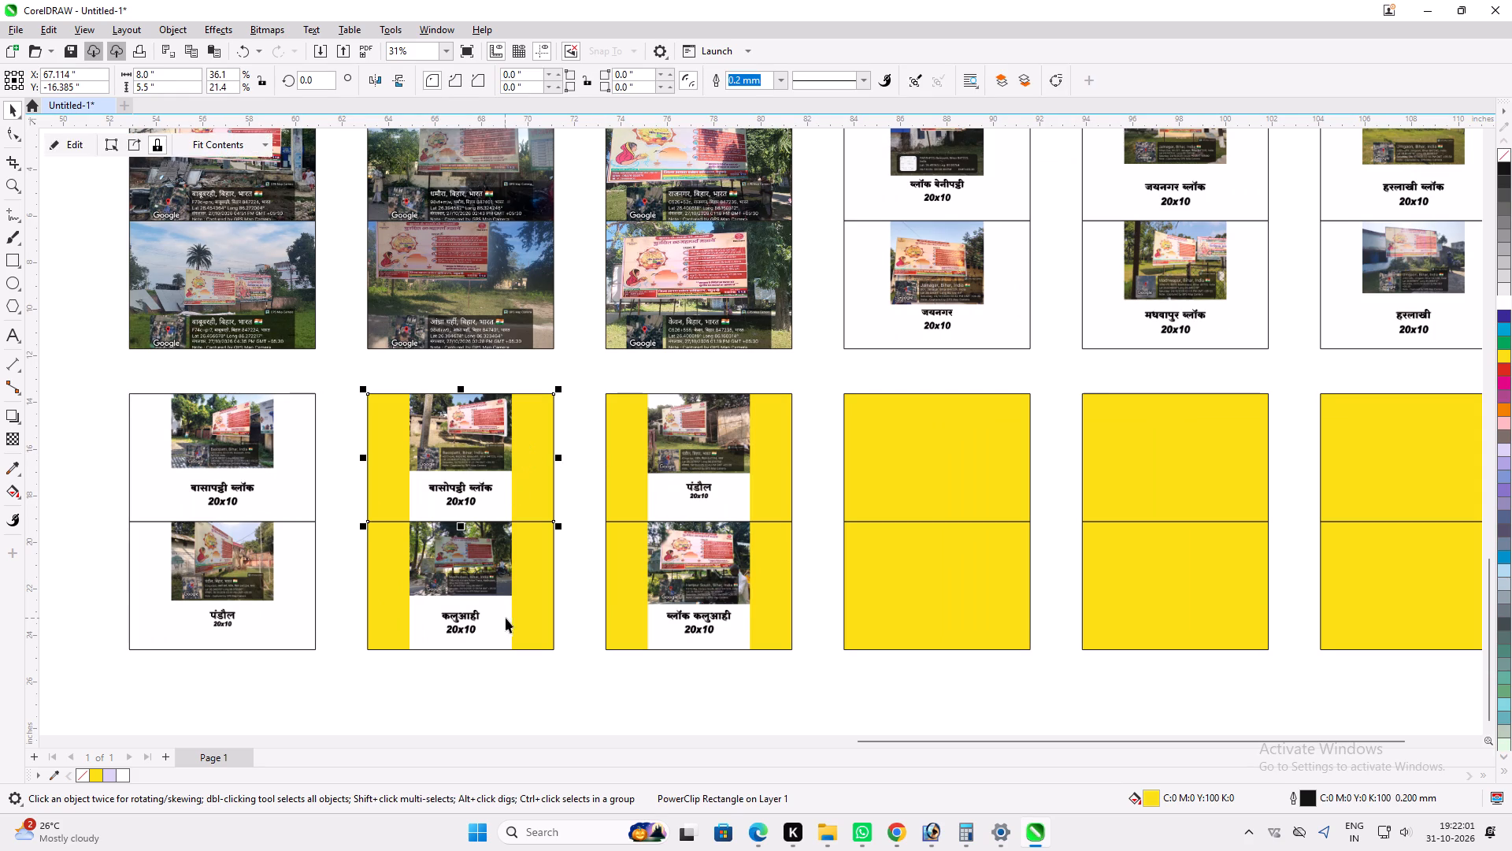
left_click(506, 618, "shift")
left_click(1499, 307)
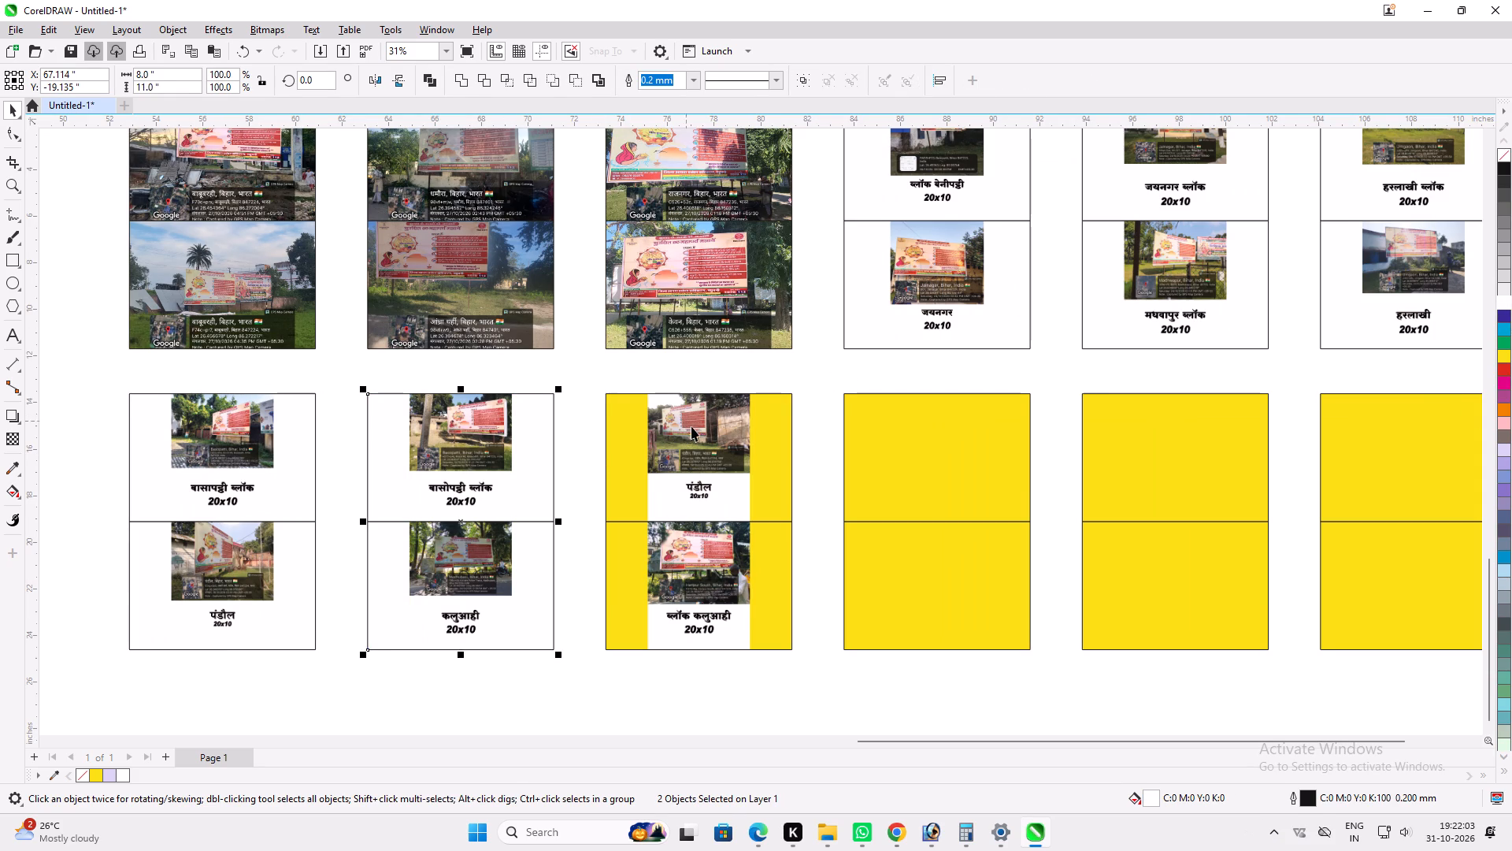
left_click(692, 426)
left_click(749, 591, "shift")
left_click(1506, 304)
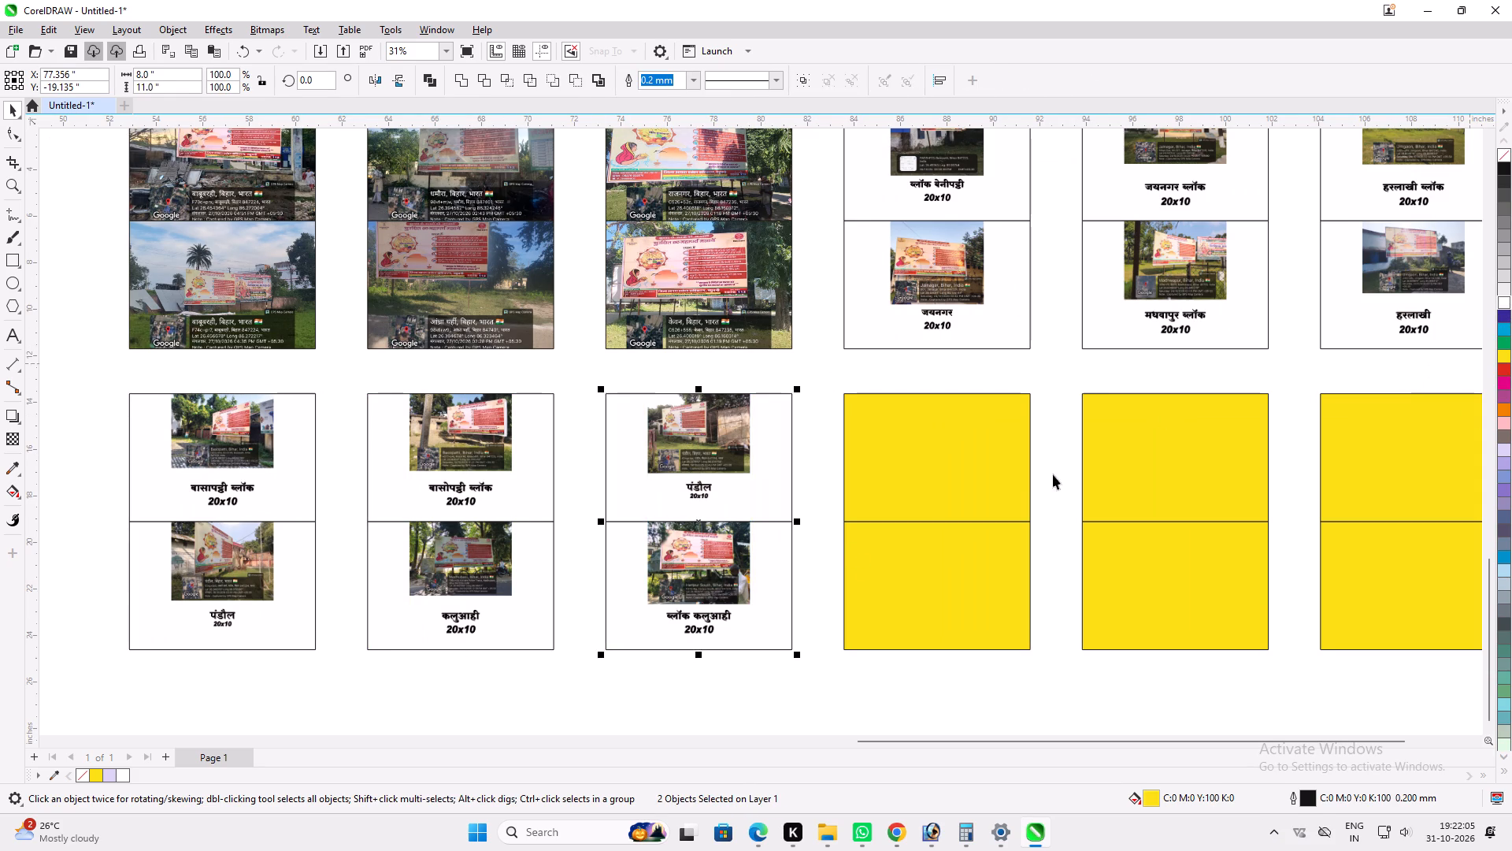
Move the six empty yellow frames at the end of the fourth row well away from the photo layout.
scroll(669, 511, "down", 7)
scroll(881, 552, "down", 2)
left_click_drag(1065, 634, 878, 520)
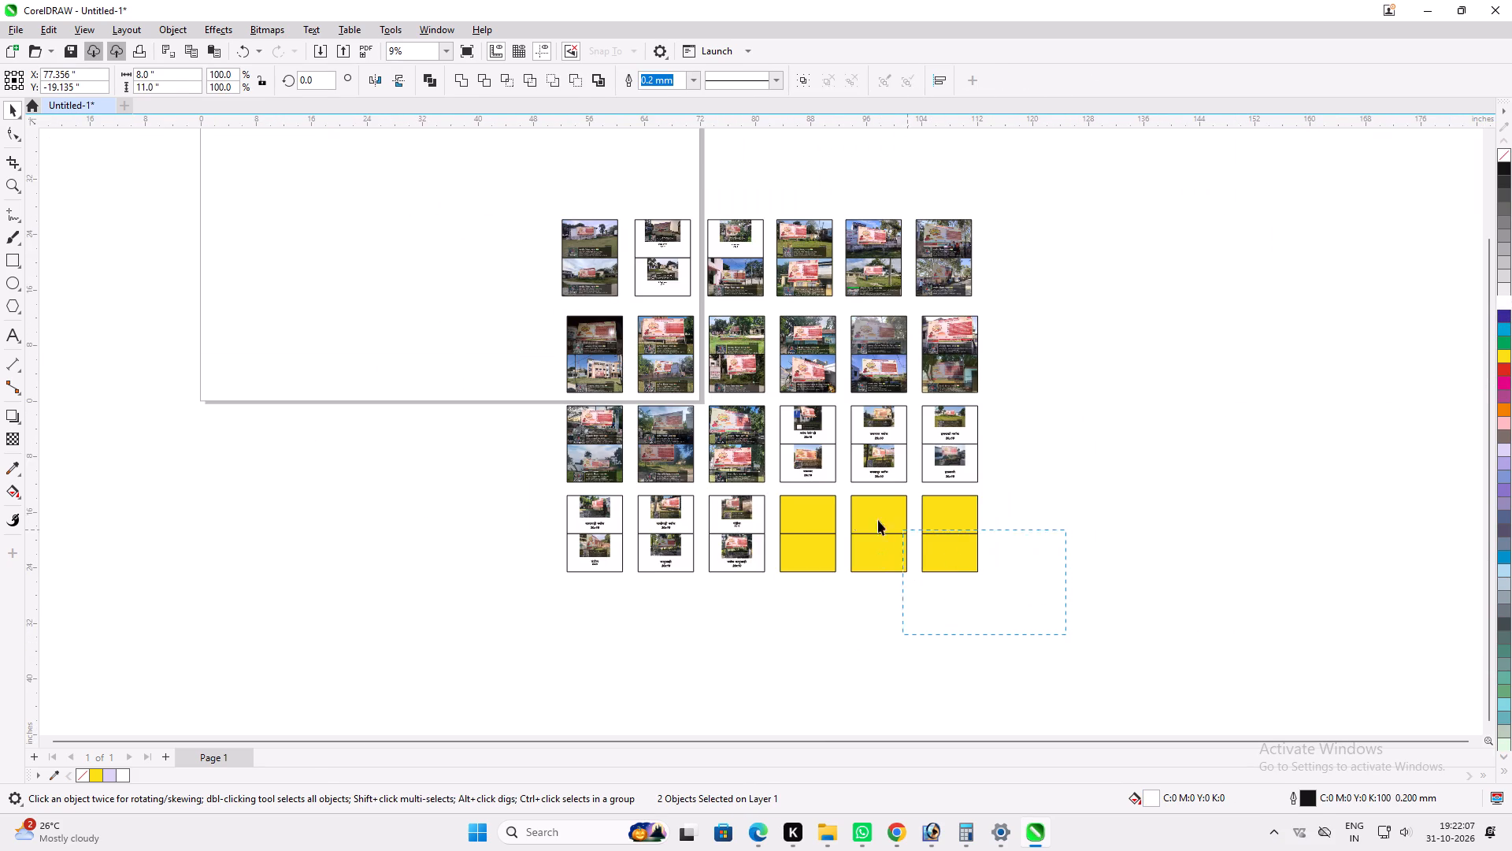
left_click_drag(878, 520, 770, 483)
left_click_drag(895, 526, 1413, 463)
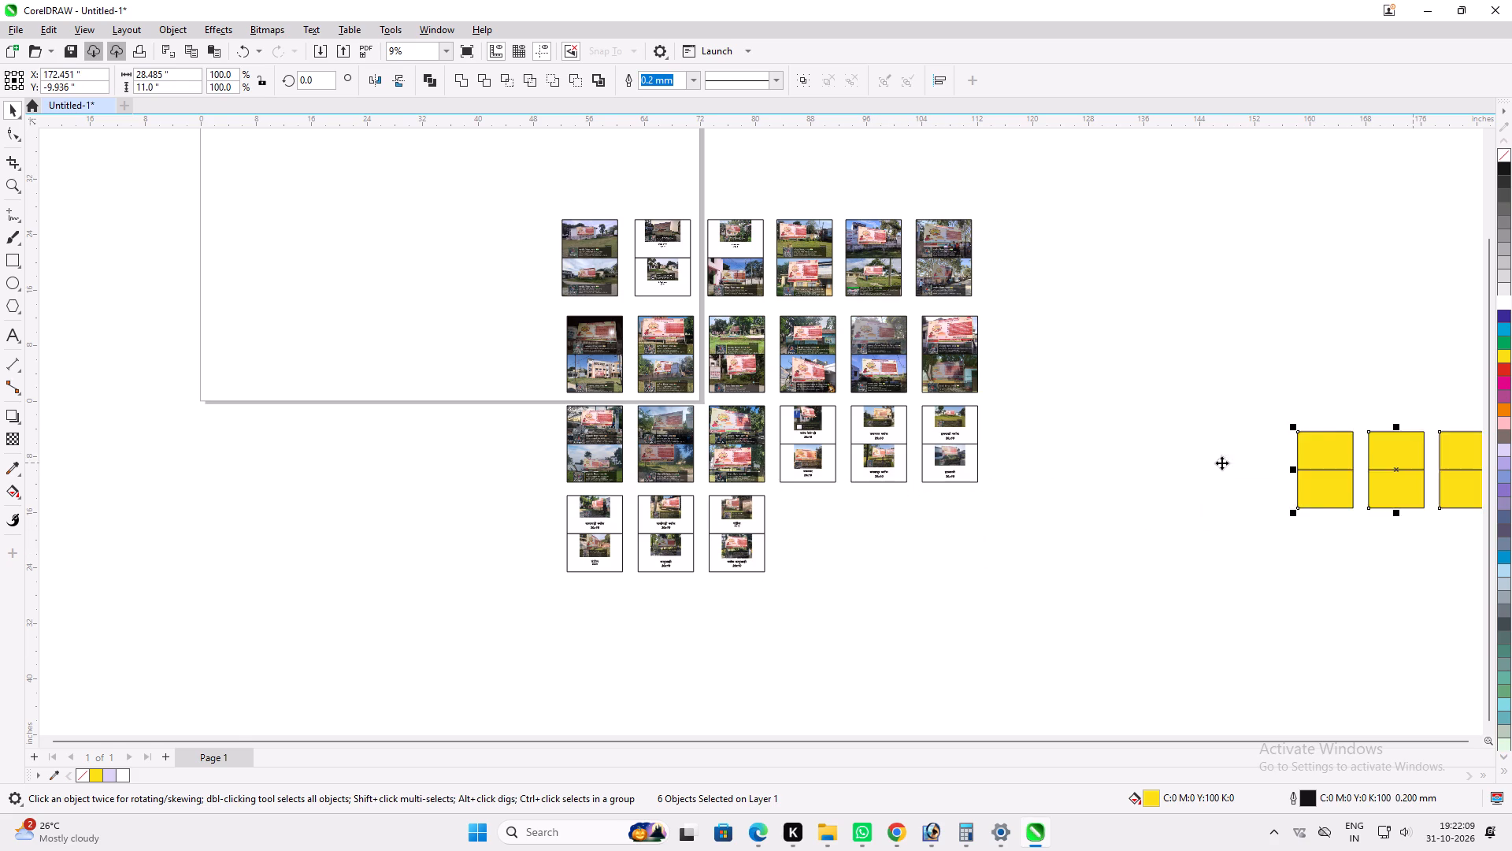
Move the whole set of filled photo pairs as one selection to the empty area just below the page.
scroll(676, 415, "down", 3)
left_click_drag(917, 582, 464, 215)
scroll(639, 252, "down", 3)
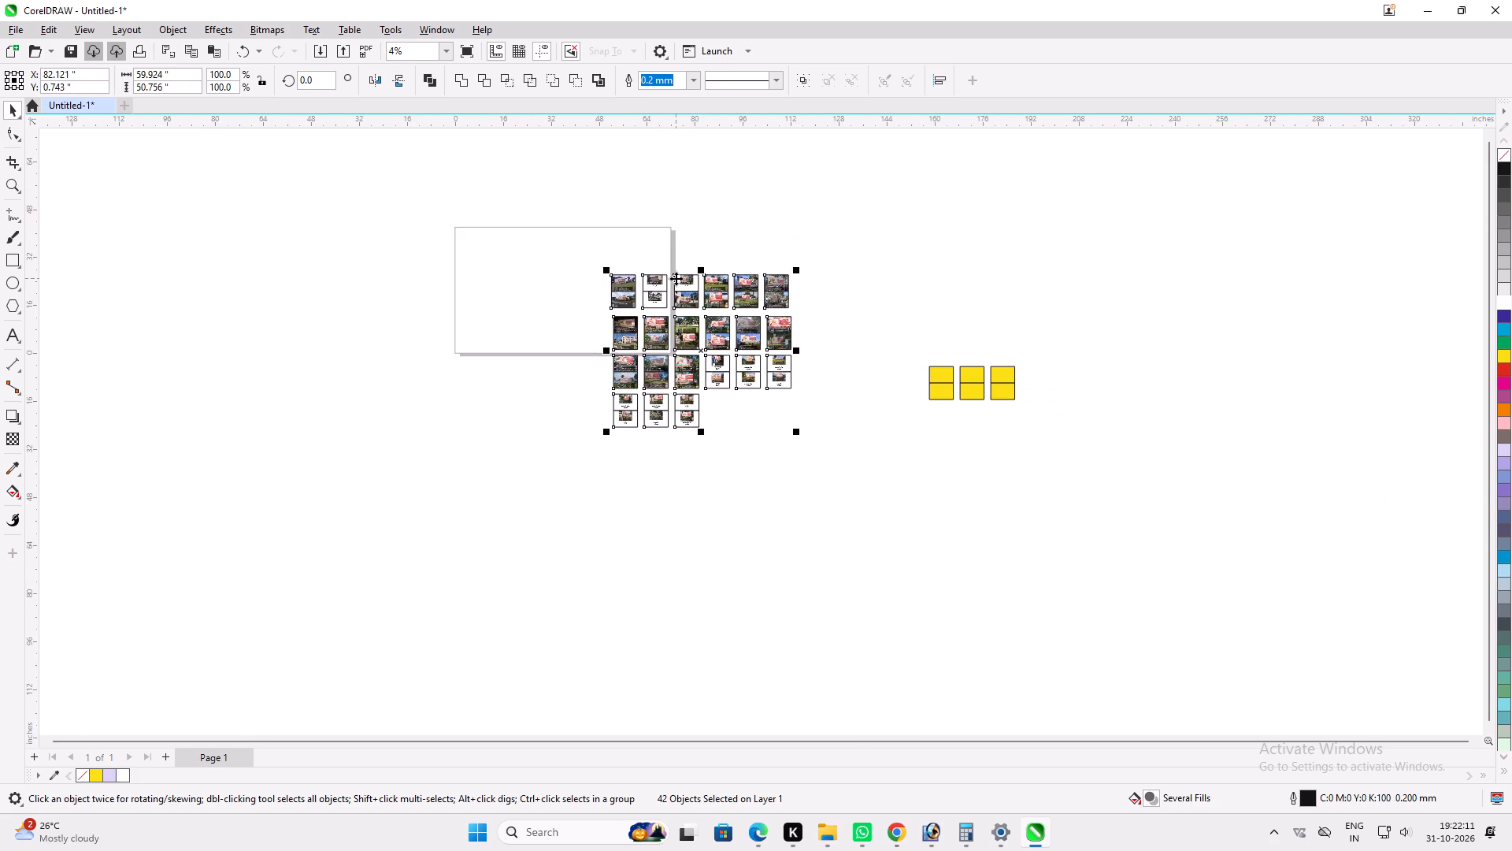
left_click_drag(676, 278, 498, 393)
scroll(449, 392, "up", 3)
scroll(381, 356, "up", 3)
left_click(380, 359)
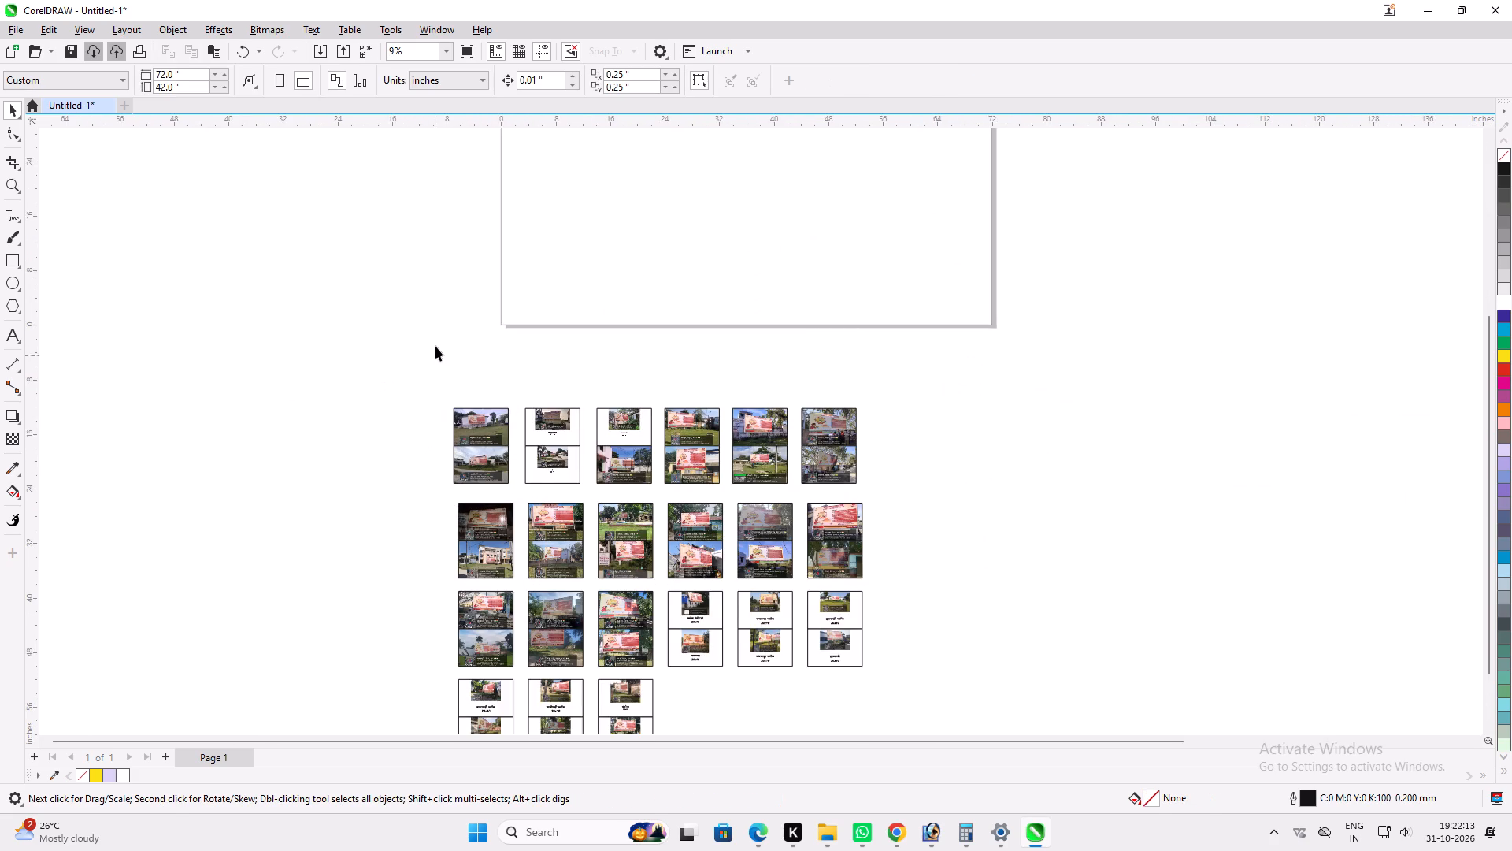
Group the two stacked photos of the first row's first pair.
scroll(435, 346, "down", 3)
scroll(419, 395, "up", 3)
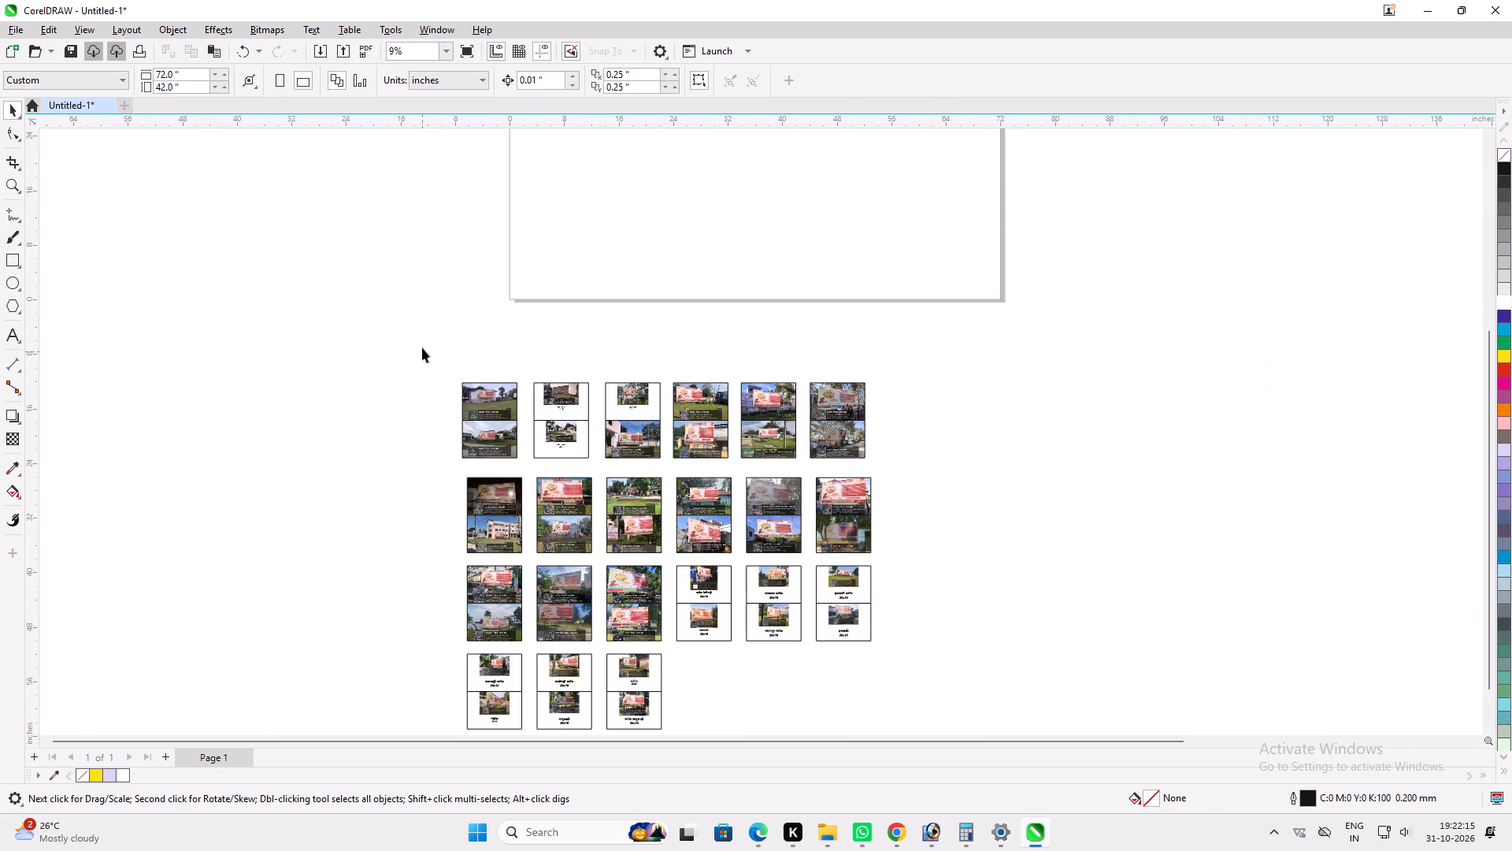
left_click_drag(422, 340, 522, 459)
scroll(528, 442, "up", 3)
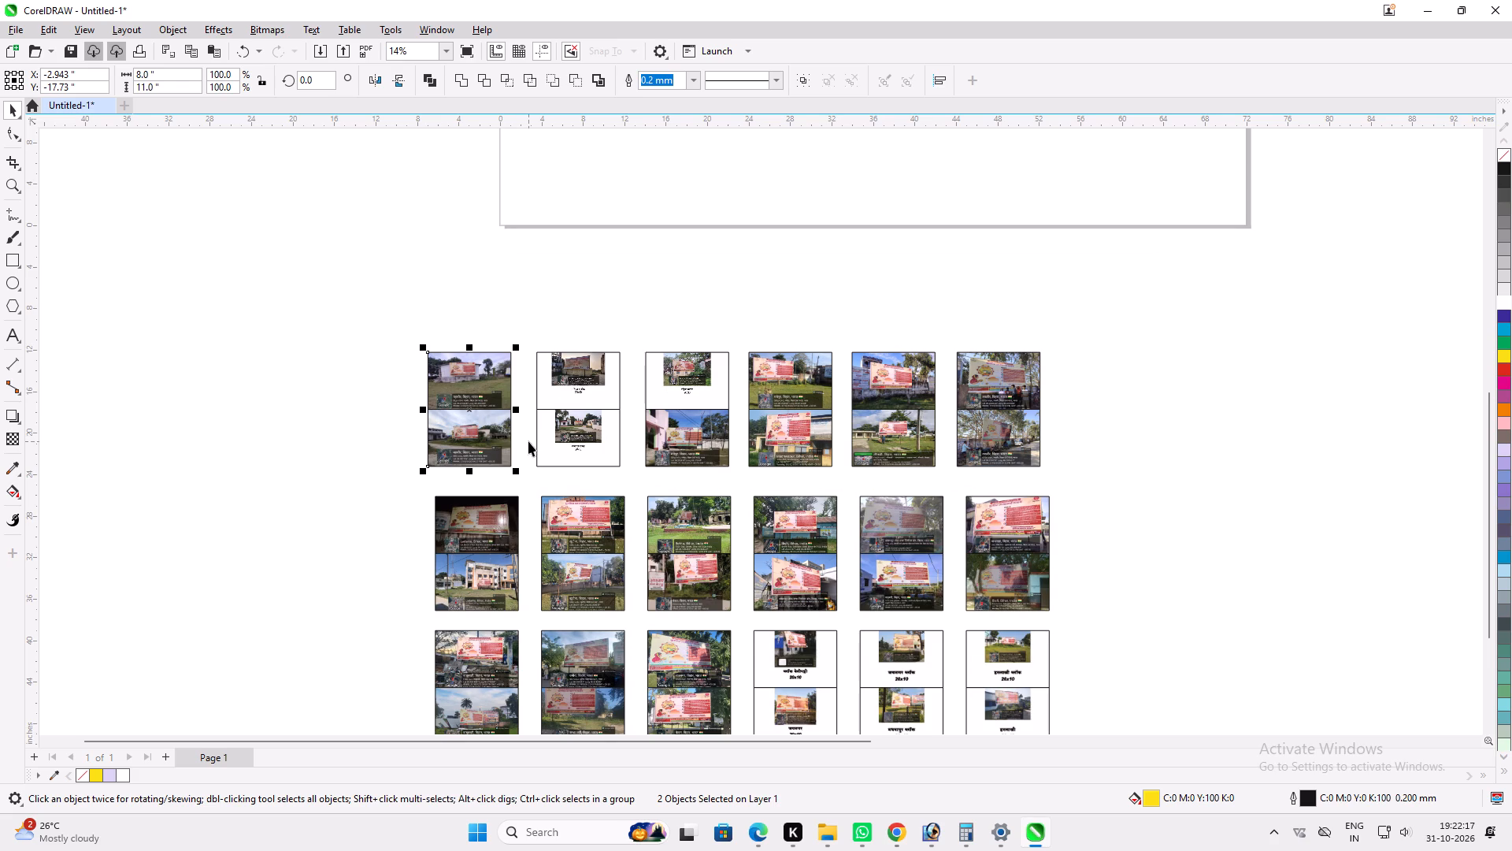
key("ctrl+g")
left_click(369, 351)
Add the placeholder text "dfd" above the first photo row and enlarge it to about 350 pt.
left_click_drag(3, 334, 15, 335)
left_click(702, 313)
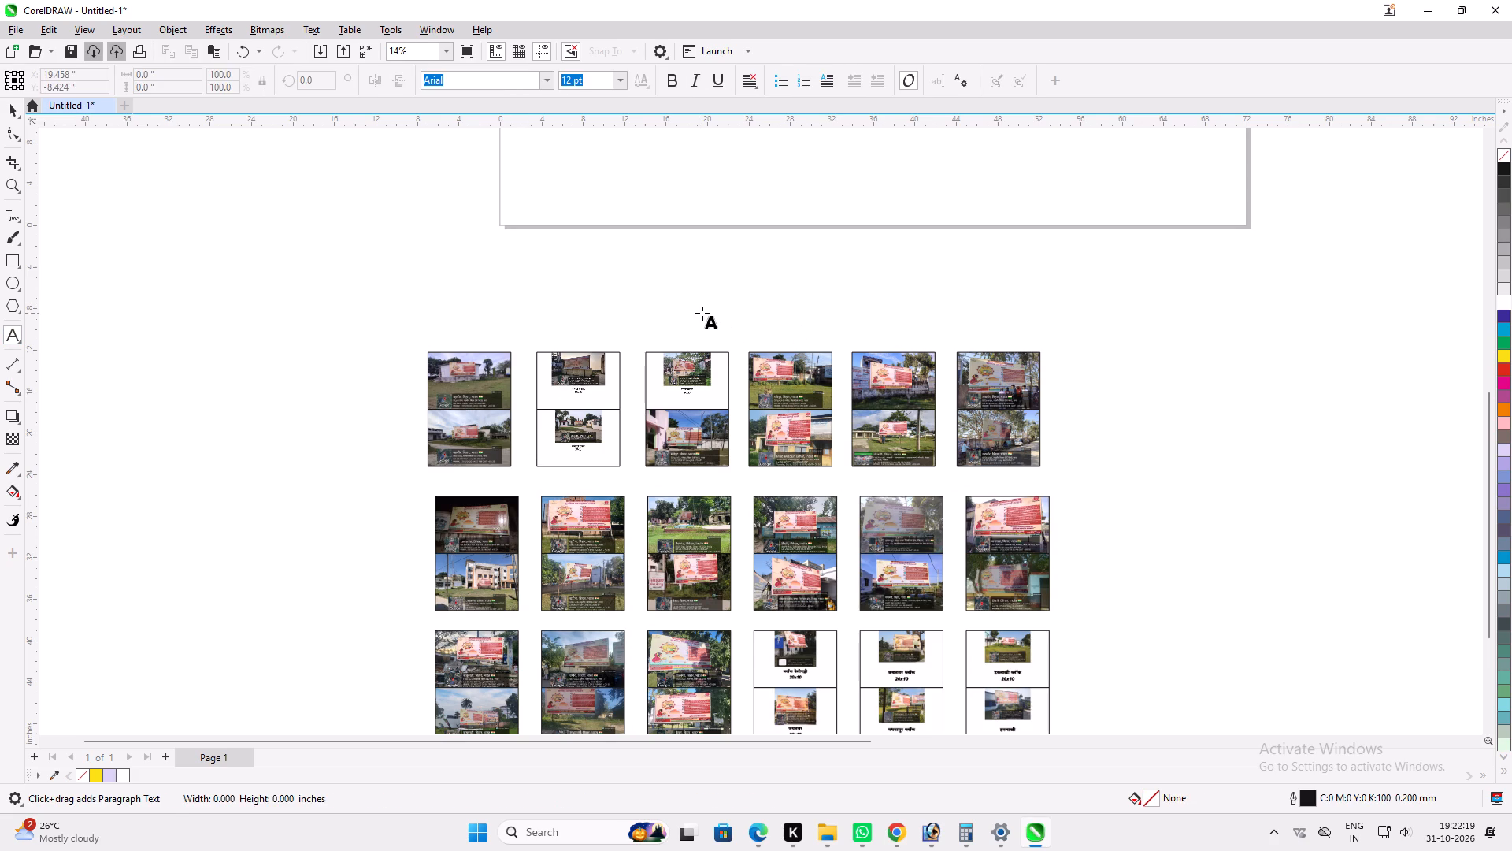
key("d")
key("f")
key("d")
left_click(18, 127)
left_click(15, 111)
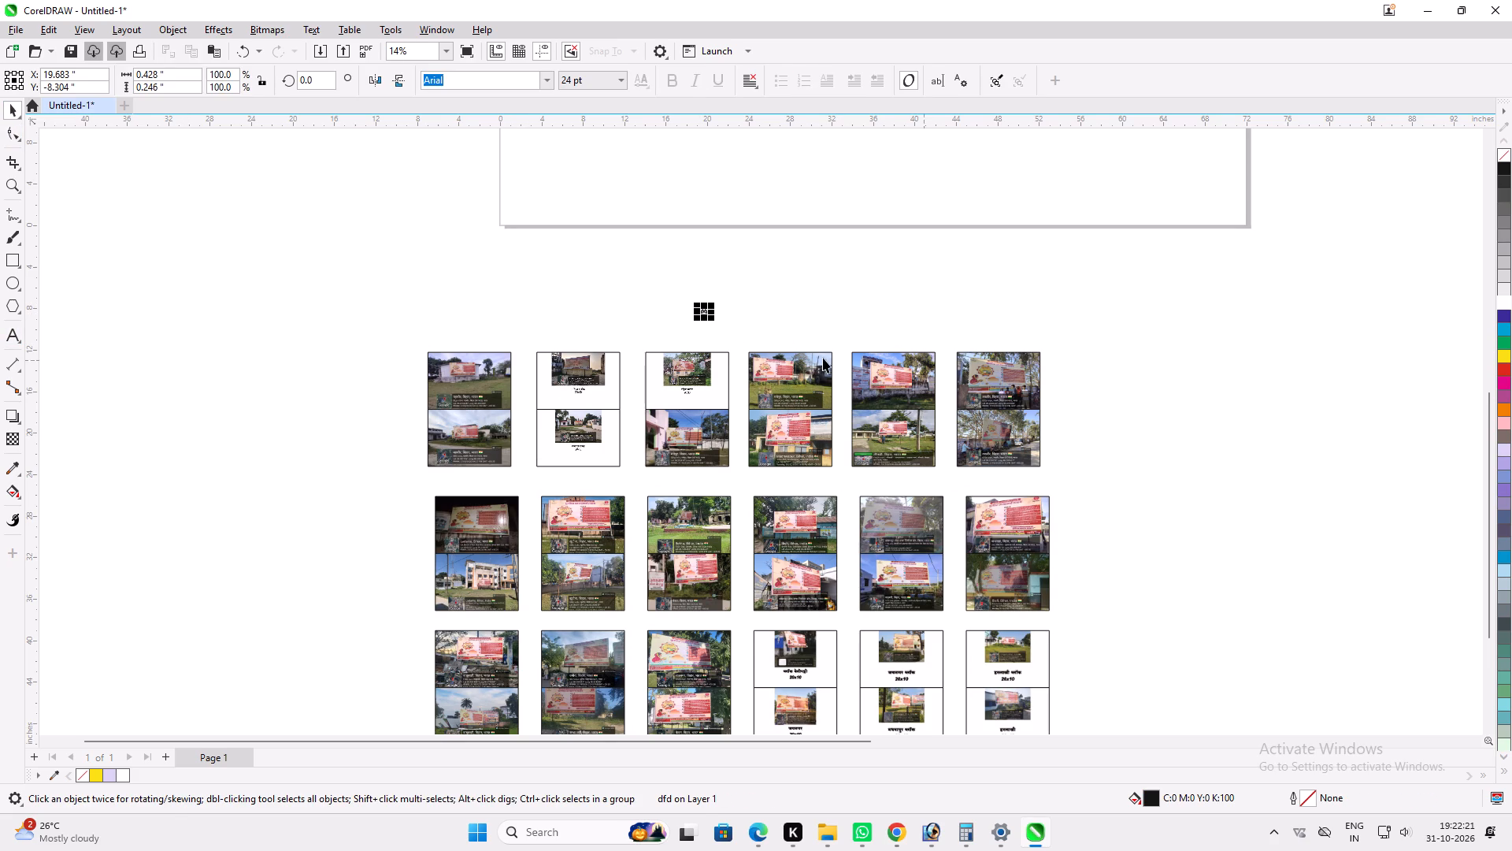
left_click_drag(710, 321, 740, 356, "shift")
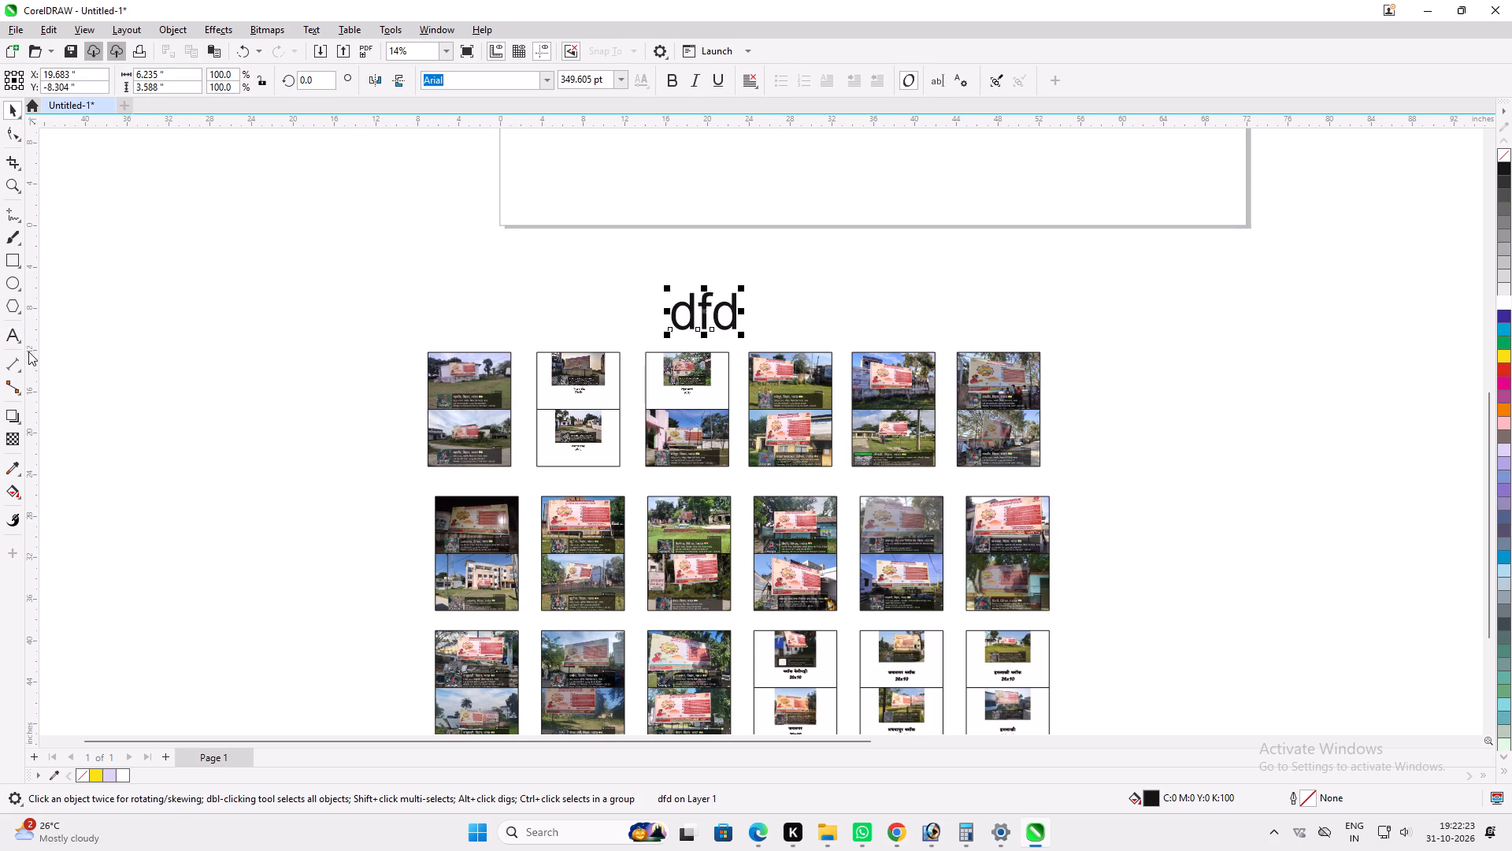
Replace the placeholder text with the heading "Block", with a capital B, and make it bold.
left_click(7, 337)
key("ctrl+a")
type("block")
key("ctrl+a")
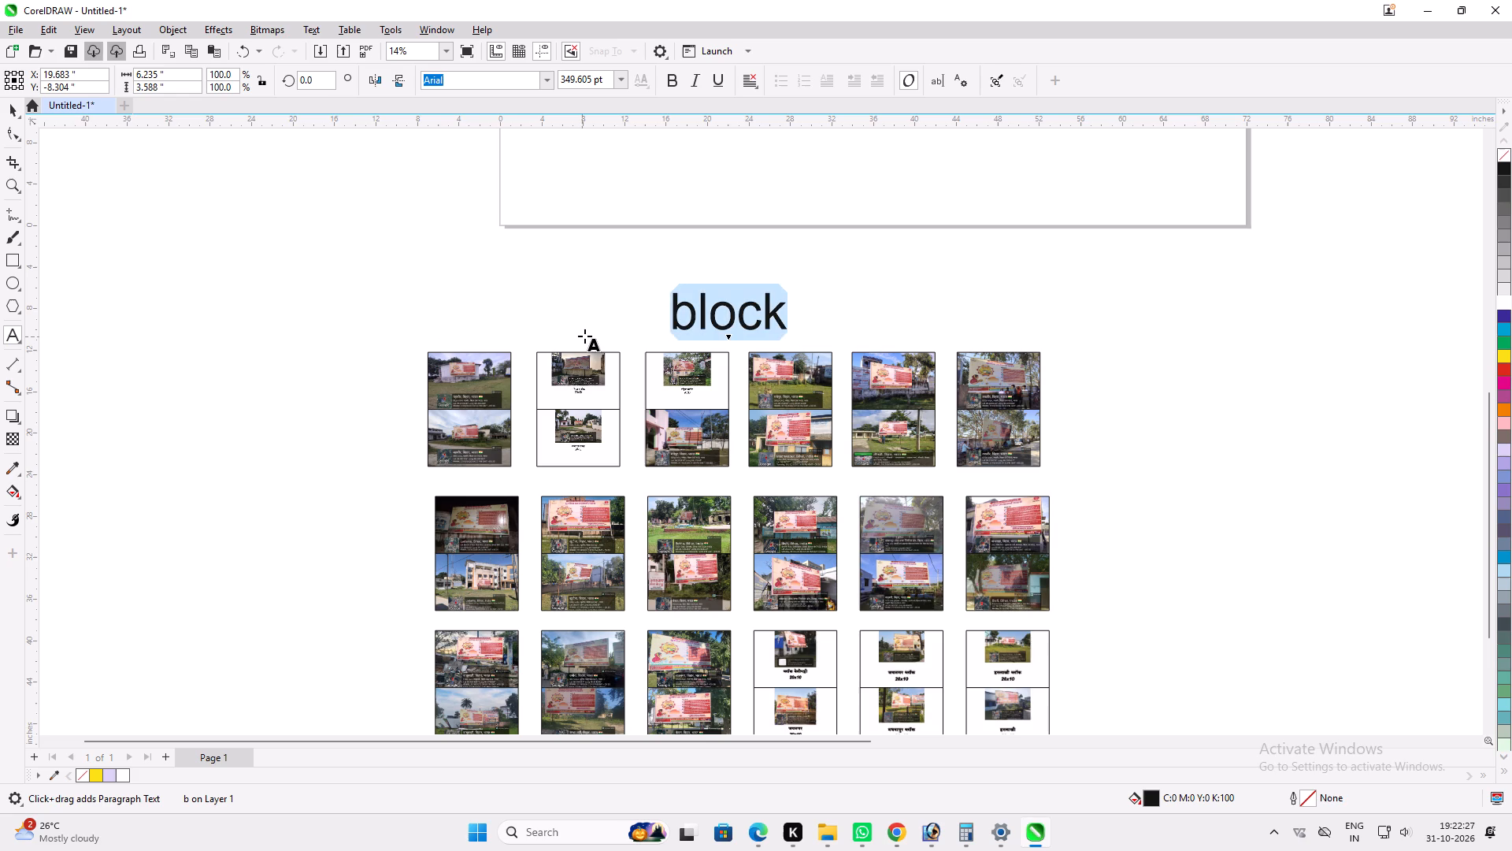
key("shift+F3")
left_click(710, 419)
left_click(735, 455)
key("Return")
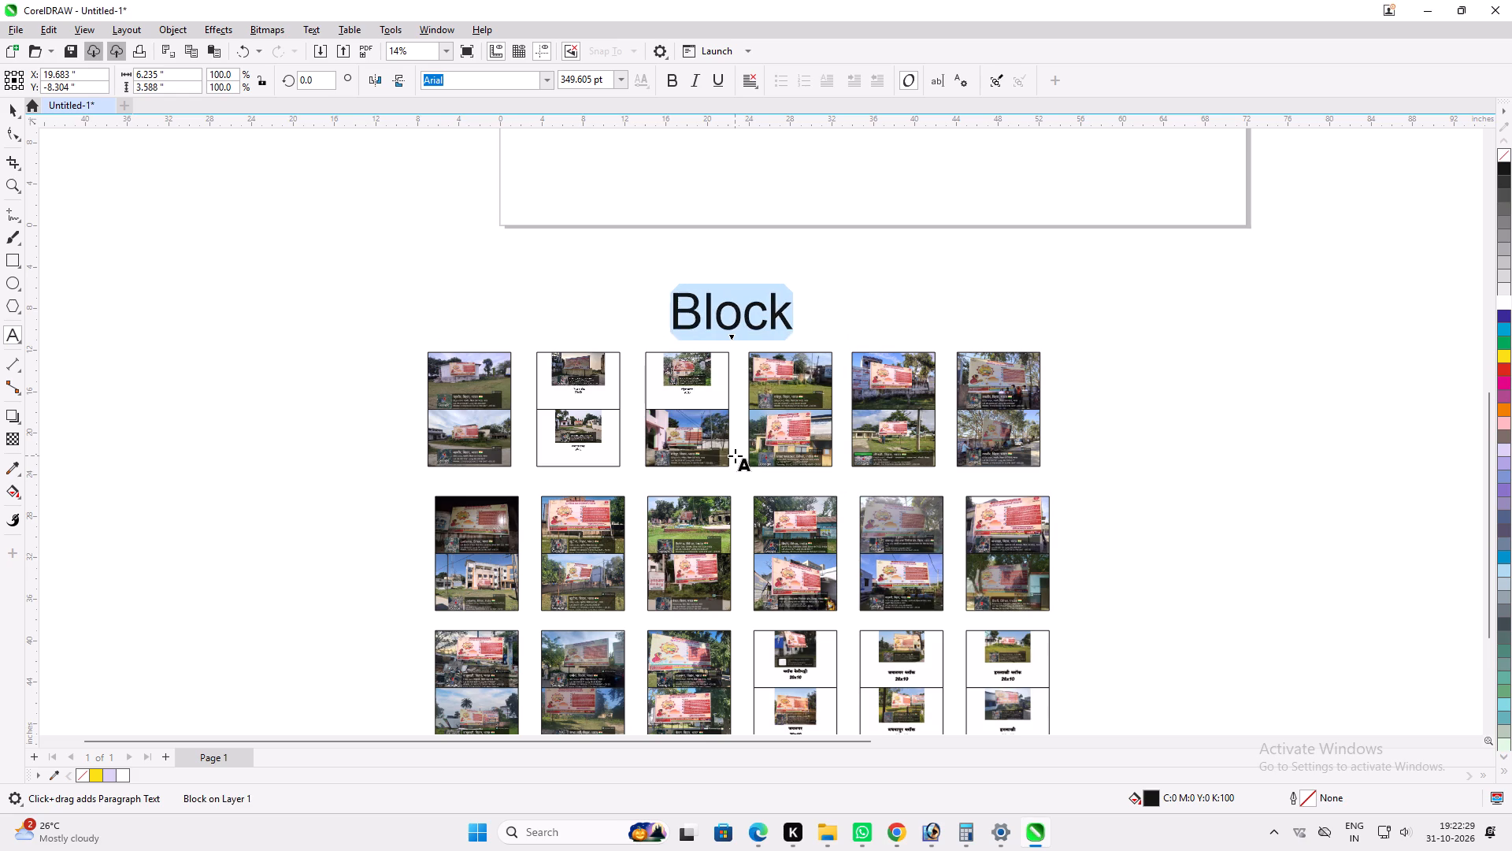
key("ctrl+z")
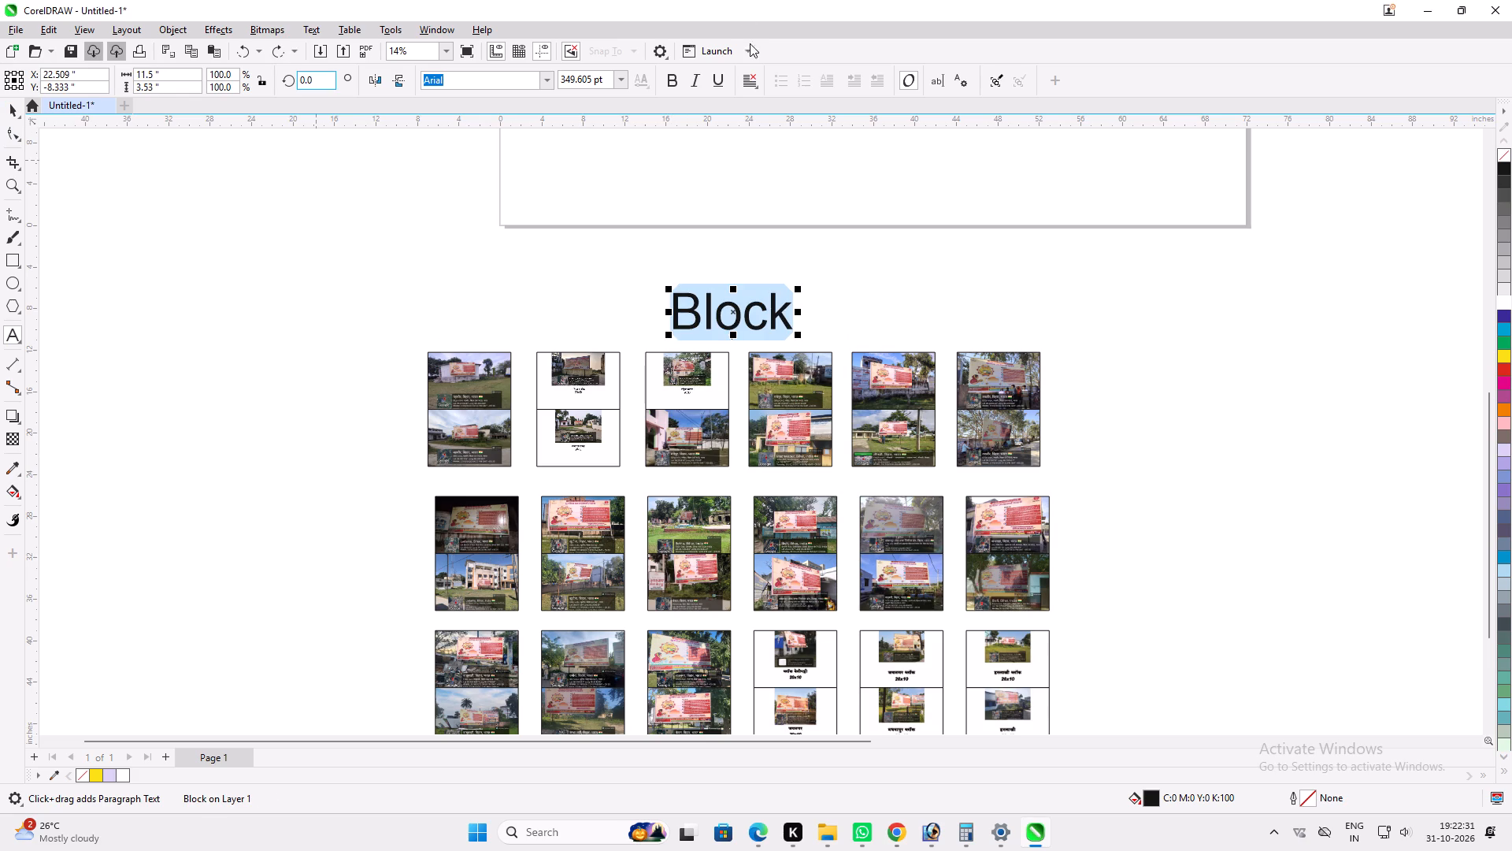
left_click(673, 78)
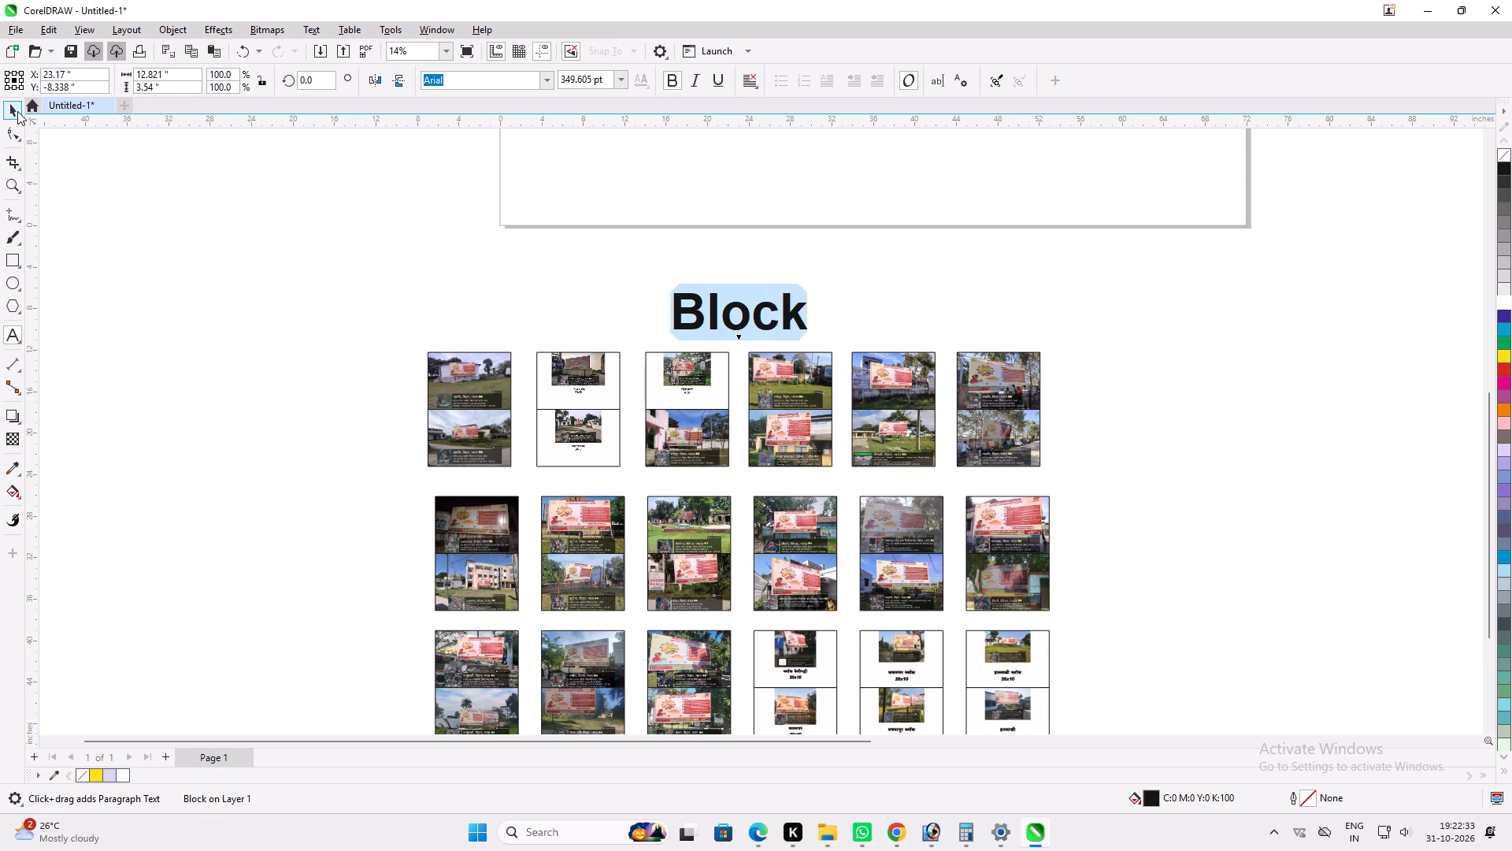
left_click(17, 111)
Place a copy of the Block heading beside the photo layout, level with the original.
scroll(317, 188, "down", 4)
scroll(502, 243, "up", 3)
left_click_drag(554, 255, 544, 258, "ctrl")
scroll(421, 257, "down", 5)
left_click_drag(489, 262, 785, 276, "ctrl")
right_click(785, 276, "ctrl")
left_click_drag(776, 262, 808, 263, "ctrl")
Move the six empty yellow frames underneath the copied Block heading.
left_click_drag(1080, 206, 1336, 330)
left_click_drag(1210, 261, 846, 332)
left_click(1026, 351)
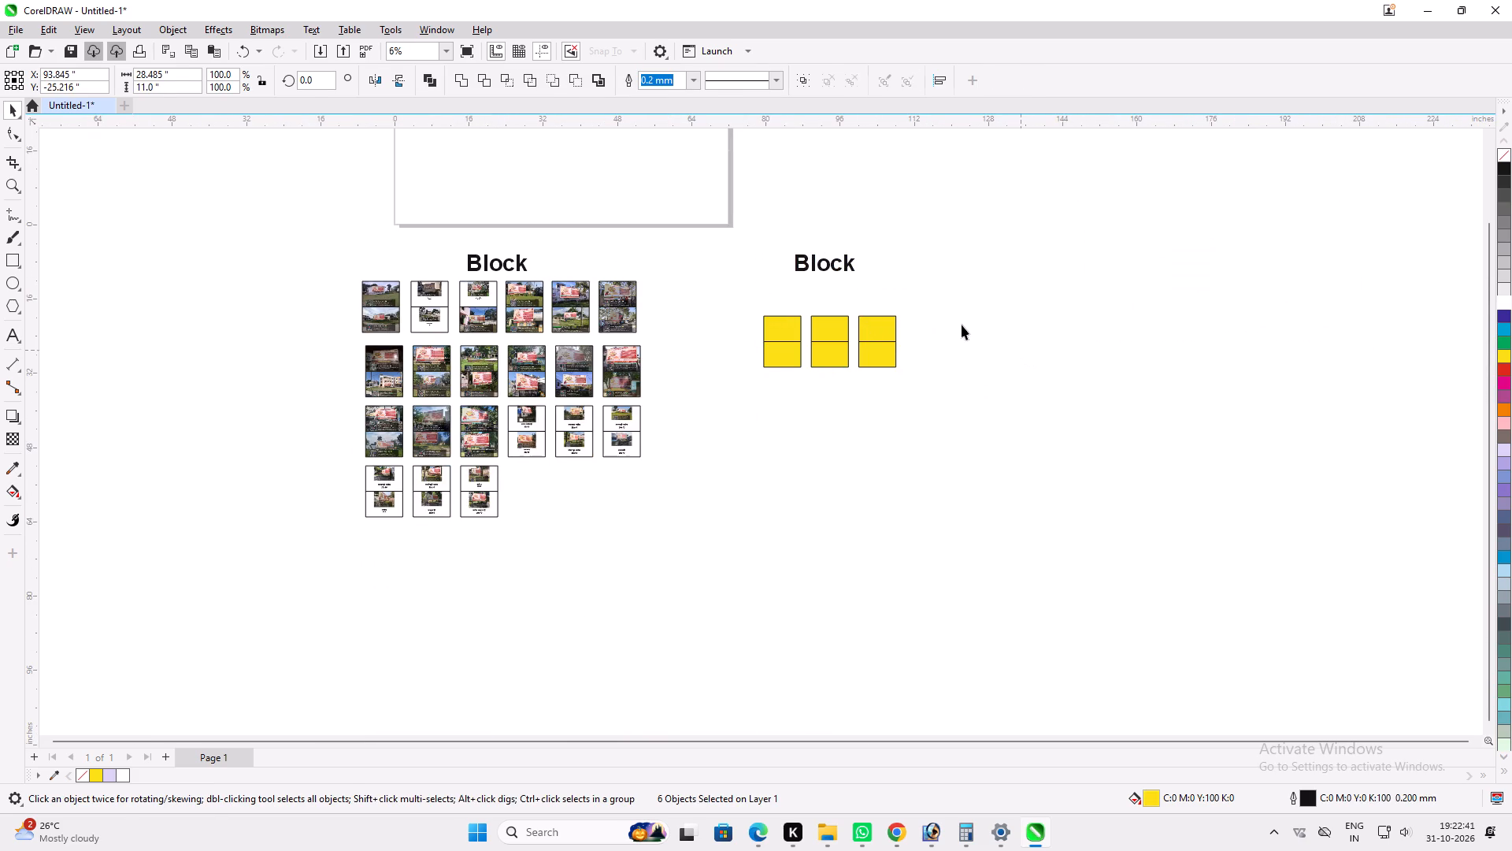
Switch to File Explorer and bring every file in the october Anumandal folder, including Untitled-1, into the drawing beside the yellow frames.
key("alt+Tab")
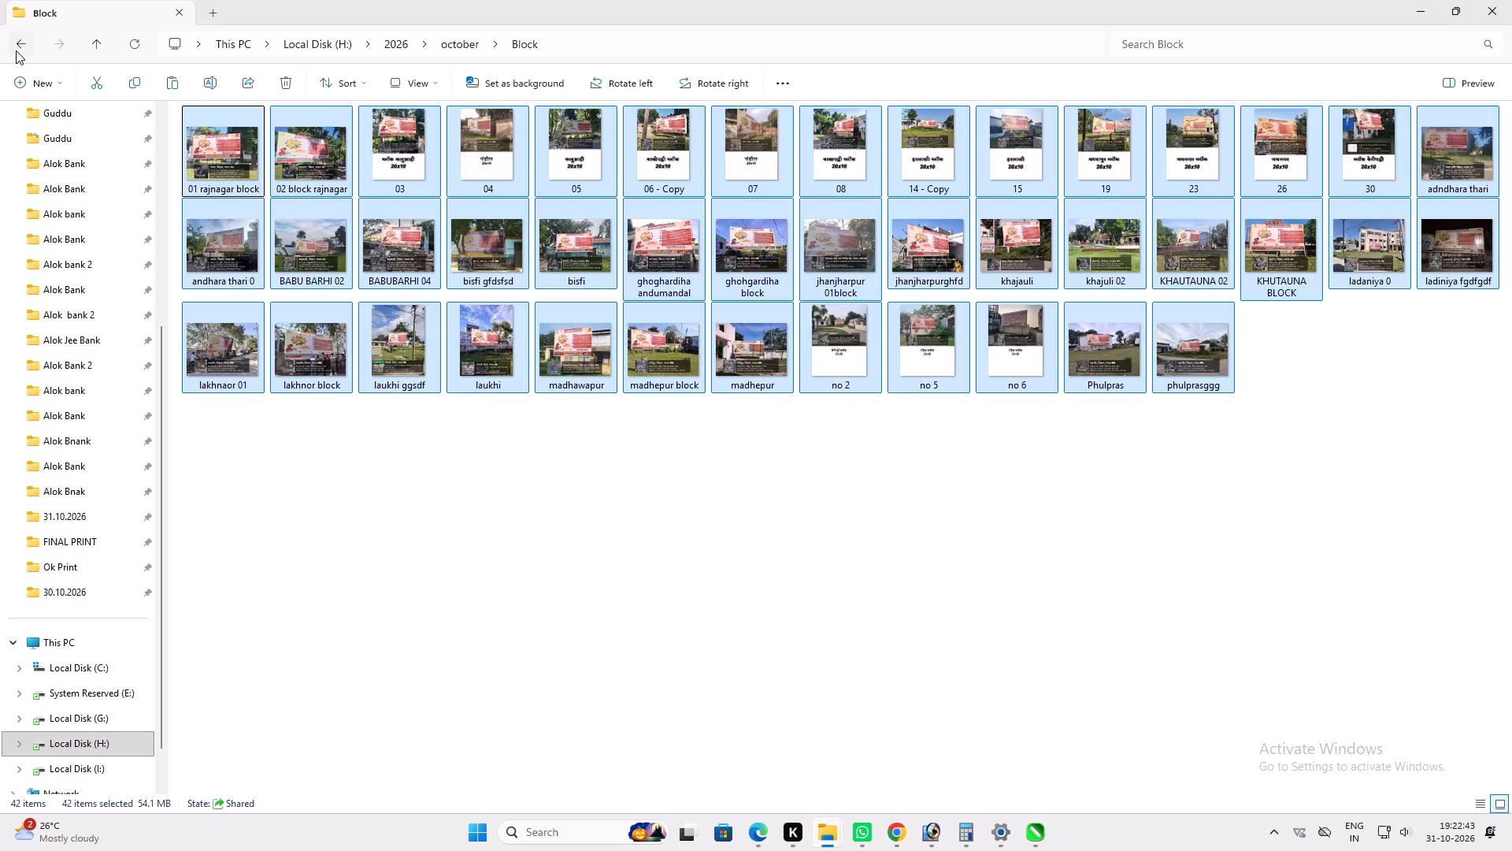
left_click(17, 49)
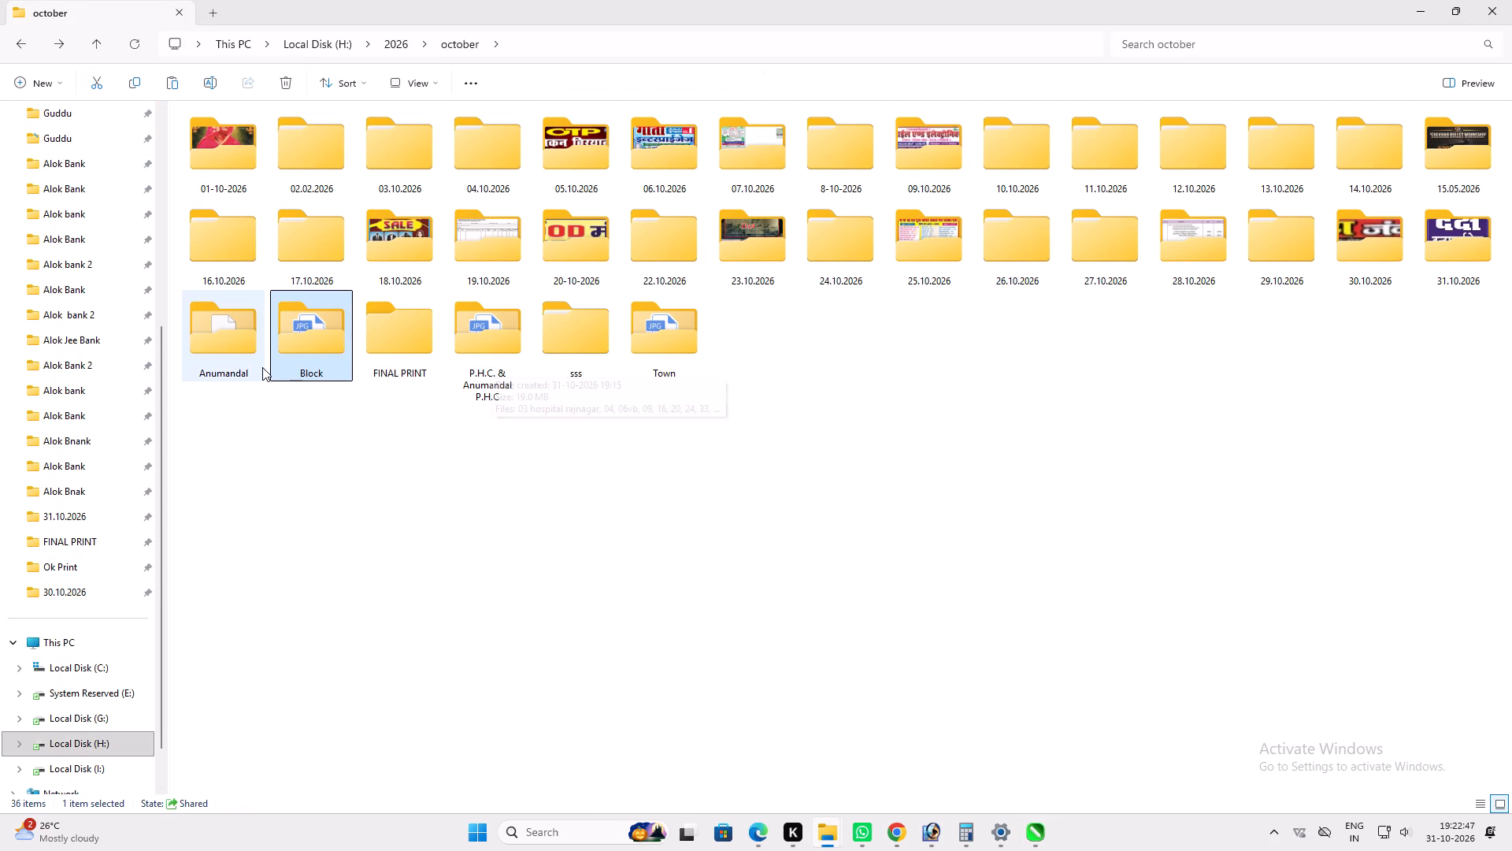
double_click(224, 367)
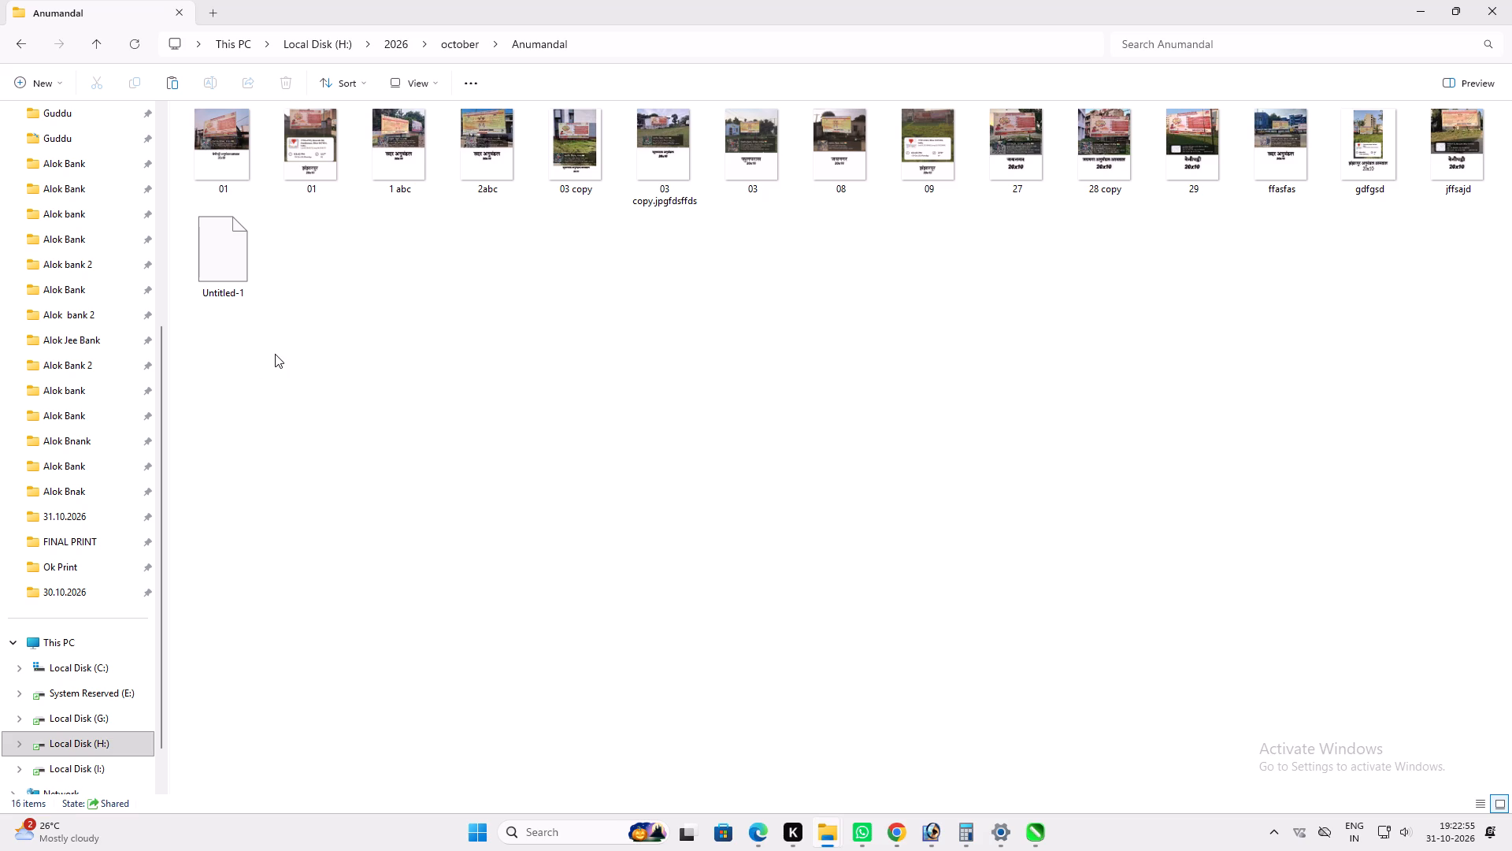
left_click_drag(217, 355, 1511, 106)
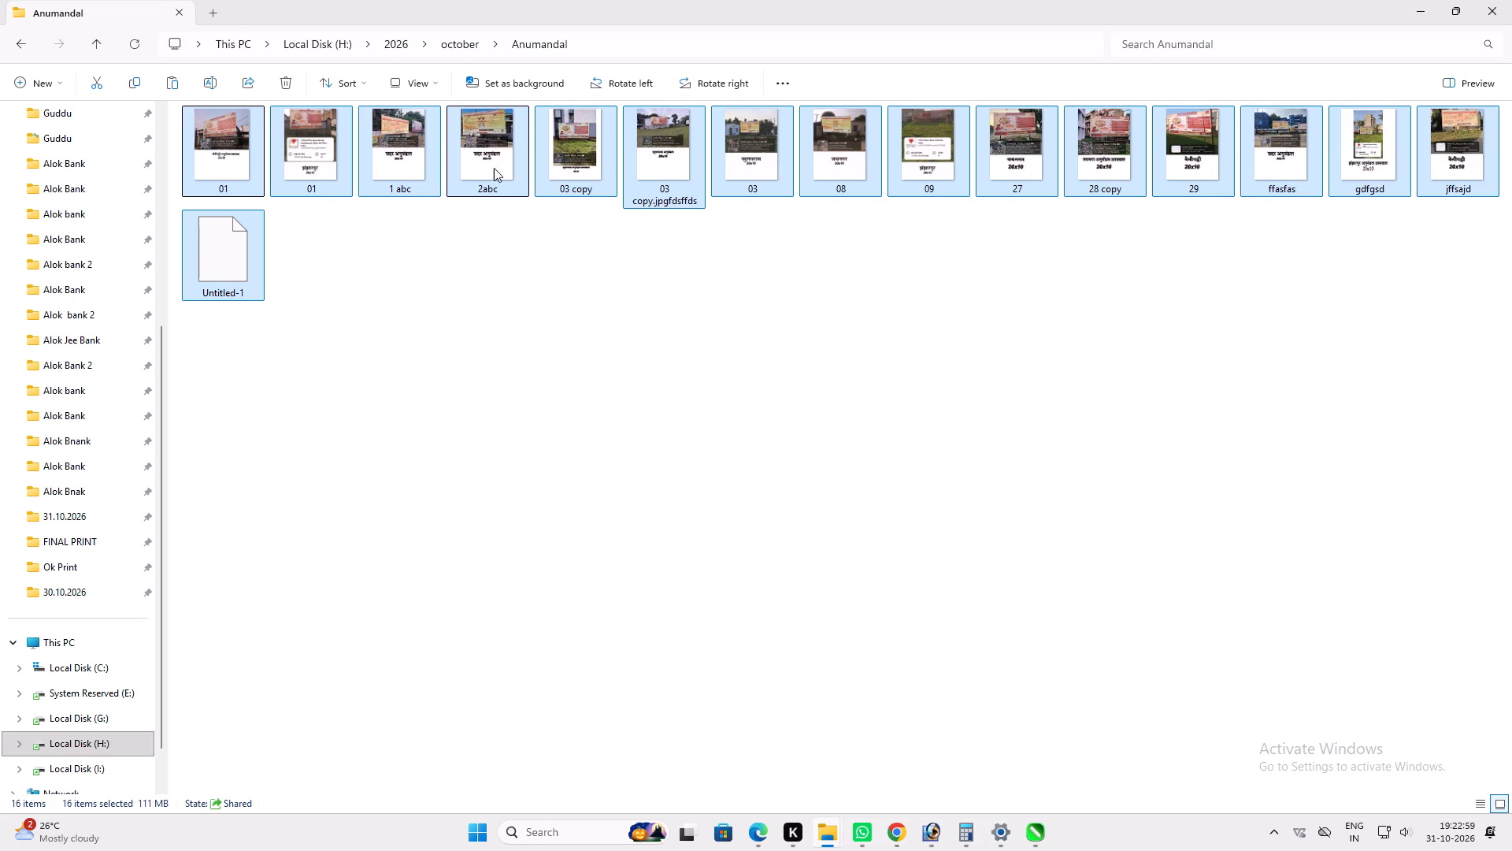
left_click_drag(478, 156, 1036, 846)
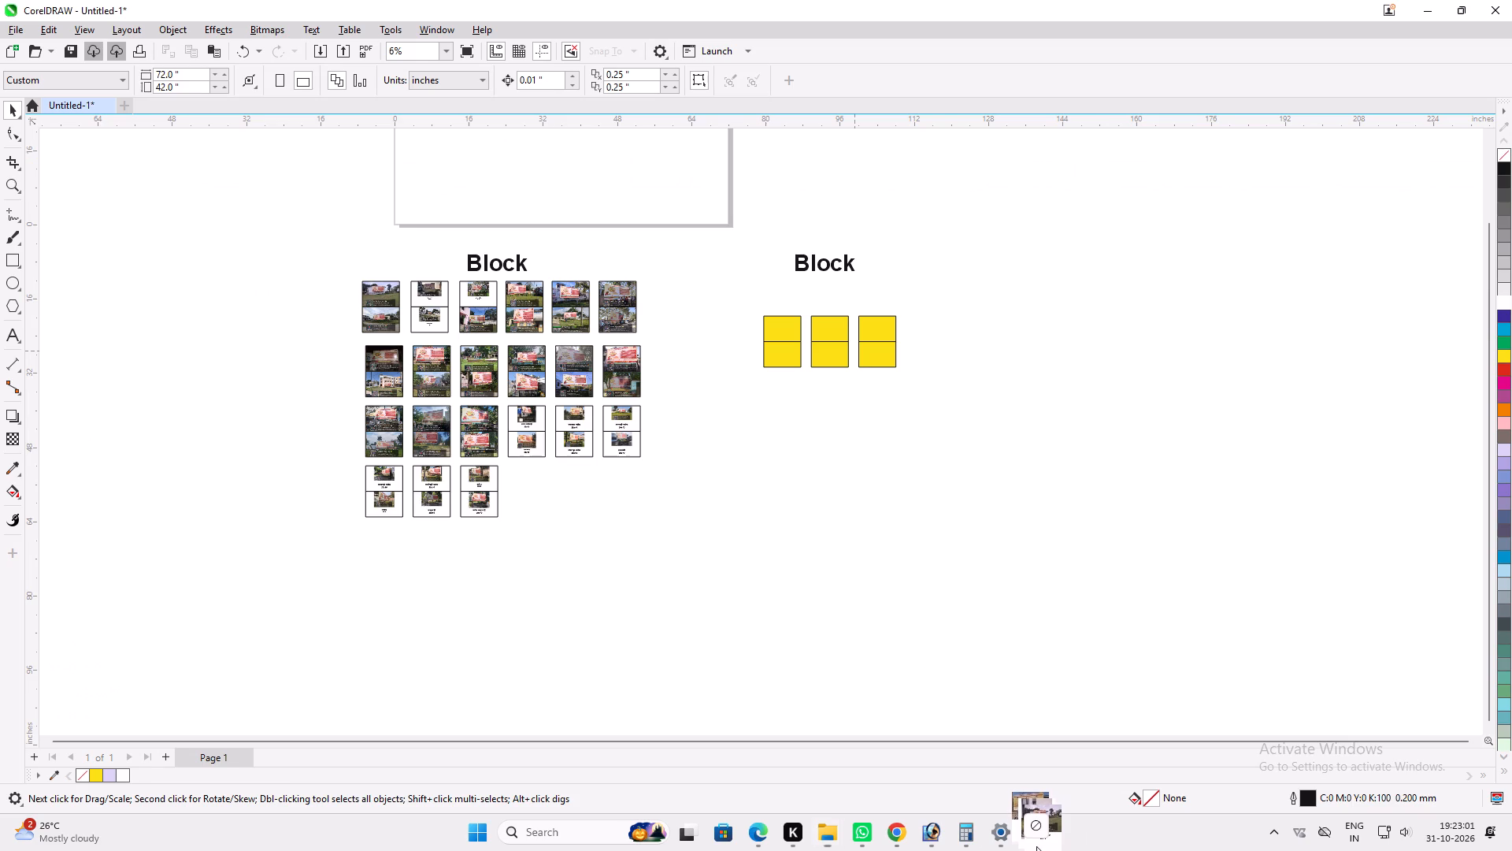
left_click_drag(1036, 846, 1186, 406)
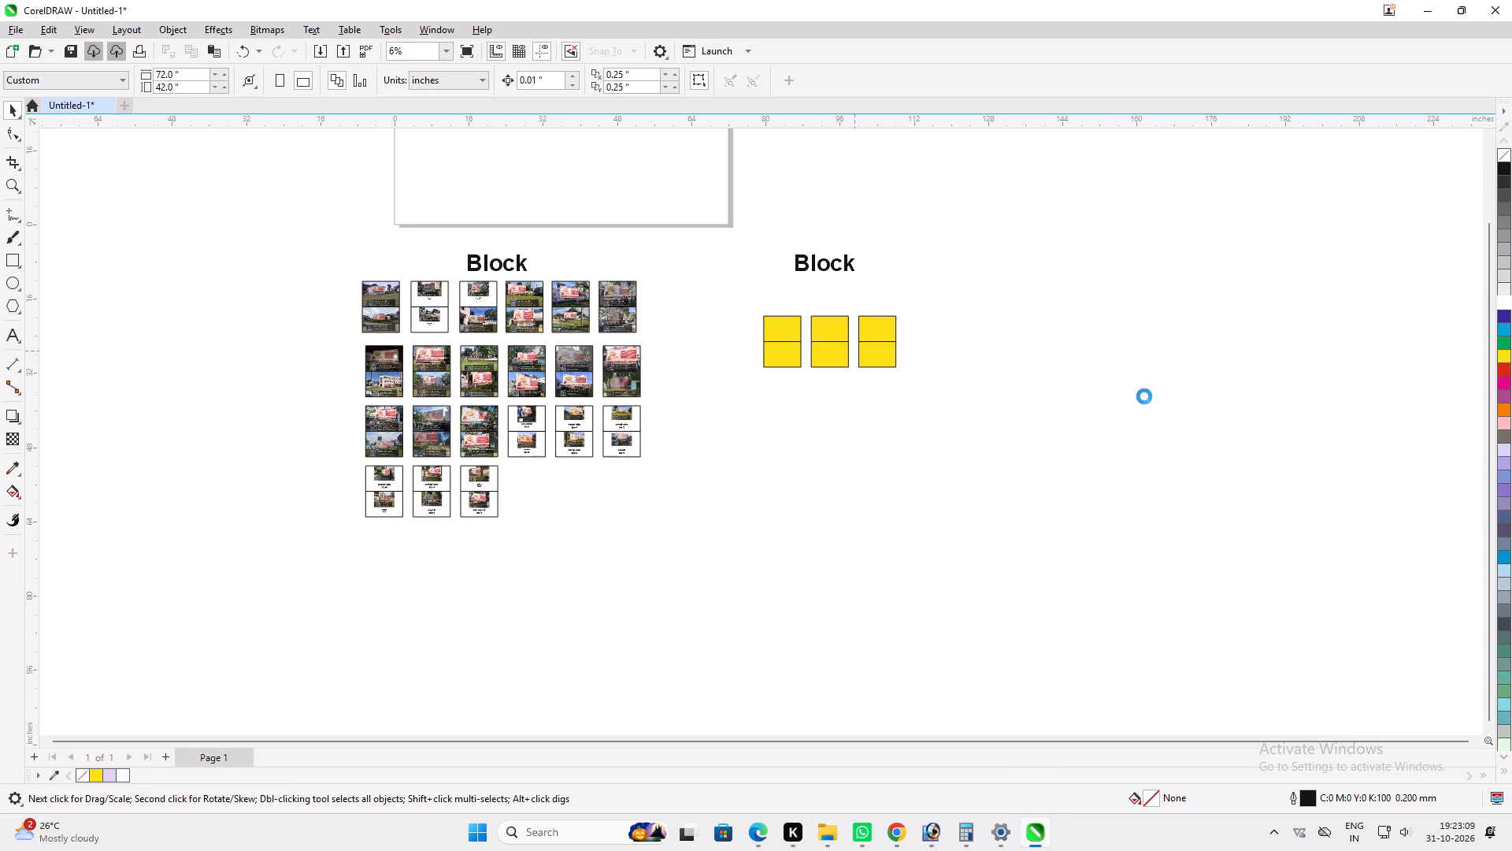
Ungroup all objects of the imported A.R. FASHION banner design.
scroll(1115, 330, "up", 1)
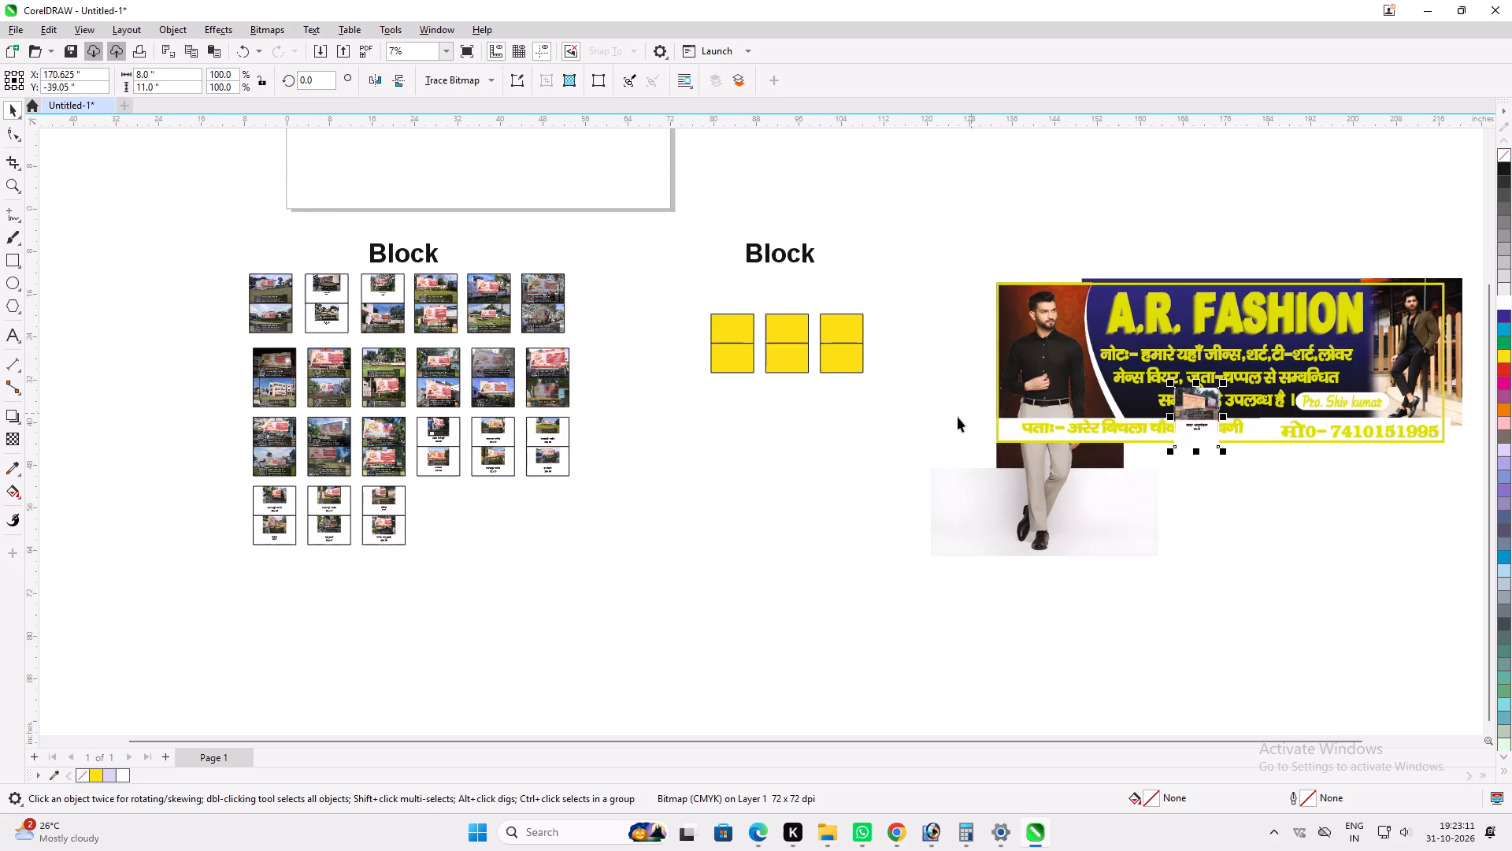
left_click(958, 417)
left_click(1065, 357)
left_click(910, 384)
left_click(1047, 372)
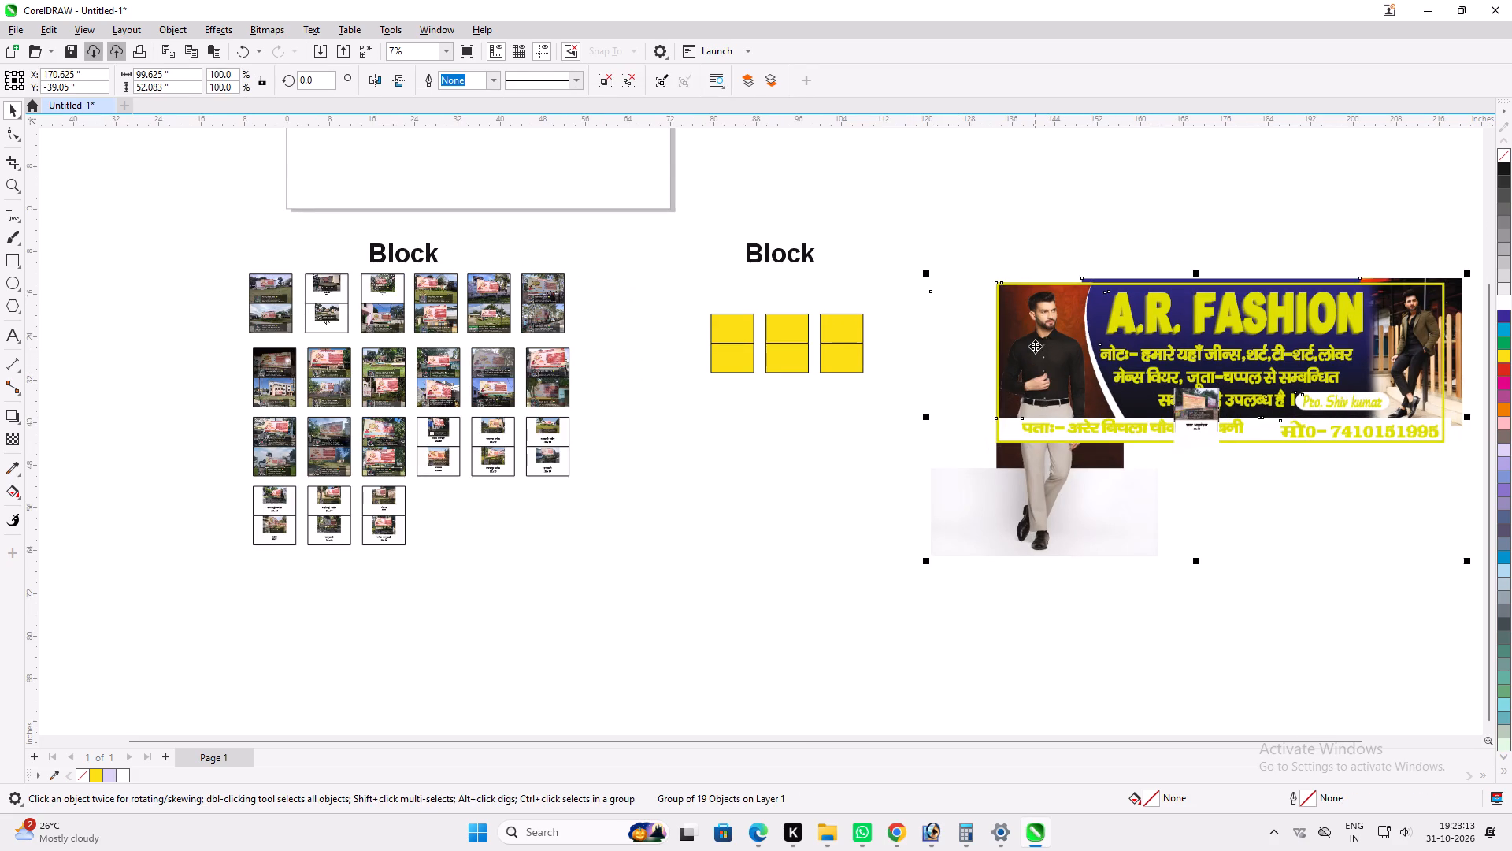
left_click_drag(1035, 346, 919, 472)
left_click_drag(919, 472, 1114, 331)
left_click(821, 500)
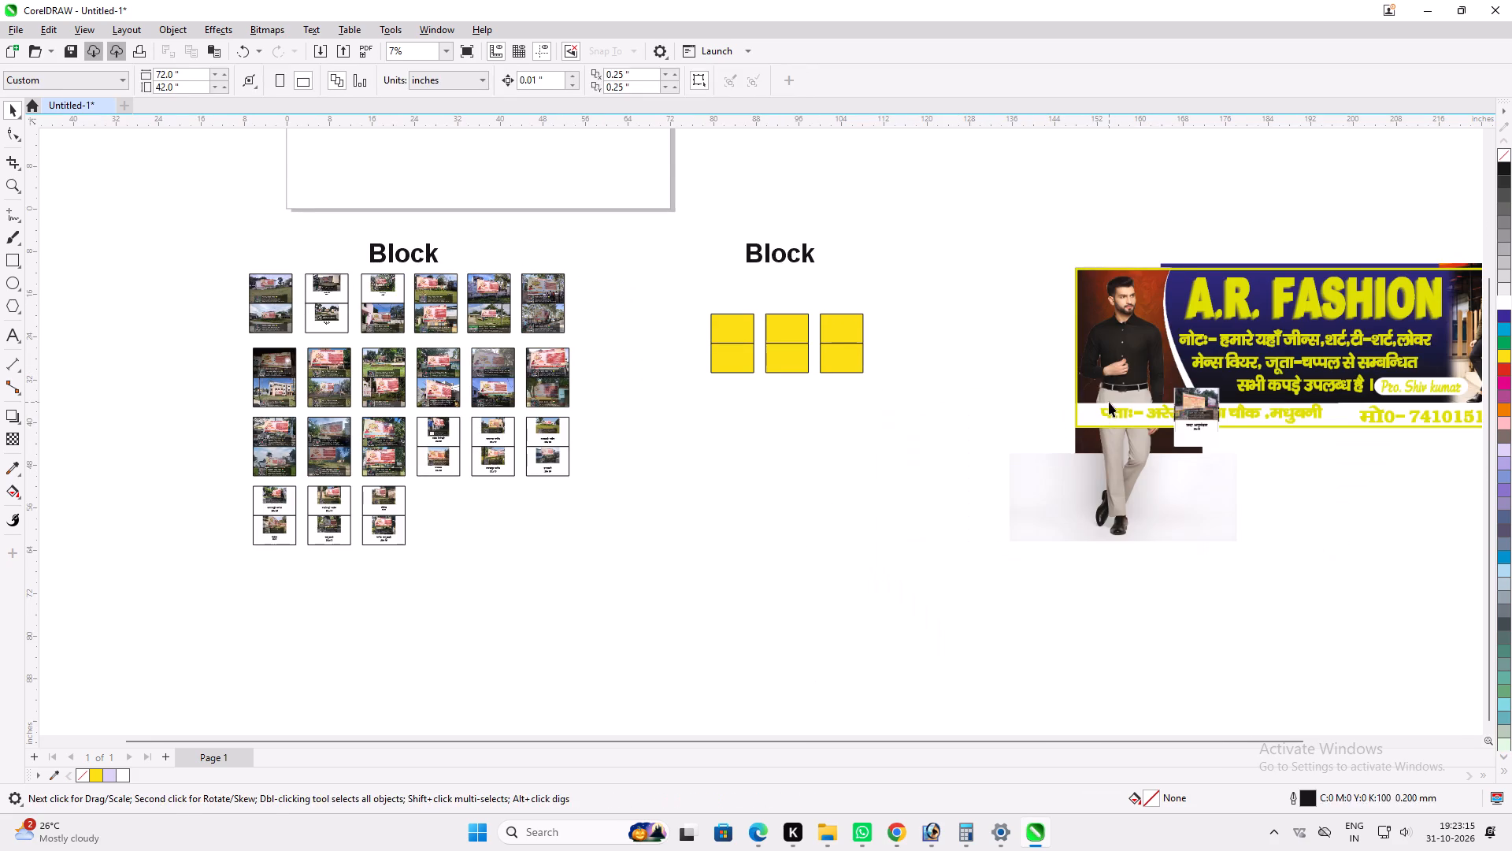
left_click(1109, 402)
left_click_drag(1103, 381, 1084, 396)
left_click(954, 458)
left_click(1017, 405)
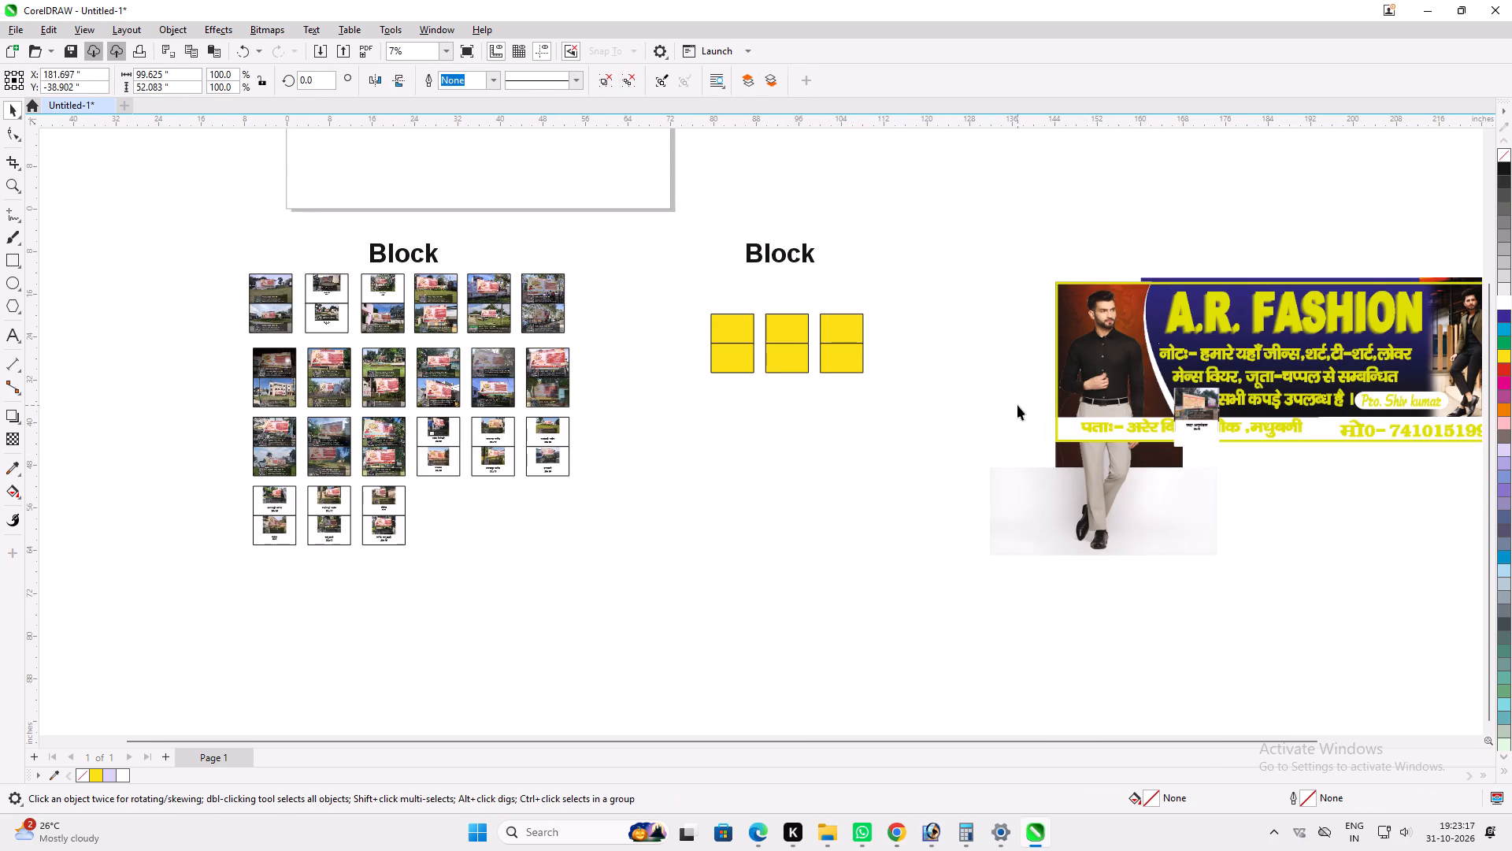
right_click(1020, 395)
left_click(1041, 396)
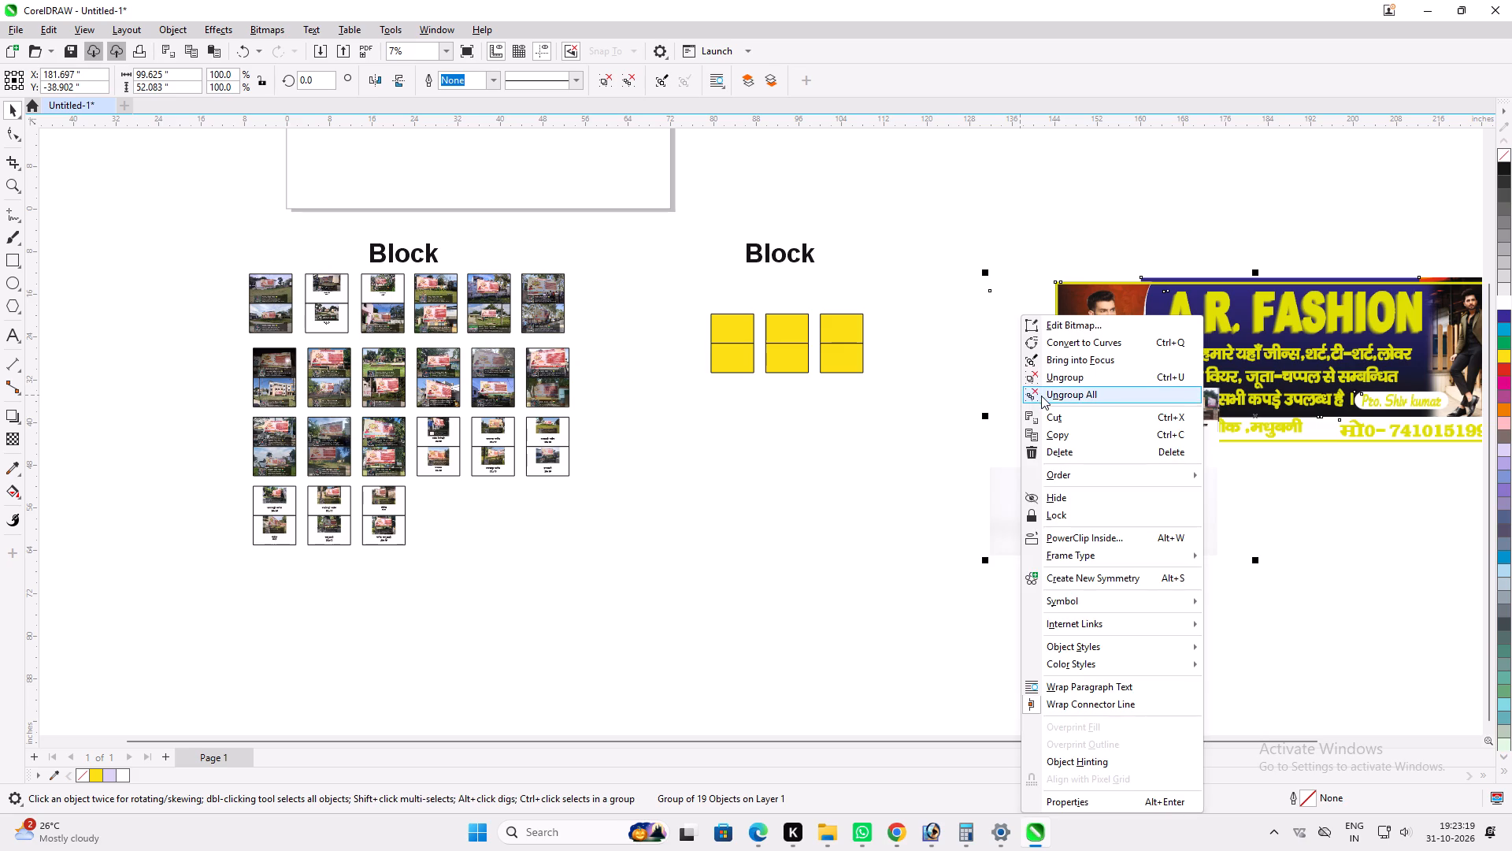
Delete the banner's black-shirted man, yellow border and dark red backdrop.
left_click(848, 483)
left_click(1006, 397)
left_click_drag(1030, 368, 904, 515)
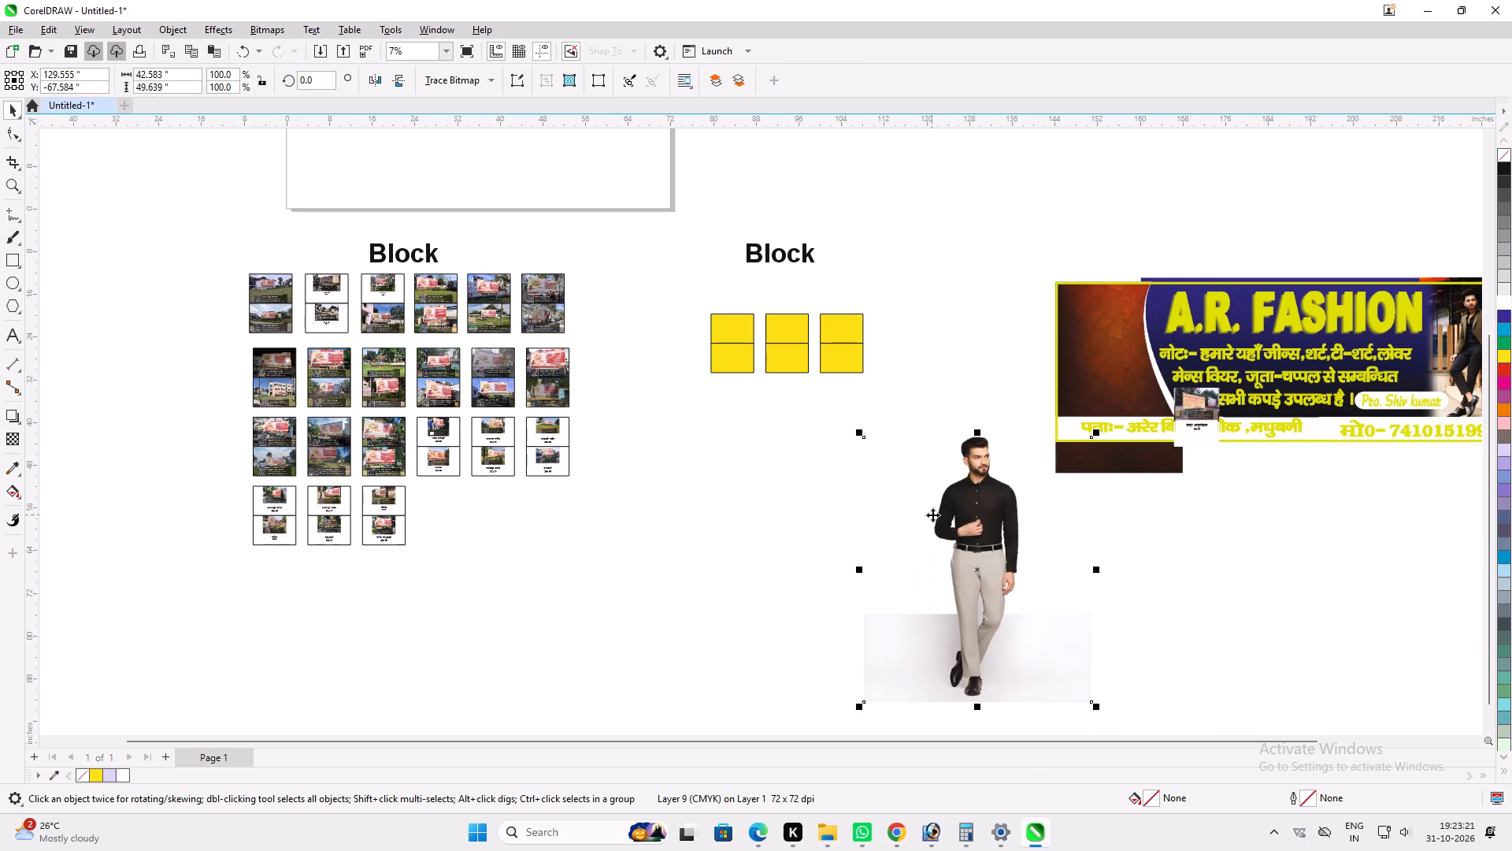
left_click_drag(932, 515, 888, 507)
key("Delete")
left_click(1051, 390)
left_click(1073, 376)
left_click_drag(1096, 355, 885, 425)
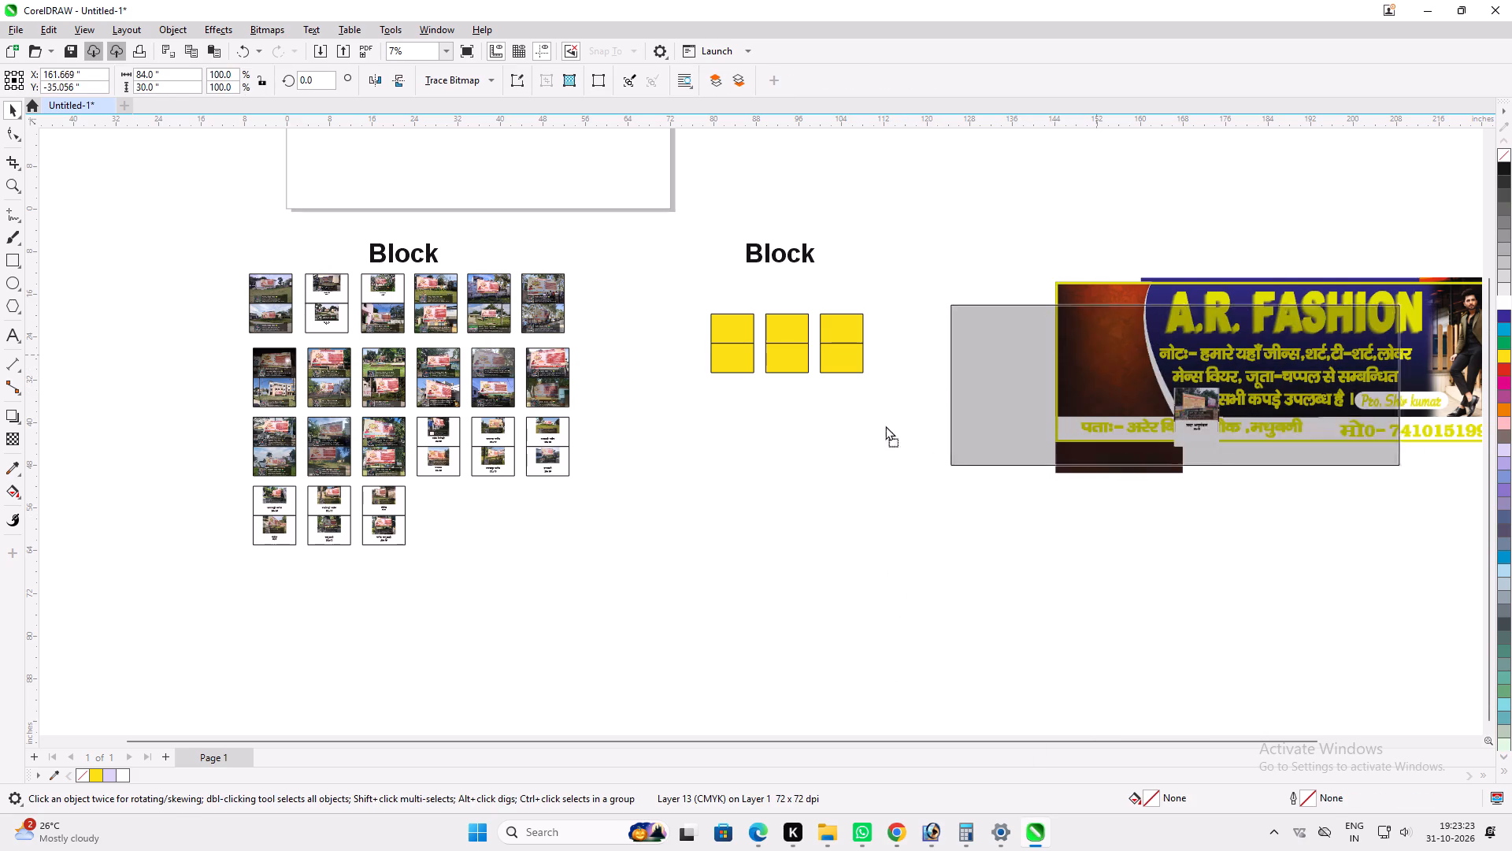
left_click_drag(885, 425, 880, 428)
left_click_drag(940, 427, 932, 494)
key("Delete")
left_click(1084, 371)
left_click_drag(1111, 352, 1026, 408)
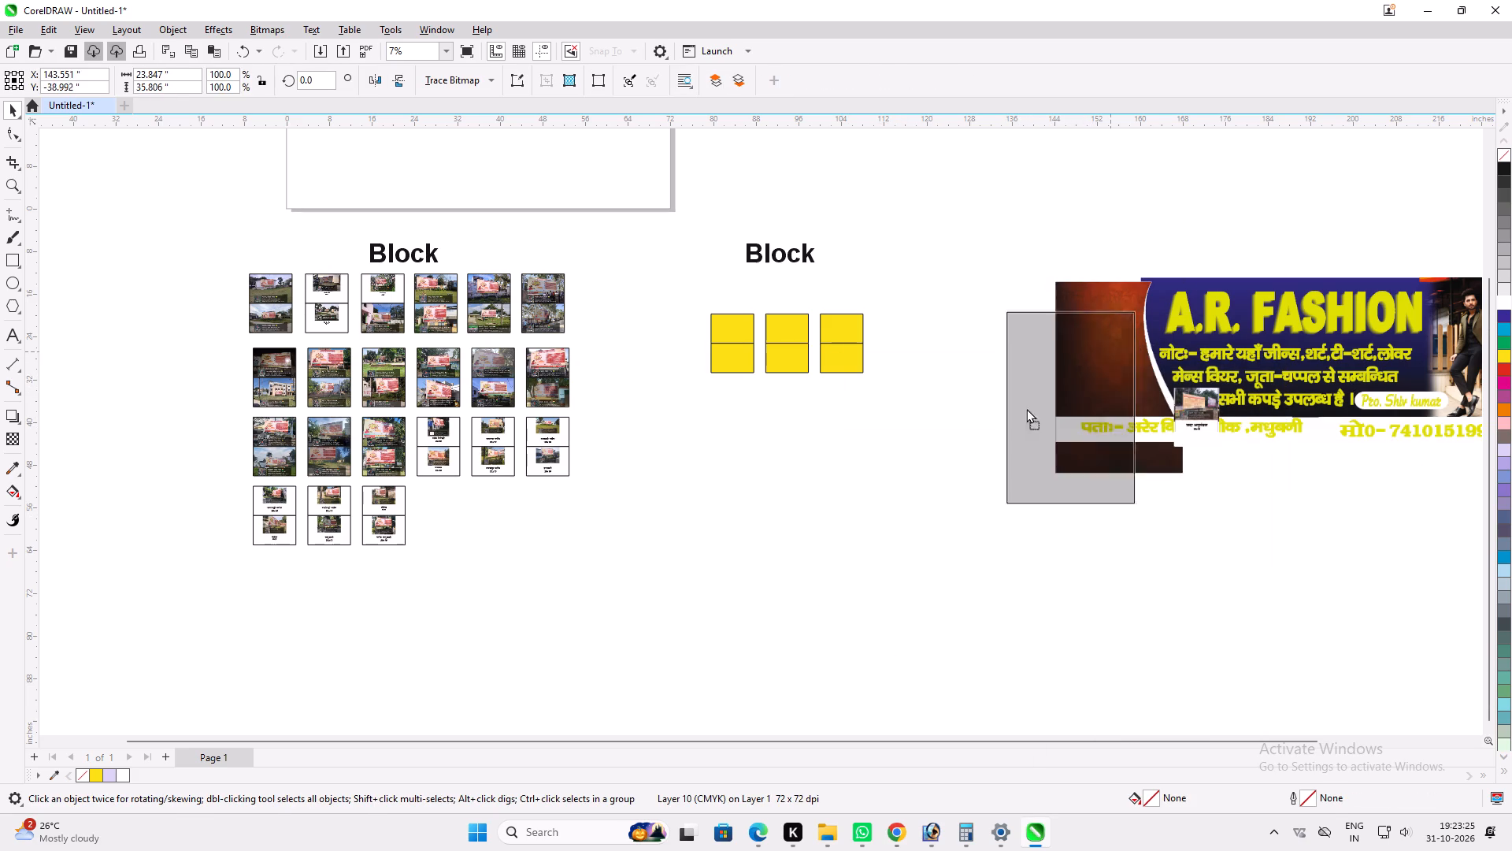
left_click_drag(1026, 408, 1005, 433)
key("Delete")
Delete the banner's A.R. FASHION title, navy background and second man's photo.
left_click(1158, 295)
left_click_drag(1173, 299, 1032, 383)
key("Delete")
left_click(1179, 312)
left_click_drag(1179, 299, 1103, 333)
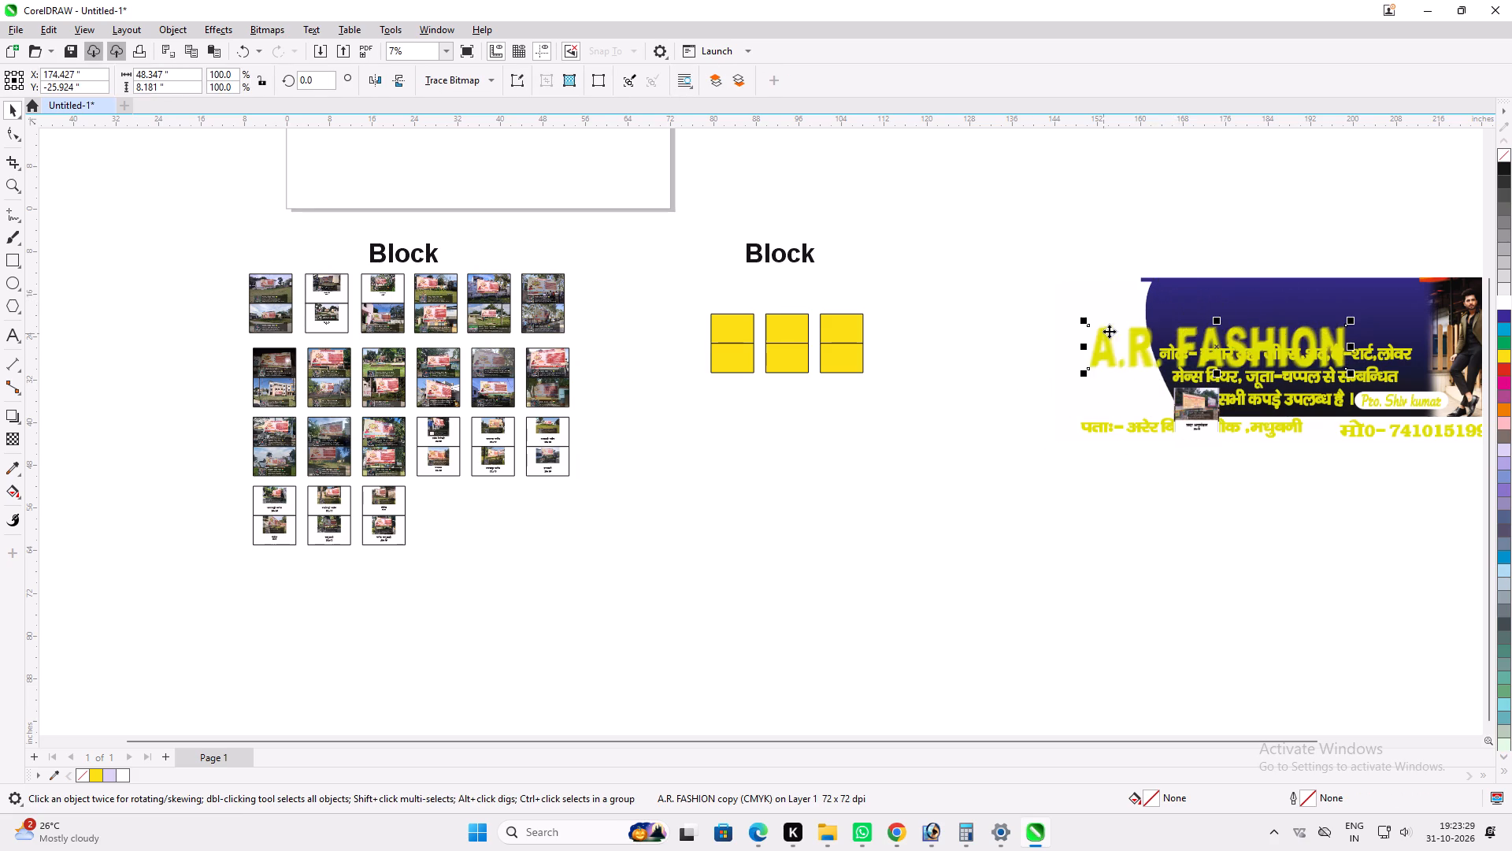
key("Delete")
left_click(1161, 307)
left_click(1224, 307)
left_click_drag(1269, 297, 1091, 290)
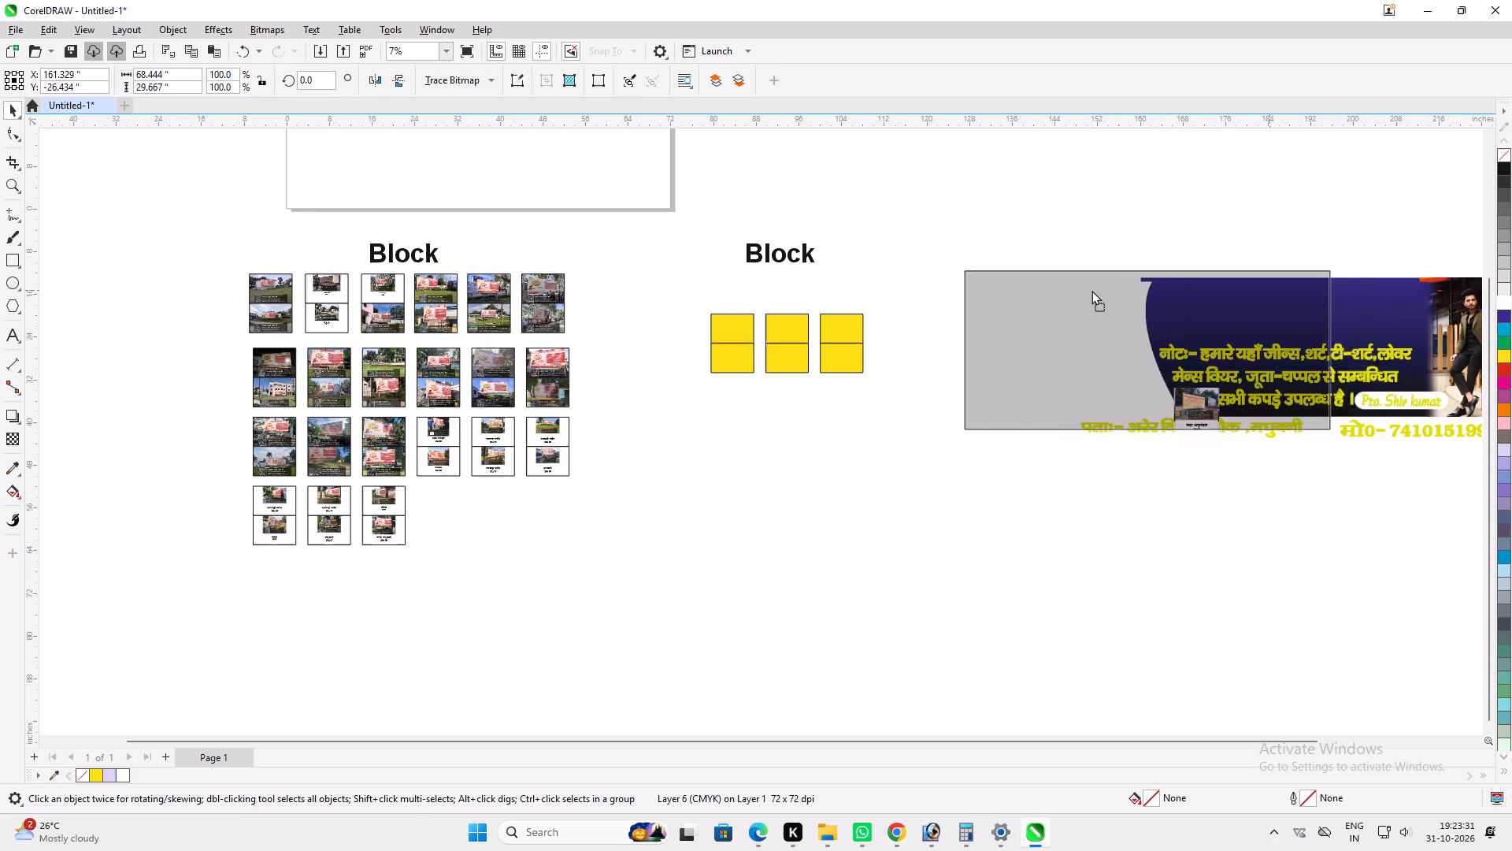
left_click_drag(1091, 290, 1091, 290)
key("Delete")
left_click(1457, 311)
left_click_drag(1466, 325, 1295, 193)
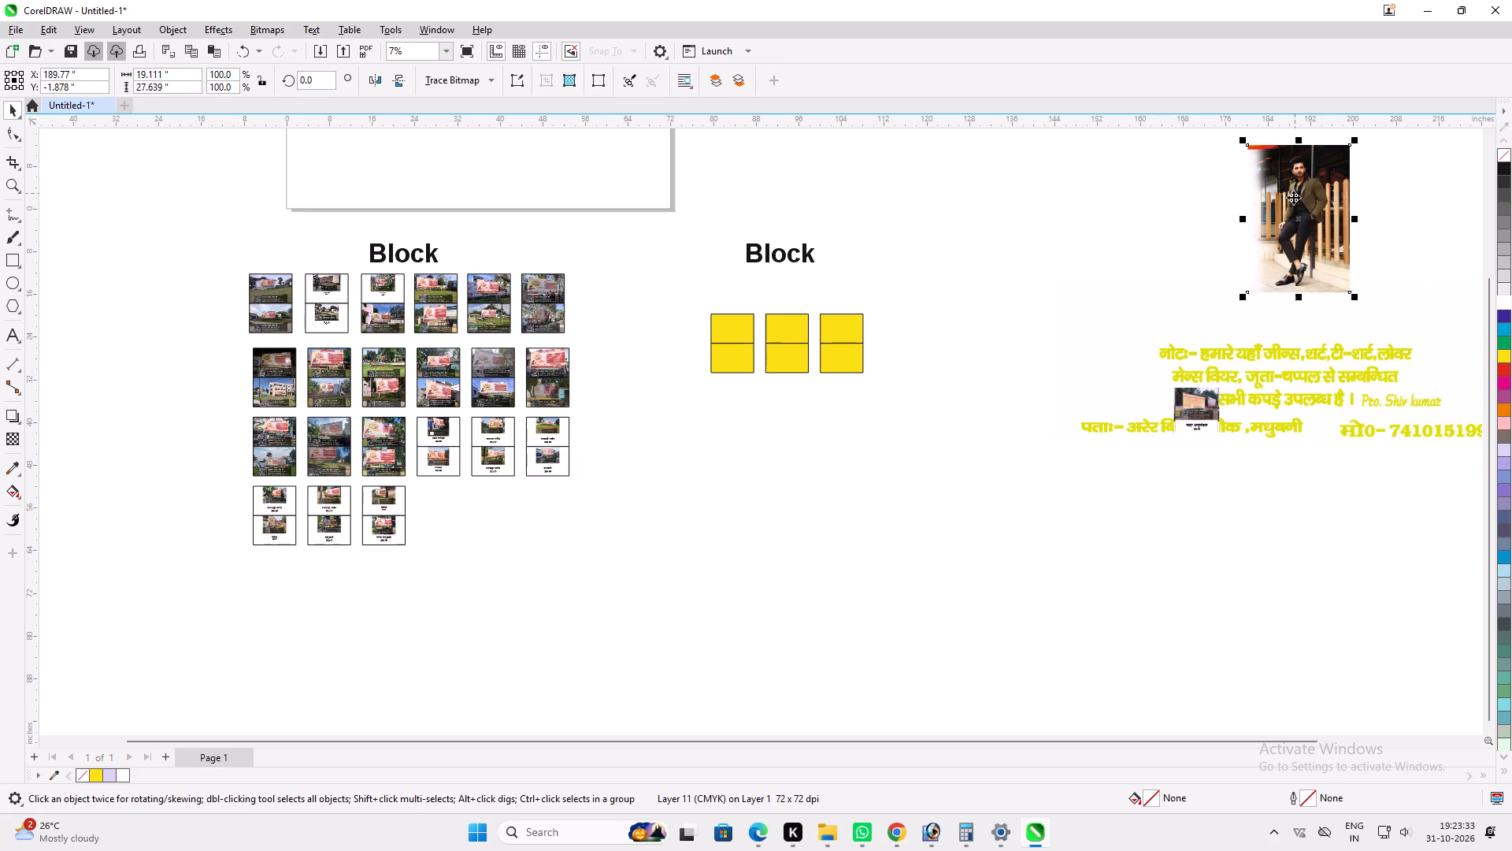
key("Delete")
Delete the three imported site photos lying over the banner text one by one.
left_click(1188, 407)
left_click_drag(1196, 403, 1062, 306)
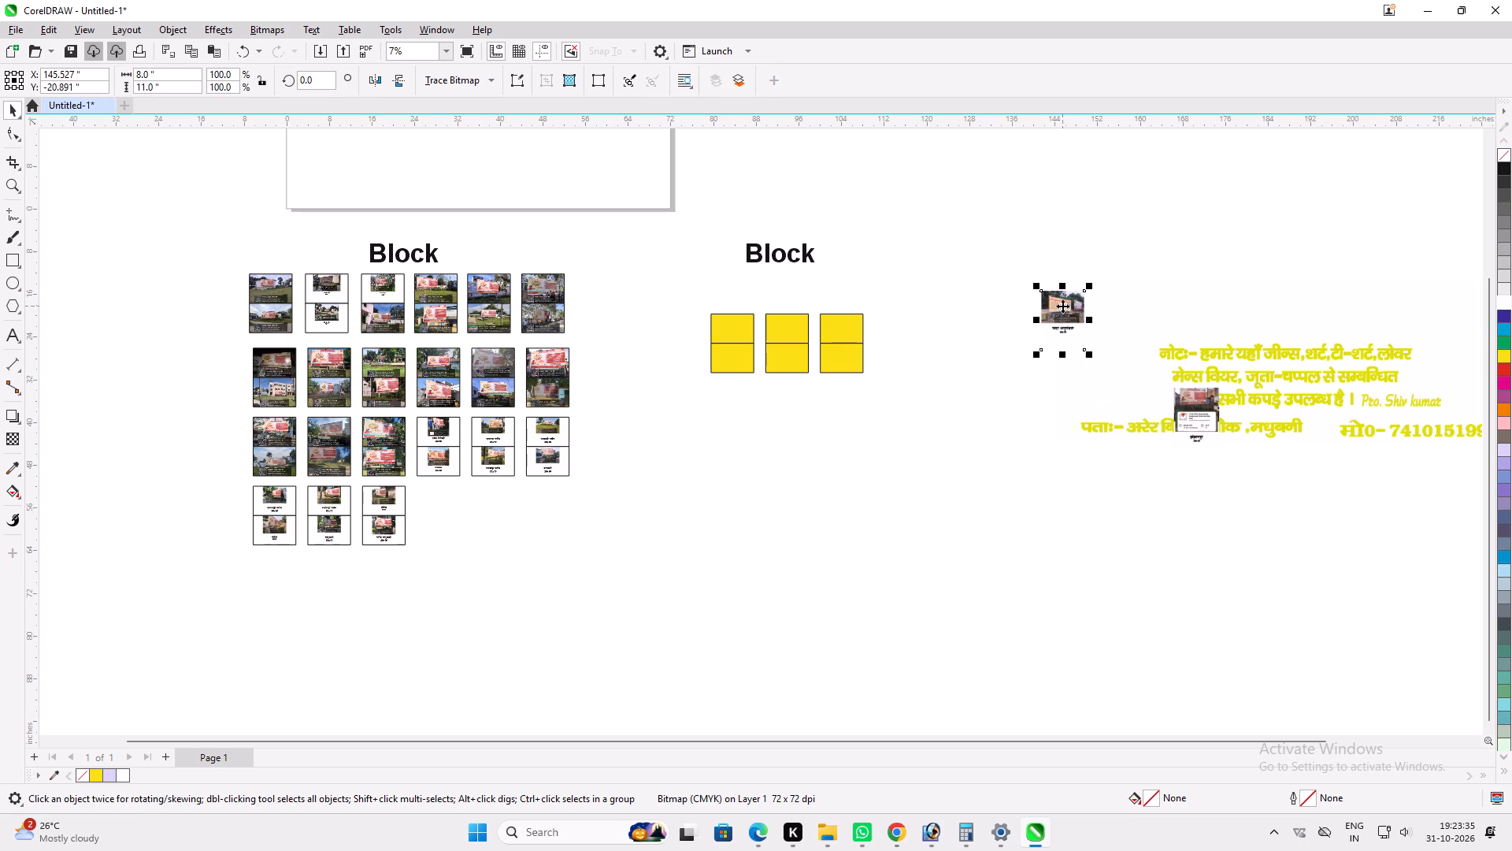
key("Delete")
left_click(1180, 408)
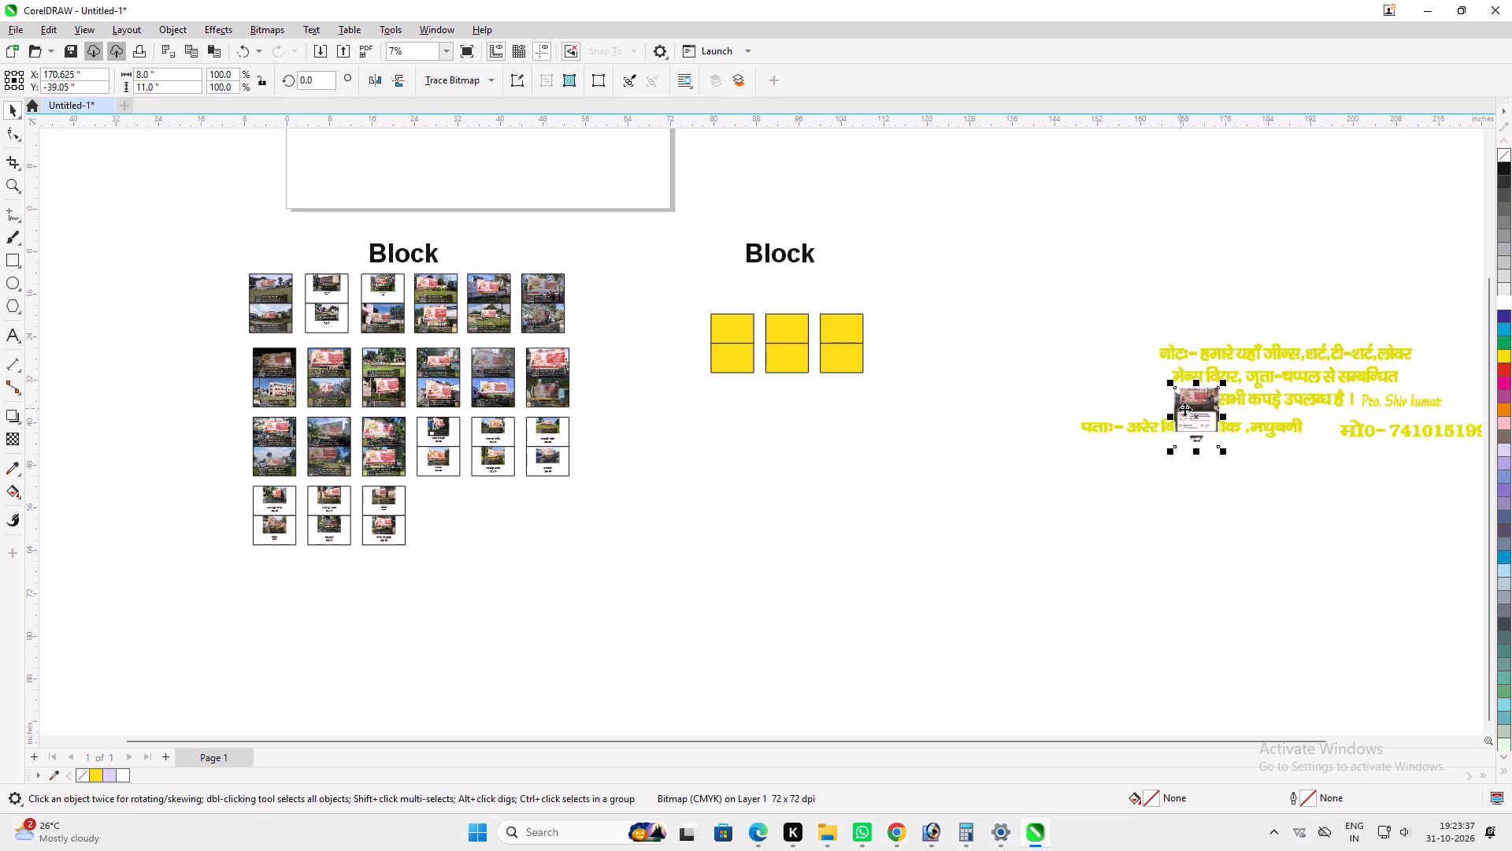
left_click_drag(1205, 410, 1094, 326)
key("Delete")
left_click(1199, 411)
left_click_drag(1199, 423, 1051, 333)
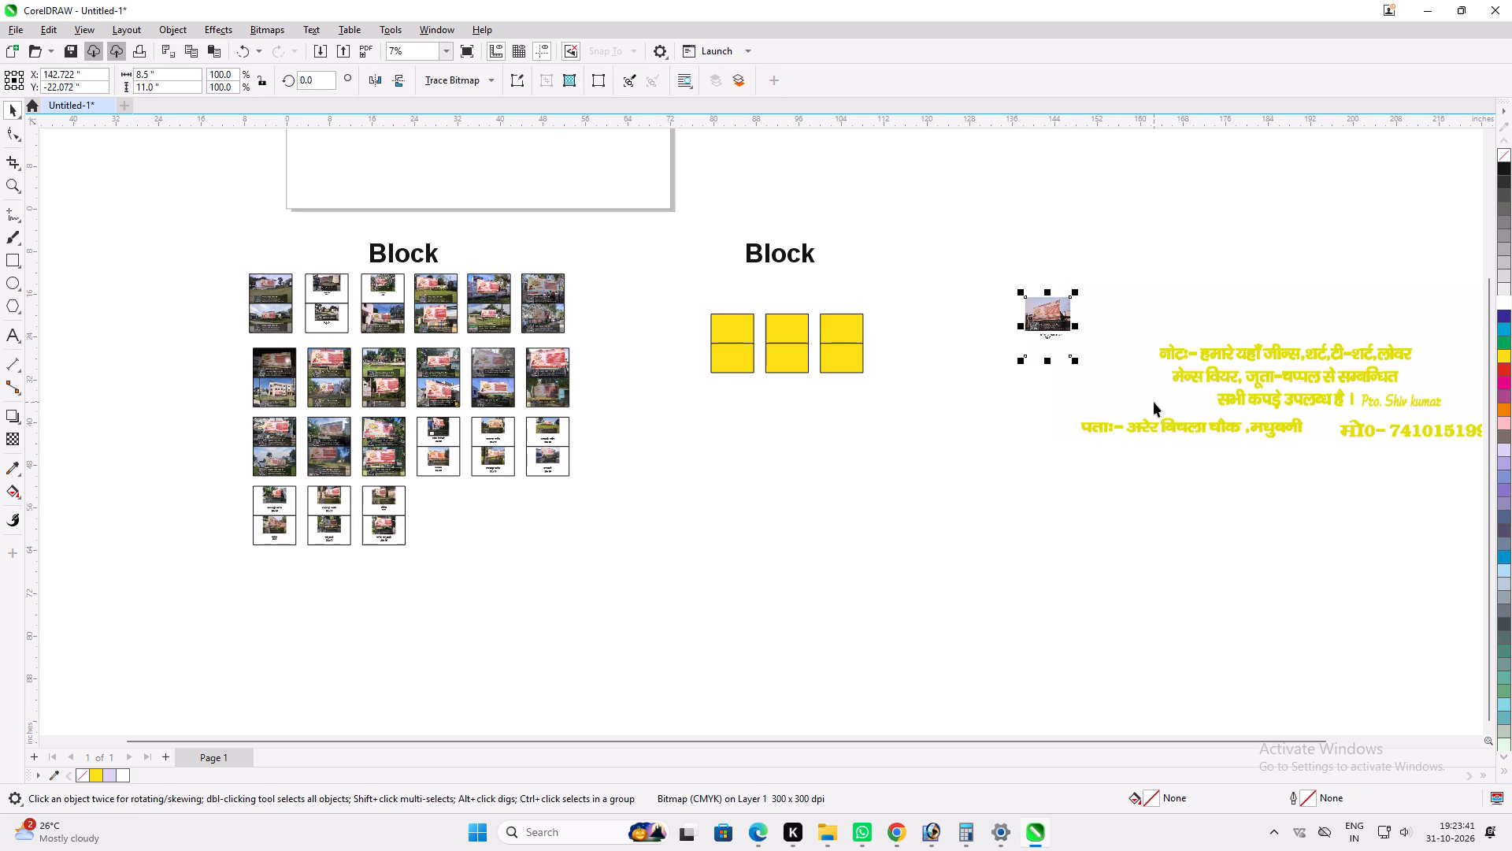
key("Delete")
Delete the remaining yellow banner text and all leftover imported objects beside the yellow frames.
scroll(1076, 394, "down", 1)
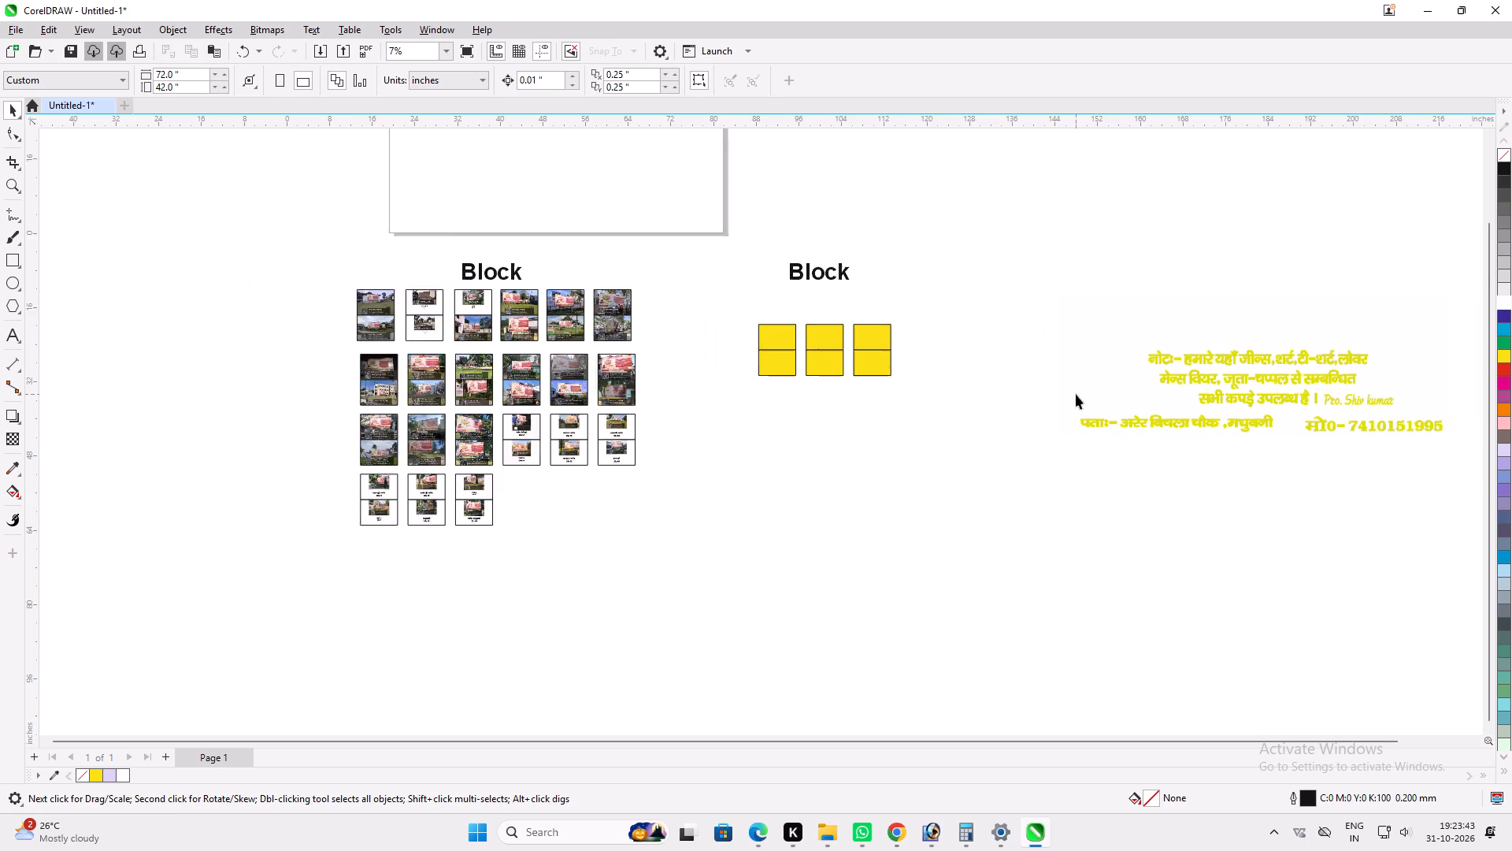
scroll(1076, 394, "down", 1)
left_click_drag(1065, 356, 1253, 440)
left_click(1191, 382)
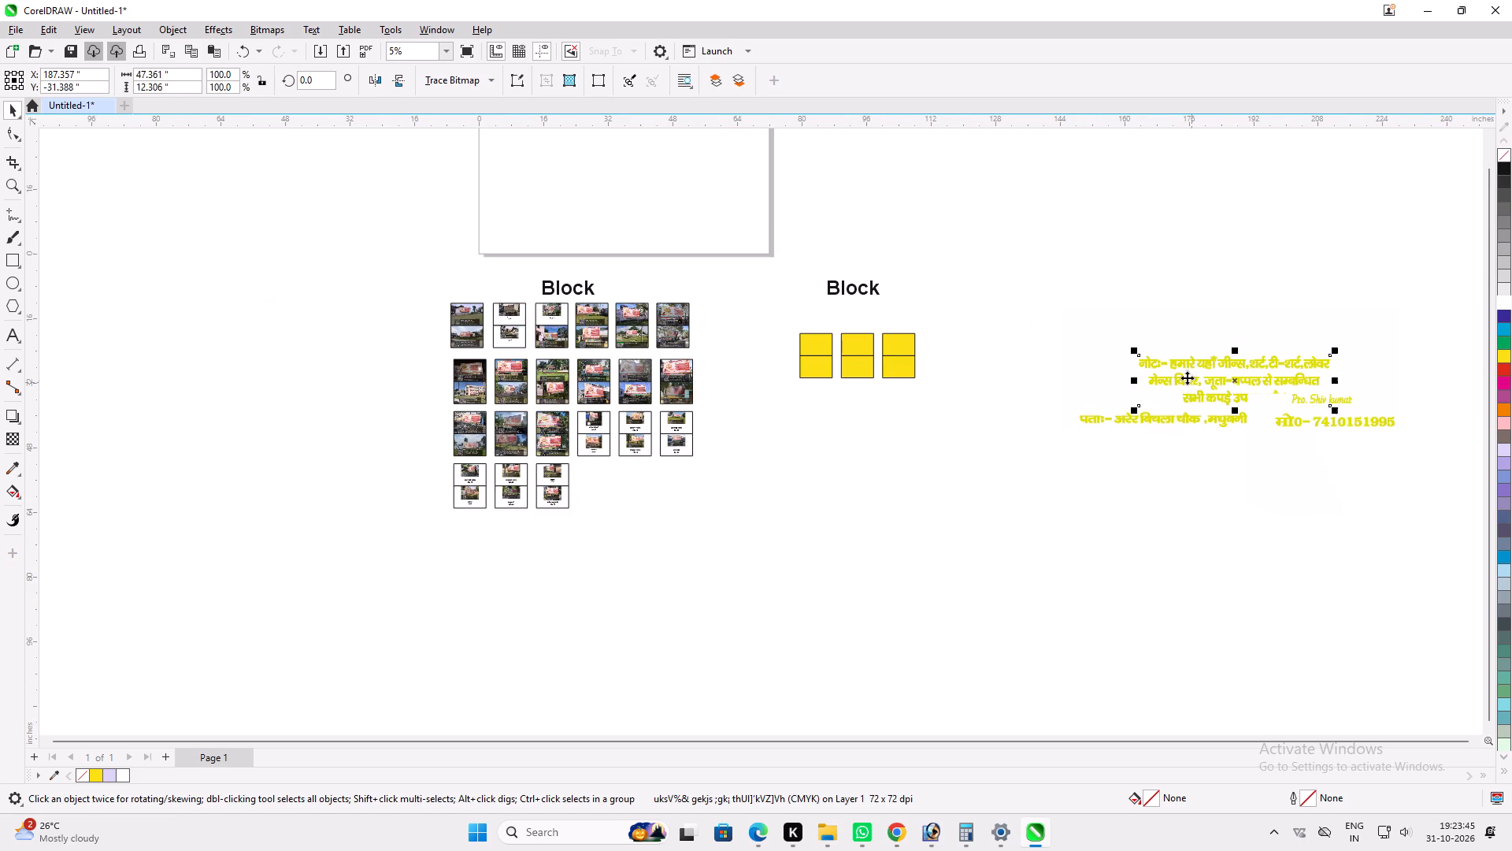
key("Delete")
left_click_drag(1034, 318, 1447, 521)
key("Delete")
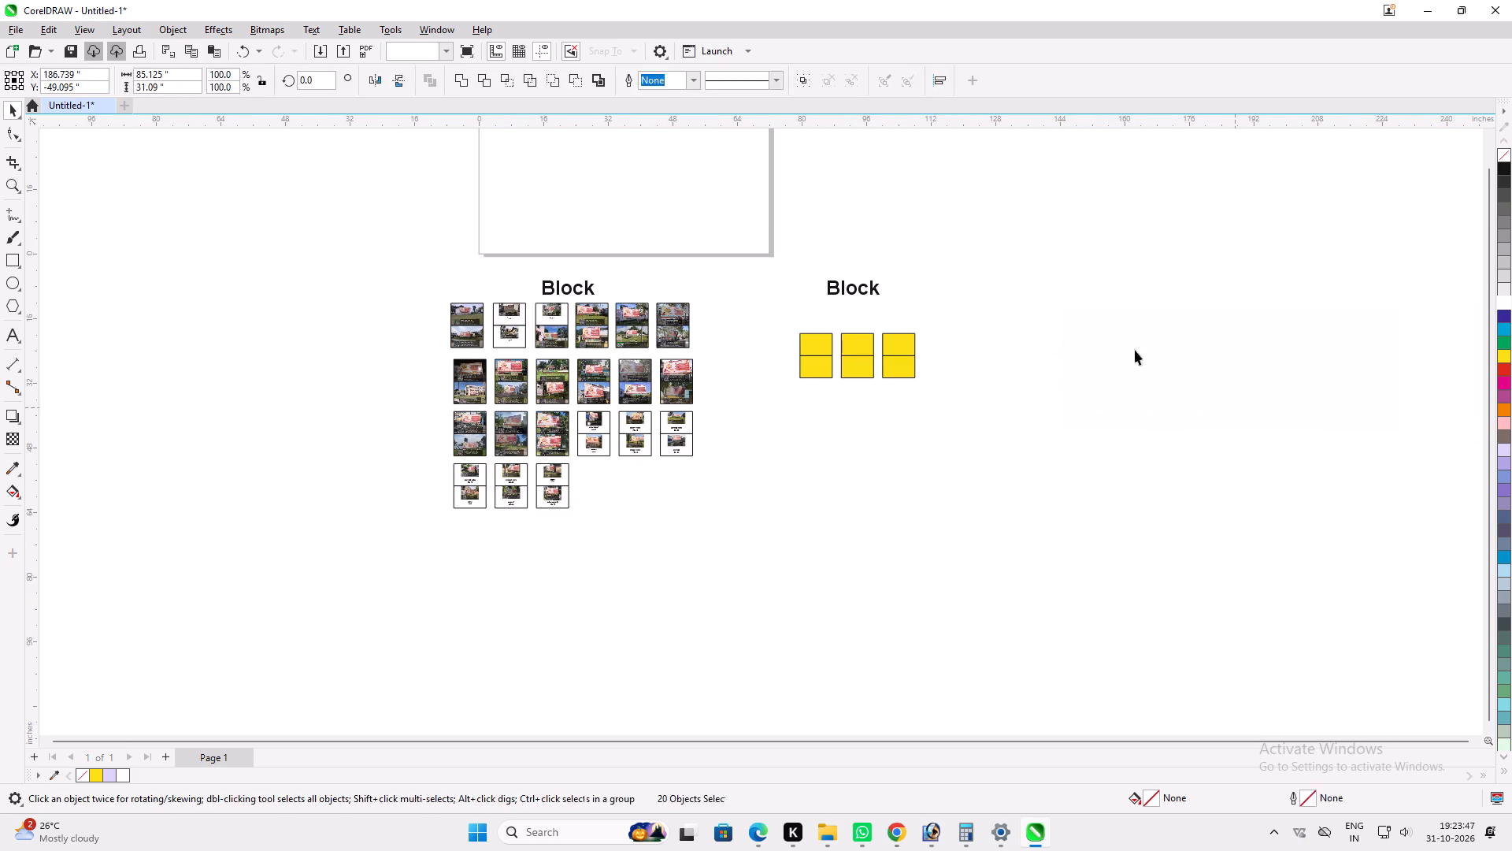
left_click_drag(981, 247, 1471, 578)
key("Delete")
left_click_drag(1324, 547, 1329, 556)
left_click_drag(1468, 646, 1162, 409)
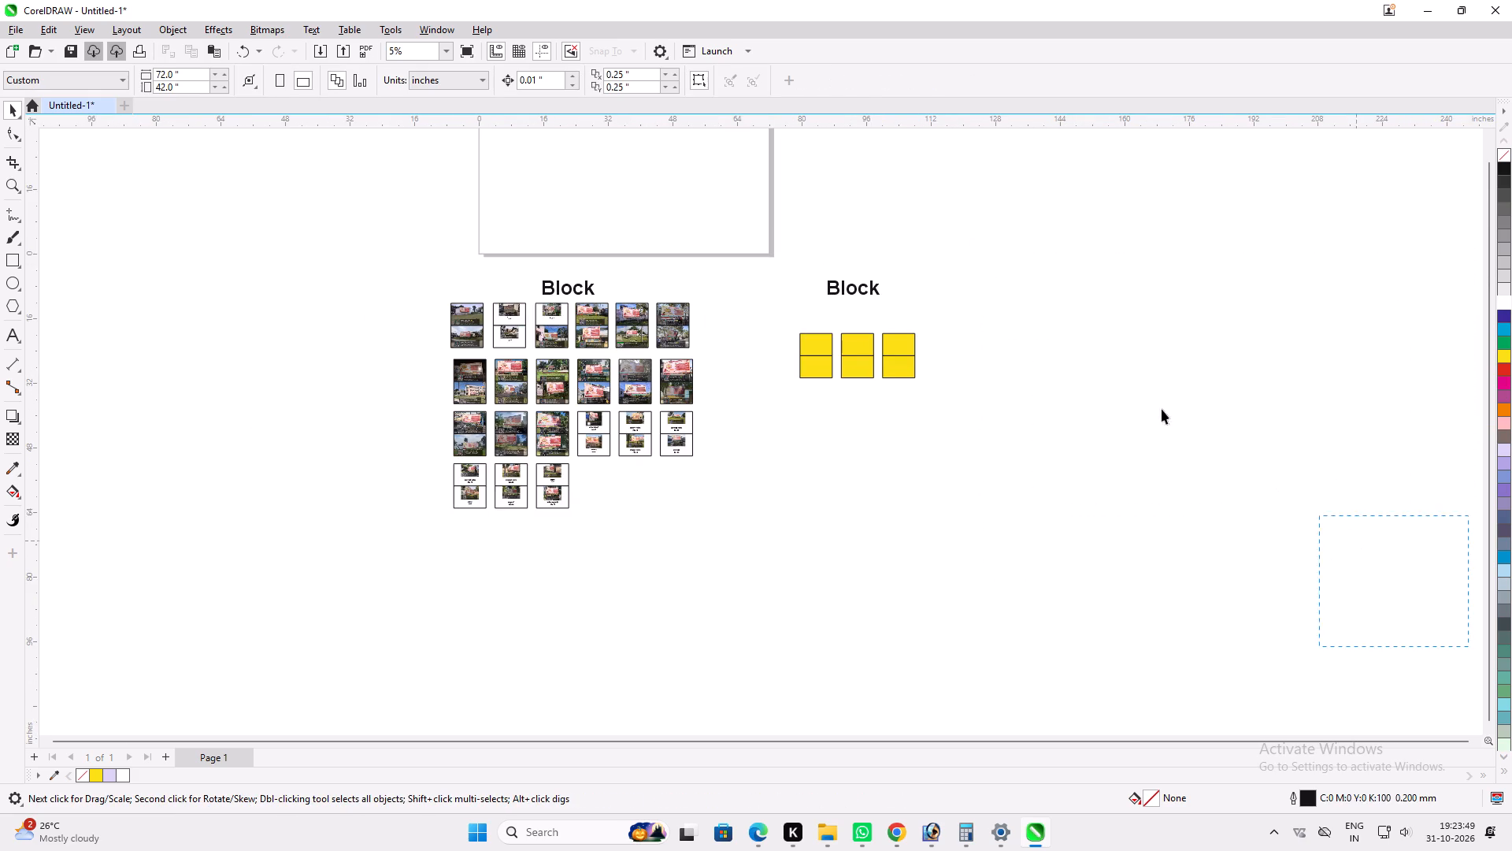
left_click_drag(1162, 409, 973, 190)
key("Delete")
Import the 15 site photos from the Anumandal folder into the CorelDRAW document, leaving out the Untitled-1 file.
key("alt+Tab")
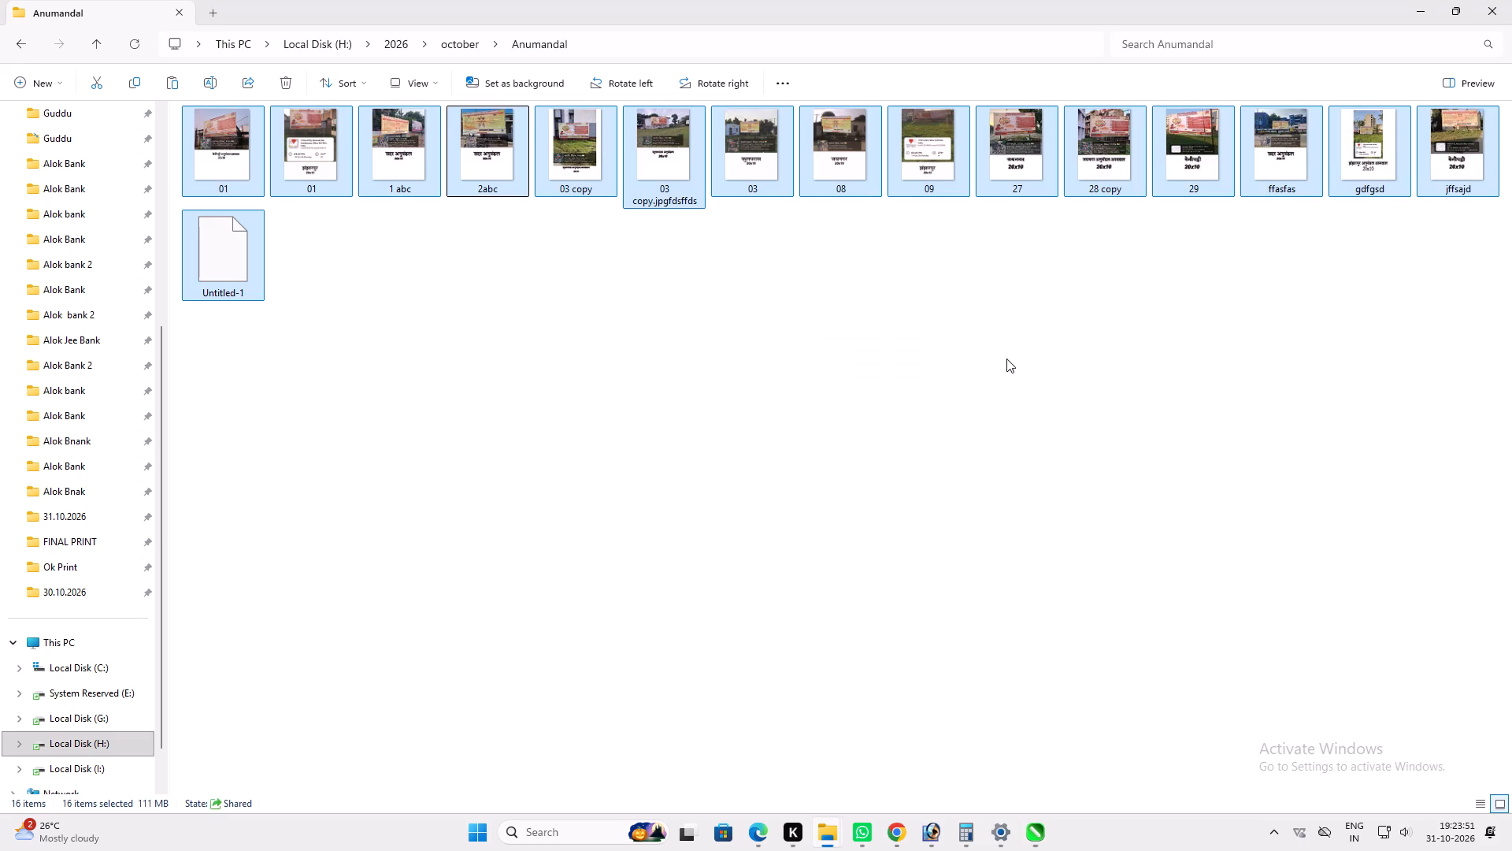
left_click(841, 361)
left_click_drag(177, 205, 1404, 115)
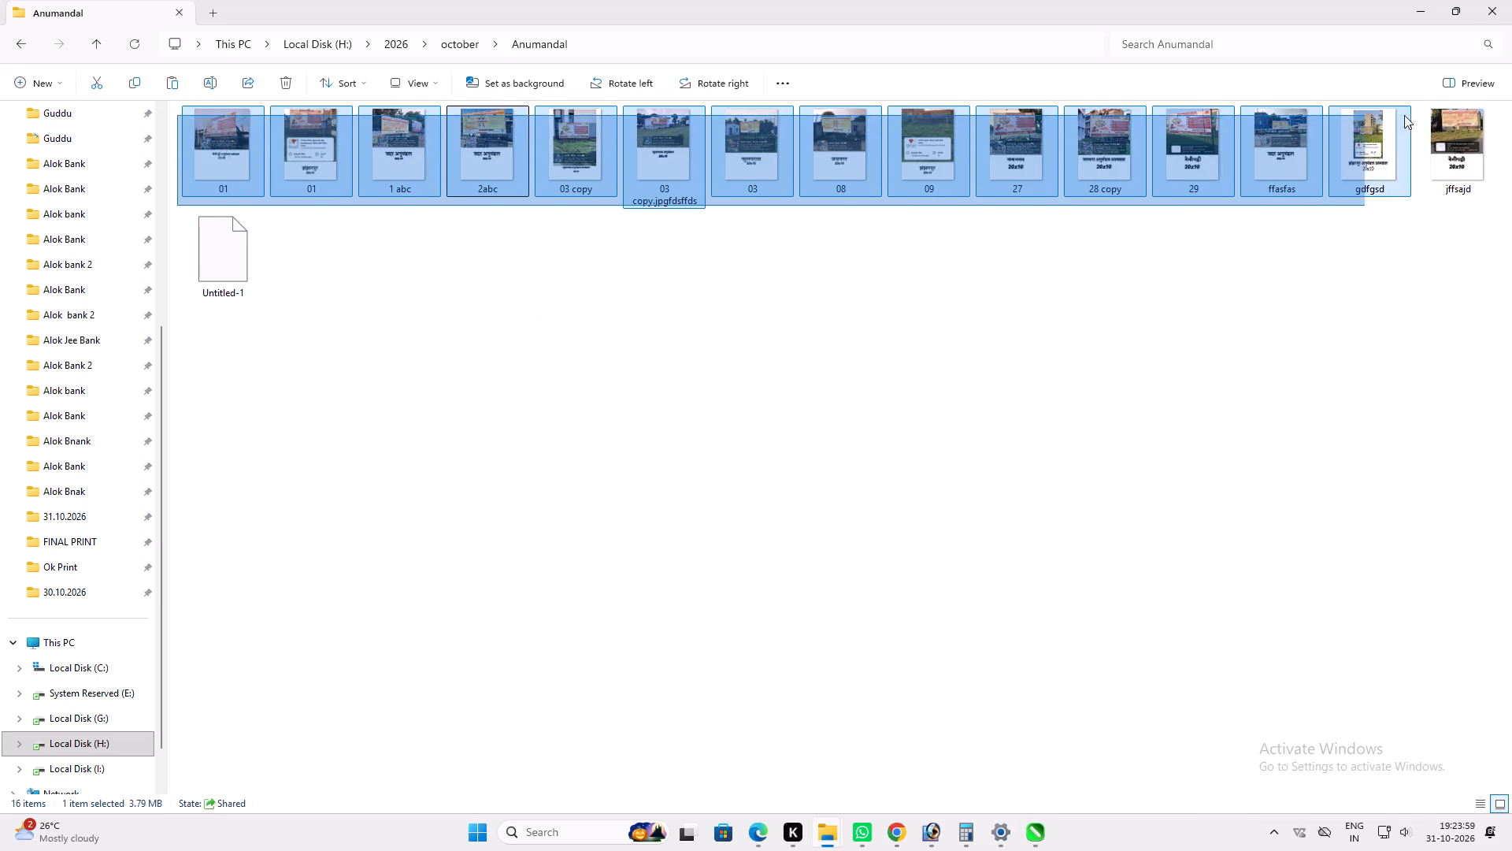
left_click_drag(1404, 115, 1473, 137)
left_click_drag(636, 144, 1066, 850)
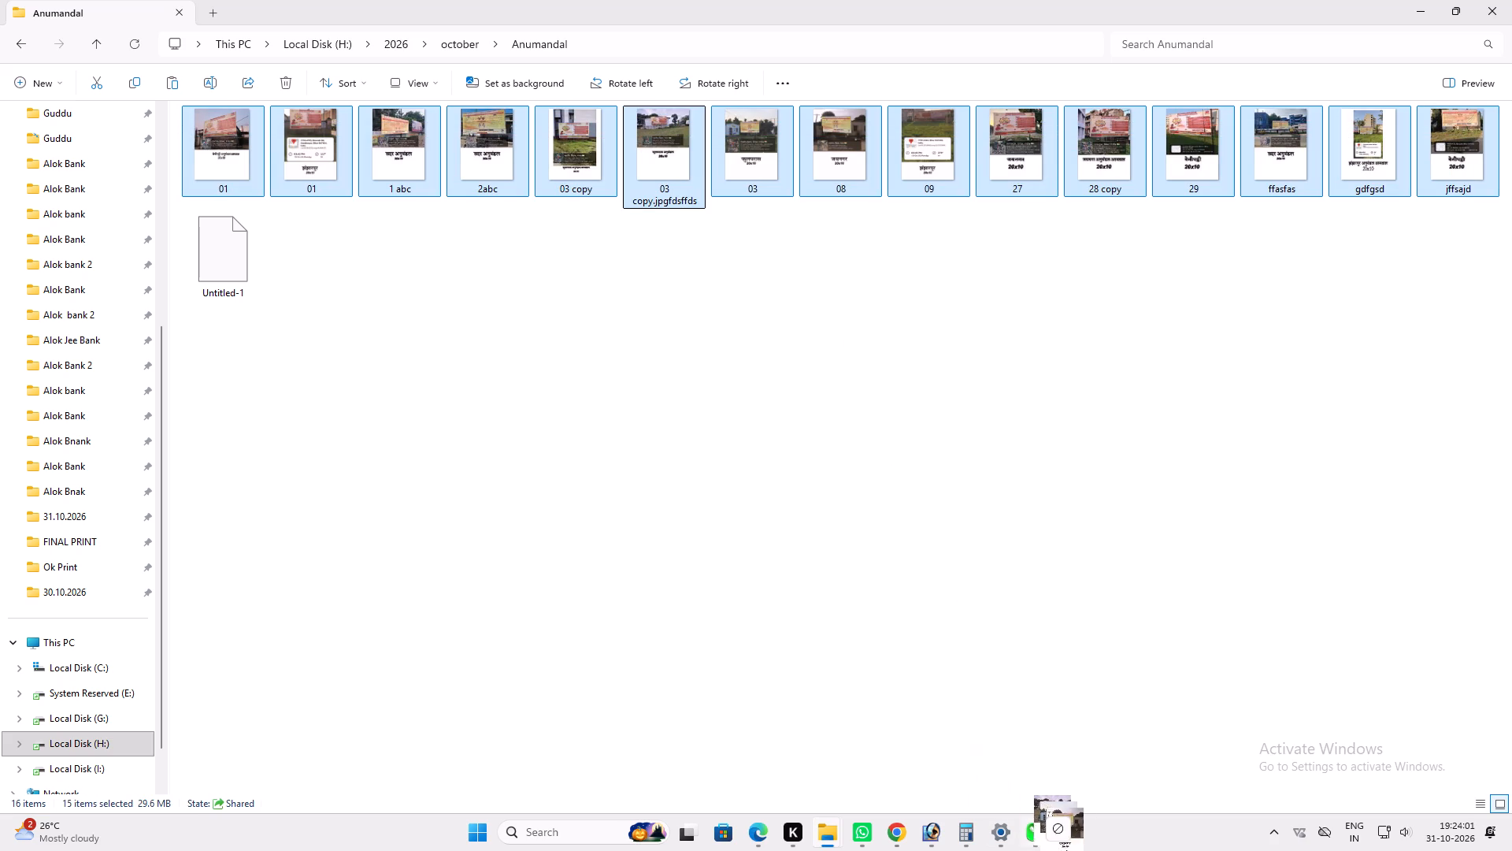
left_click_drag(1066, 850, 1207, 483)
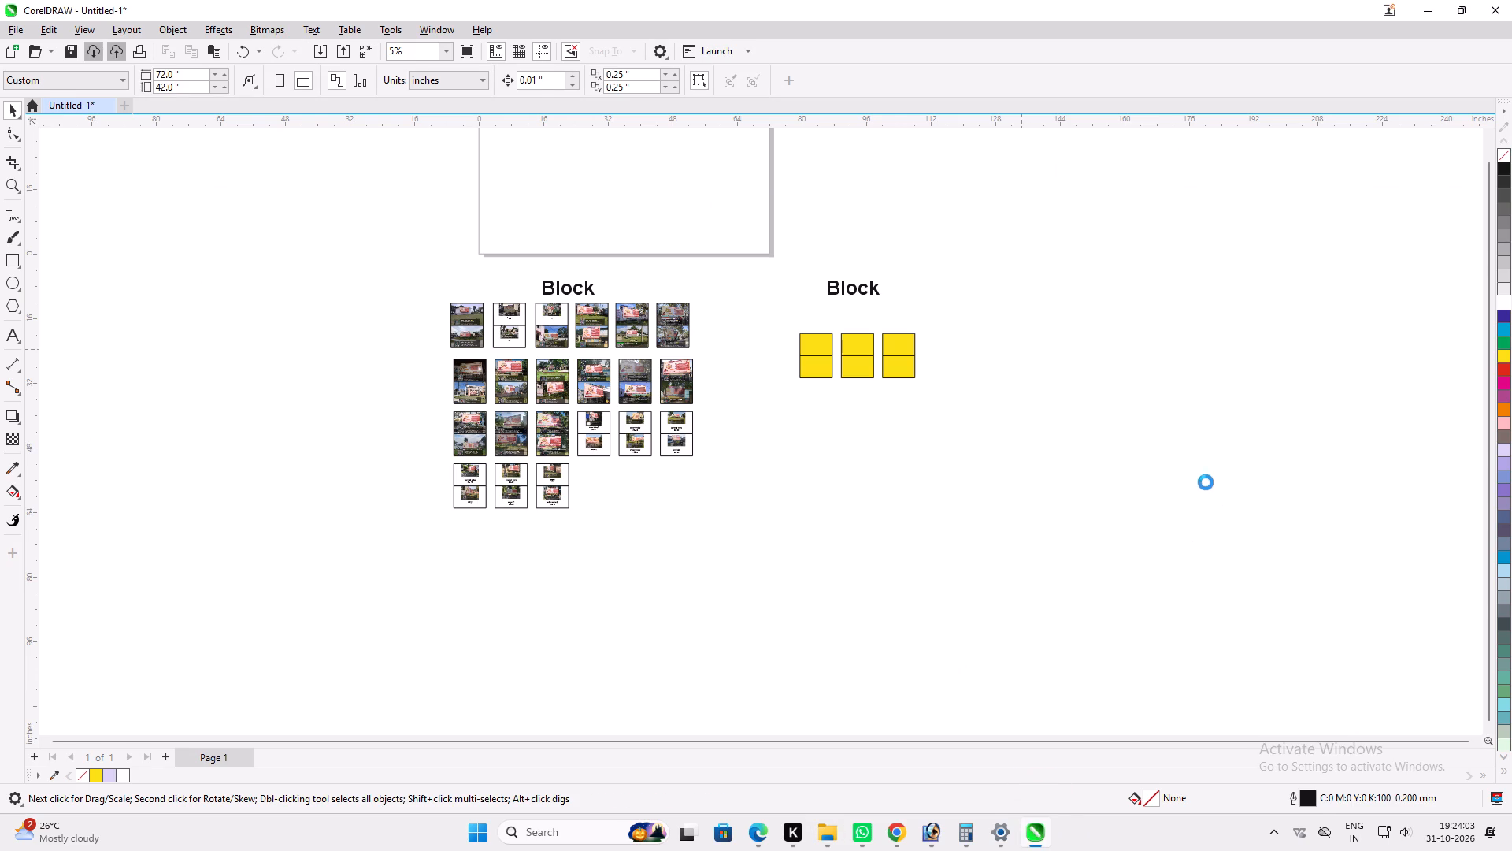
scroll(1212, 479, "up", 4)
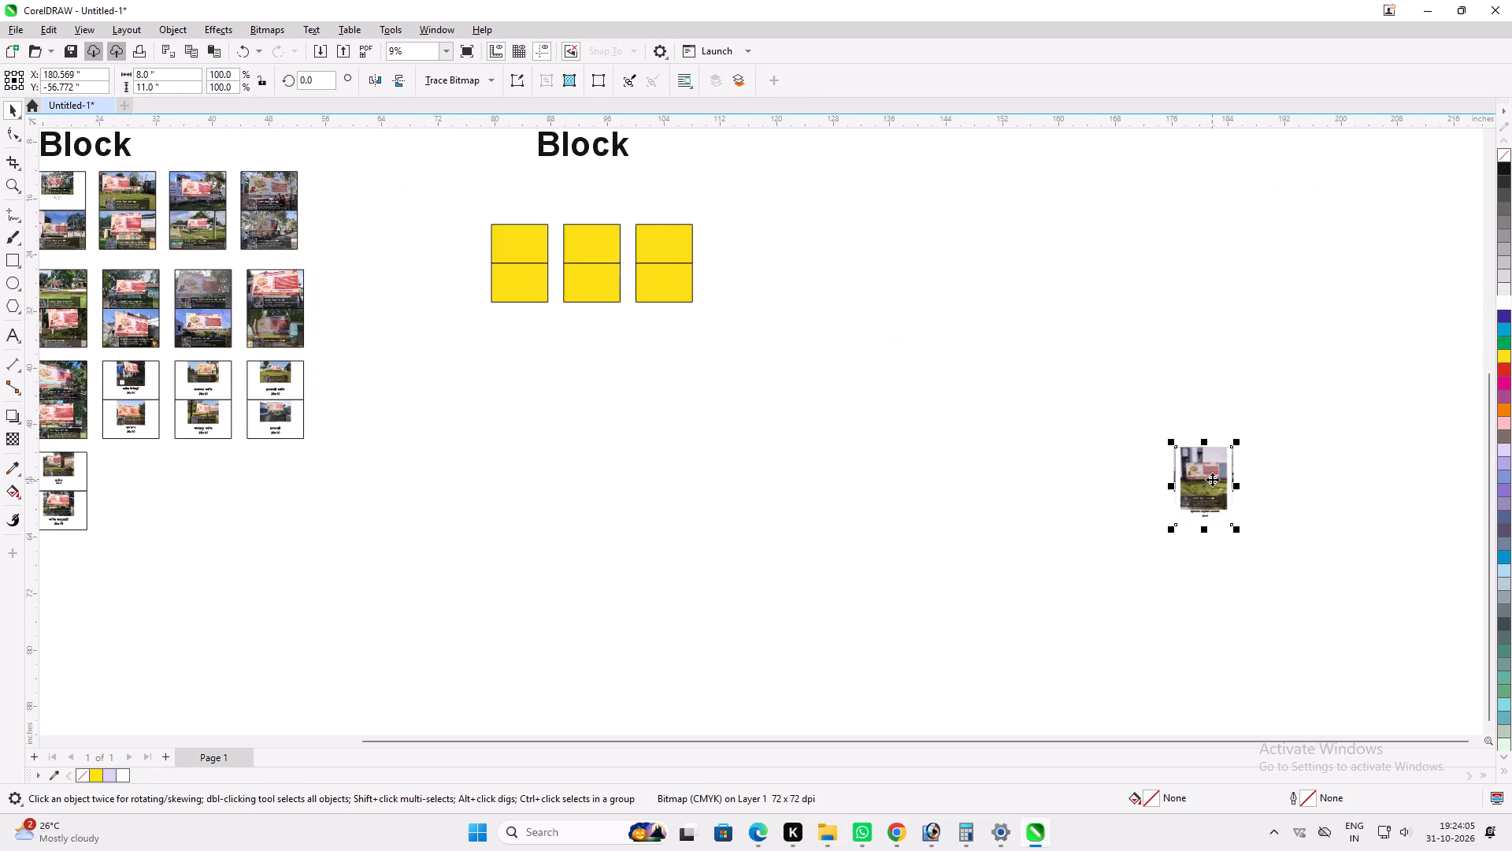
Move the whole stack of 15 imported photos up close beside the yellow frames of the second Block set.
scroll(1212, 479, "up", 9)
scroll(1142, 441, "down", 5)
left_click_drag(968, 295, 1371, 696)
scroll(1298, 611, "down", 5)
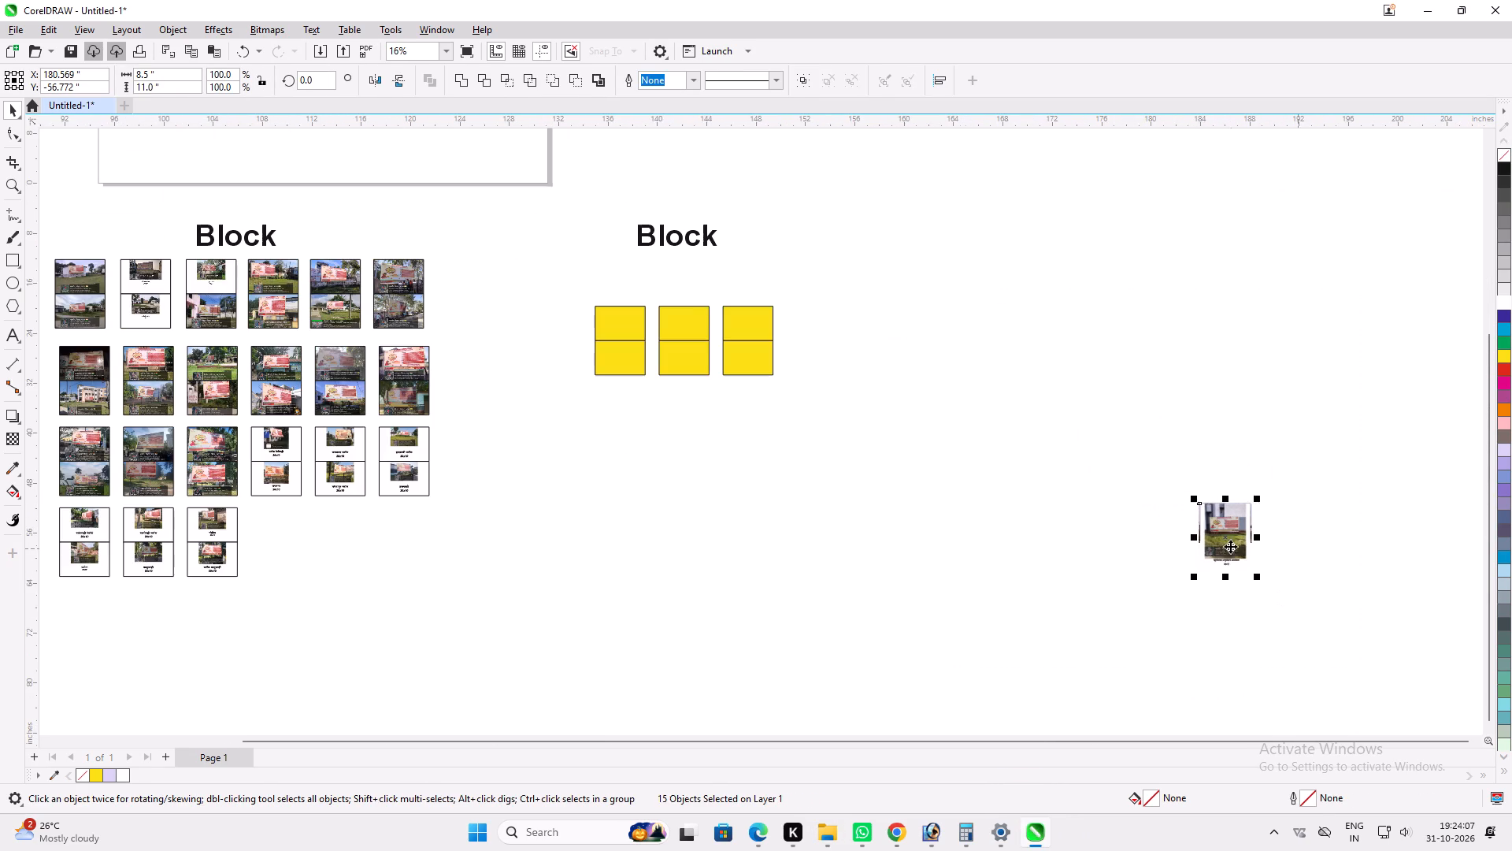
left_click_drag(1240, 544, 982, 287)
scroll(741, 318, "up", 3)
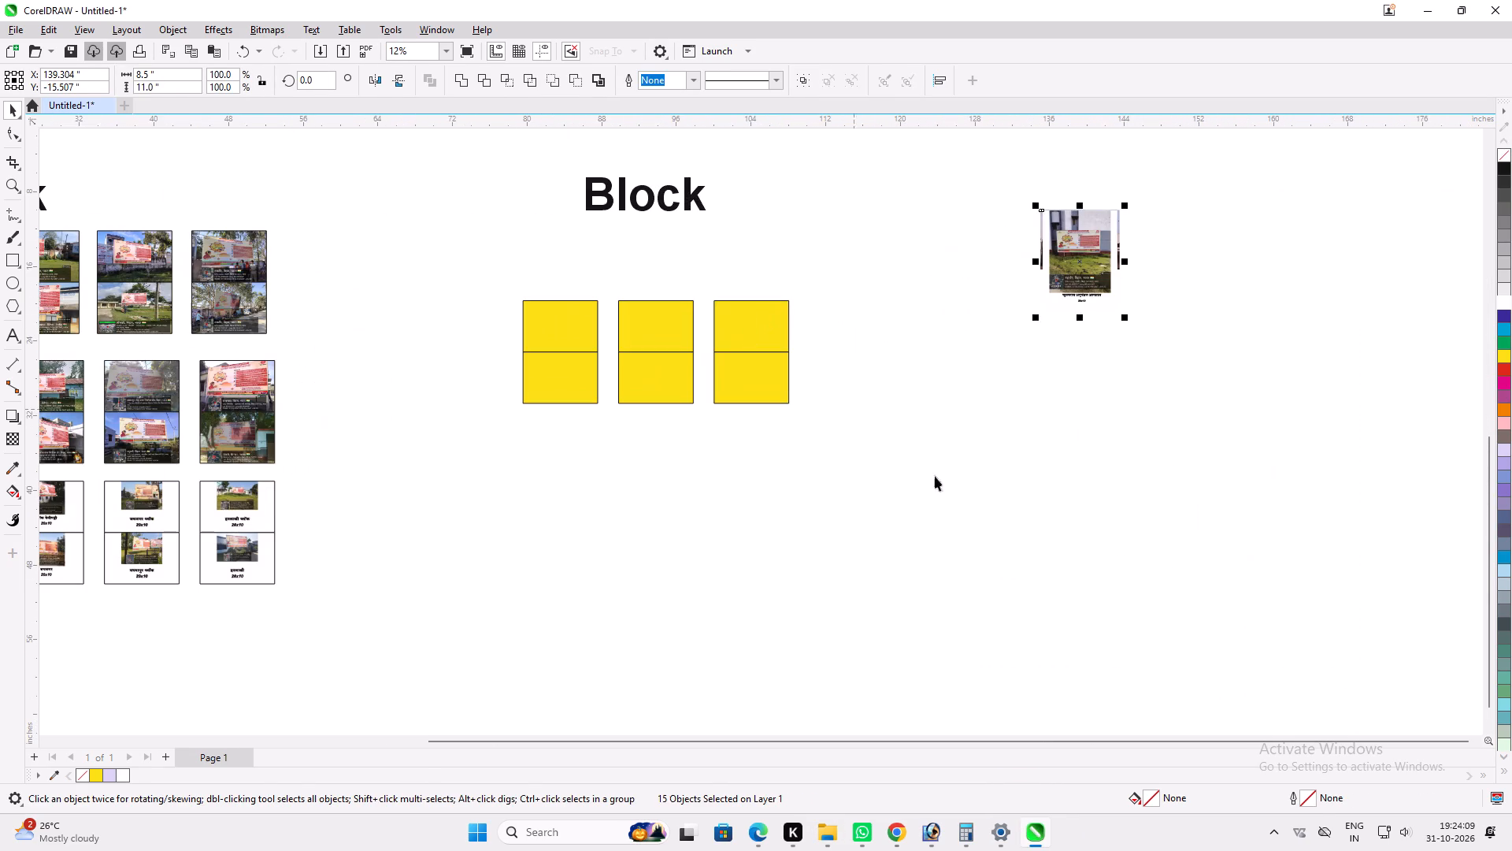
Delete two of the three yellow frame pairs, keeping the first, and shift the remaining pair up and to the left.
left_click_drag(948, 481, 610, 262)
key("Delete")
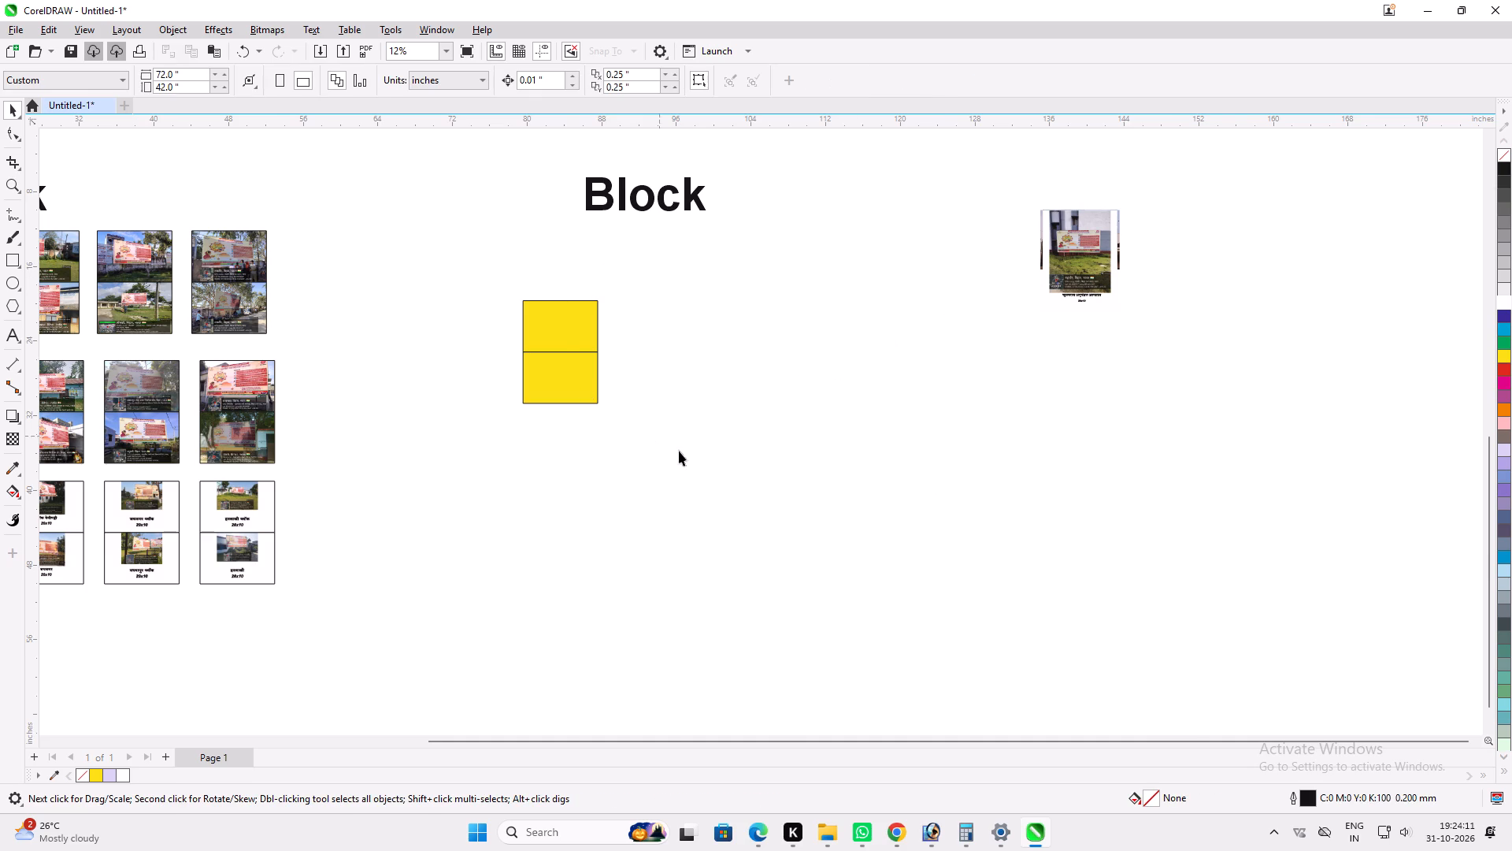
left_click_drag(692, 460, 445, 269)
left_click_drag(547, 319, 464, 290)
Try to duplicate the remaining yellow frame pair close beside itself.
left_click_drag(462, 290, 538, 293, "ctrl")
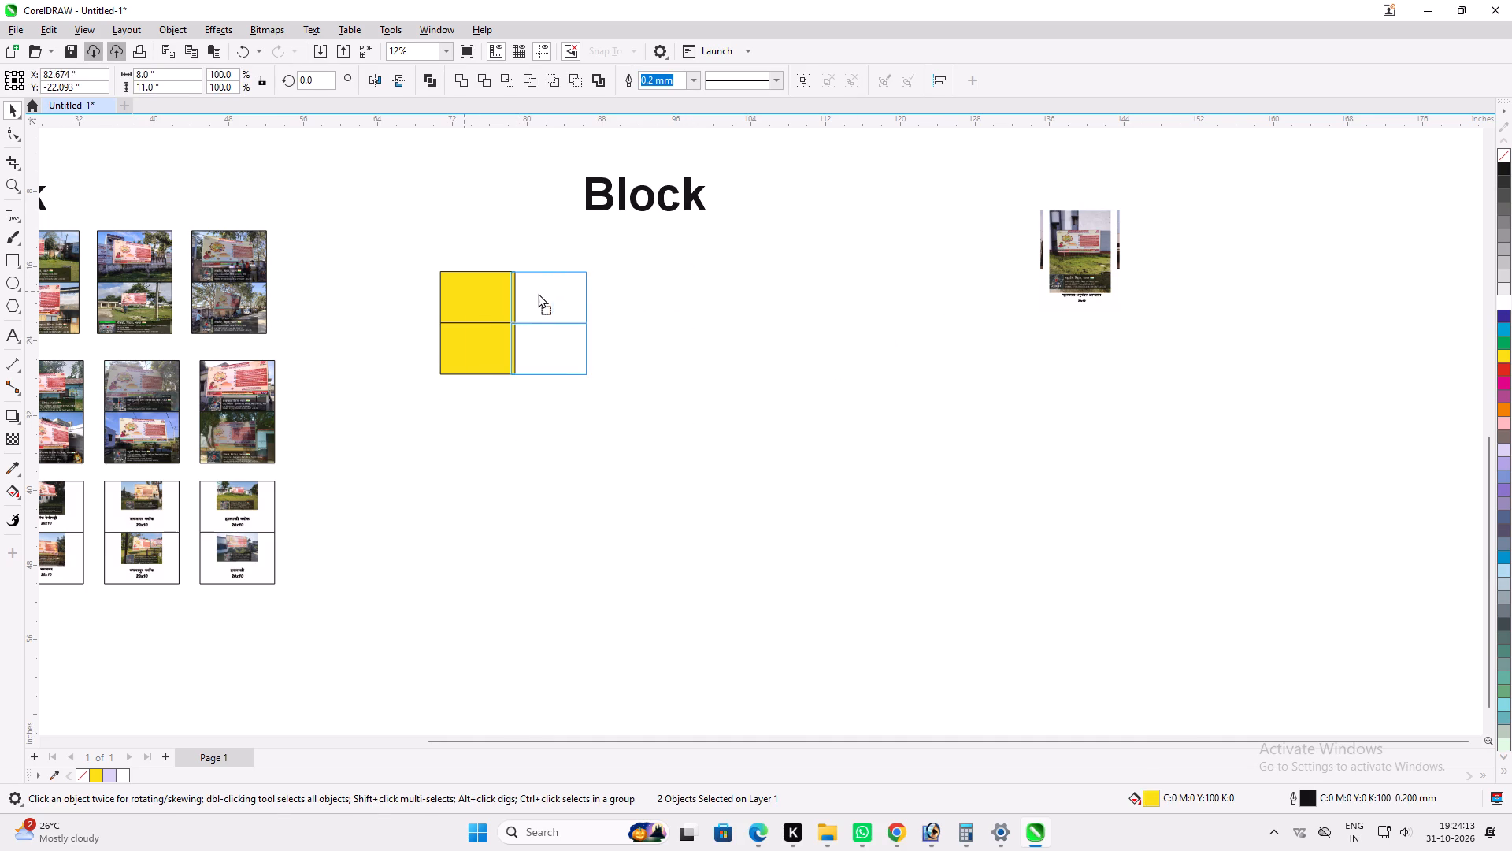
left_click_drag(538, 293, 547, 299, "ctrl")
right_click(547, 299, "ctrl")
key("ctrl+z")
Duplicate the yellow frame pair rightward at about 10.8 in spacing to make a row of six pairs.
left_click_drag(481, 303, 575, 303, "ctrl")
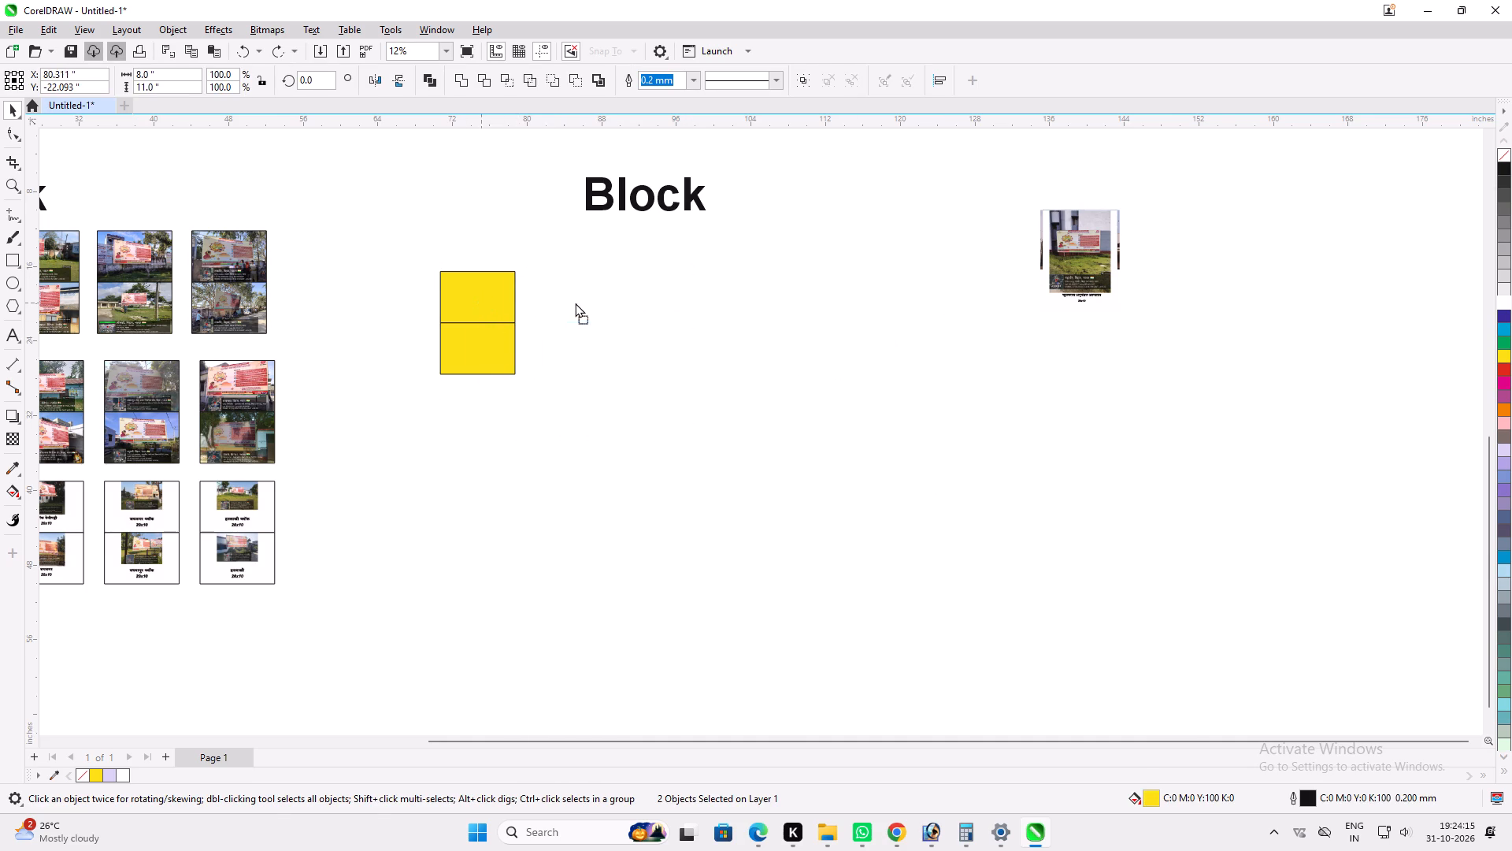
left_click_drag(575, 303, 582, 304, "ctrl")
right_click(582, 304, "ctrl")
key("ctrl+r")
key("ctrl+r")
key("ctrl+r")
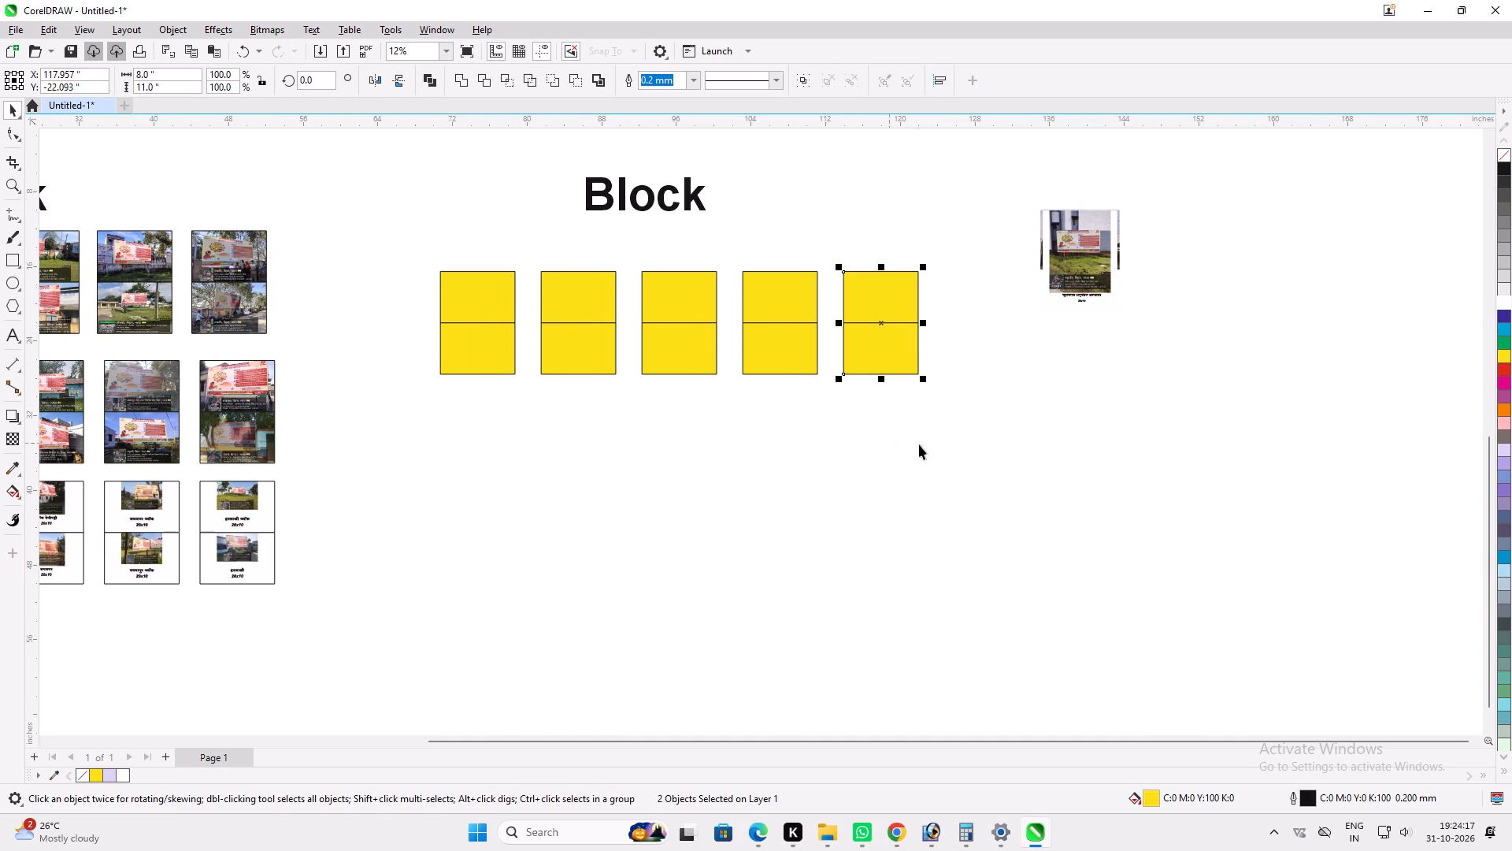
scroll(950, 439, "down", 2, "ctrl")
scroll(947, 449, "down", 1)
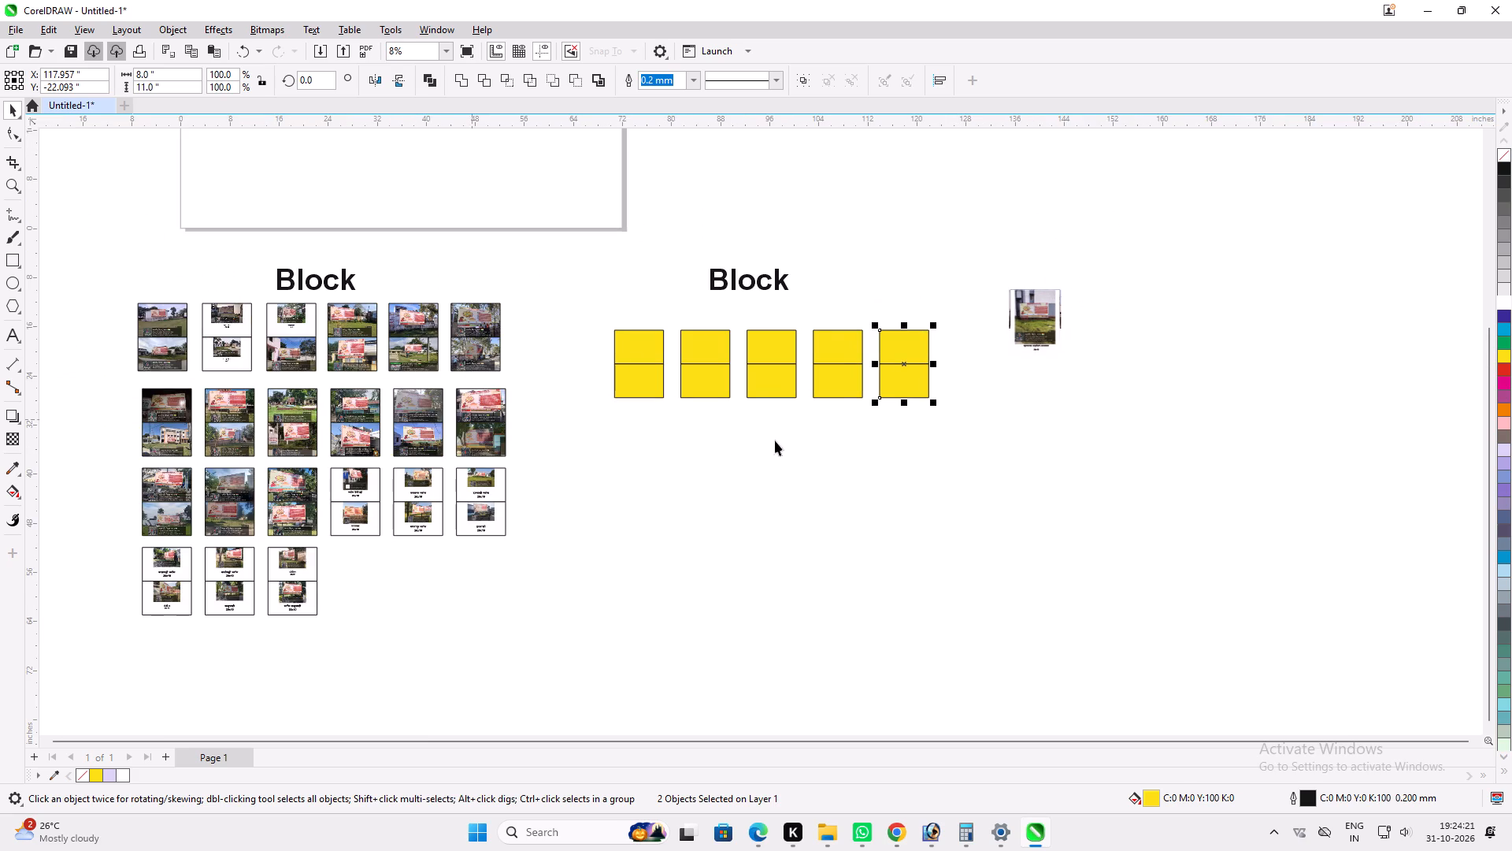
scroll(834, 452, "up", 2)
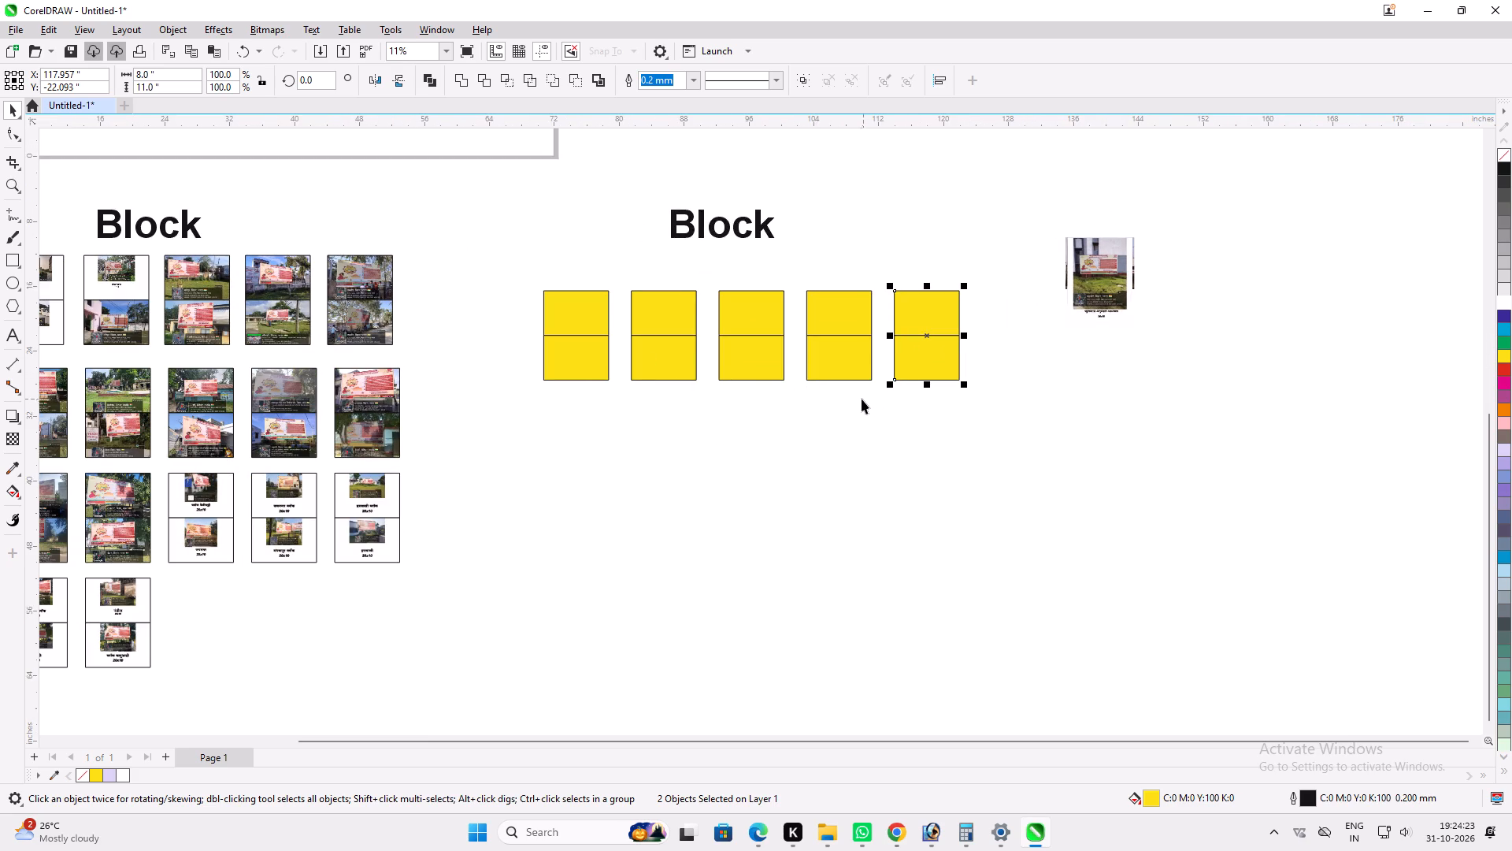
key("ctrl+r")
Move the row of six frame pairs up under the Block label and duplicate it downward twice, about 13.9 in apart.
left_click_drag(1055, 454, 536, 268)
left_click_drag(604, 313, 553, 273)
left_click_drag(557, 266, 564, 363, "ctrl")
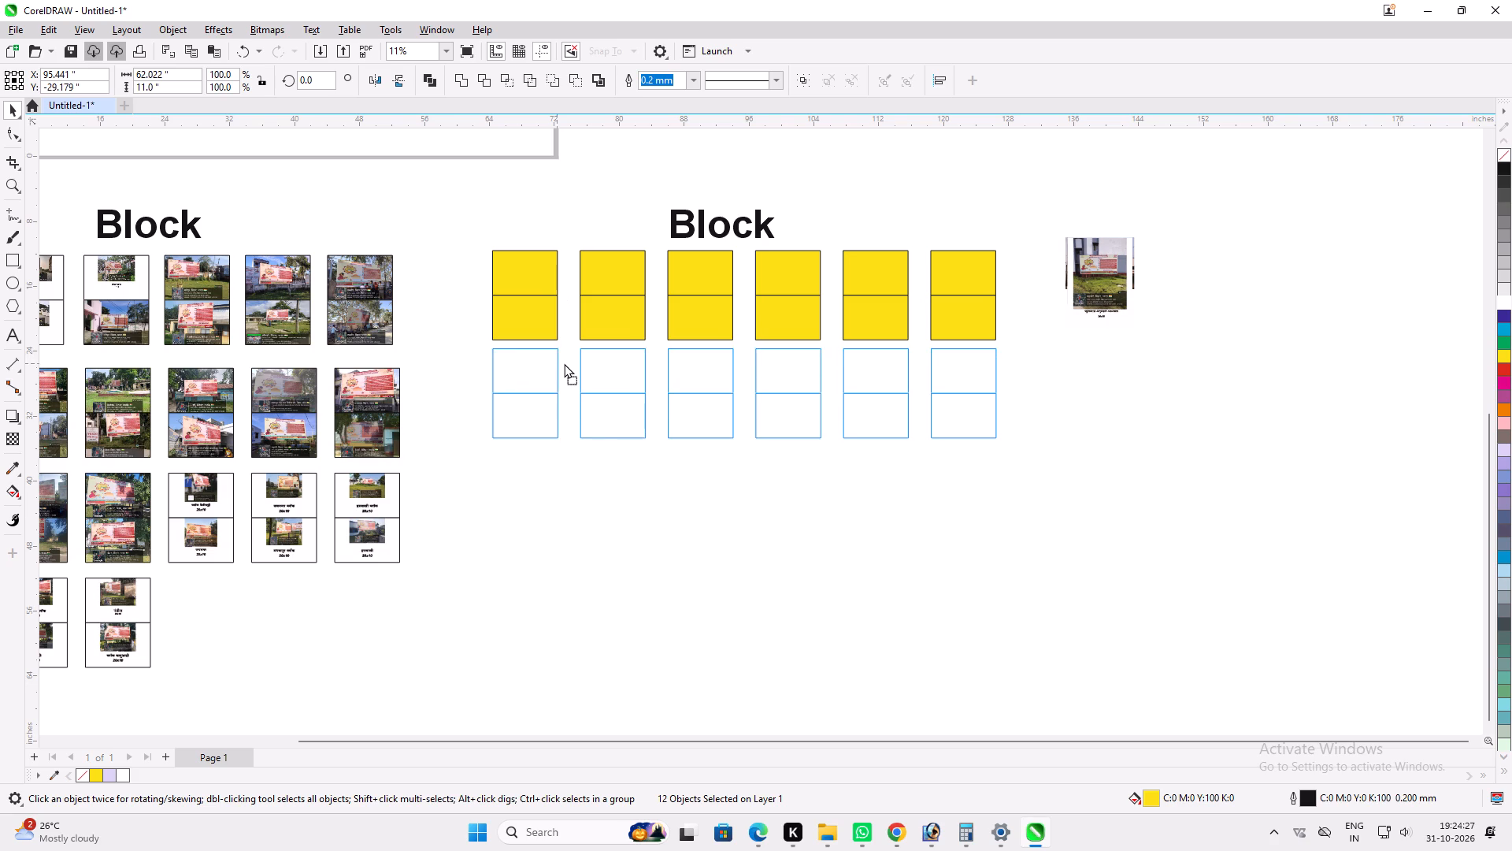
left_click_drag(564, 363, 565, 378, "ctrl")
right_click(565, 378, "ctrl")
key("ctrl+r")
left_click_drag(939, 694, 947, 672)
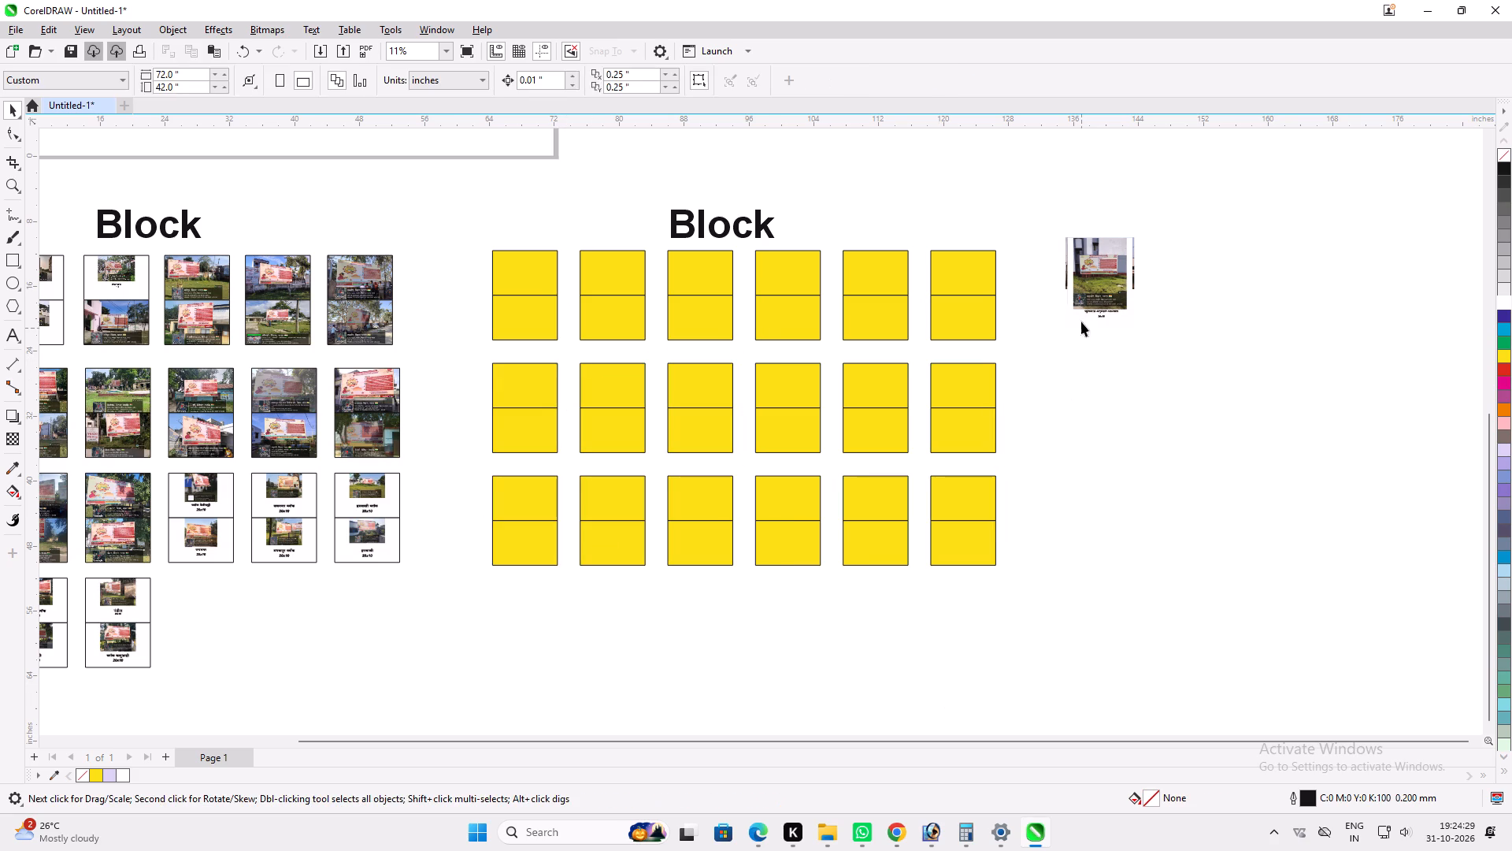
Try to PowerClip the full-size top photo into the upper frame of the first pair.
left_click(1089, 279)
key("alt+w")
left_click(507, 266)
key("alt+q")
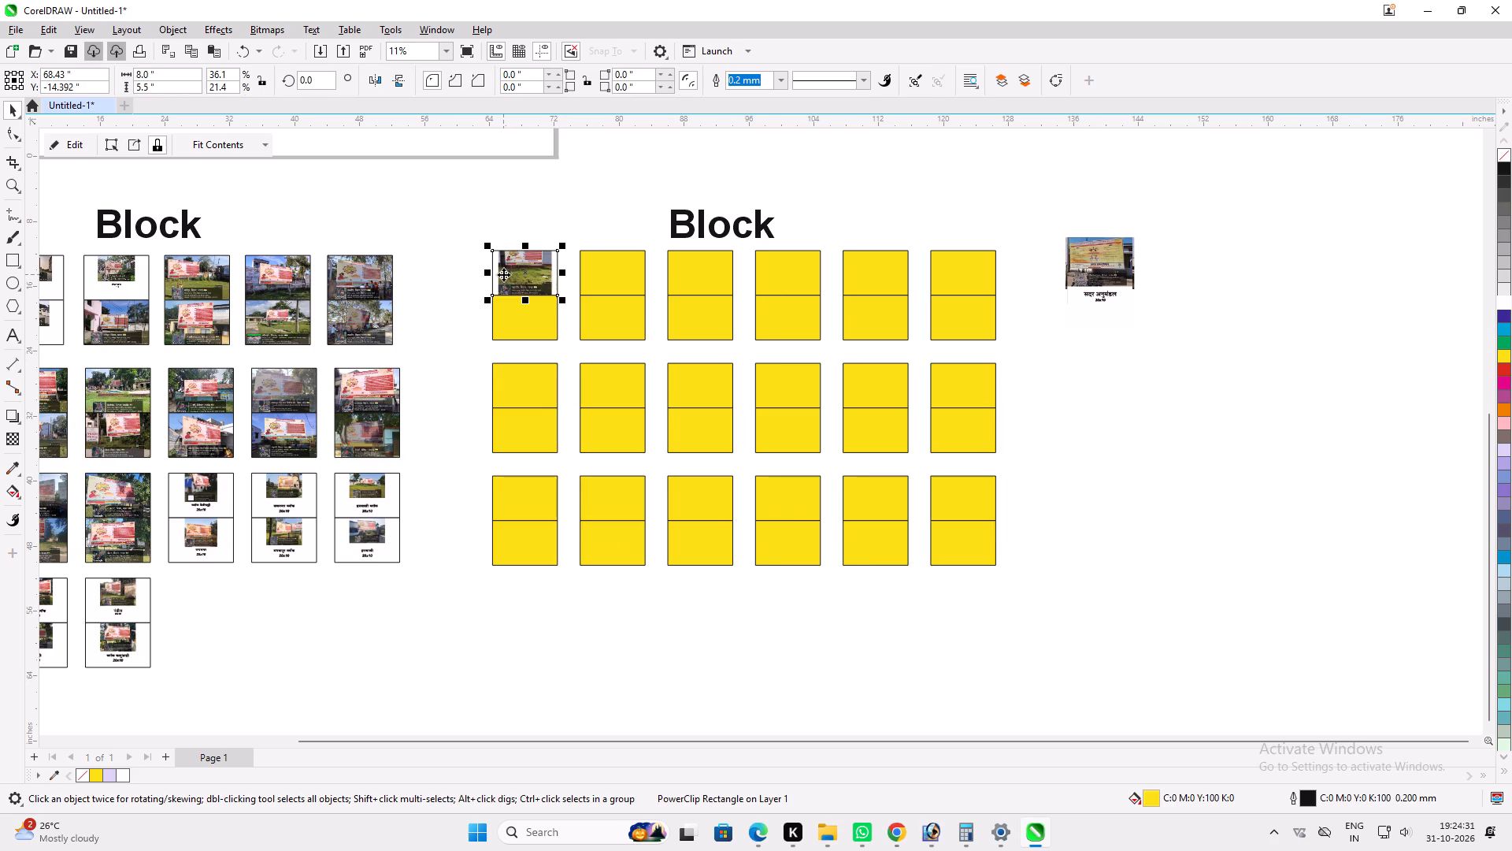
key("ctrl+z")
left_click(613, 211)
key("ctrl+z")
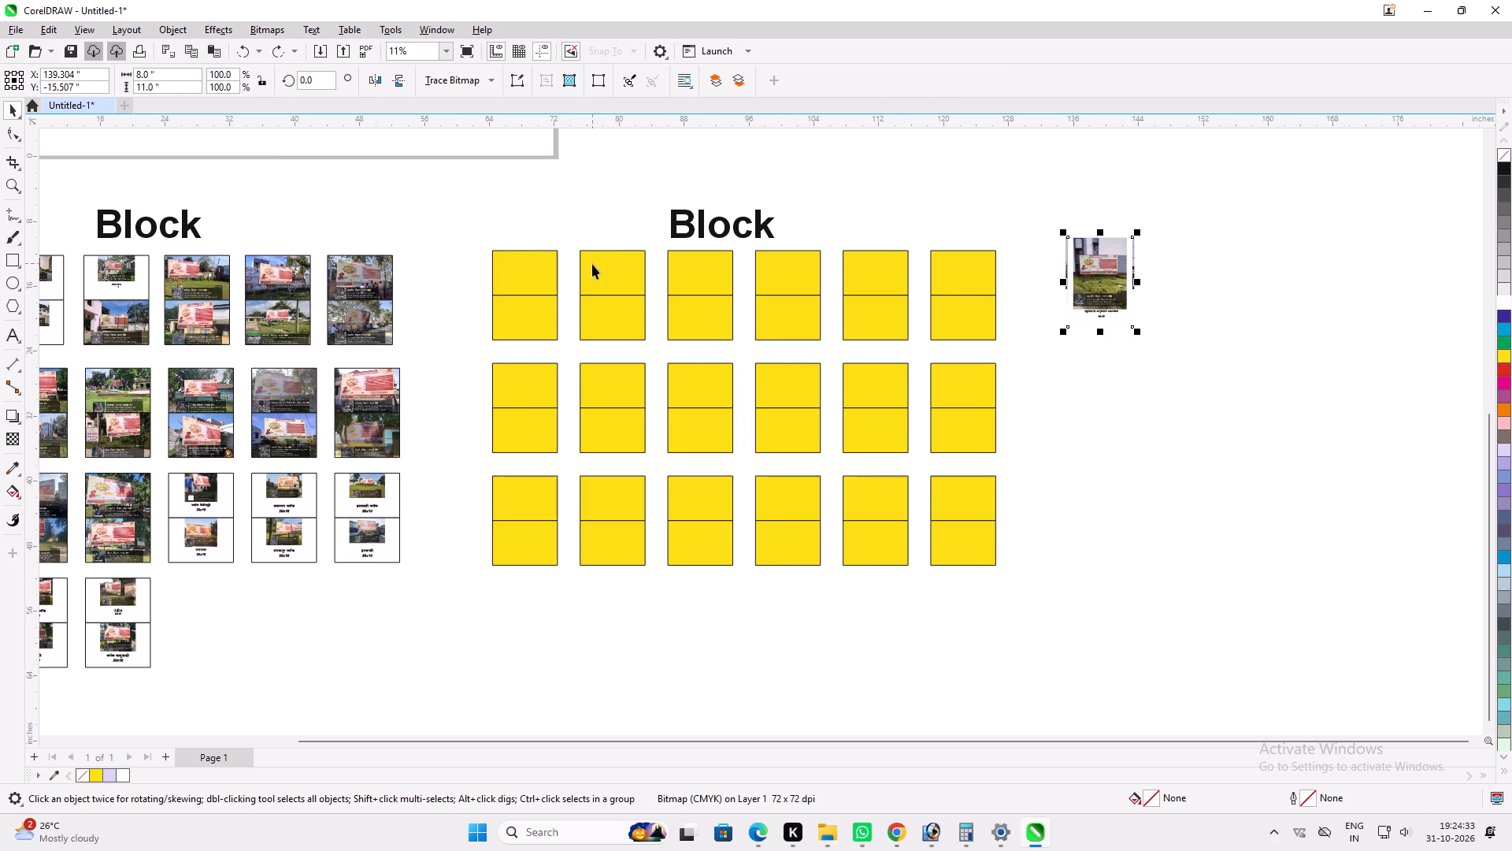
Scale all 15 stacked photos down together to about 59% of their size.
scroll(1080, 283, "up", 2)
left_click_drag(1006, 177, 1204, 403)
left_click_drag(1155, 349, 1131, 337, "shift")
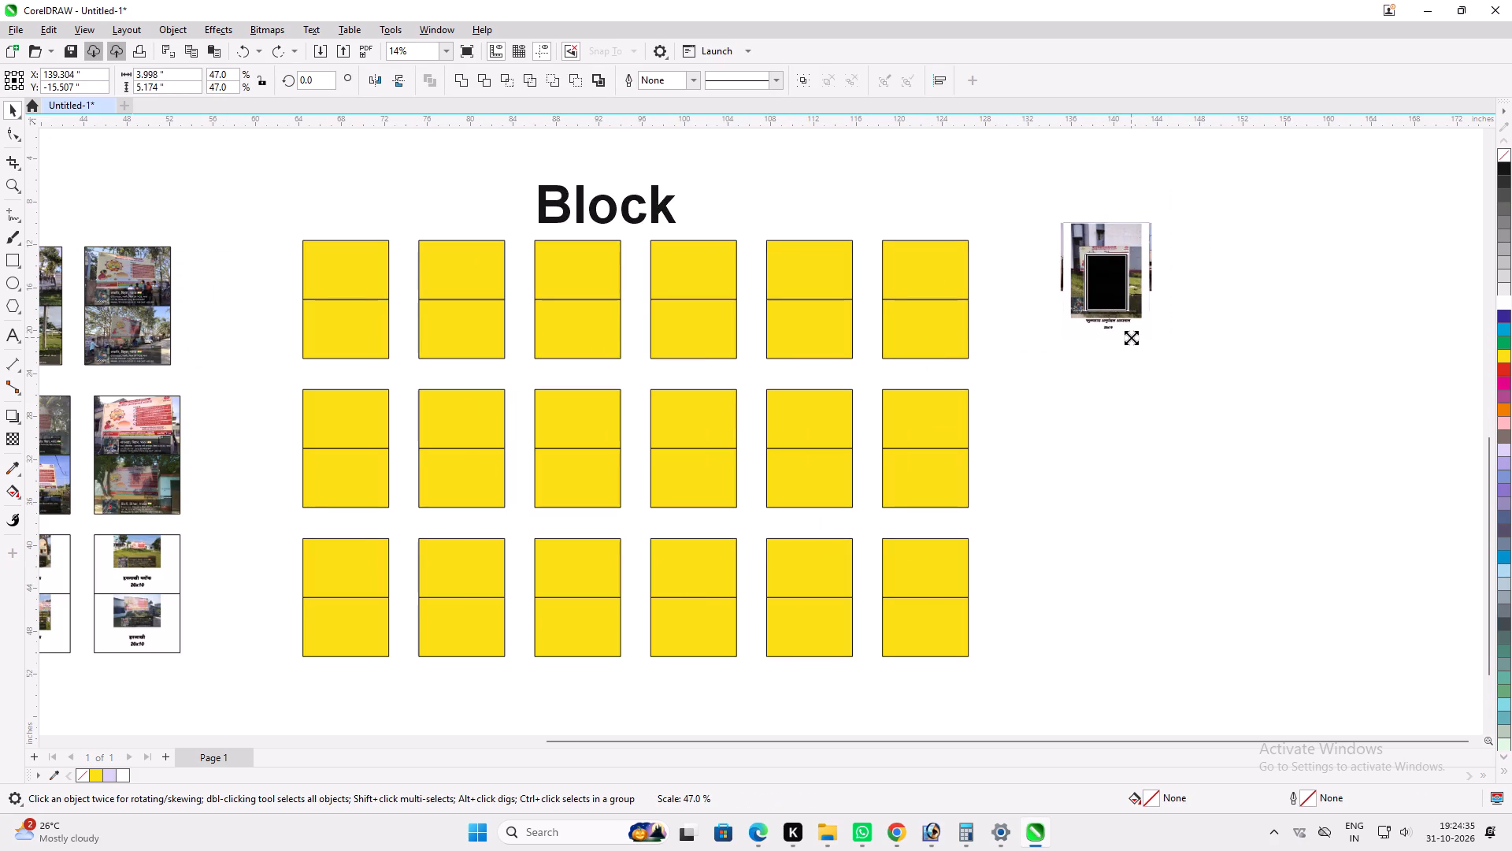
left_click_drag(1131, 337, 1136, 338, "shift")
left_click_drag(1169, 378, 1155, 362)
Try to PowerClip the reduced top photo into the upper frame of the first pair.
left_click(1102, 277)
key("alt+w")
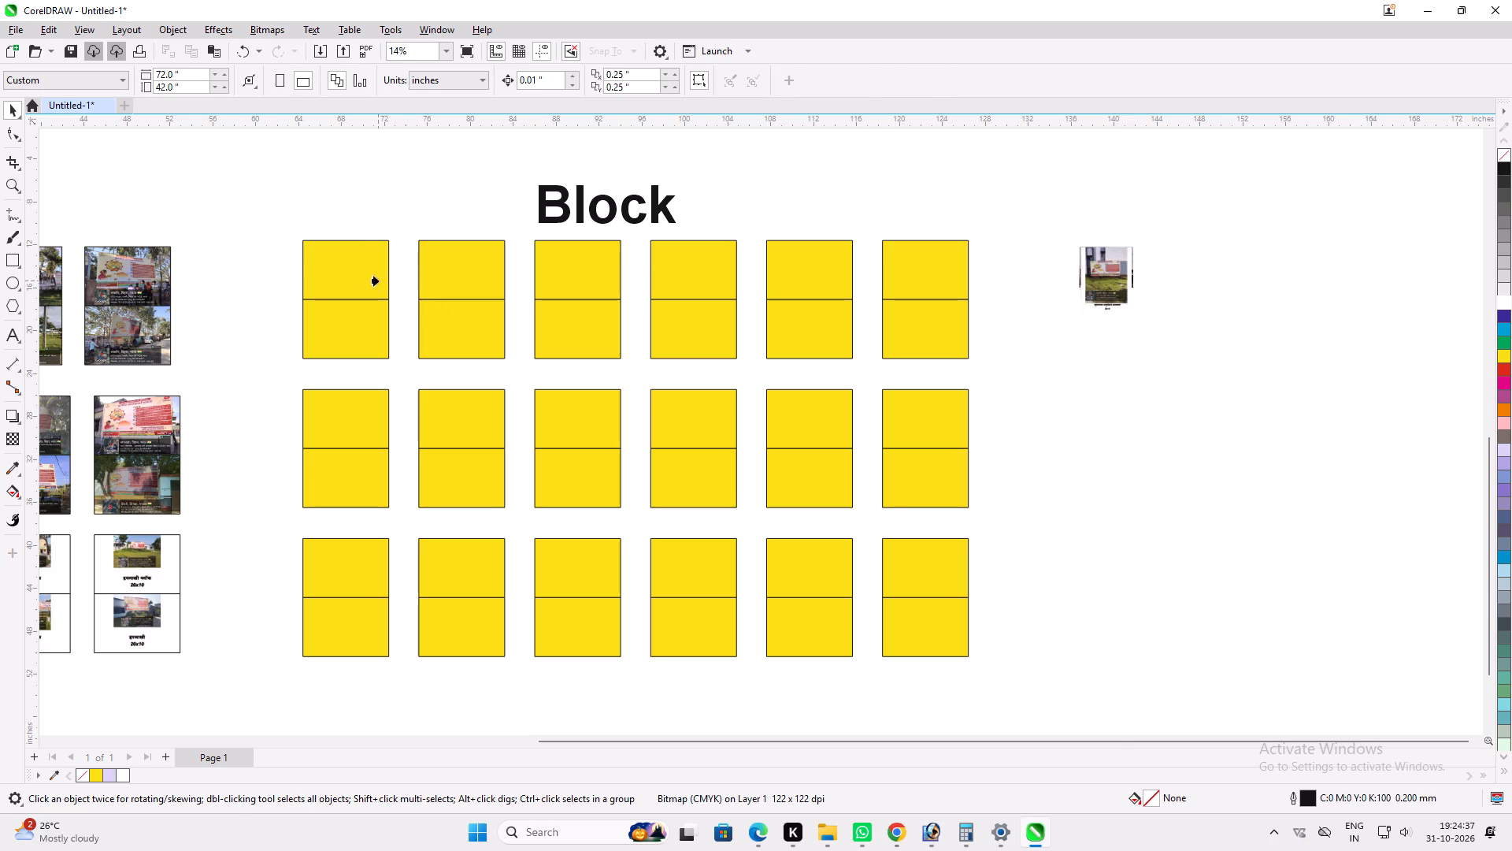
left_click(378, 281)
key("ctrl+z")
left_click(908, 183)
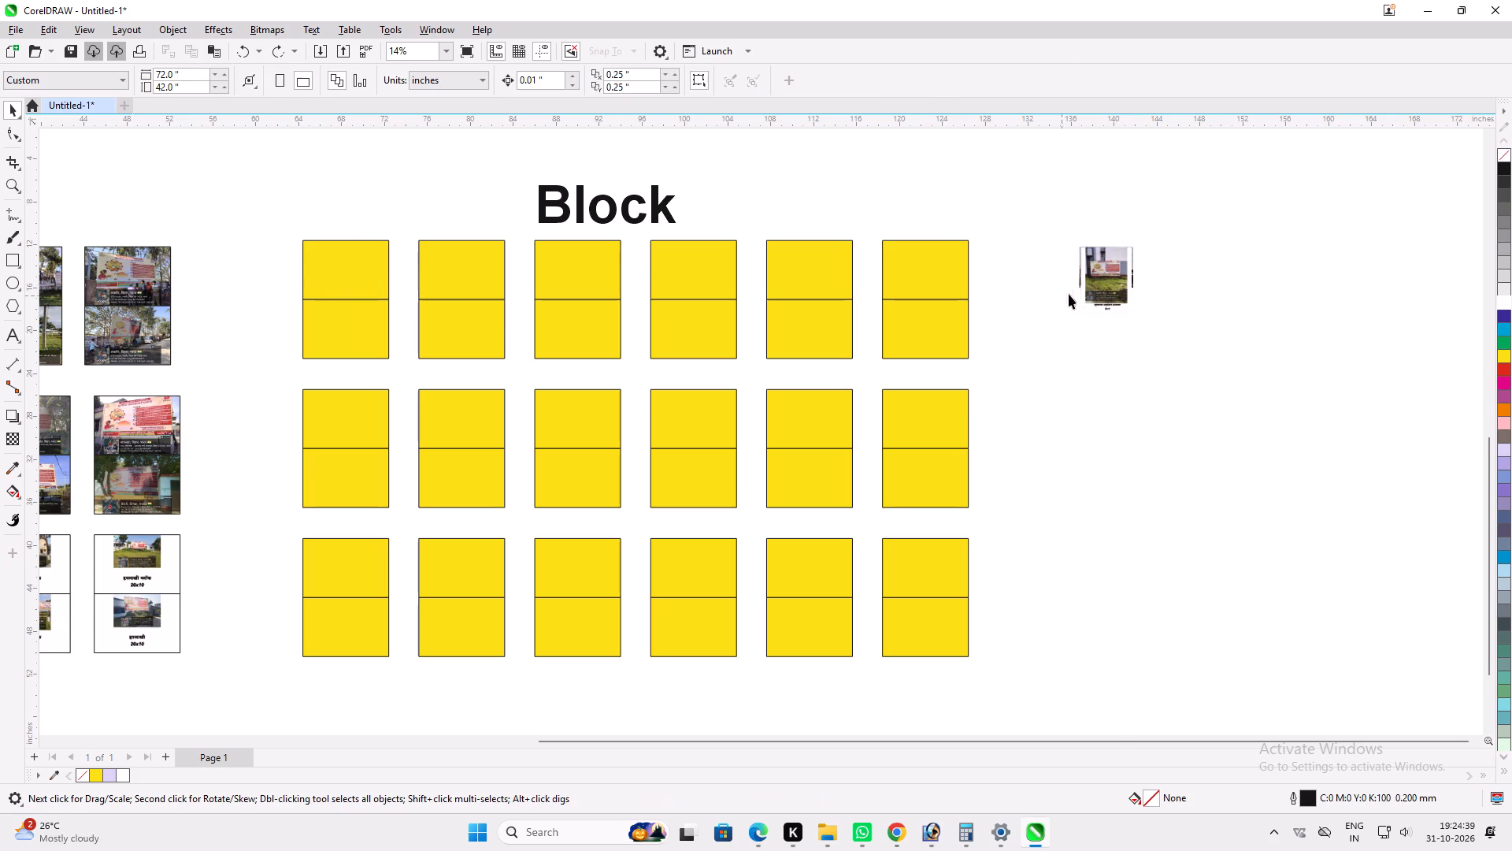
PowerClip the top three photos of the stack into the upper frames of the first row's first three pairs.
left_click(1099, 286)
key("alt+w")
left_click(335, 275)
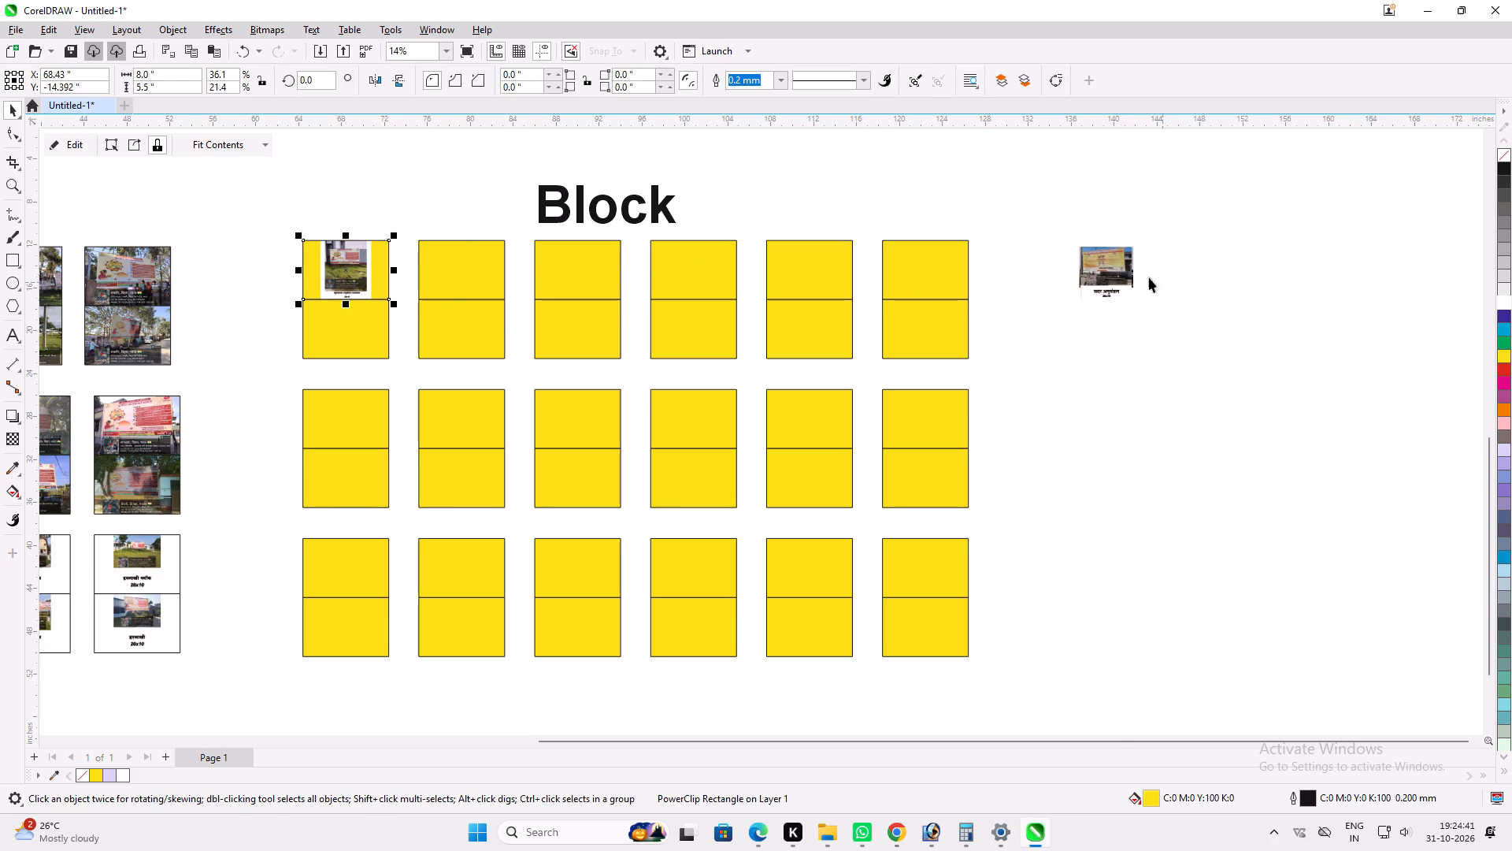
left_click(1121, 270)
key("alt+w")
left_click(478, 287)
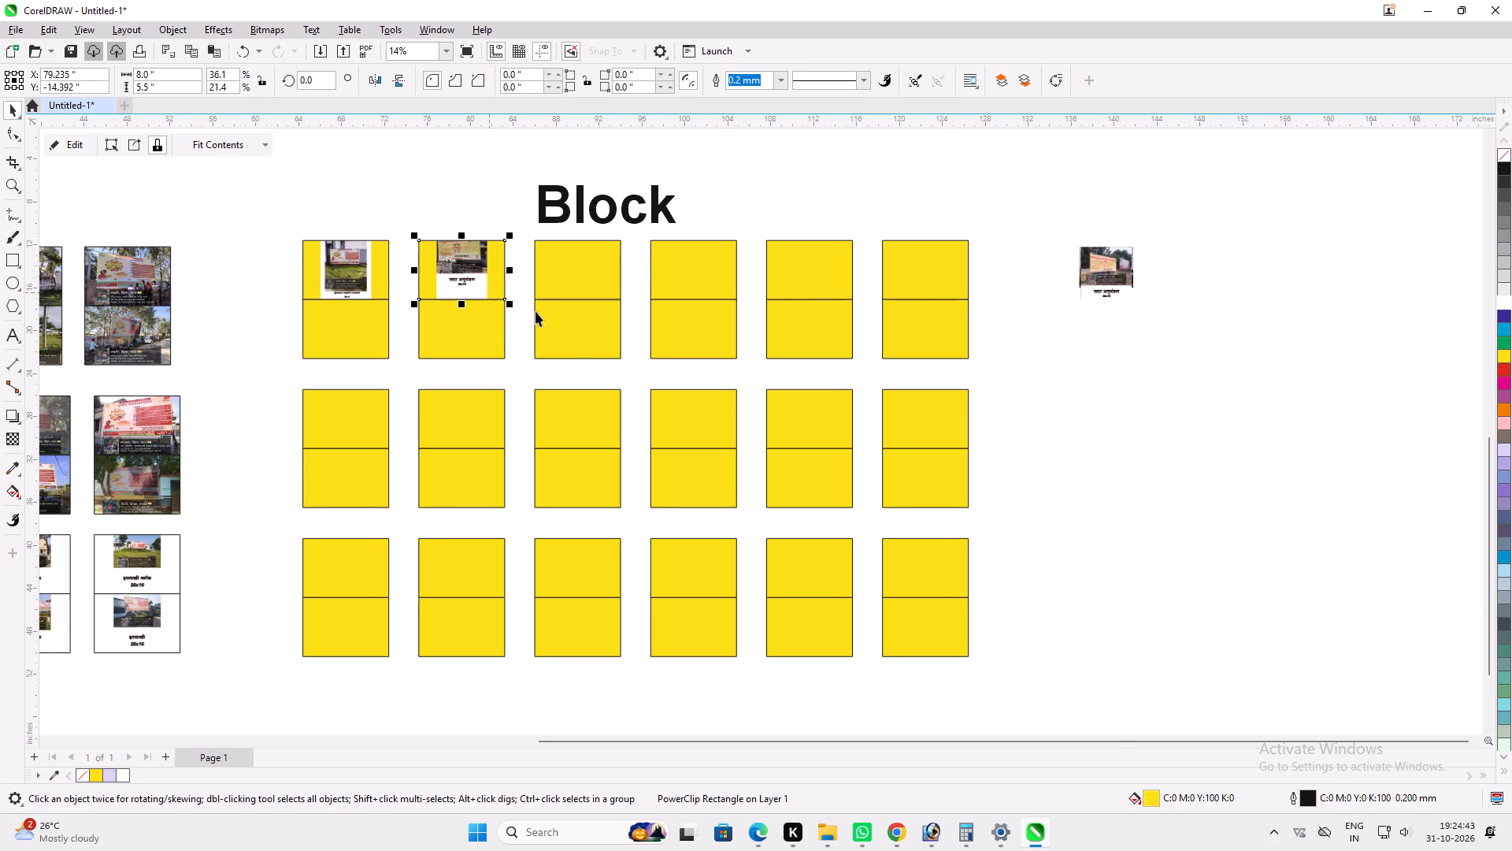
left_click(1119, 262)
key("alt+w")
left_click(579, 274)
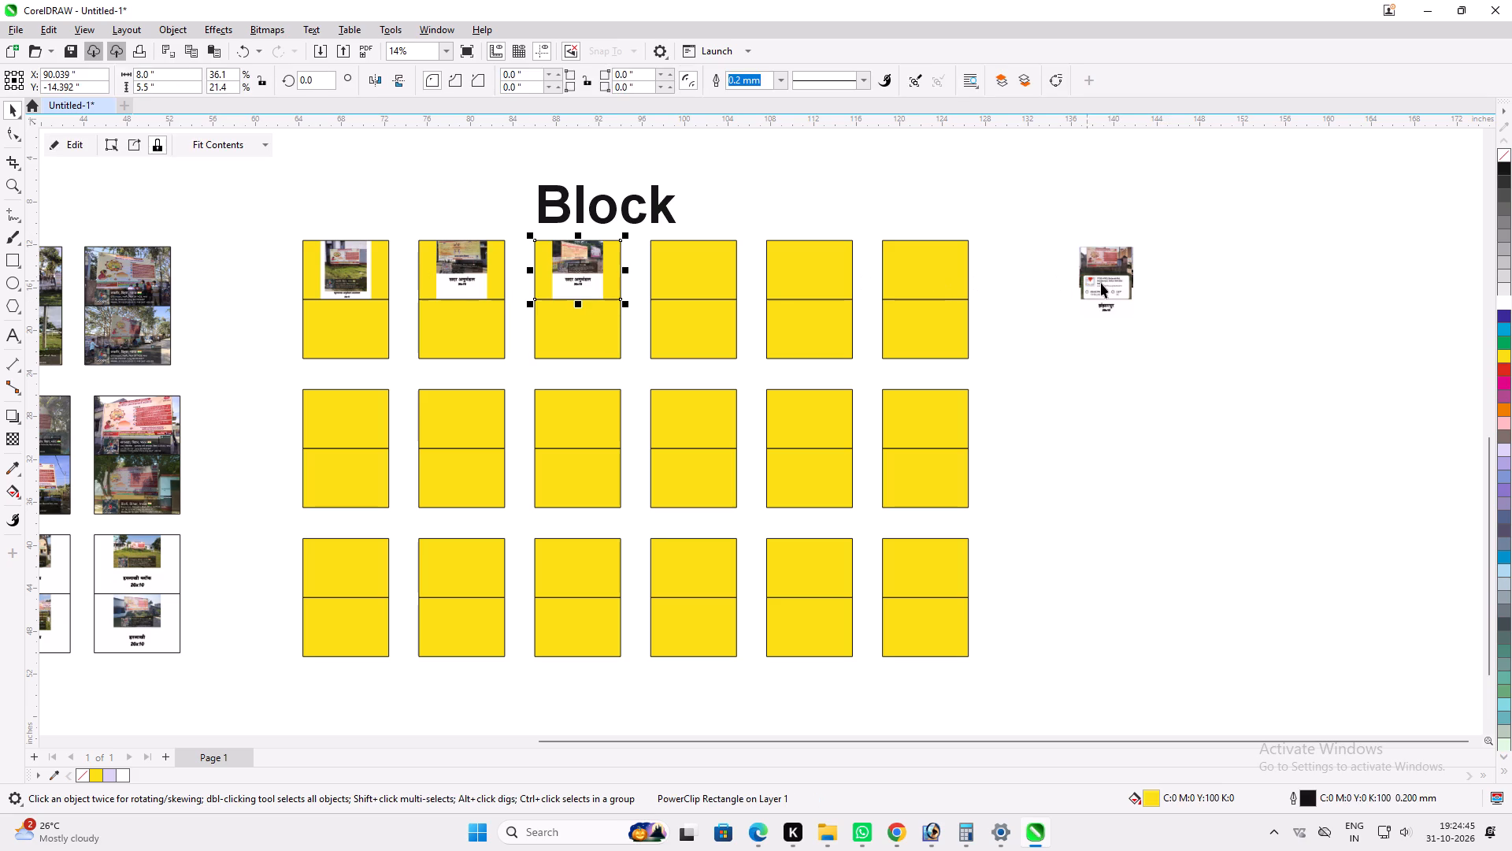
PowerClip the next three stacked photos into the upper frames of the first row's fourth, fifth and sixth pairs.
left_click(1102, 283)
key("alt+w")
left_click(691, 275)
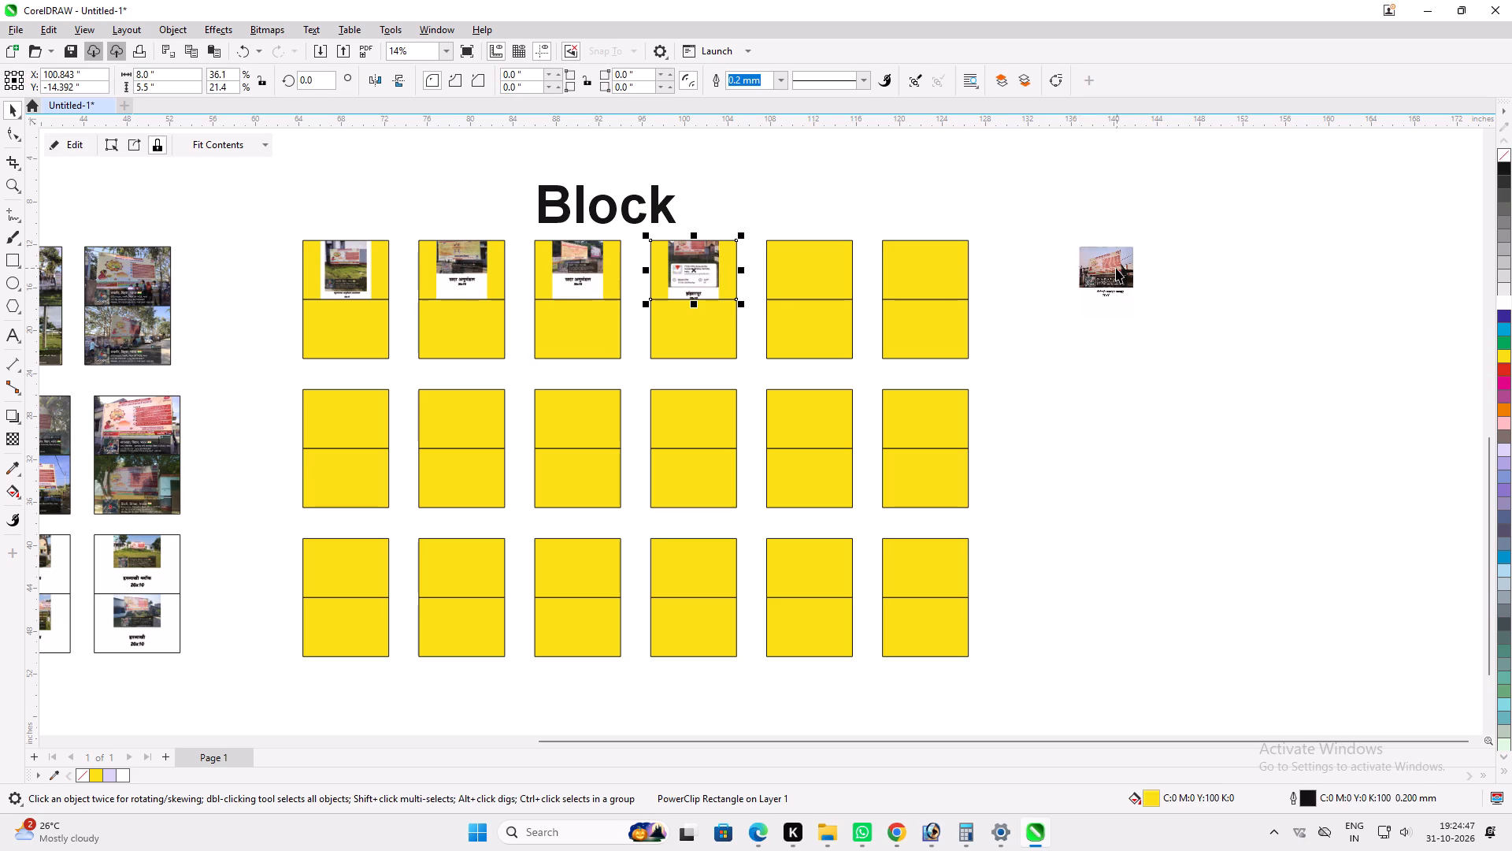
left_click(1116, 268)
key("alt+w")
left_click(810, 269)
left_click(1108, 263)
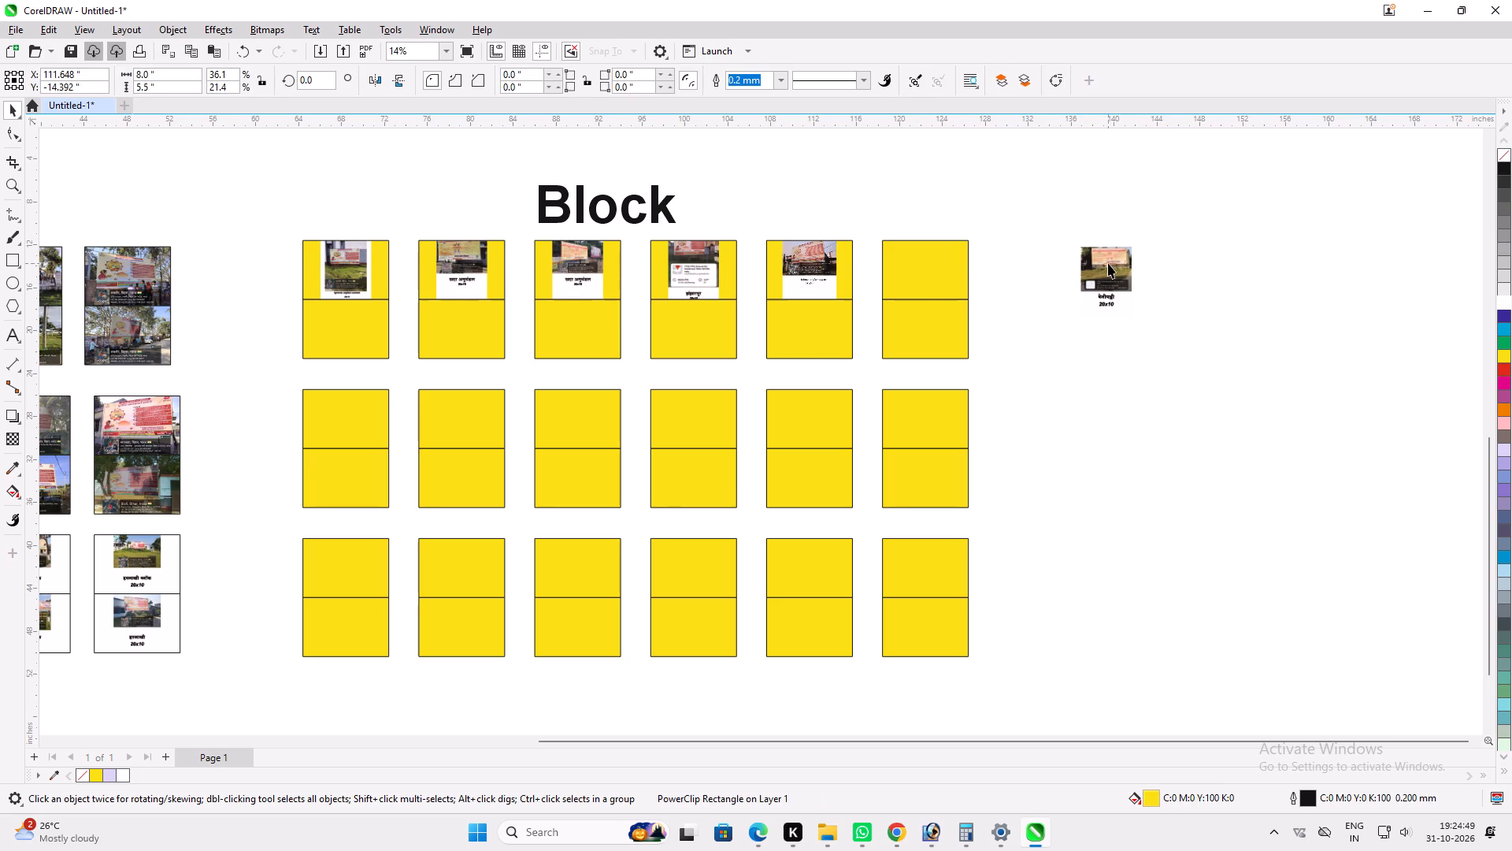
key("alt+w")
left_click(884, 272)
PowerClip the next three photos into the lower frames of the first row's sixth, fifth and fourth pairs, in that order.
left_click(1092, 277)
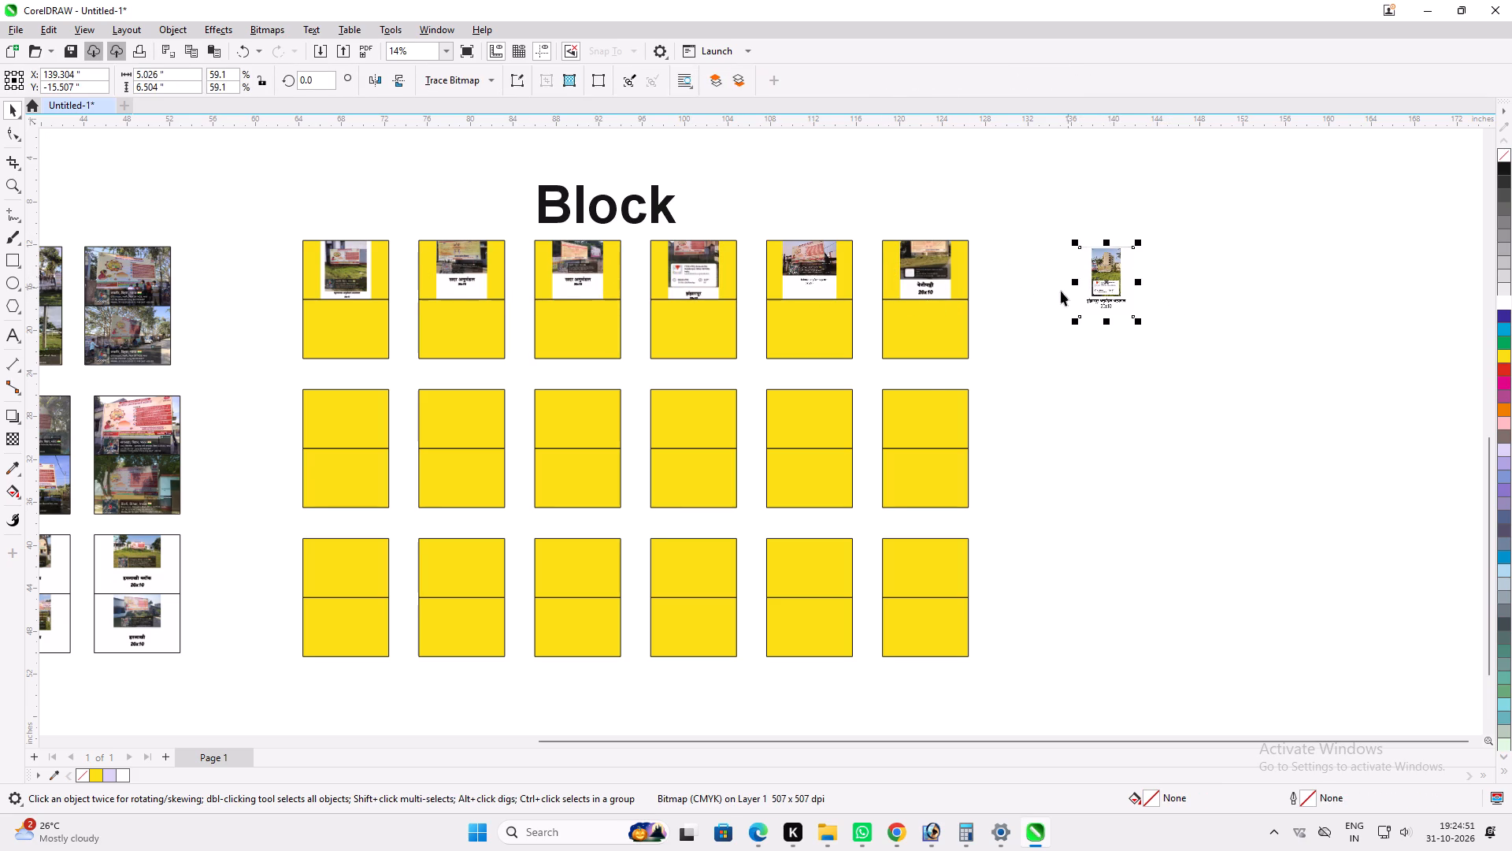
key("alt+w")
left_click(914, 344)
left_click(1111, 277)
key("alt+w")
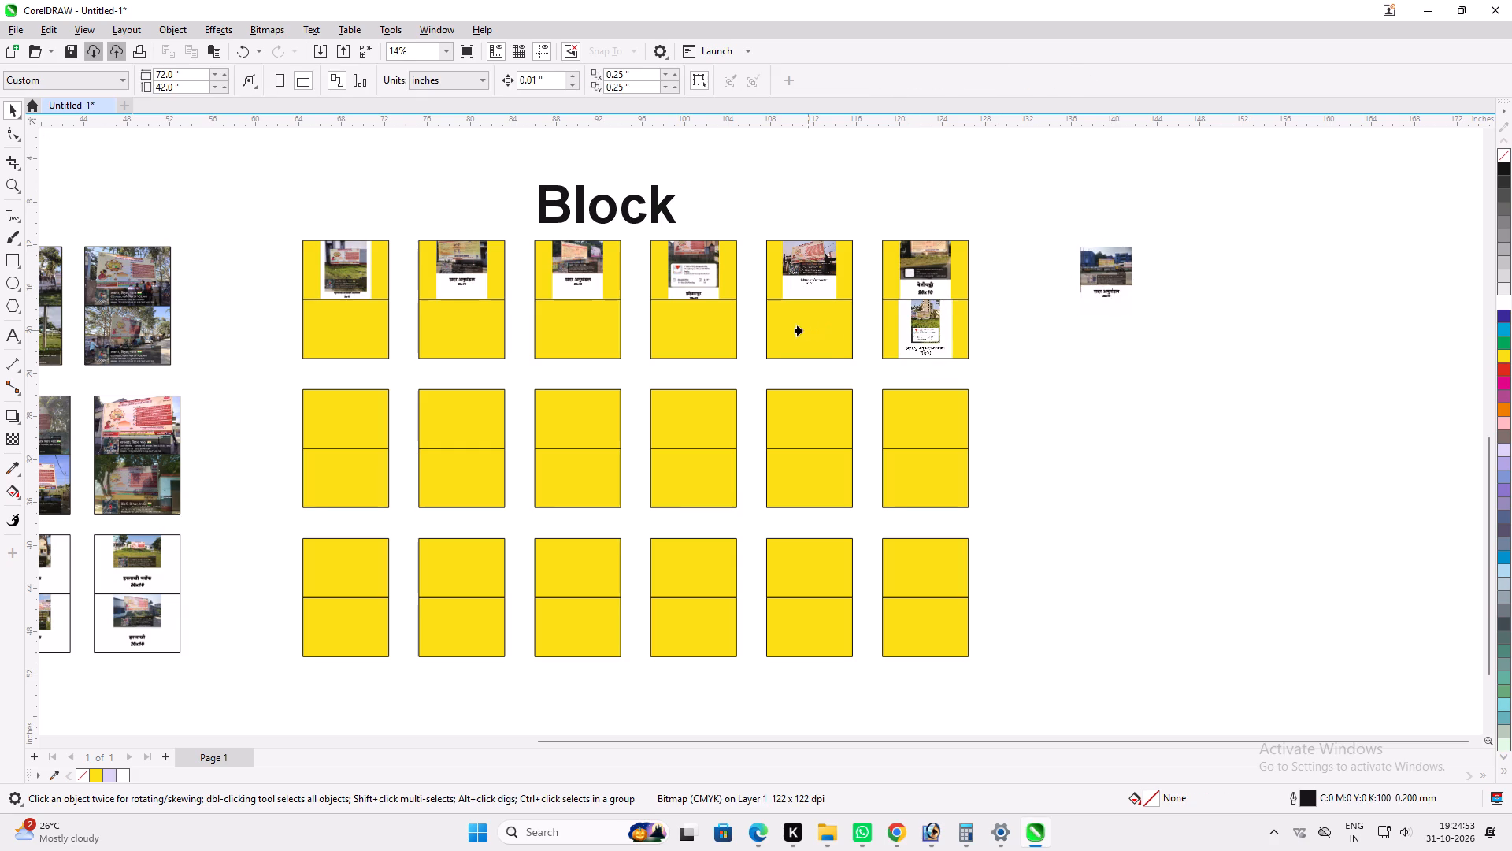
left_click(802, 330)
key("alt+w")
key("ctrl+z")
left_click(1101, 275)
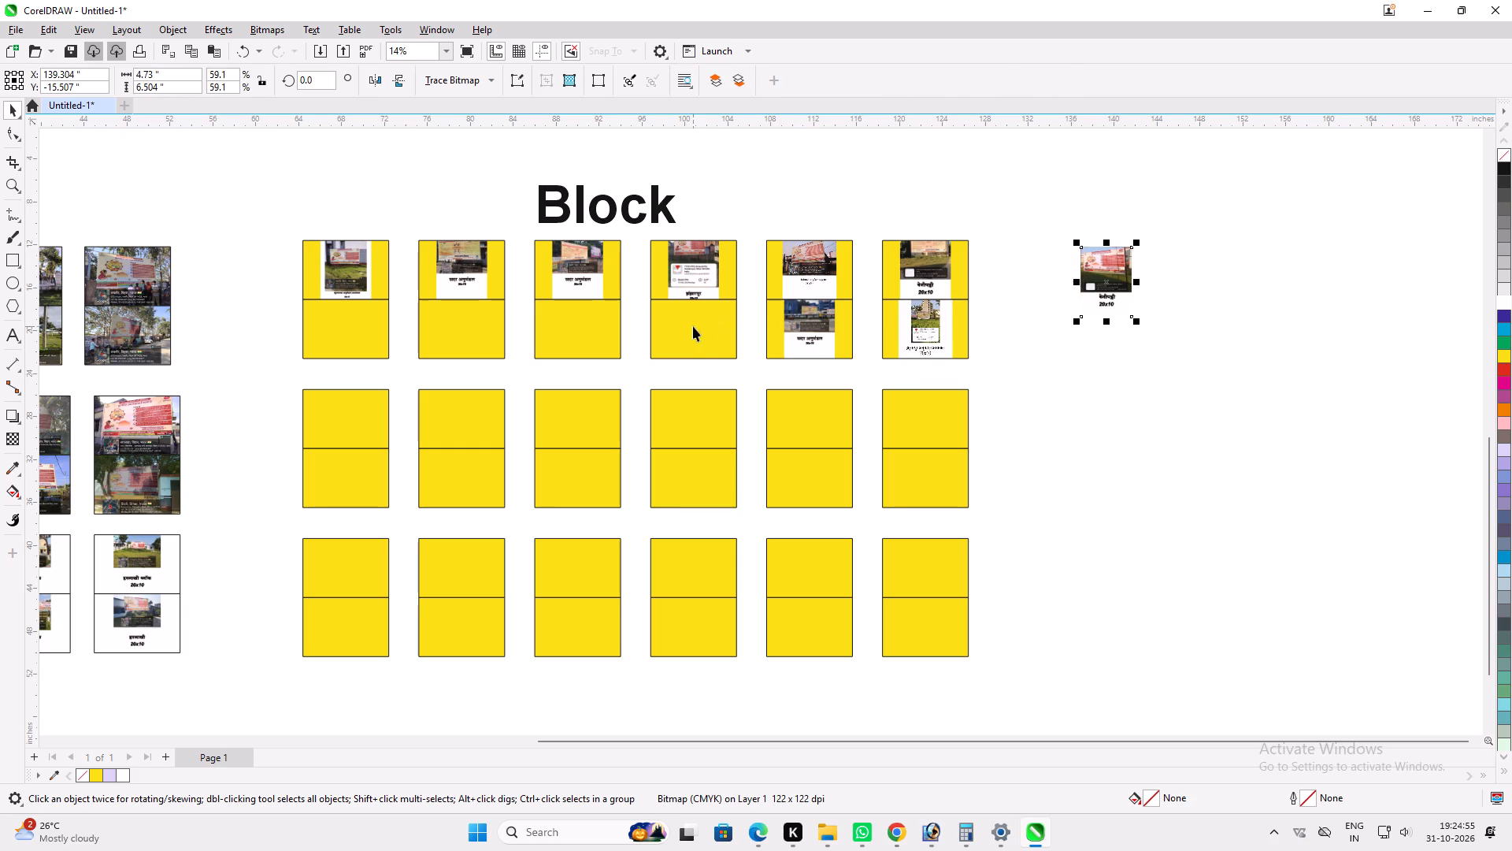
key("alt+w")
left_click(690, 327)
PowerClip the next three photos into the lower frames of the first row's third, second and first pairs, in that order.
left_click(1108, 284)
key("alt+w")
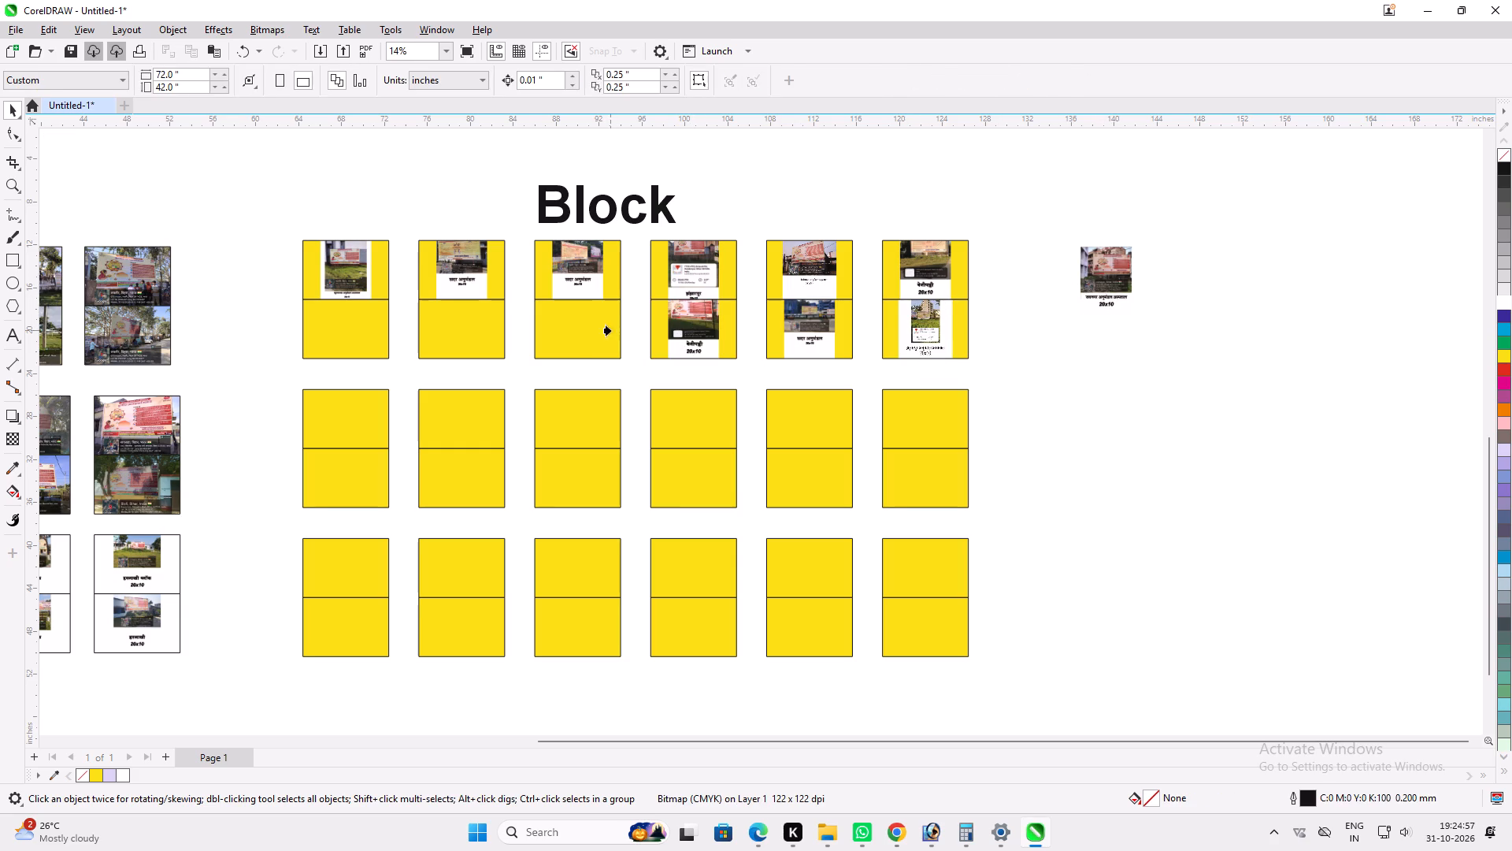
left_click(610, 330)
left_click(1099, 277)
key("alt+w")
left_click(450, 321)
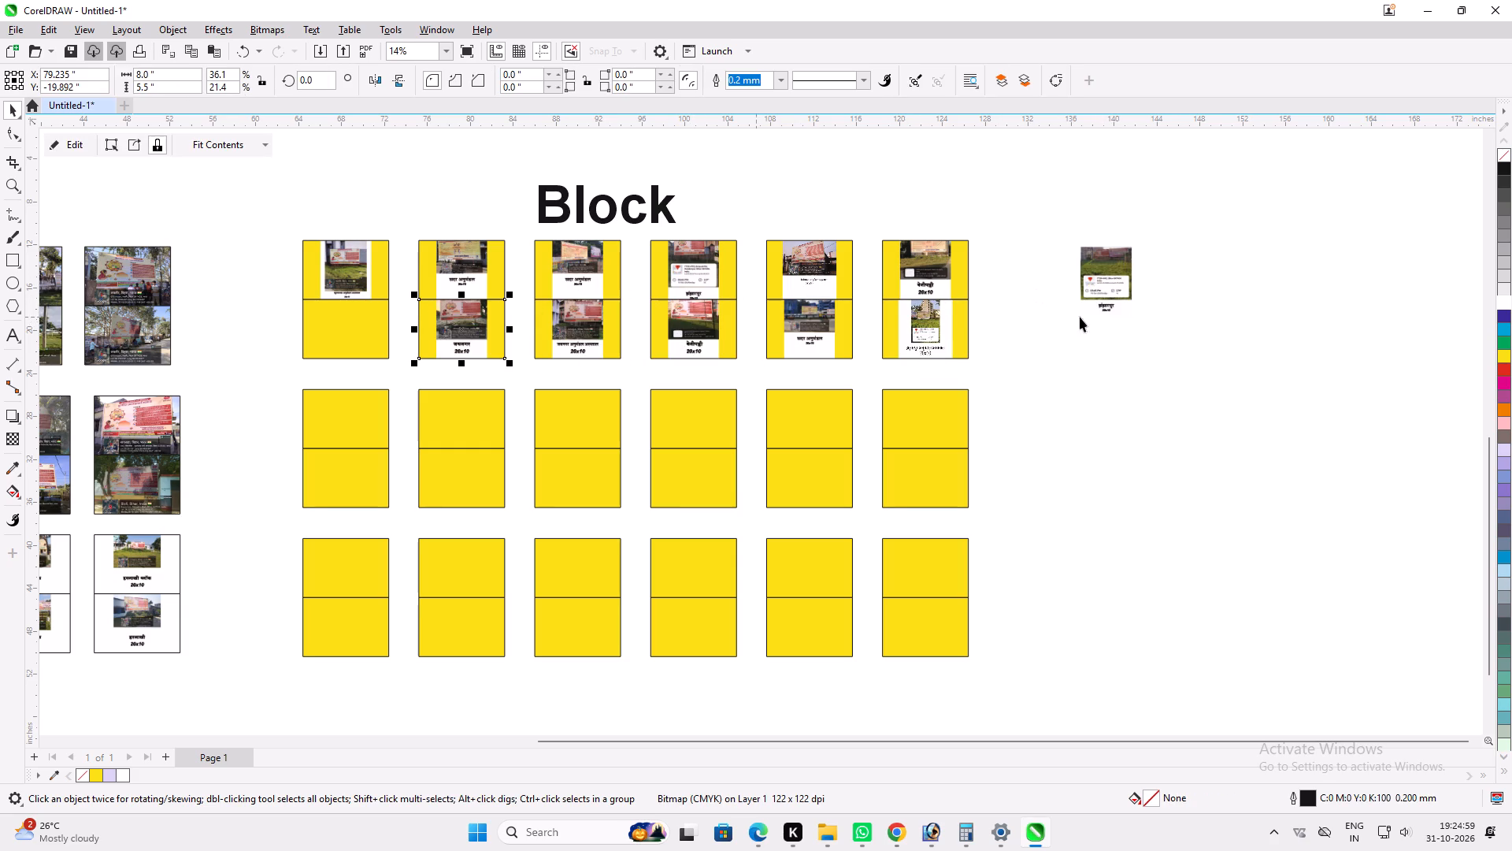
left_click(1115, 289)
key("alt+w")
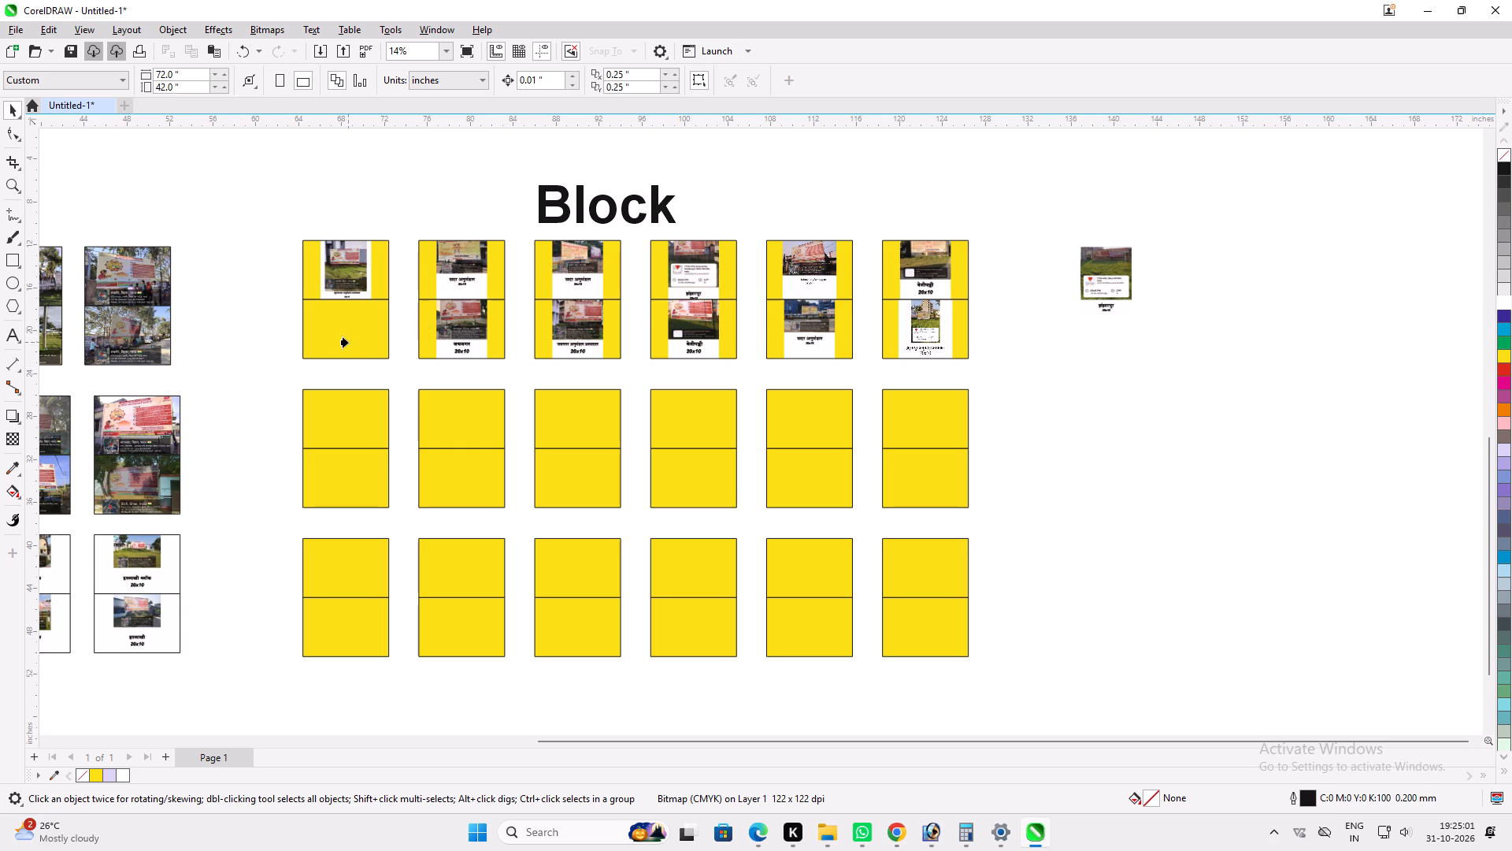
left_click(347, 342)
PowerClip the next two stacked photos into the upper frames of the second row's first two pairs.
left_click(1098, 276)
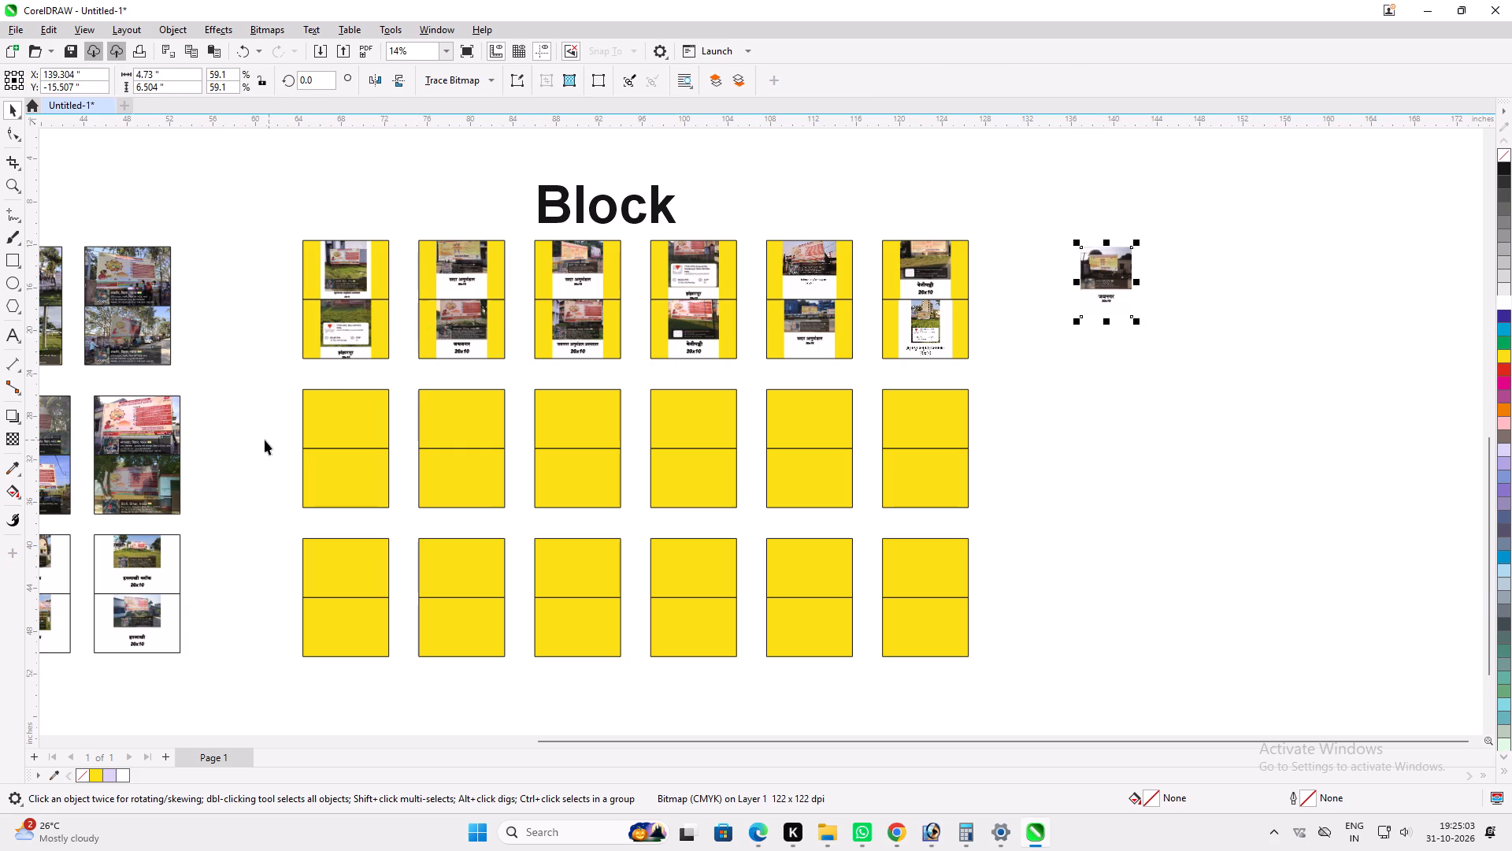
key("alt+w")
left_click(318, 428)
key("alt+q")
key("ctrl+z")
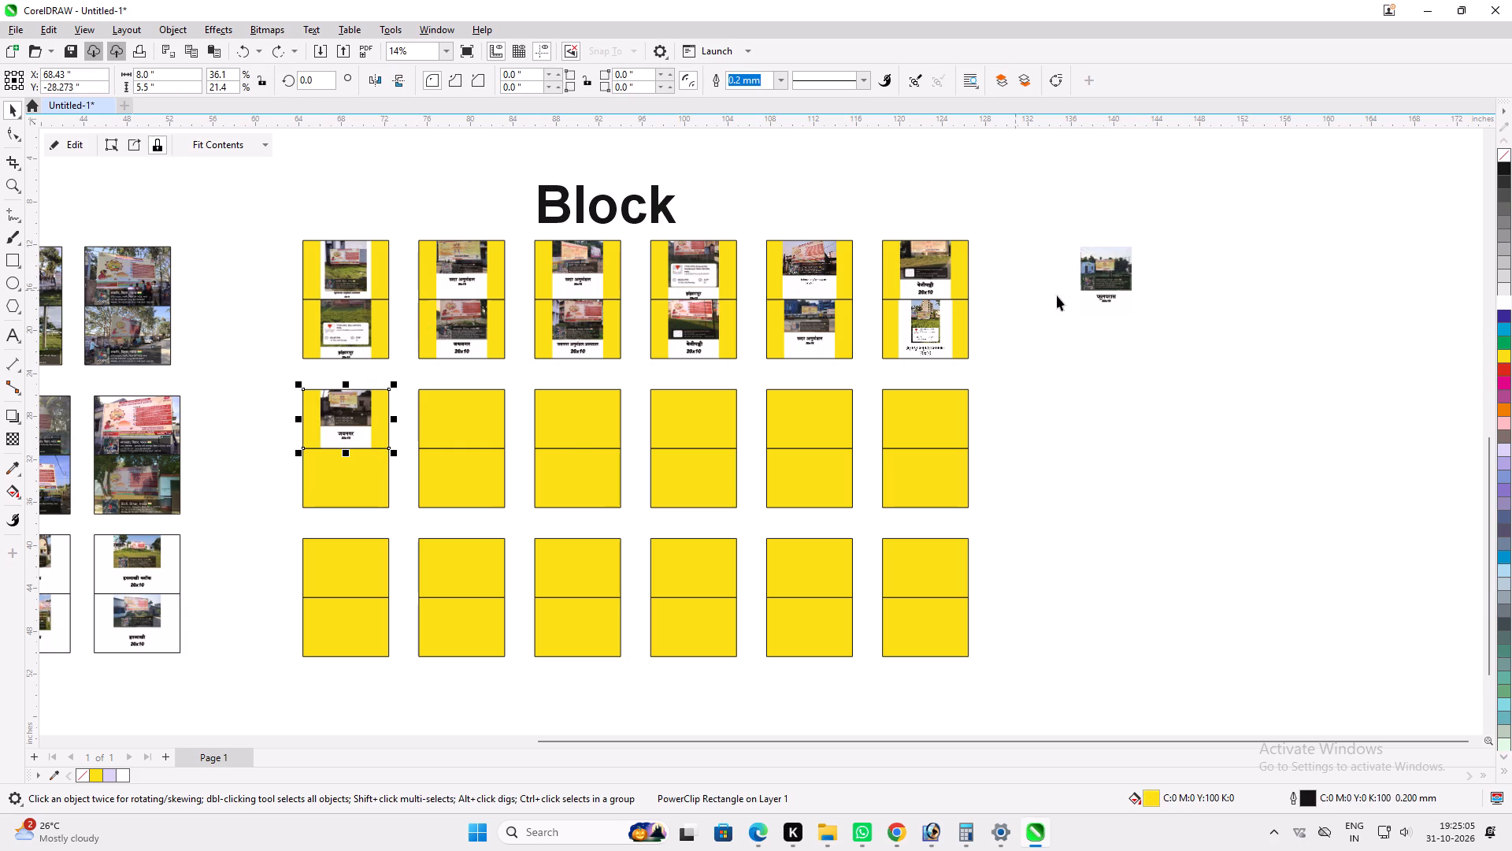
left_click(1092, 289)
key("alt+w")
left_click(458, 424)
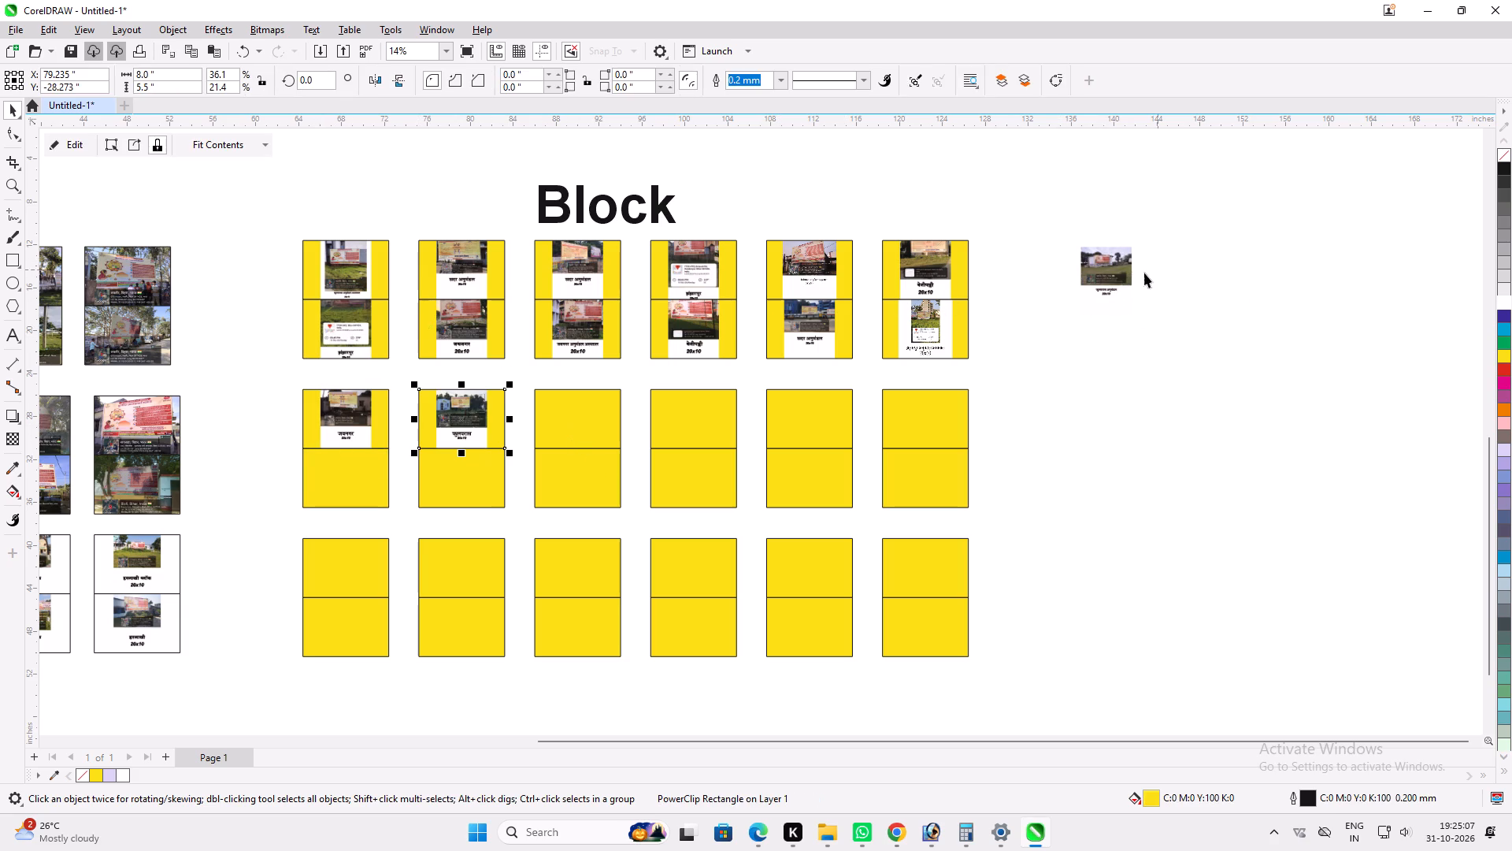
PowerClip the remaining loose photo into the upper frame of the second row's third pair.
left_click(1119, 278)
key("alt+w")
left_click(565, 419)
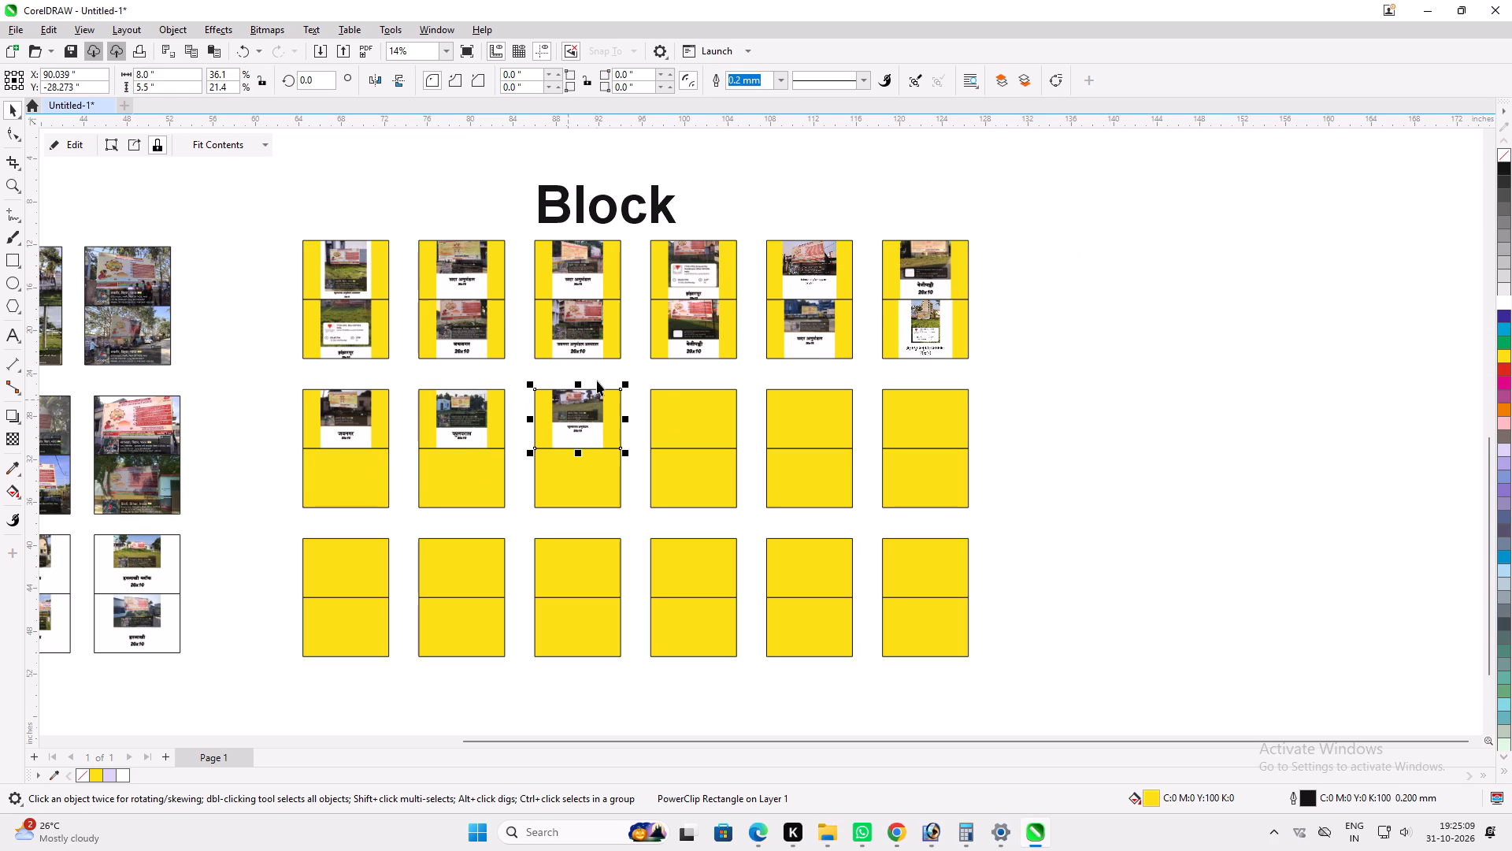
Delete the unused empty frames: the second row's fourth to sixth pairs and the whole third row.
scroll(598, 364, "up", 1)
scroll(562, 340, "down", 2)
left_click_drag(1017, 637, 646, 389)
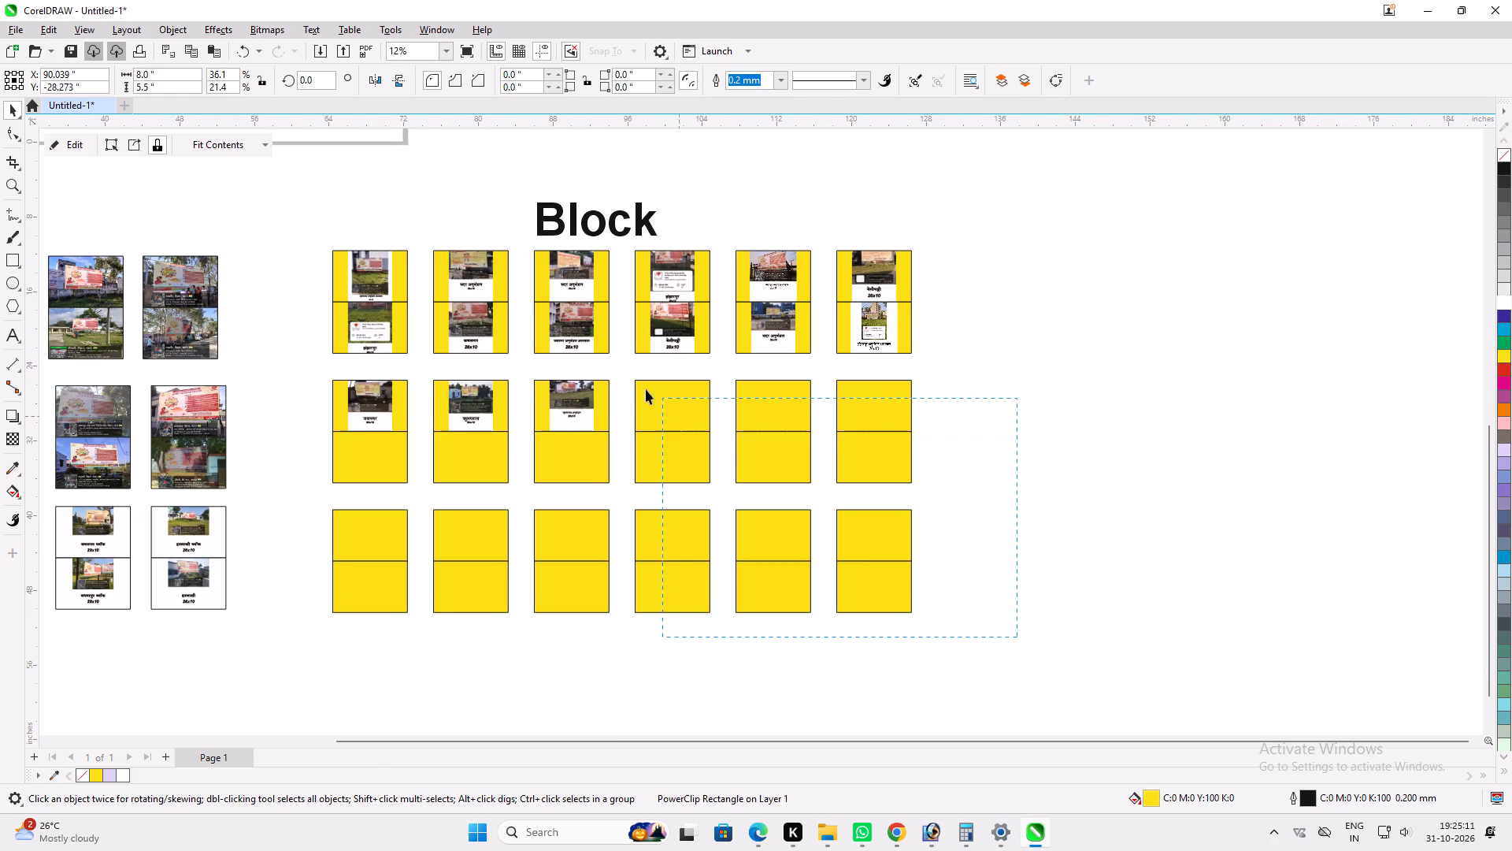
left_click_drag(646, 389, 621, 375)
key("Delete")
scroll(661, 494, "down", 2)
left_click_drag(728, 650, 440, 501)
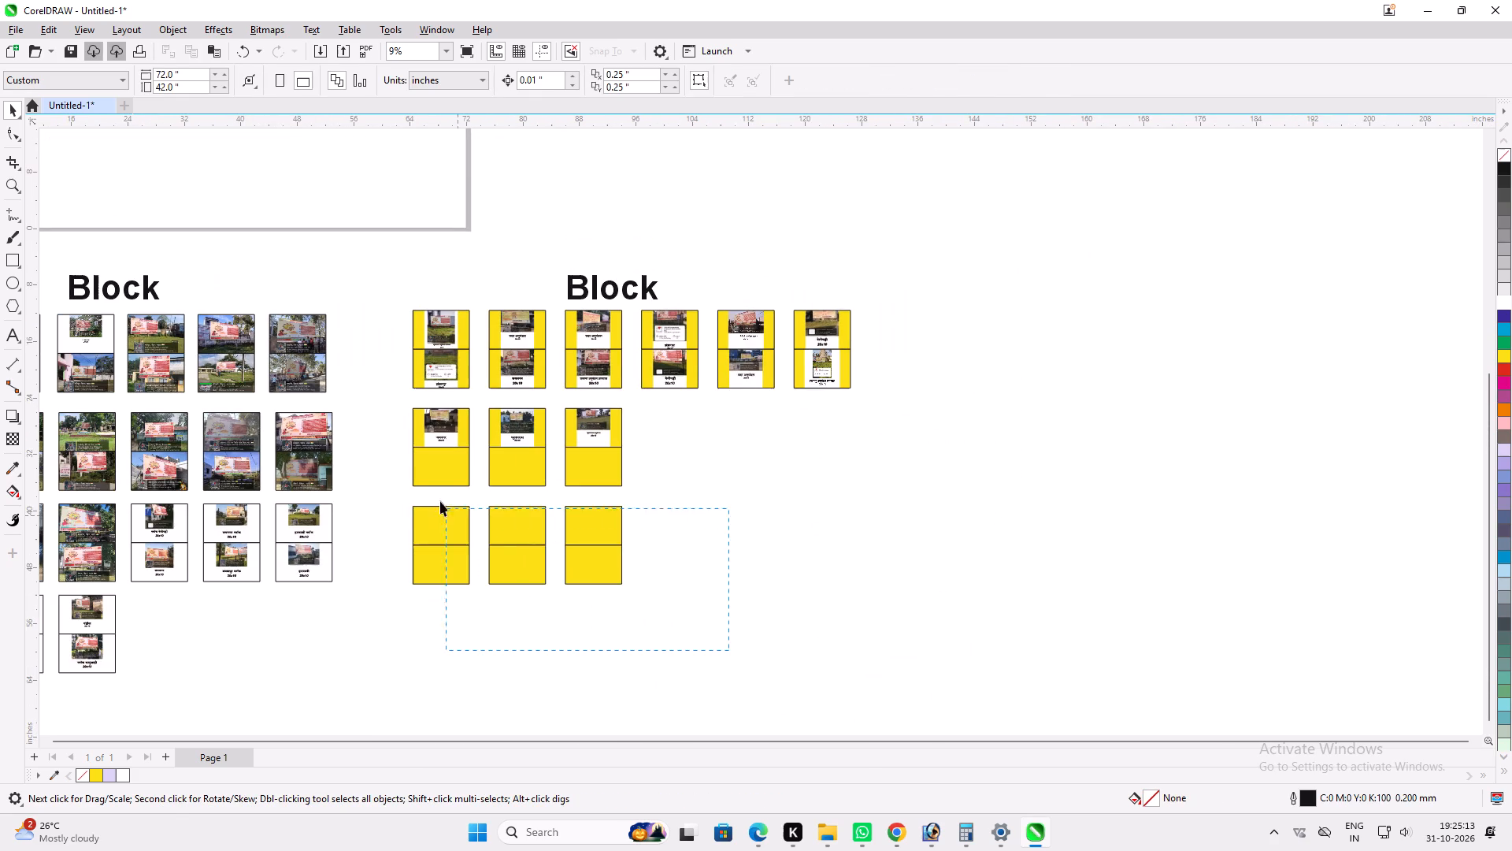
left_click_drag(440, 501, 380, 492)
key("Delete")
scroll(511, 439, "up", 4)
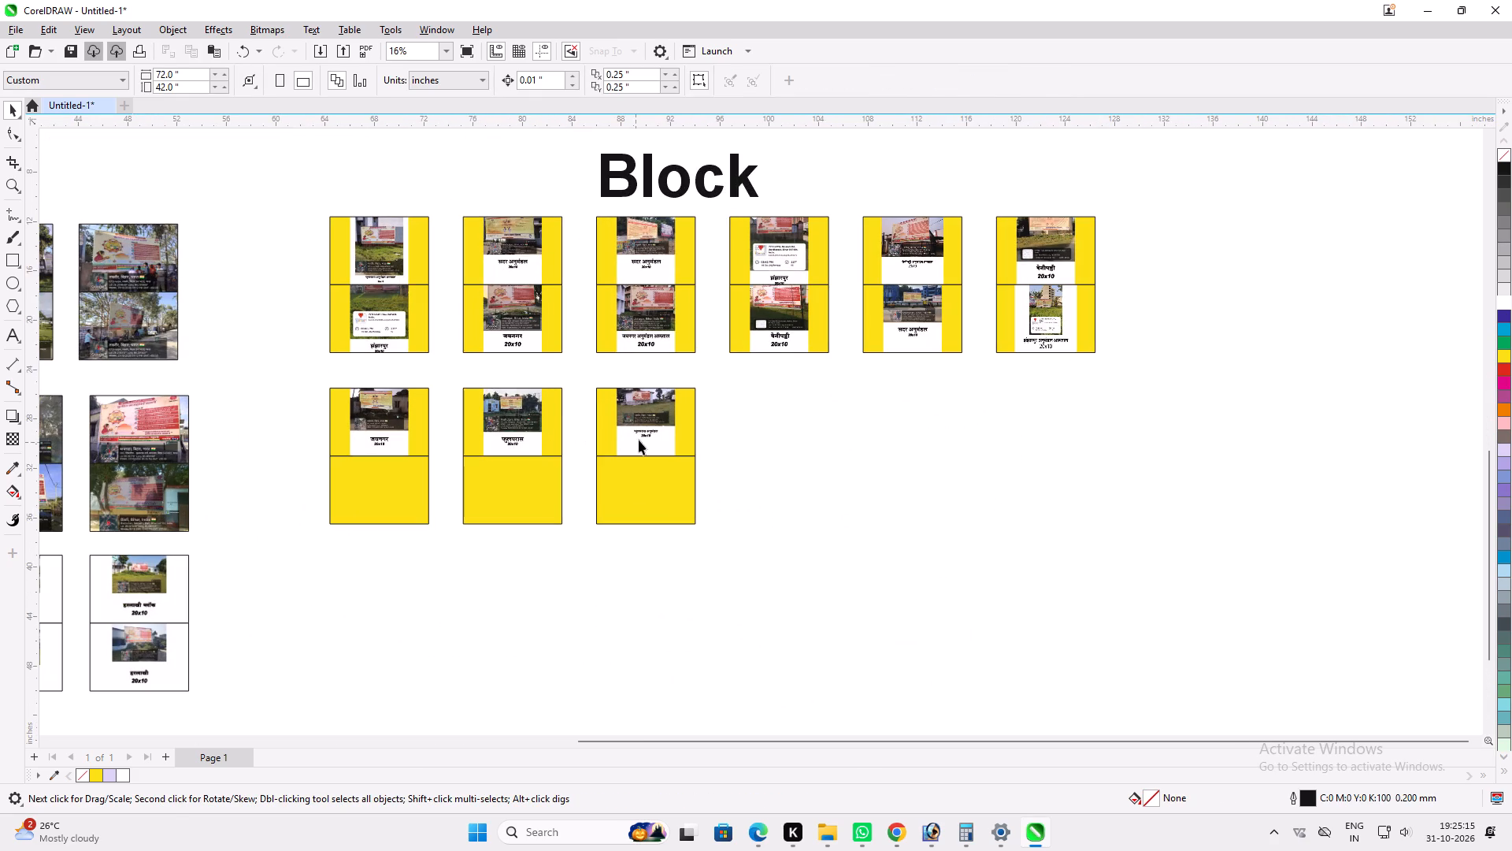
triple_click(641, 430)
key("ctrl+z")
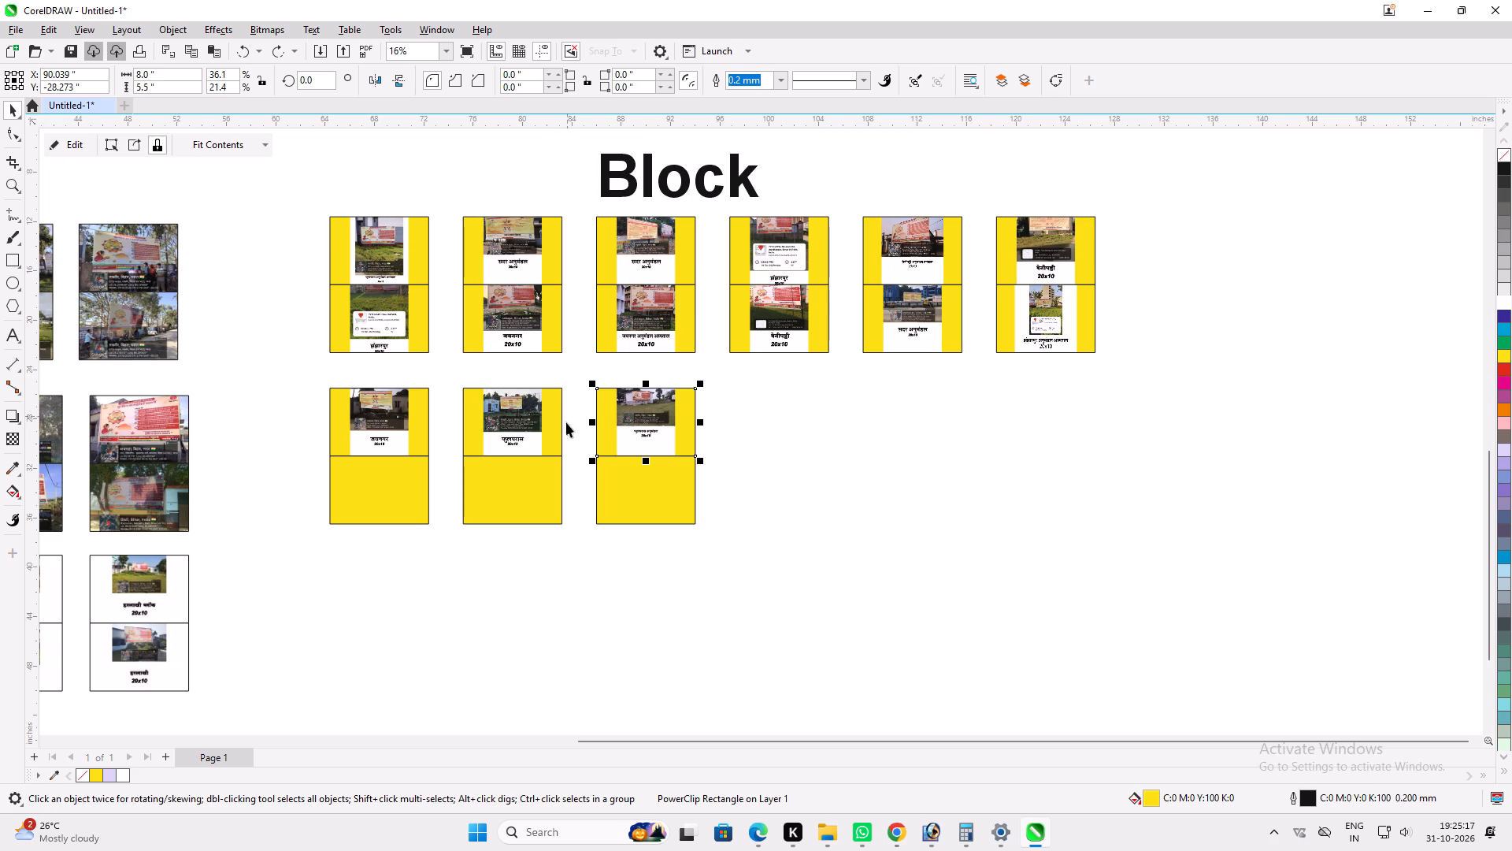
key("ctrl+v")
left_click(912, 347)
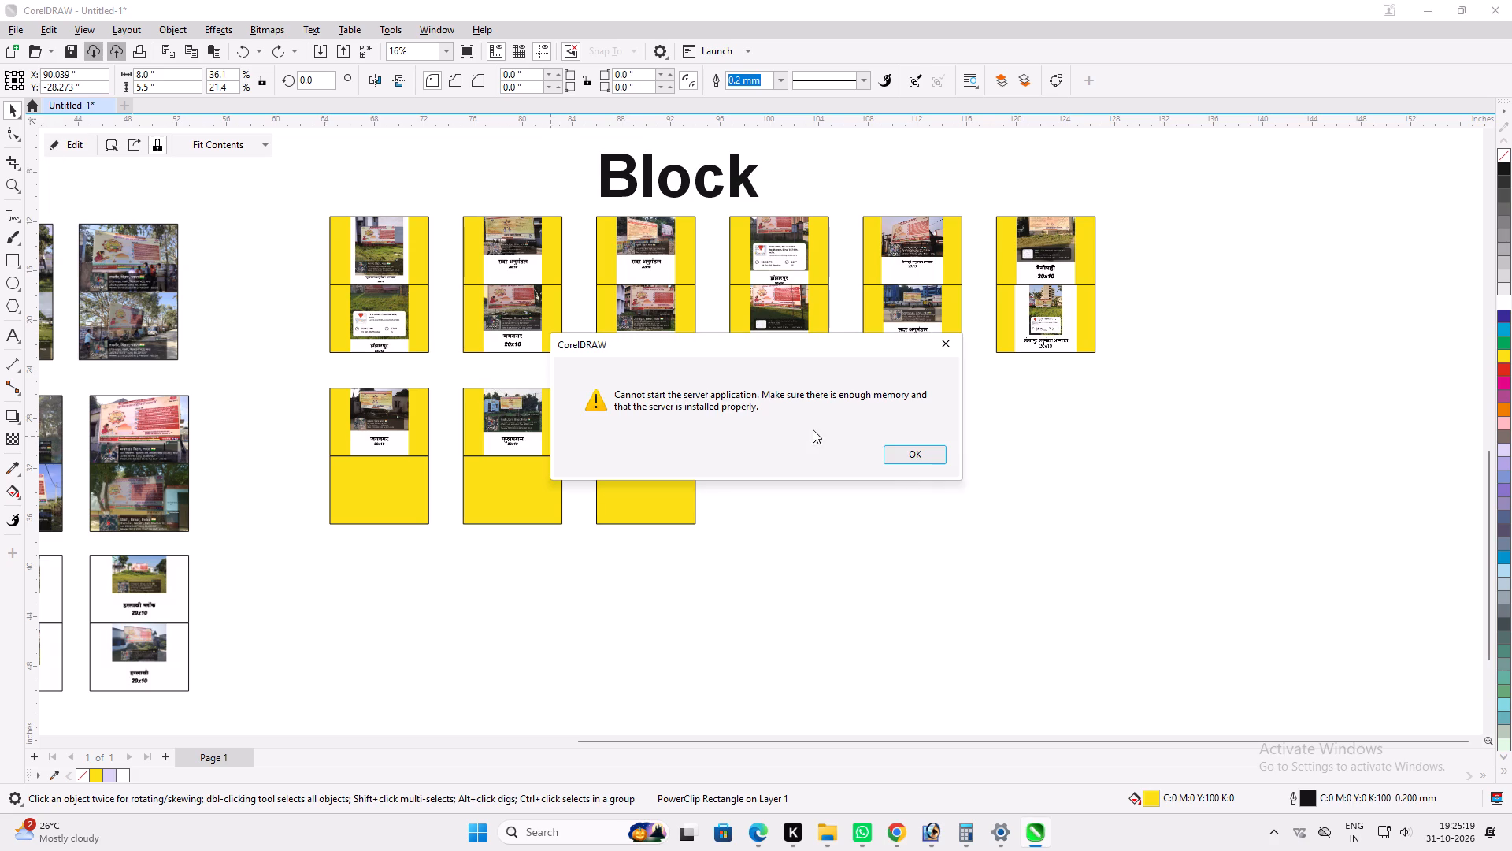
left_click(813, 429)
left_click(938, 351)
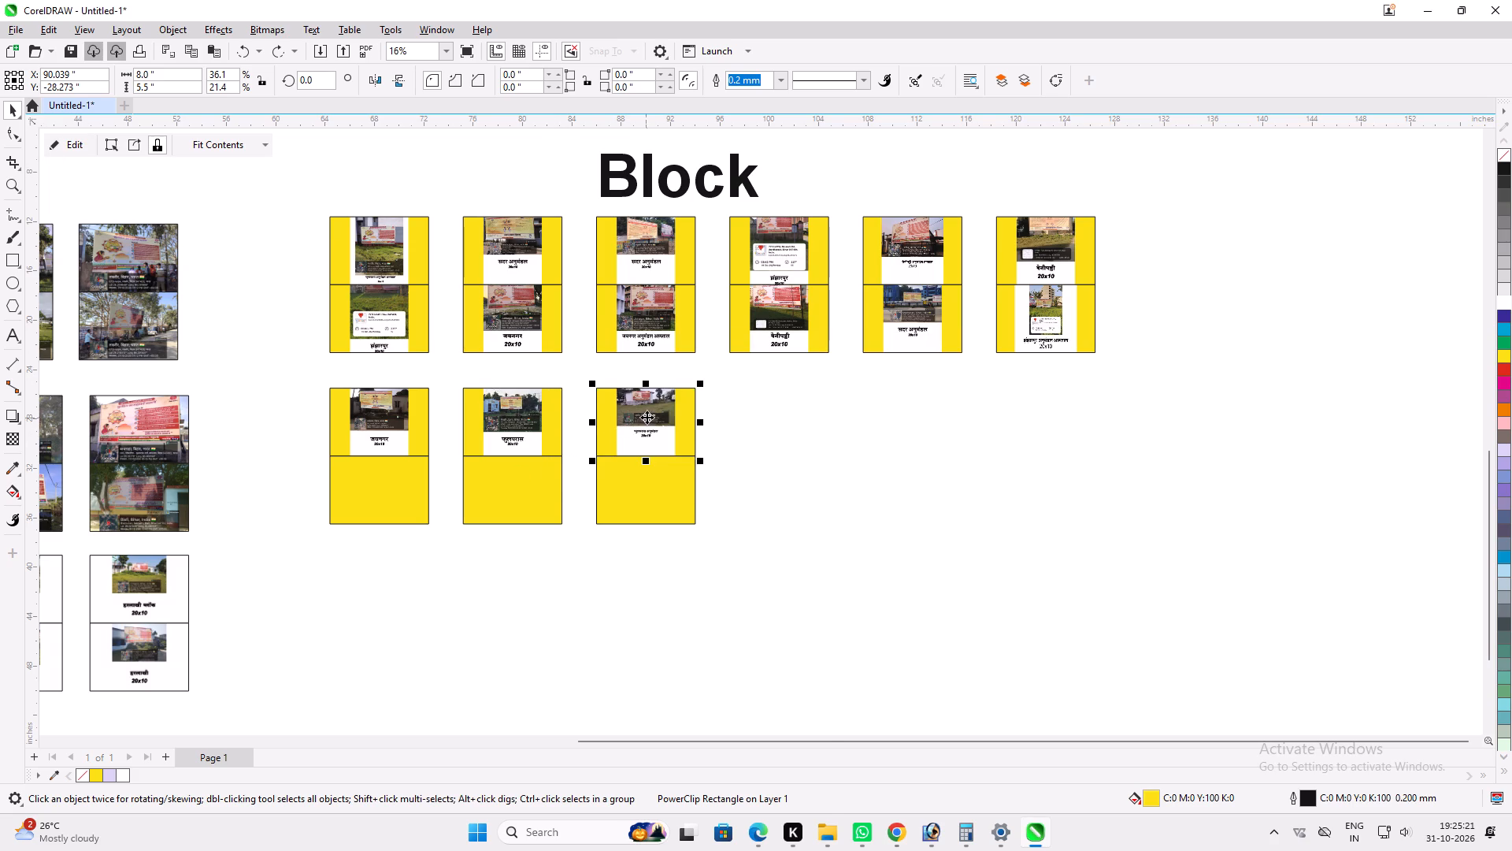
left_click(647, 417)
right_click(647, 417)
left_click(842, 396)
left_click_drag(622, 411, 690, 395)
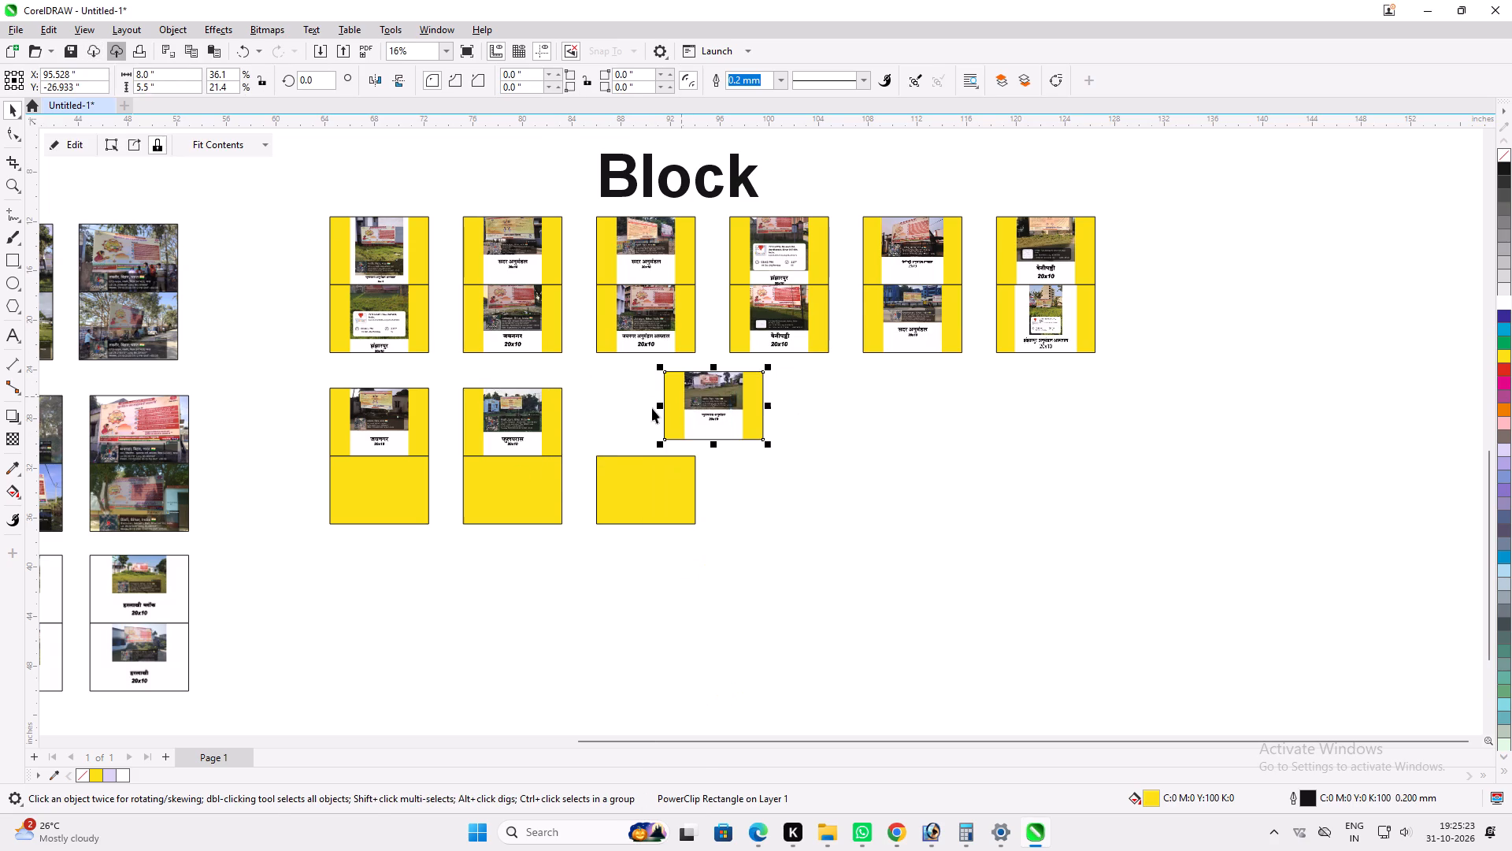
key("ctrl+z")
Copy the photo inside the second row's third upper frame and PowerClip it into the first pair's lower frame.
double_click(650, 414)
left_click(650, 413)
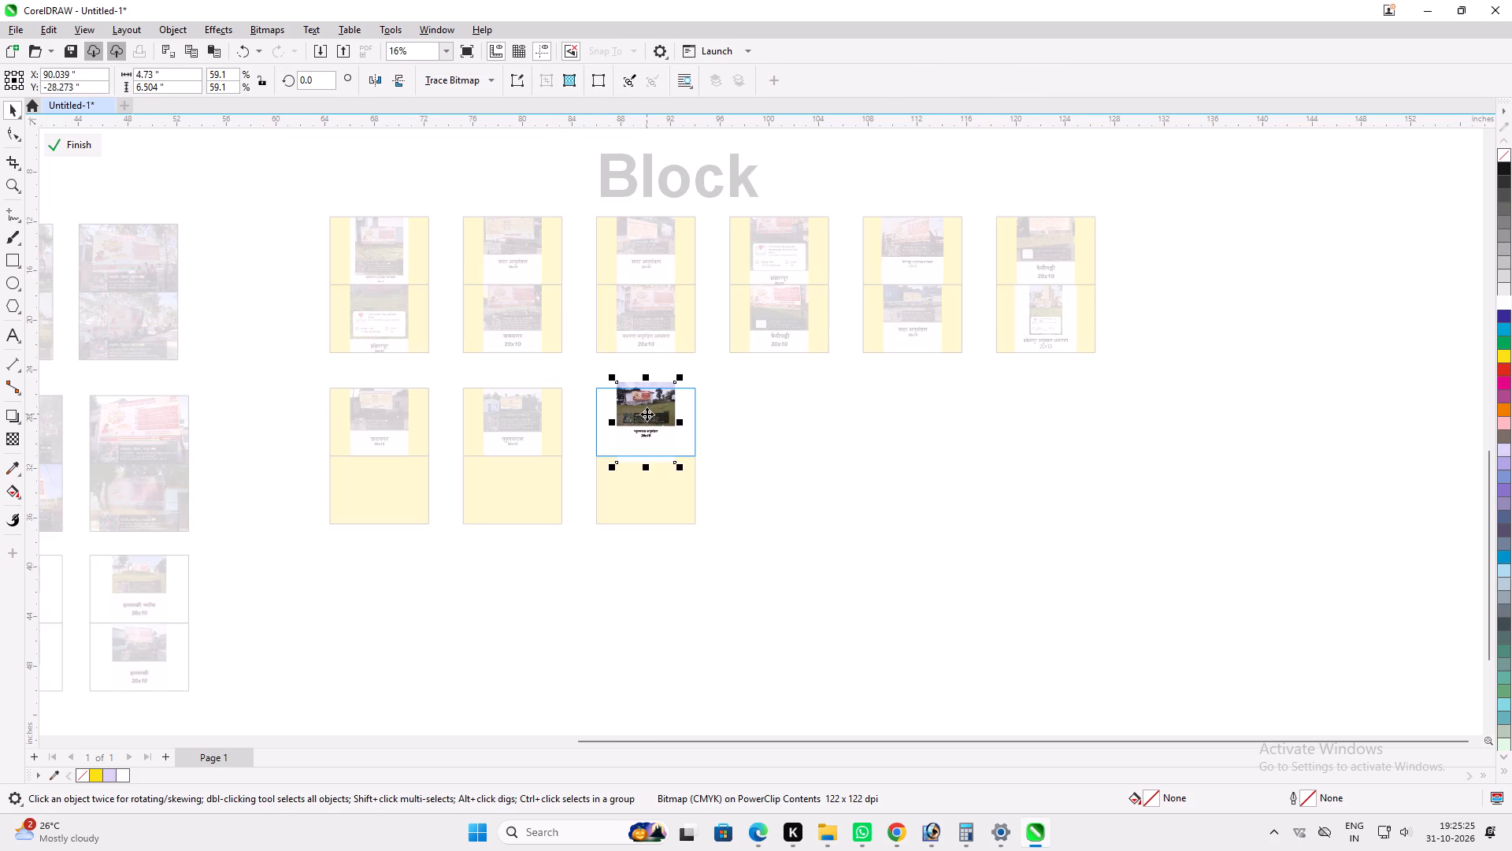
key("ctrl+c")
left_click(93, 146)
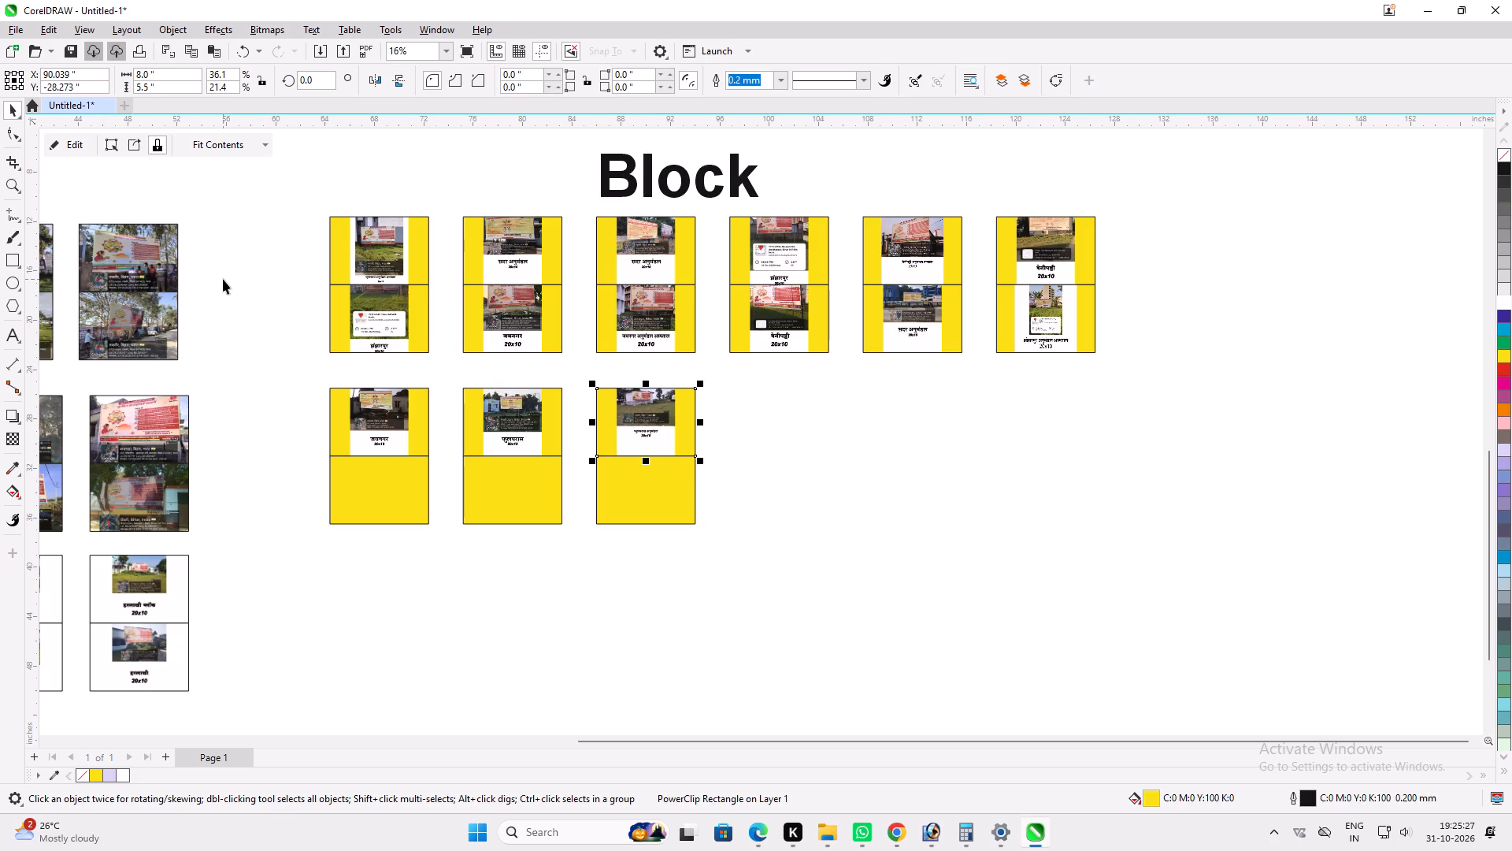
key("ctrl+v")
key("alt+w")
left_click(386, 489)
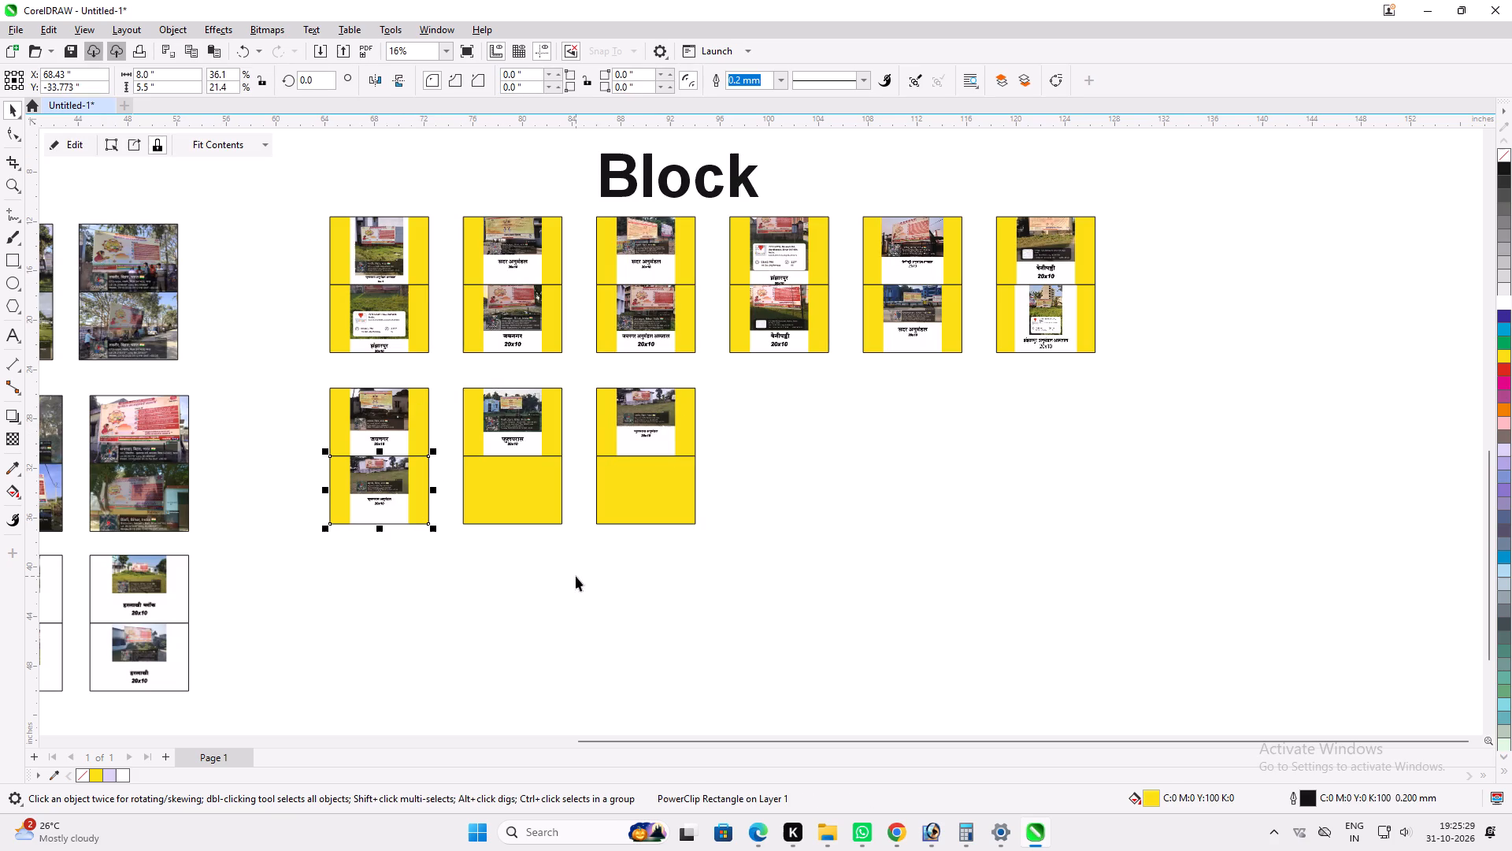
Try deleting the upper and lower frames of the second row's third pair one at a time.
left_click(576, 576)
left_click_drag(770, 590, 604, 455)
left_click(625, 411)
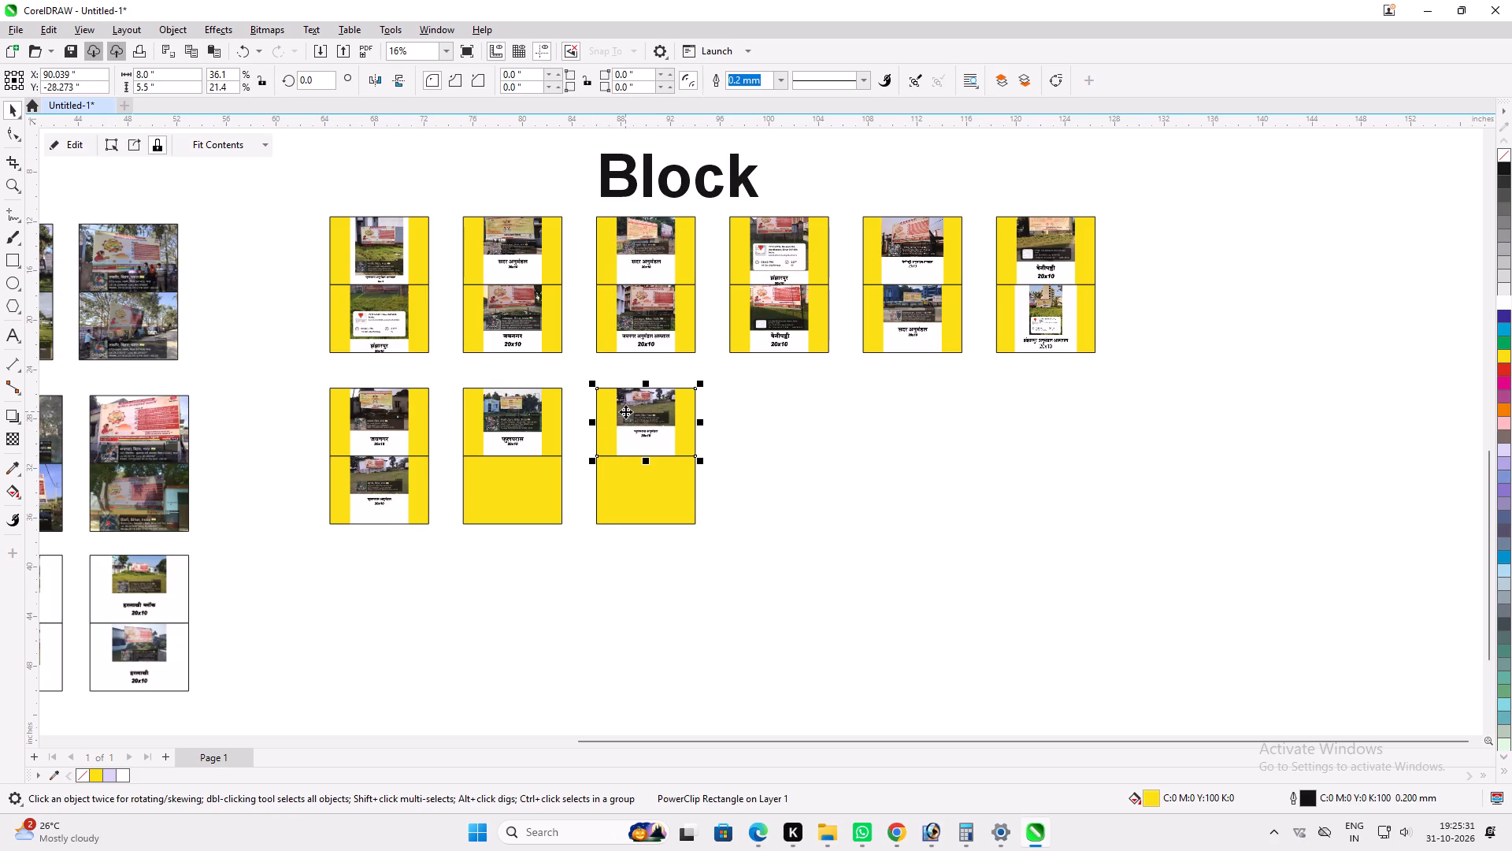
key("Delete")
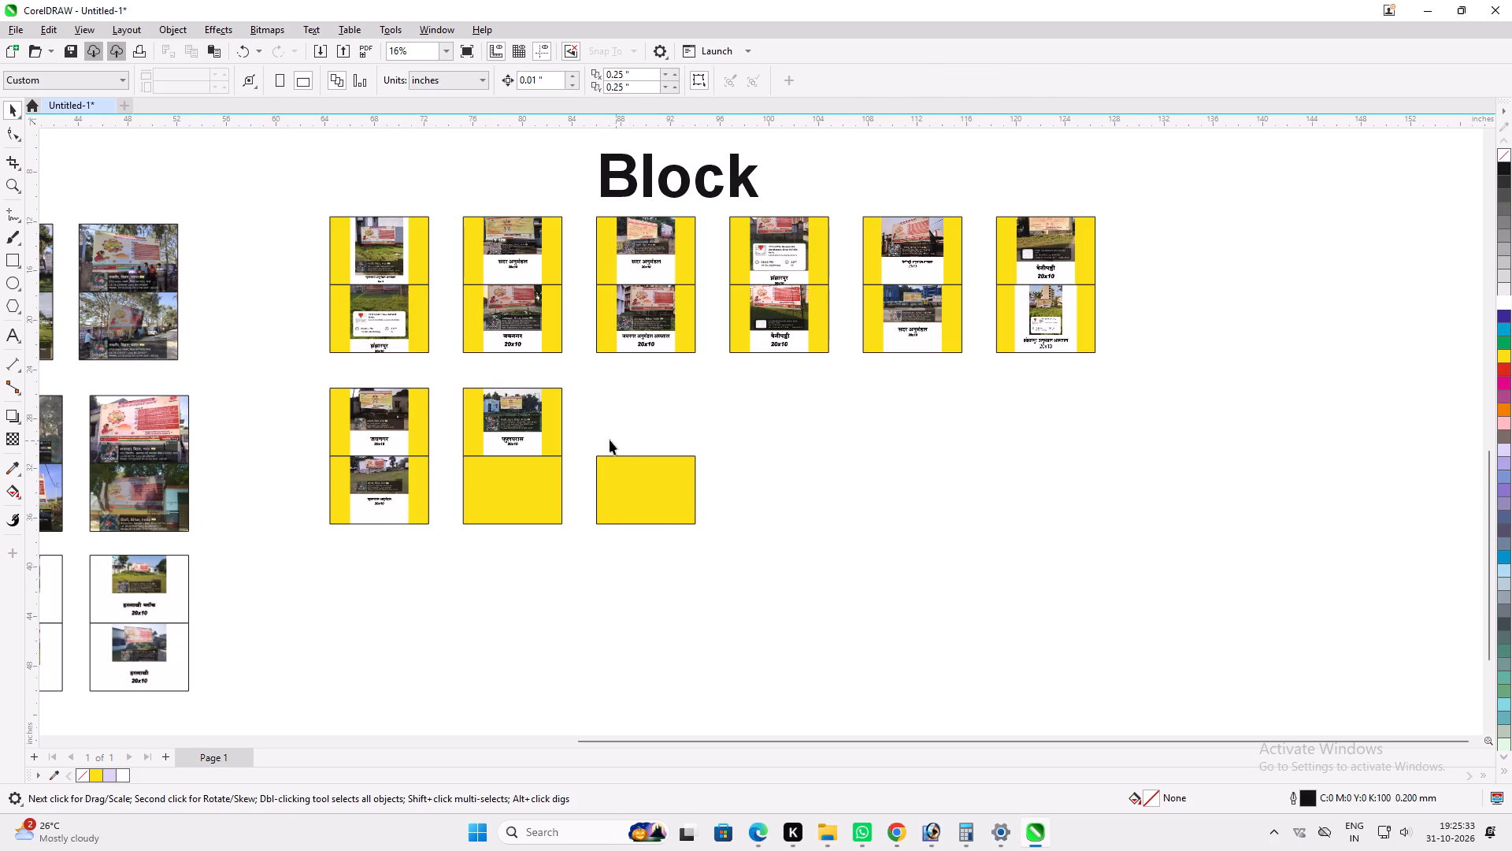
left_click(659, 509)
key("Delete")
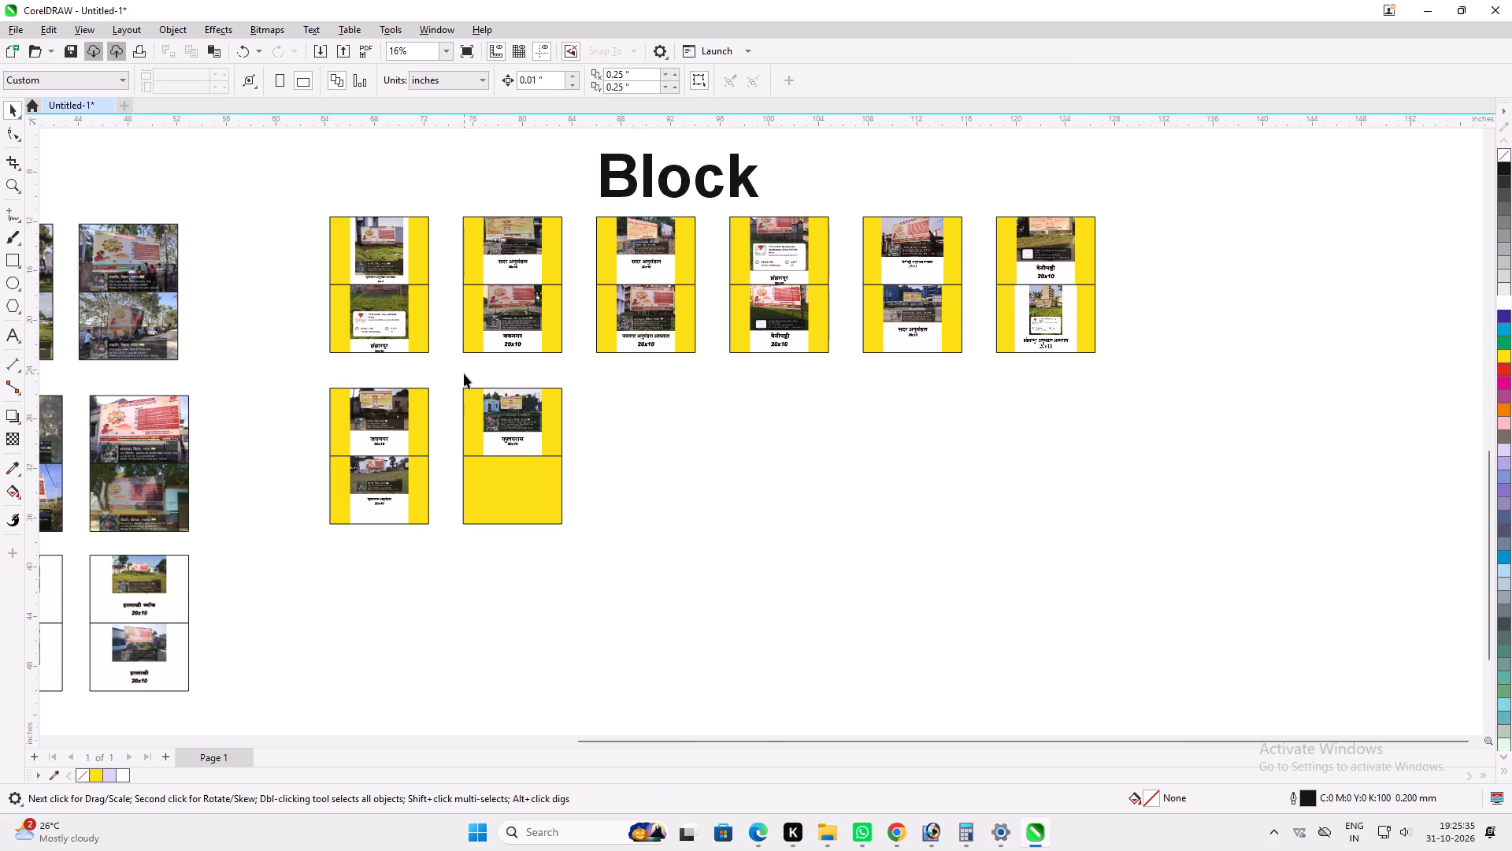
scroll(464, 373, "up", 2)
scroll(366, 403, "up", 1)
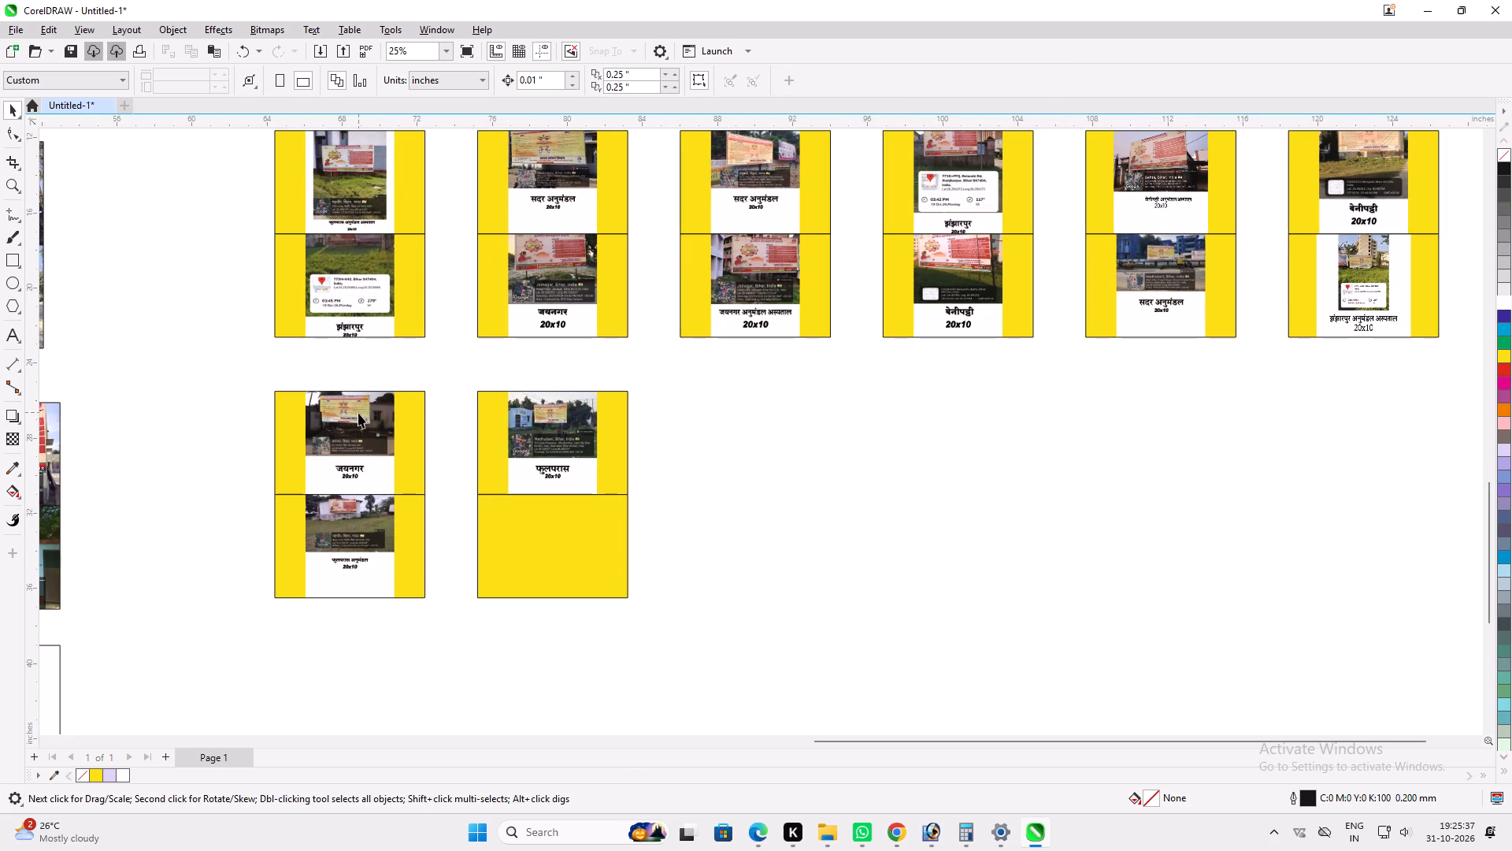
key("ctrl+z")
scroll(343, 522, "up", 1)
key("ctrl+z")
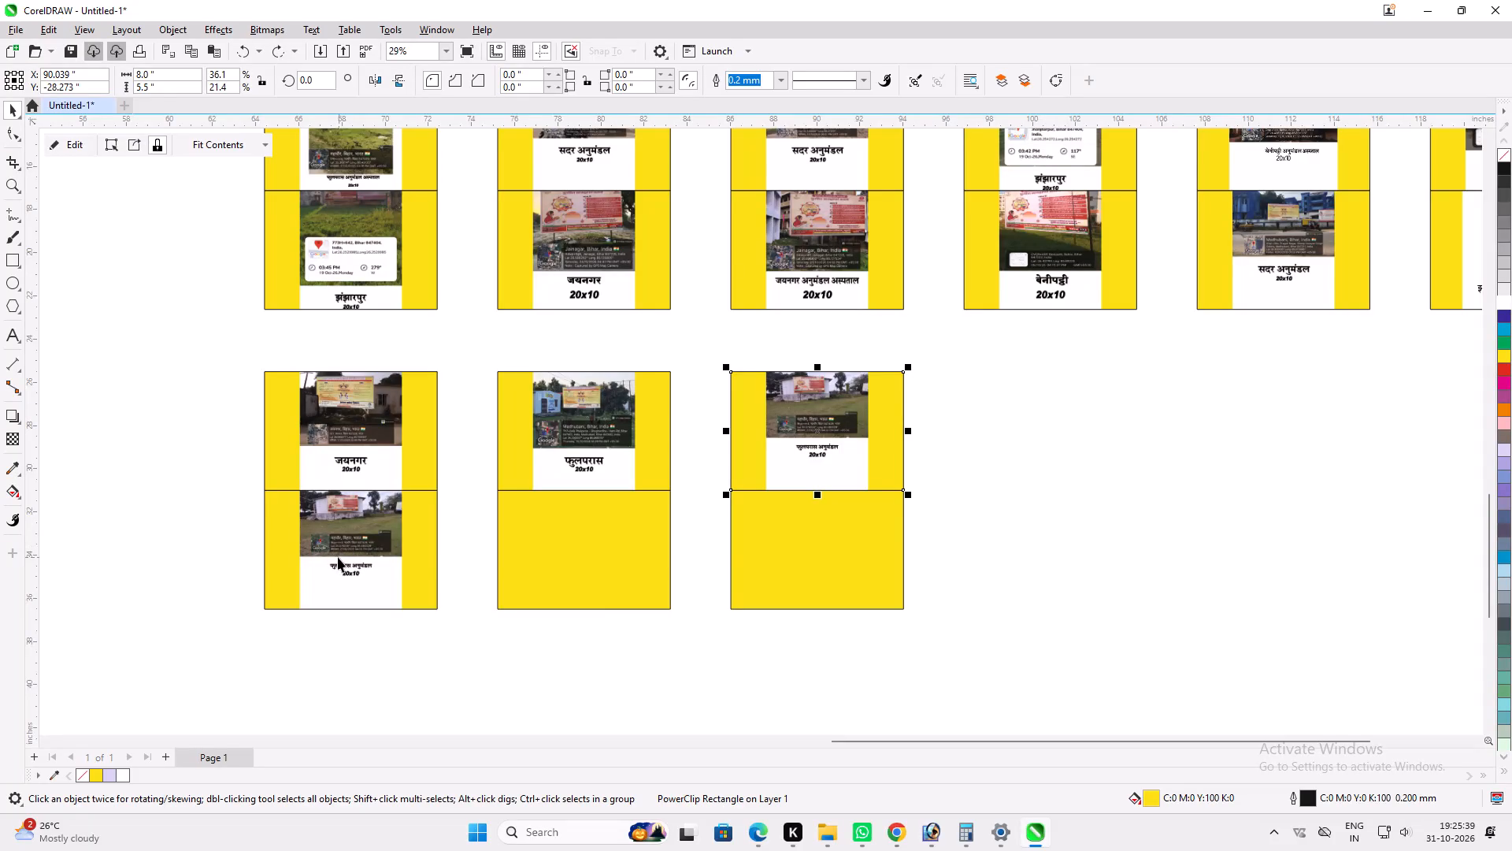
Delete both frames of the second row's third pair together.
left_click(951, 659)
left_click_drag(961, 659, 686, 344)
key("Delete")
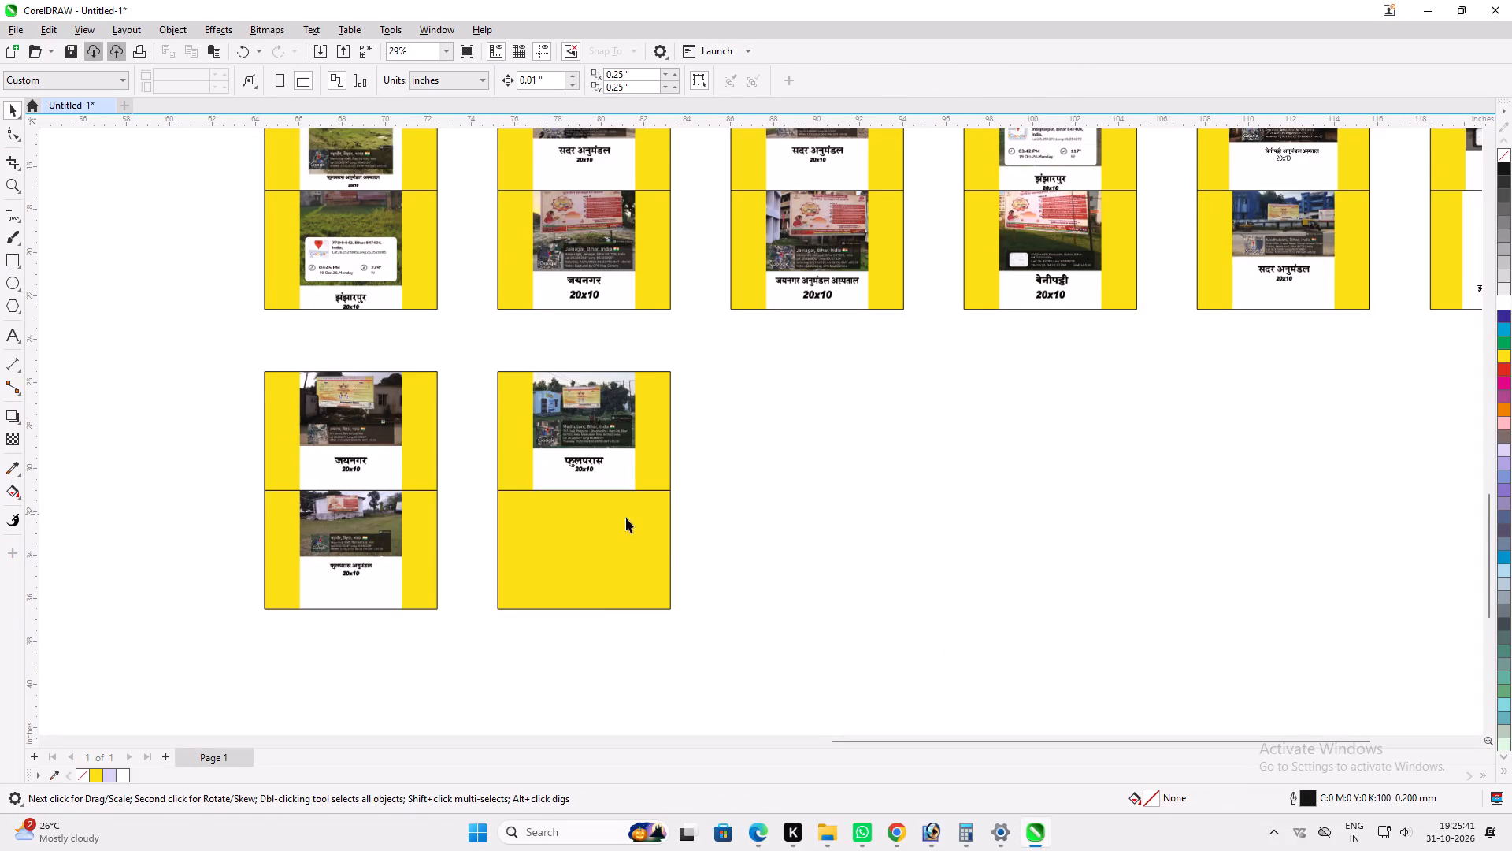
Shrink the photo inside the first row's first upper frame to about 4.07 × 5.6 inches.
scroll(621, 519, "down", 4)
scroll(621, 364, "up", 3)
scroll(348, 401, "down", 3)
scroll(294, 299, "up", 9)
triple_click(479, 333)
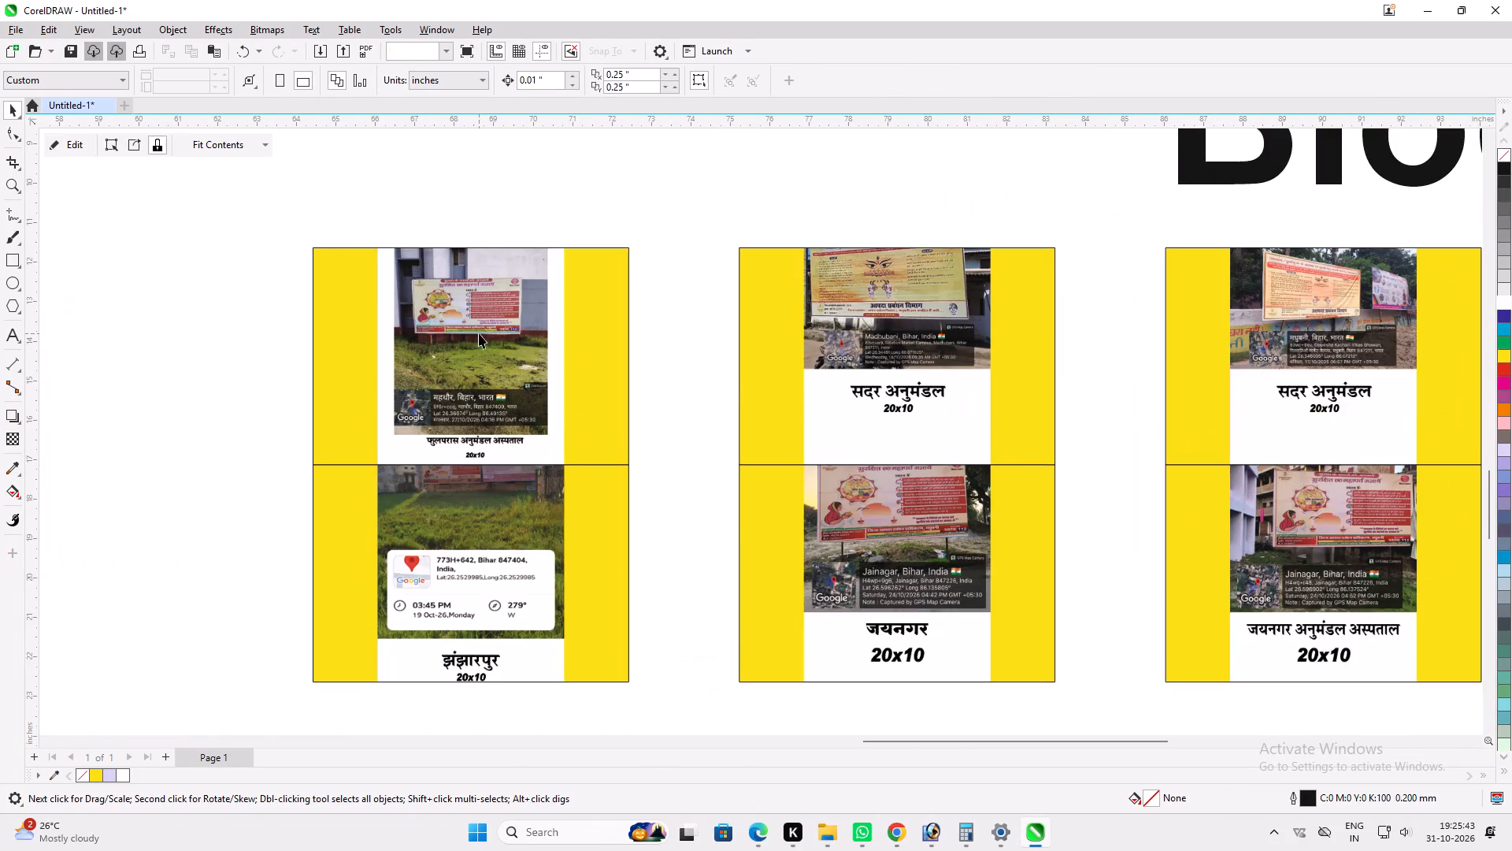
left_click_drag(573, 222, 565, 240, "shift")
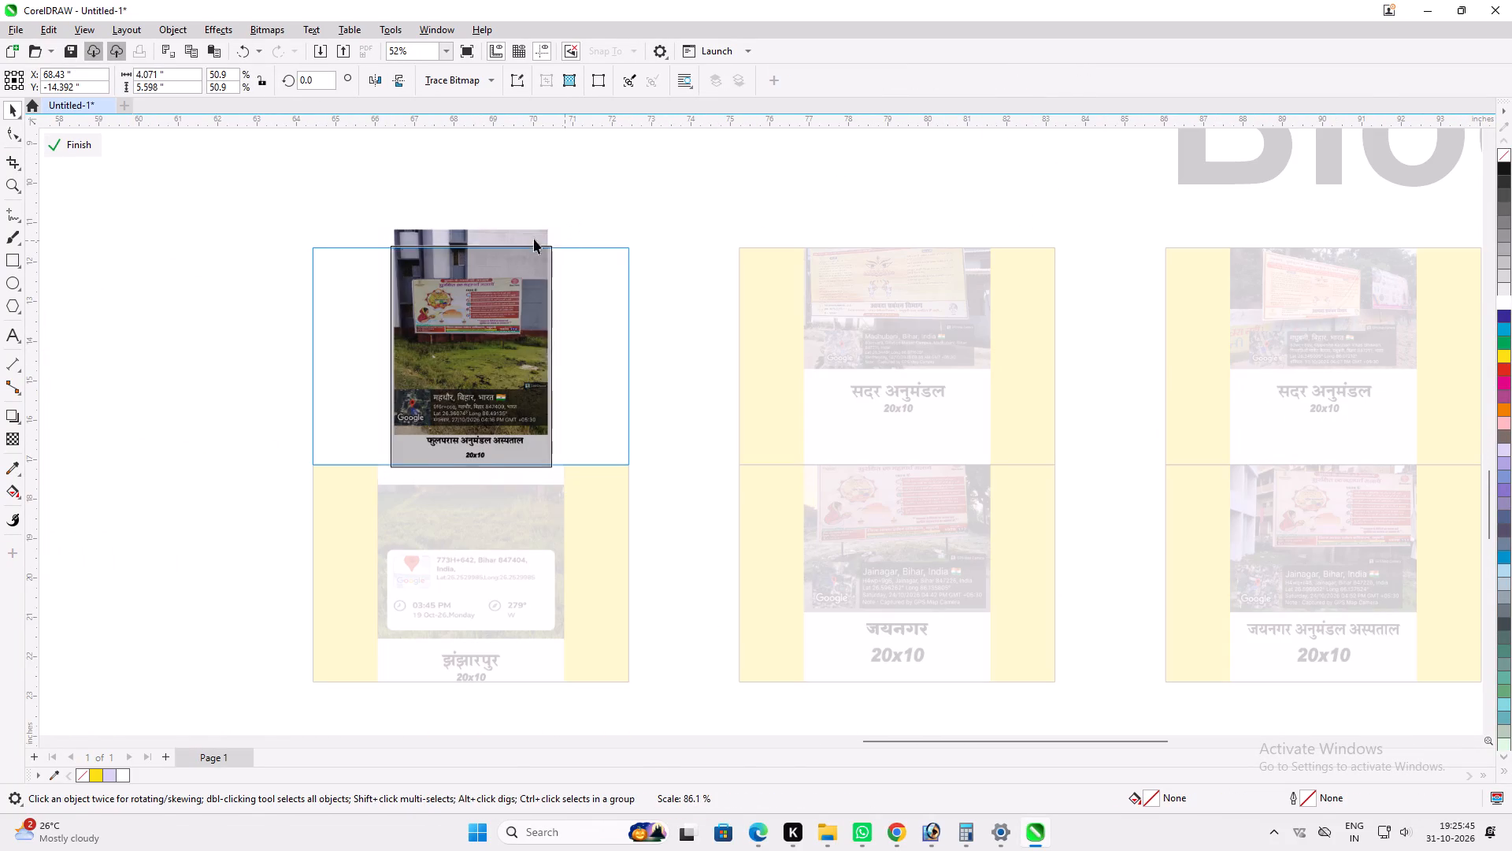
left_click(69, 147)
Shrink the photo inside the first row's first lower frame to about 4.06 × 5.58 inches.
scroll(385, 274, "down", 2)
triple_click(432, 437)
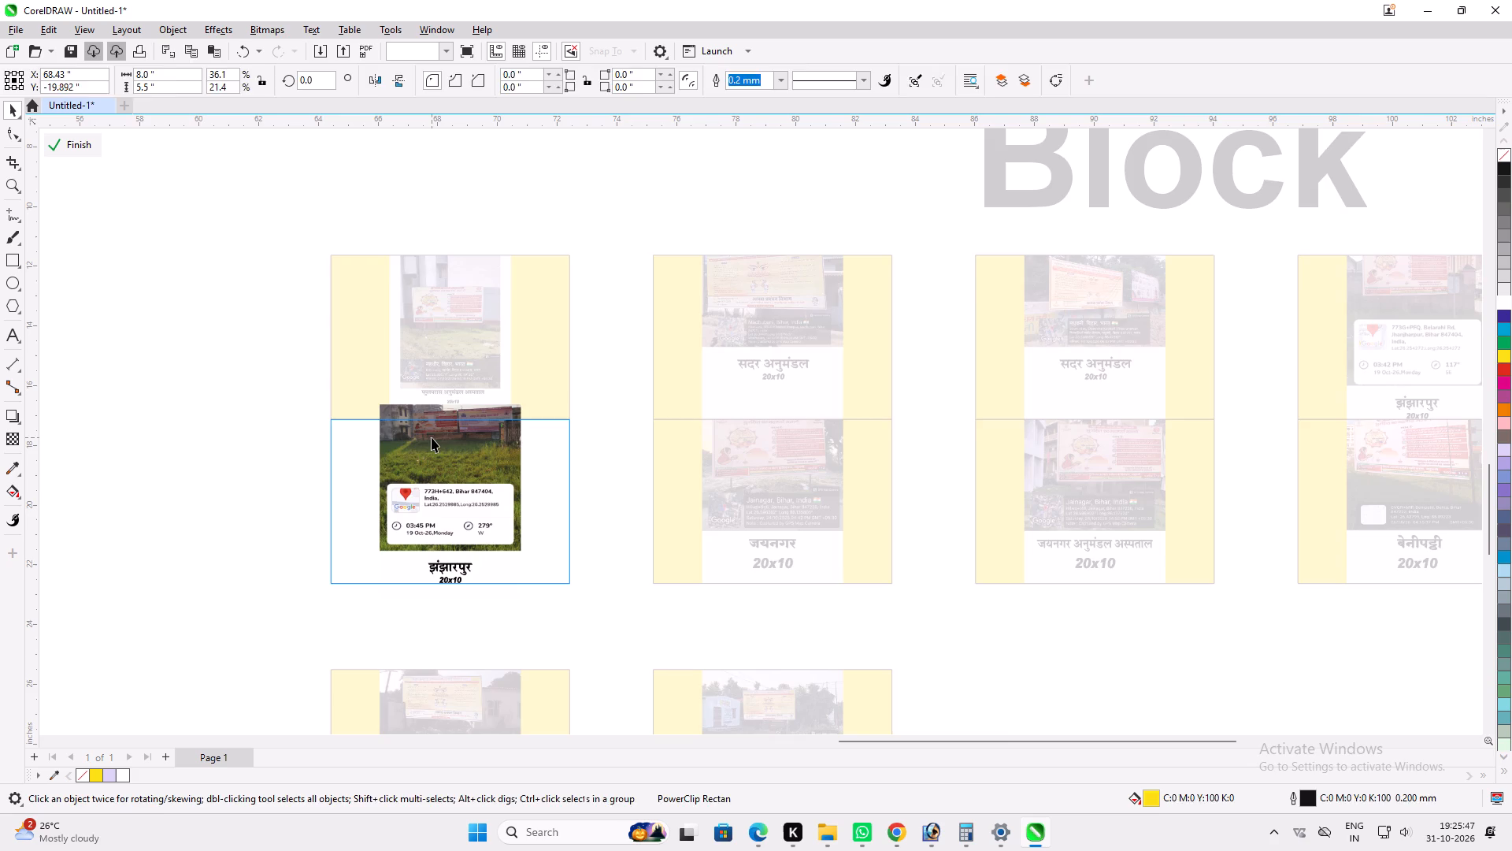
scroll(521, 496, "up", 4)
left_click_drag(531, 344, 527, 371, "shift")
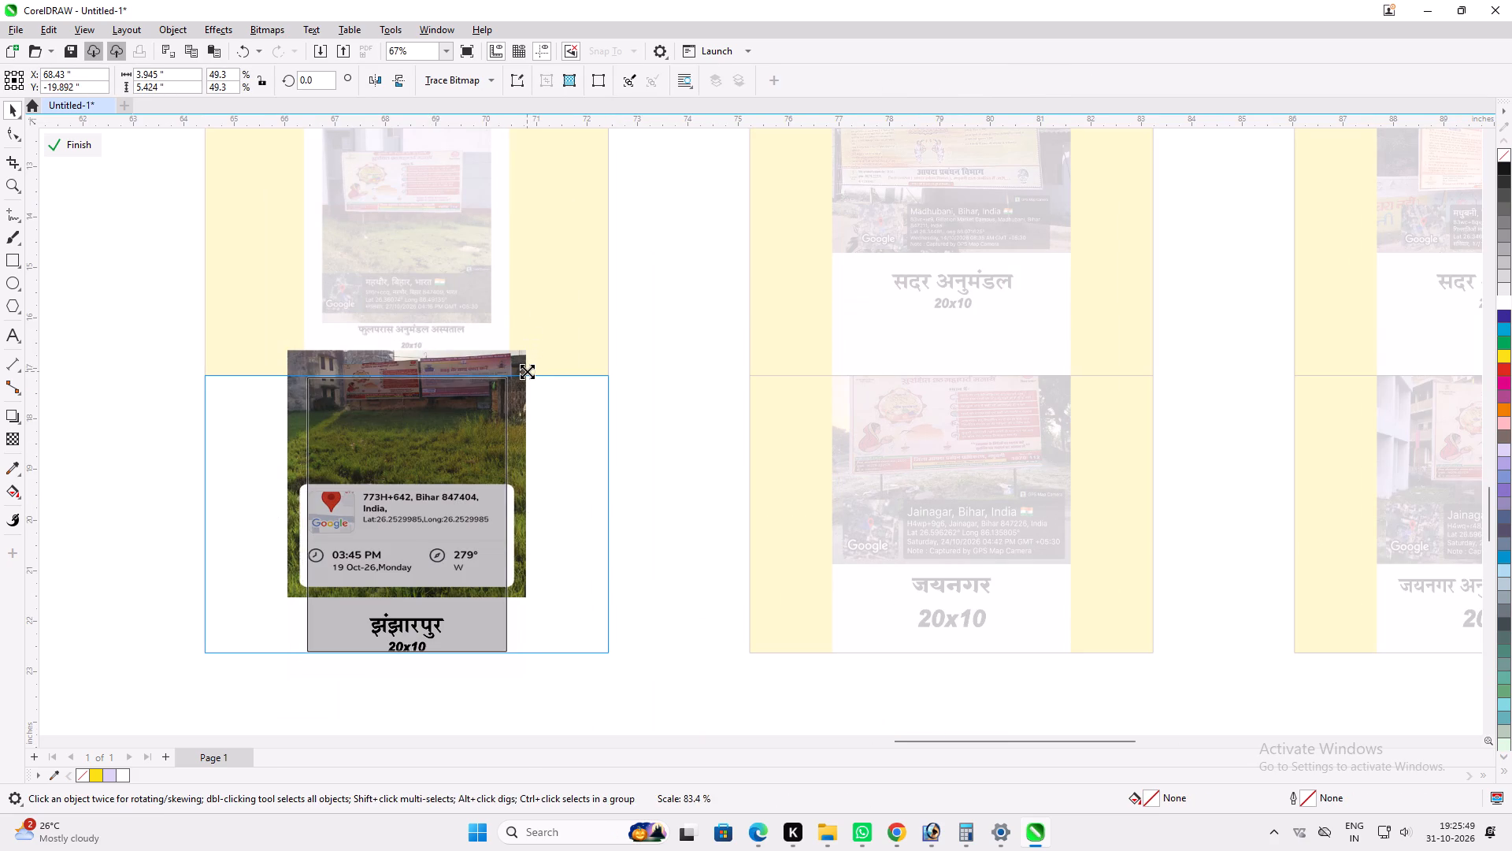
left_click_drag(527, 371, 528, 367, "shift")
left_click(72, 139)
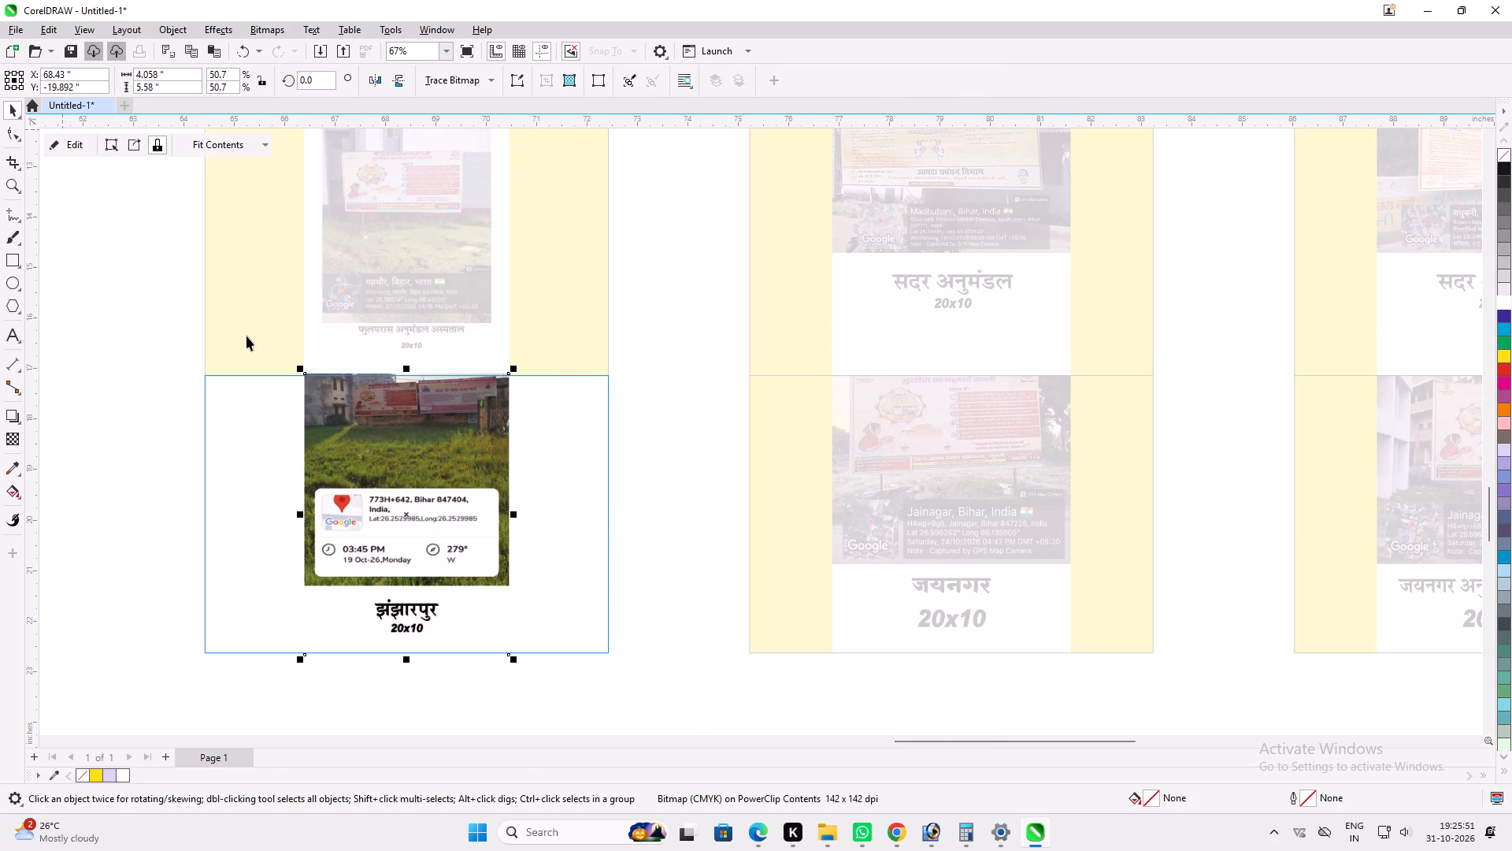
Shrink the photo inside the first row's second lower frame to about 4.46 × 6.13 inches and recentre it horizontally.
scroll(246, 343, "down", 4)
scroll(751, 412, "up", 2)
left_click(666, 433)
left_click(665, 432)
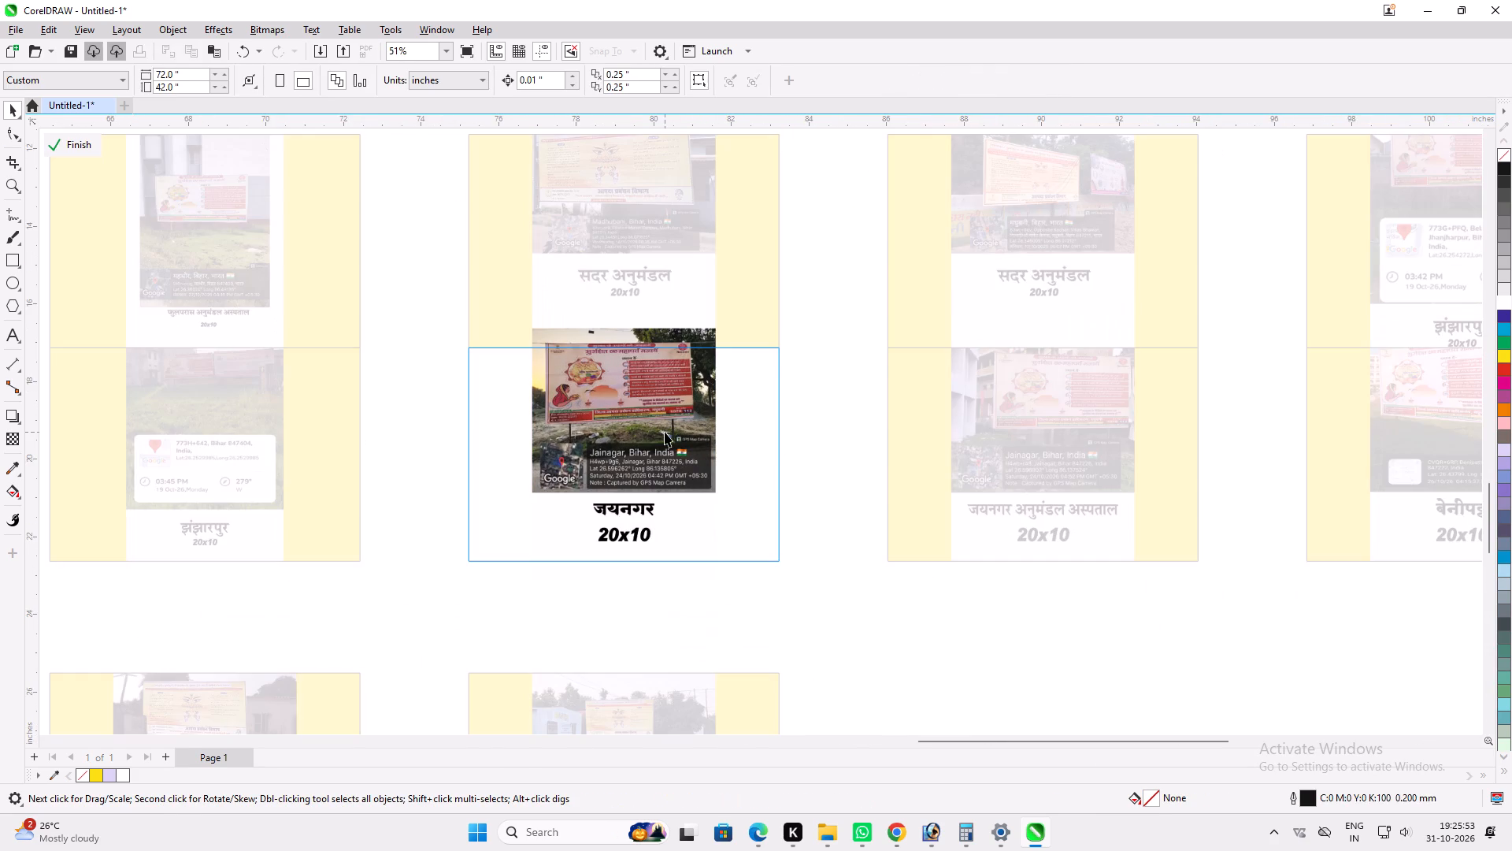
left_click(671, 404)
left_click_drag(724, 322, 715, 336)
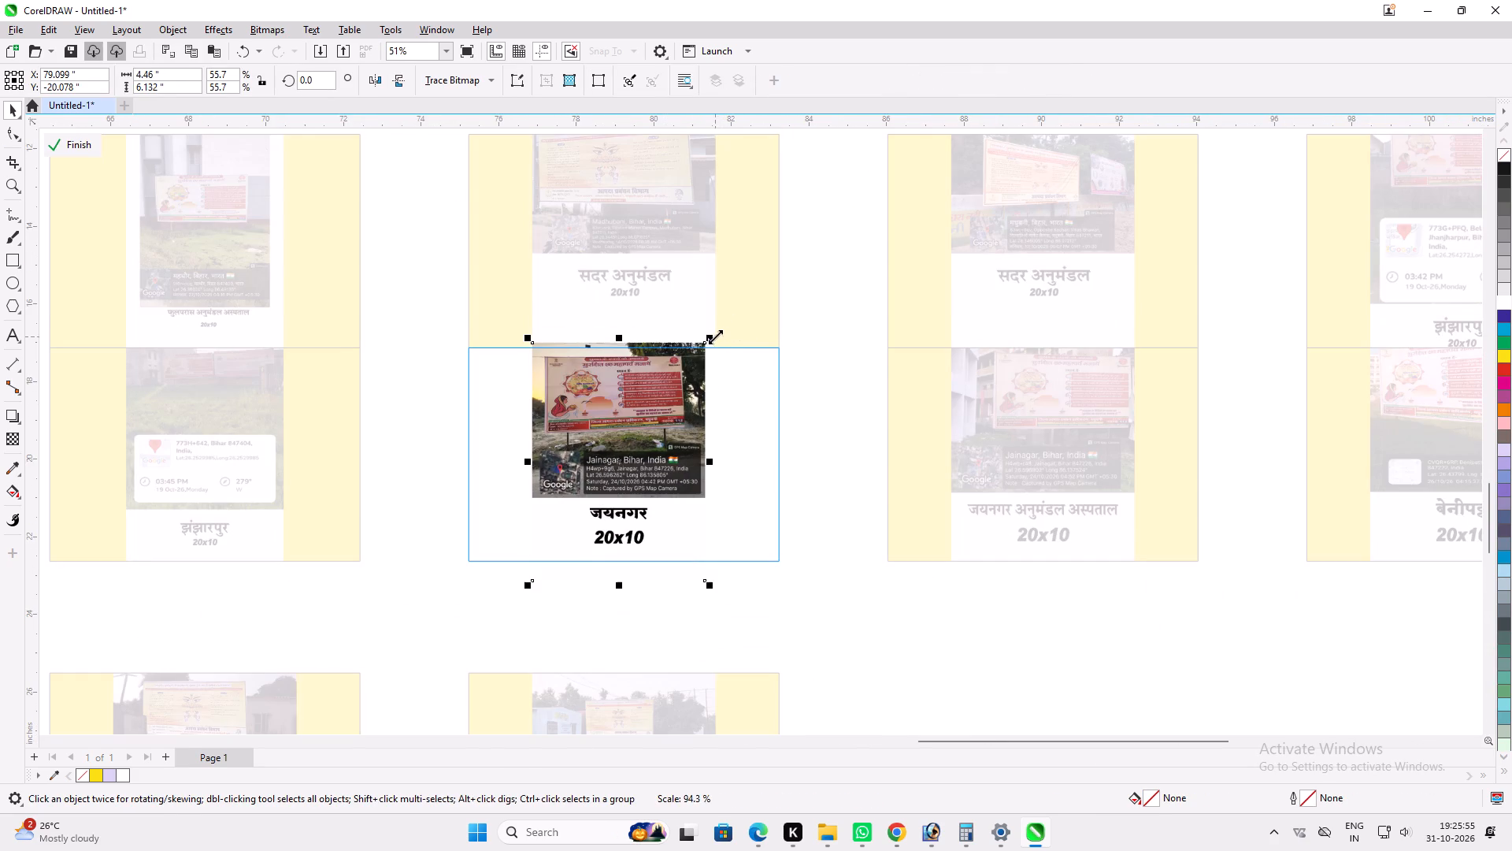
left_click(653, 404, "ctrl")
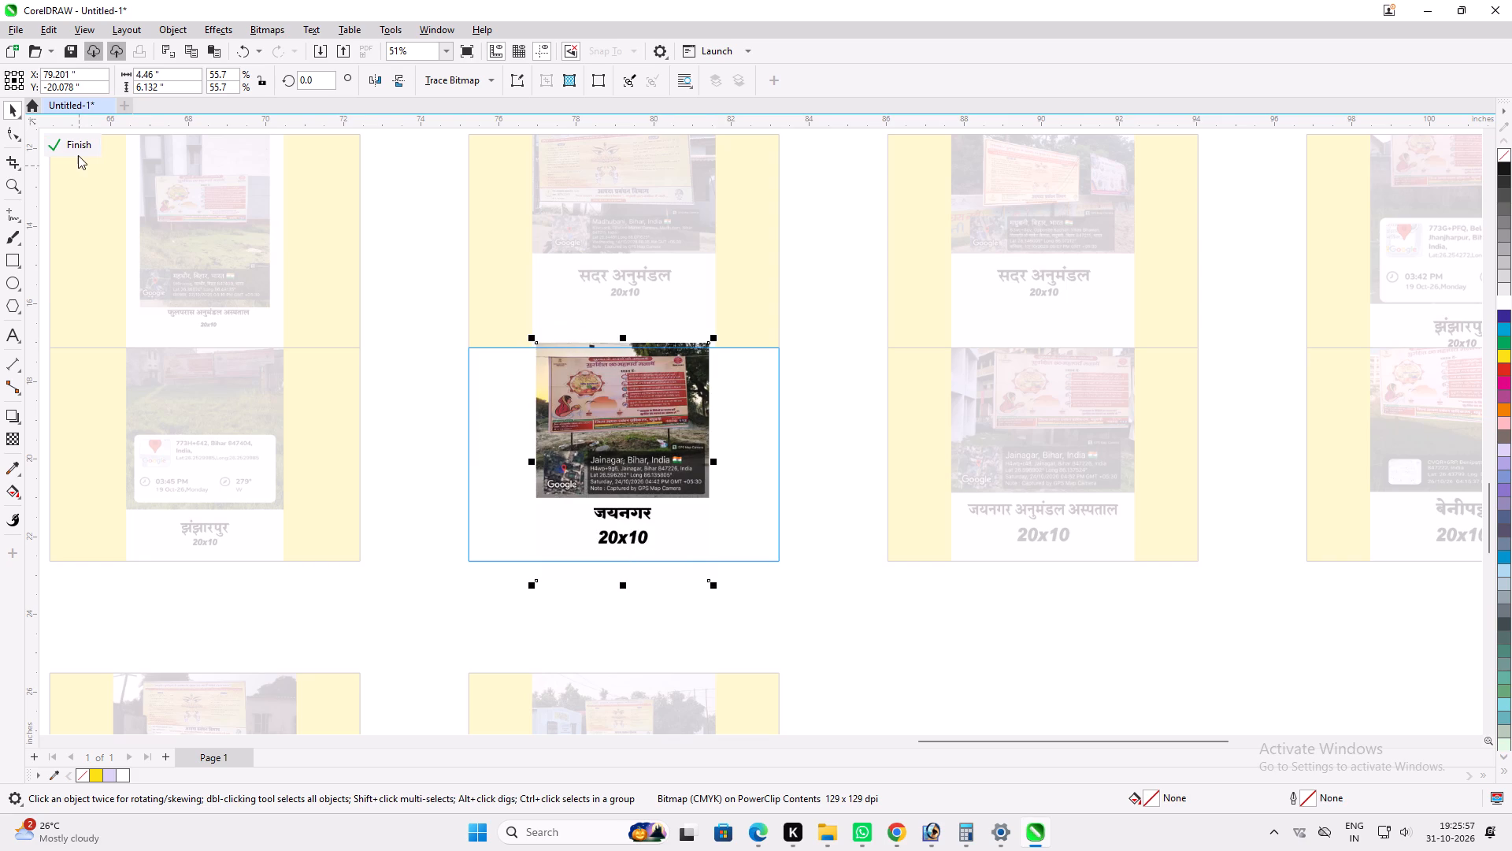
left_click(78, 155)
scroll(445, 494, "down", 3)
left_click(73, 134)
left_click(72, 150)
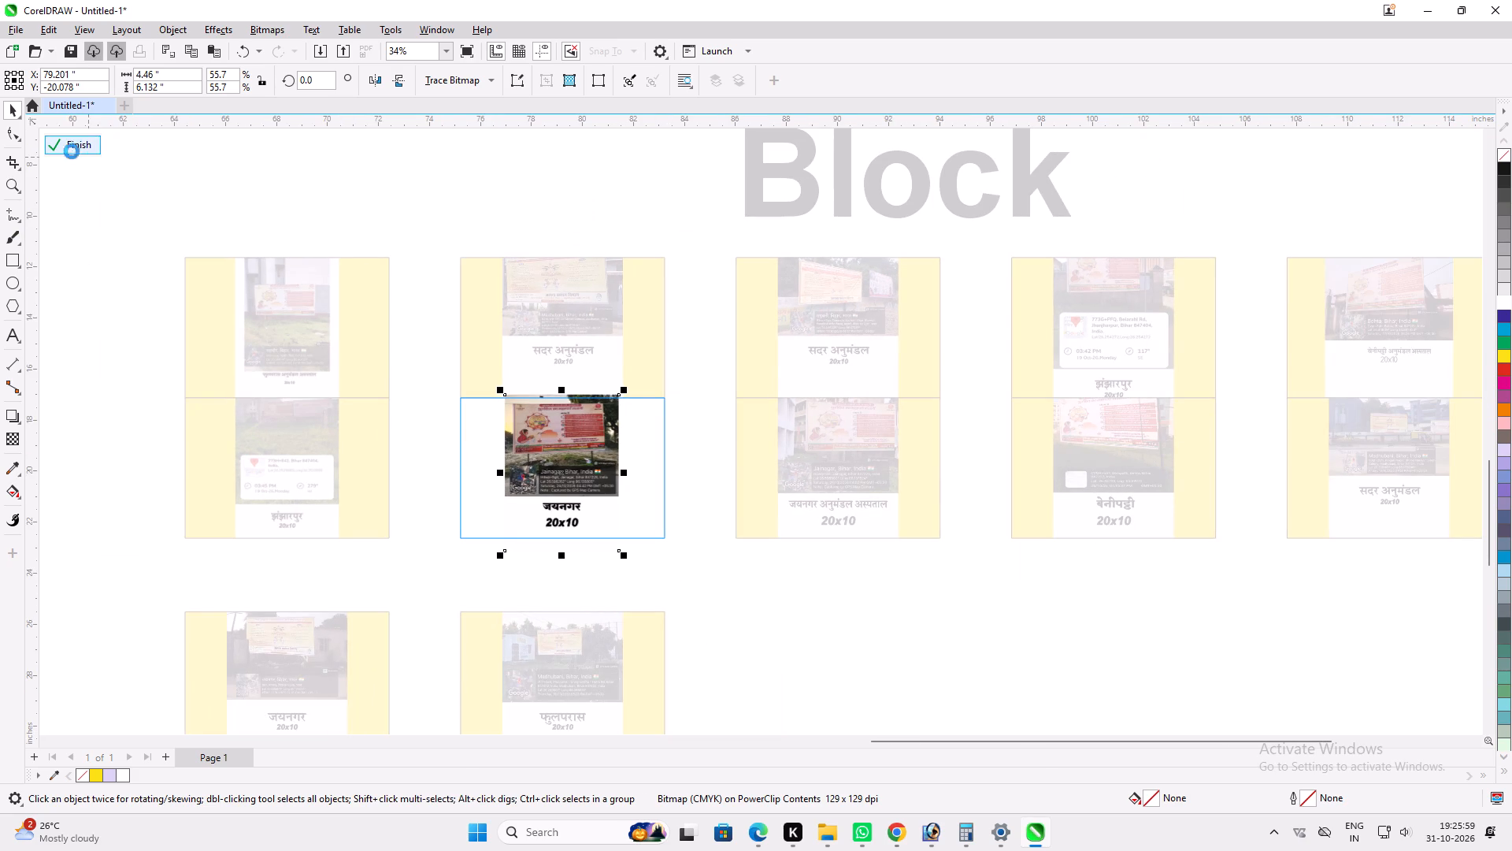
Shift the photos down inside the upper frames of the first row's second and third pairs.
scroll(551, 236, "up", 2)
triple_click(593, 333)
scroll(572, 321, "up", 2)
left_click_drag(568, 306, 567, 324, "ctrl")
left_click(65, 145)
scroll(88, 194, "down", 3)
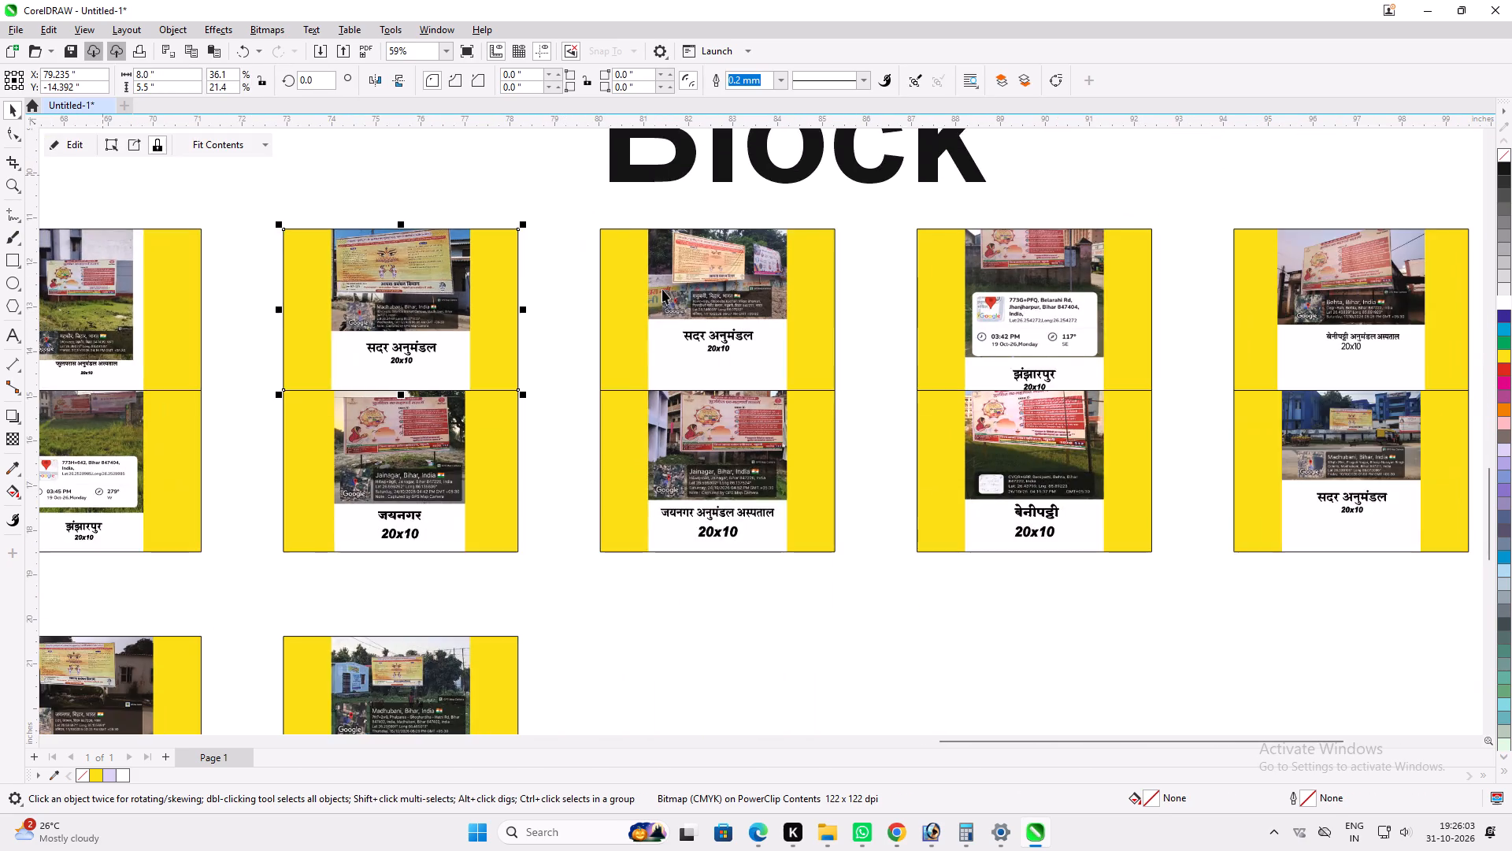
scroll(693, 284, "up", 1)
triple_click(695, 284)
scroll(754, 319, "up", 2)
left_click_drag(753, 300, 749, 318, "ctrl")
left_click(86, 146)
Shift the photo down inside the lower frame of the first row's third pair.
scroll(358, 183, "down", 3)
scroll(592, 404, "up", 2)
triple_click(593, 402)
left_click_drag(591, 385, 590, 396, "ctrl")
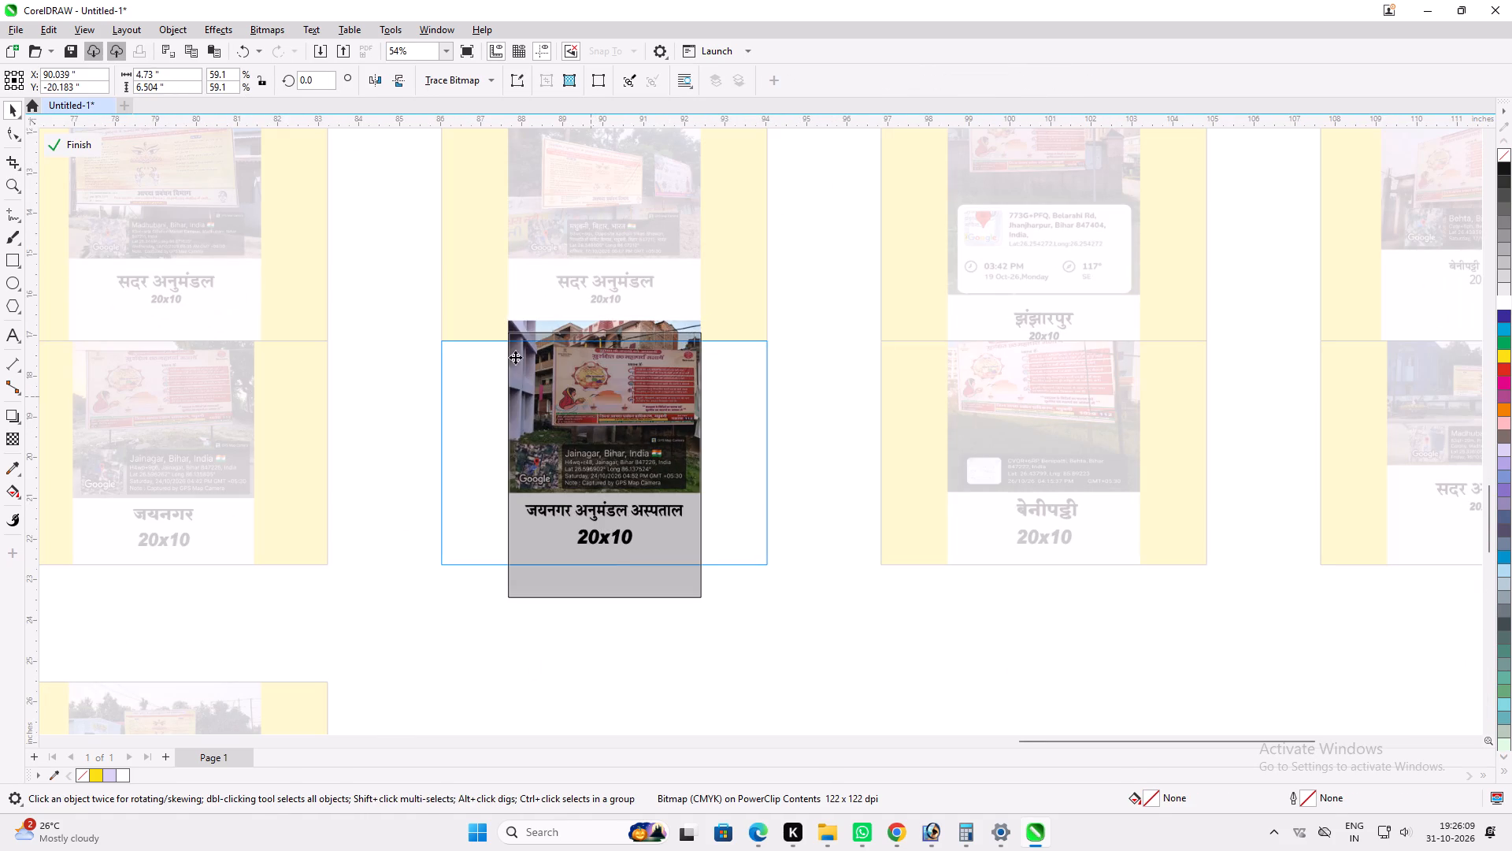
left_click(46, 148)
Shrink the photo inside the first row's fourth upper frame to about 4.06 × 5.58 inches.
scroll(438, 309, "down", 4)
scroll(869, 317, "up", 2)
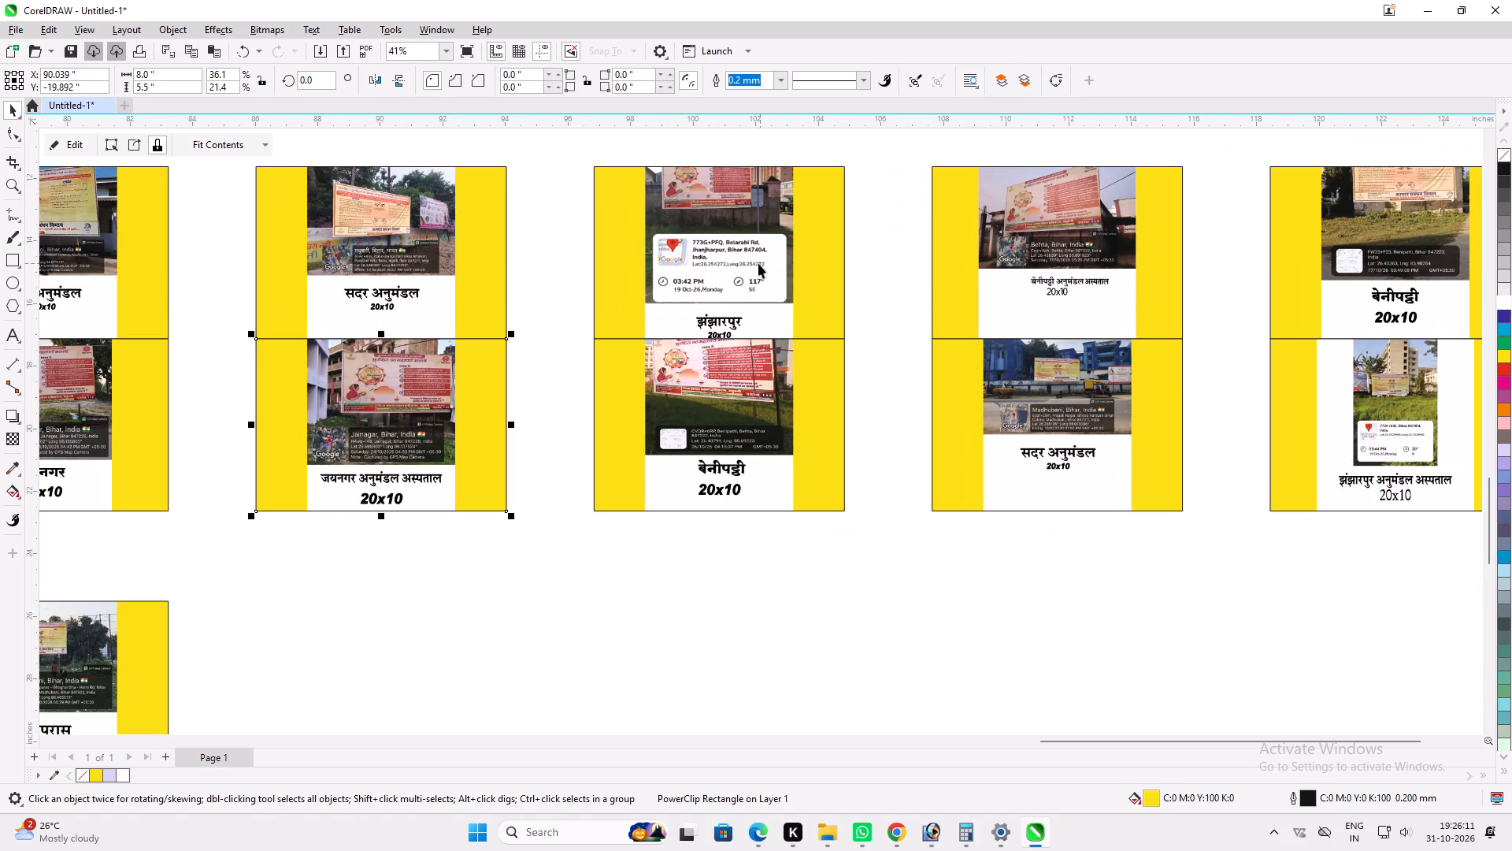
double_click(758, 263)
left_click(750, 263)
left_click_drag(803, 360, 790, 356, "shift")
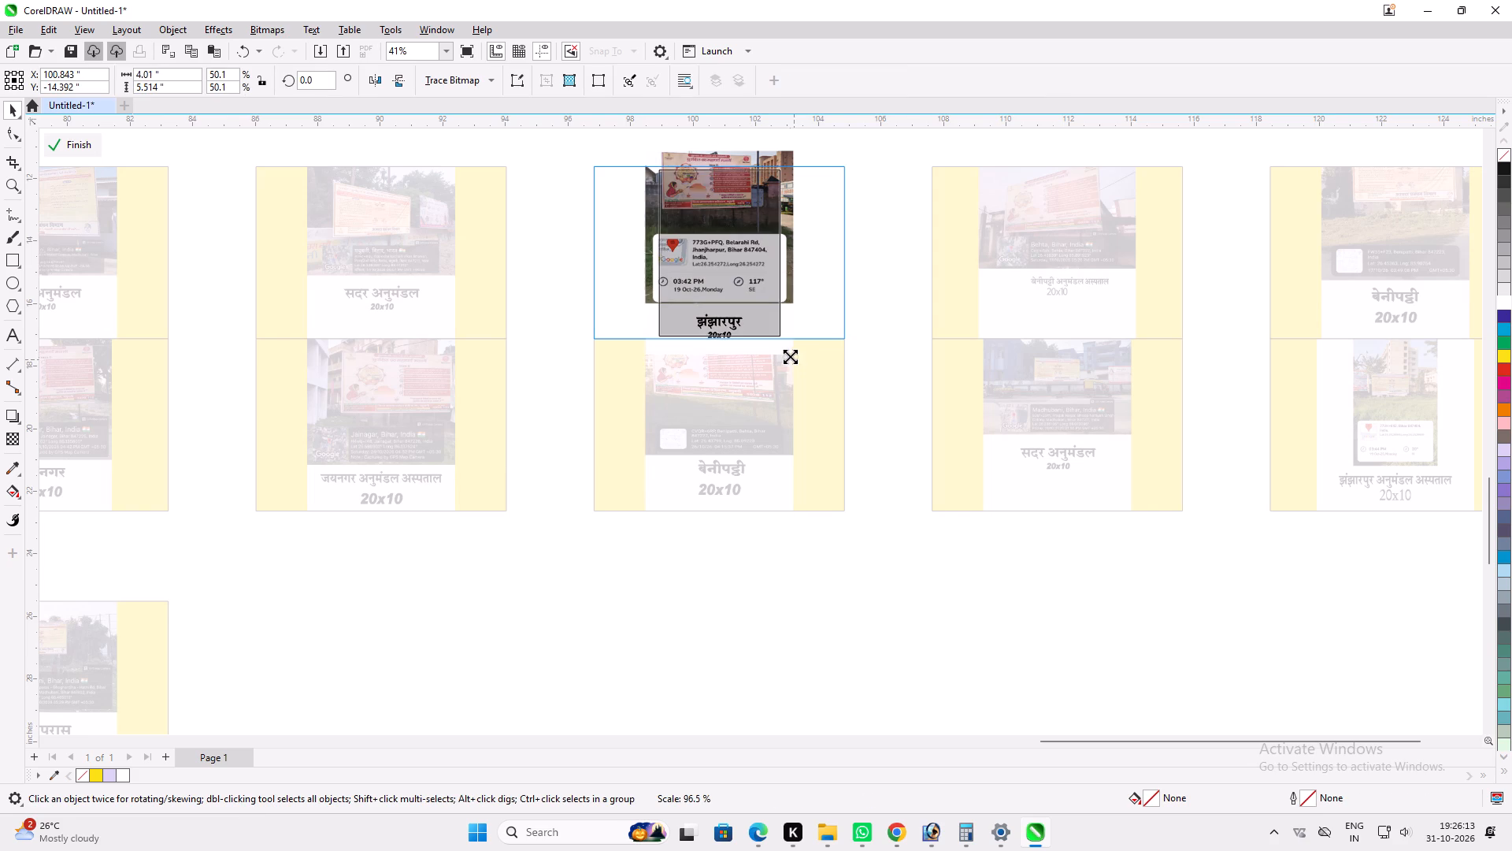
left_click_drag(790, 356, 793, 359, "shift")
left_click(80, 139)
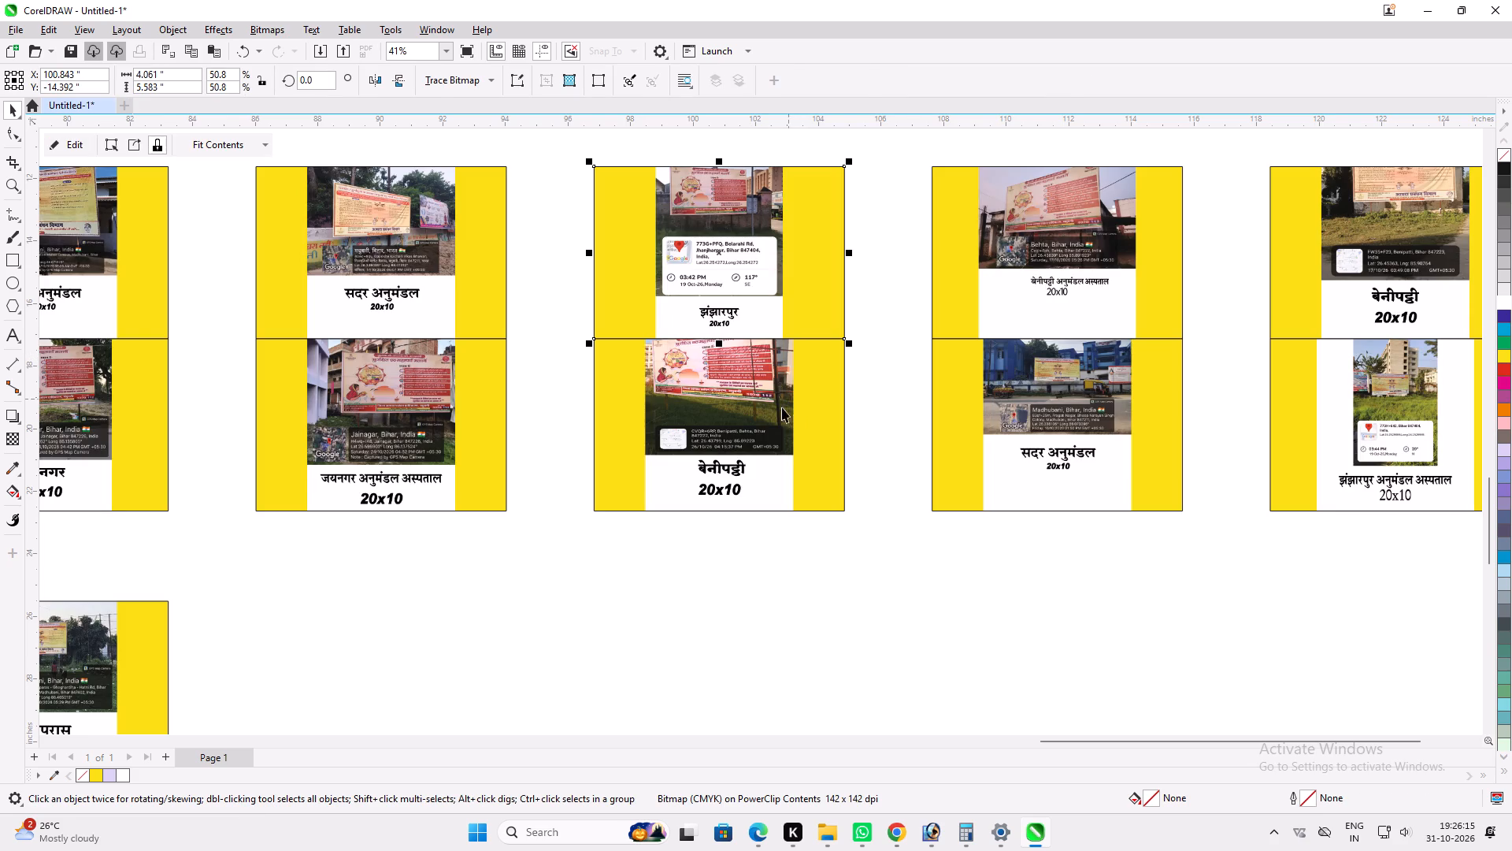
Shift the photo down slightly inside the lower frame of the first row's fourth pair.
triple_click(770, 436)
scroll(747, 408, "up", 1)
left_click_drag(745, 397, 745, 399, "ctrl")
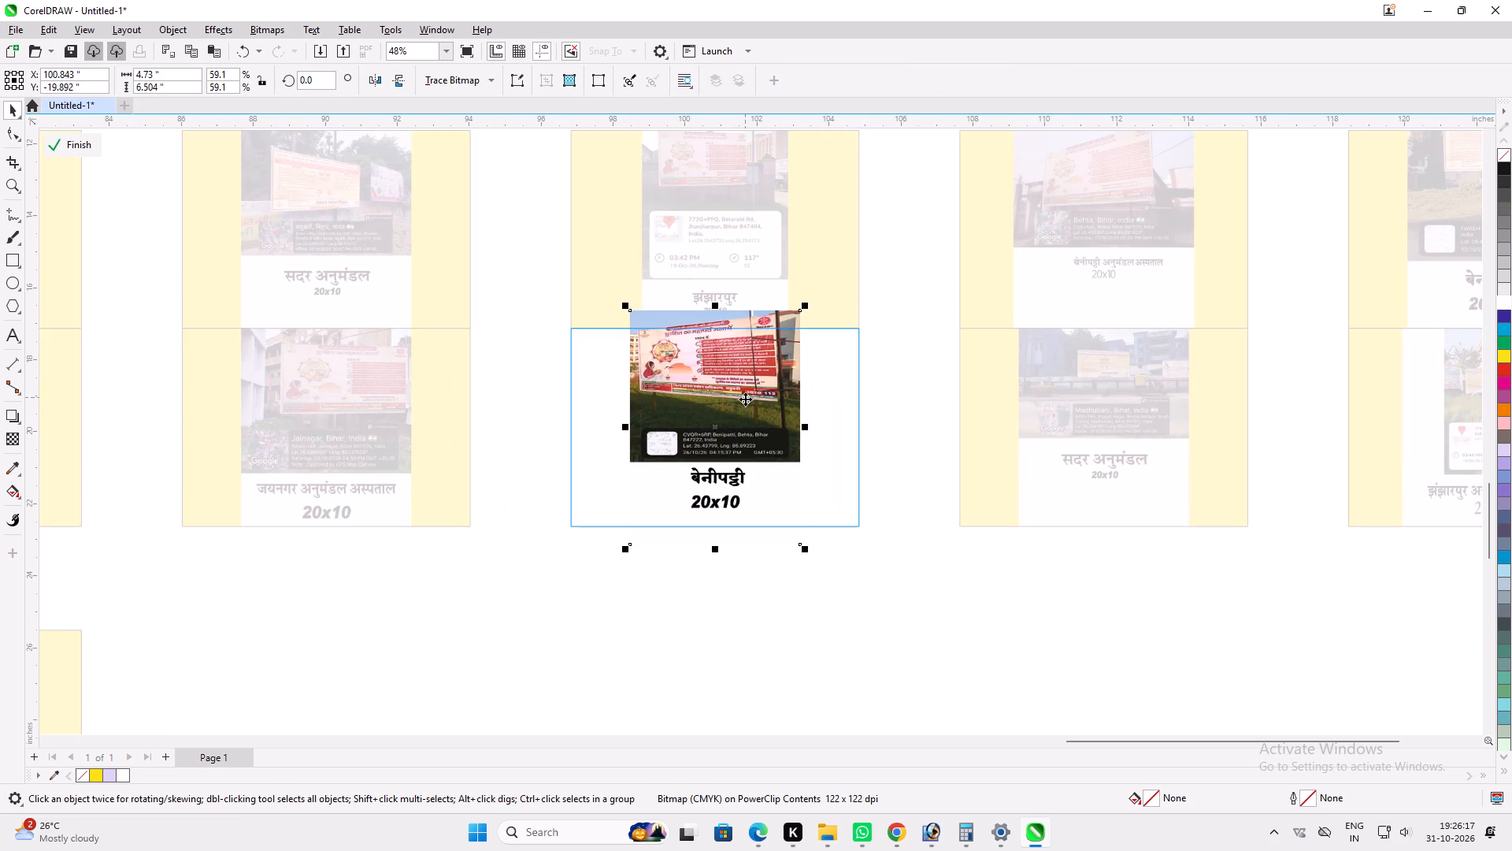
left_click_drag(745, 399, 743, 409, "ctrl")
left_click(60, 150)
Shrink the photo slightly inside the upper frame of the first row's fifth pair.
scroll(400, 290, "down", 4)
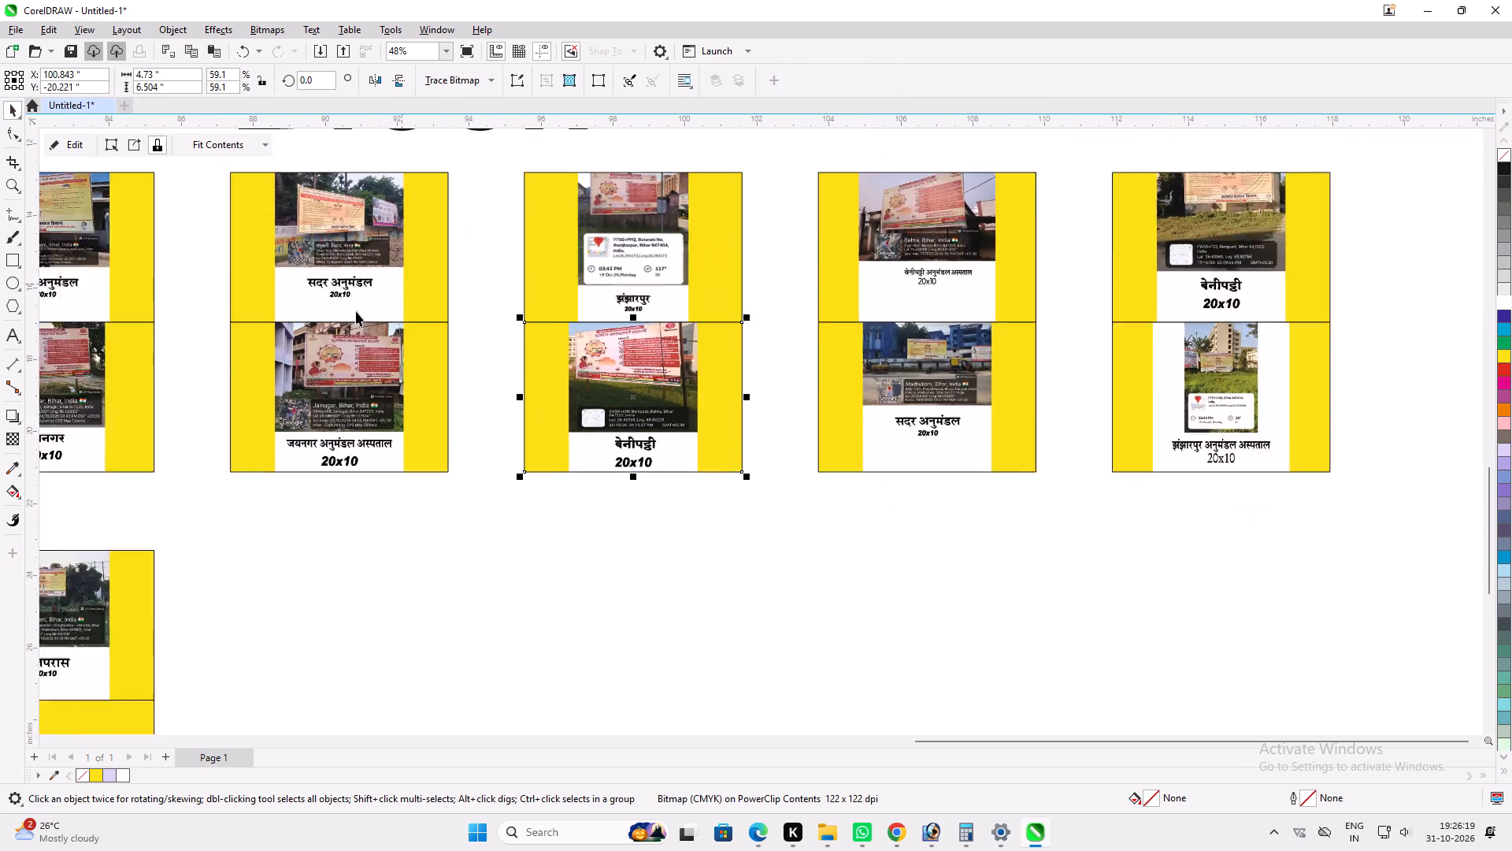
scroll(882, 262, "up", 2)
double_click(767, 267)
left_click(821, 259)
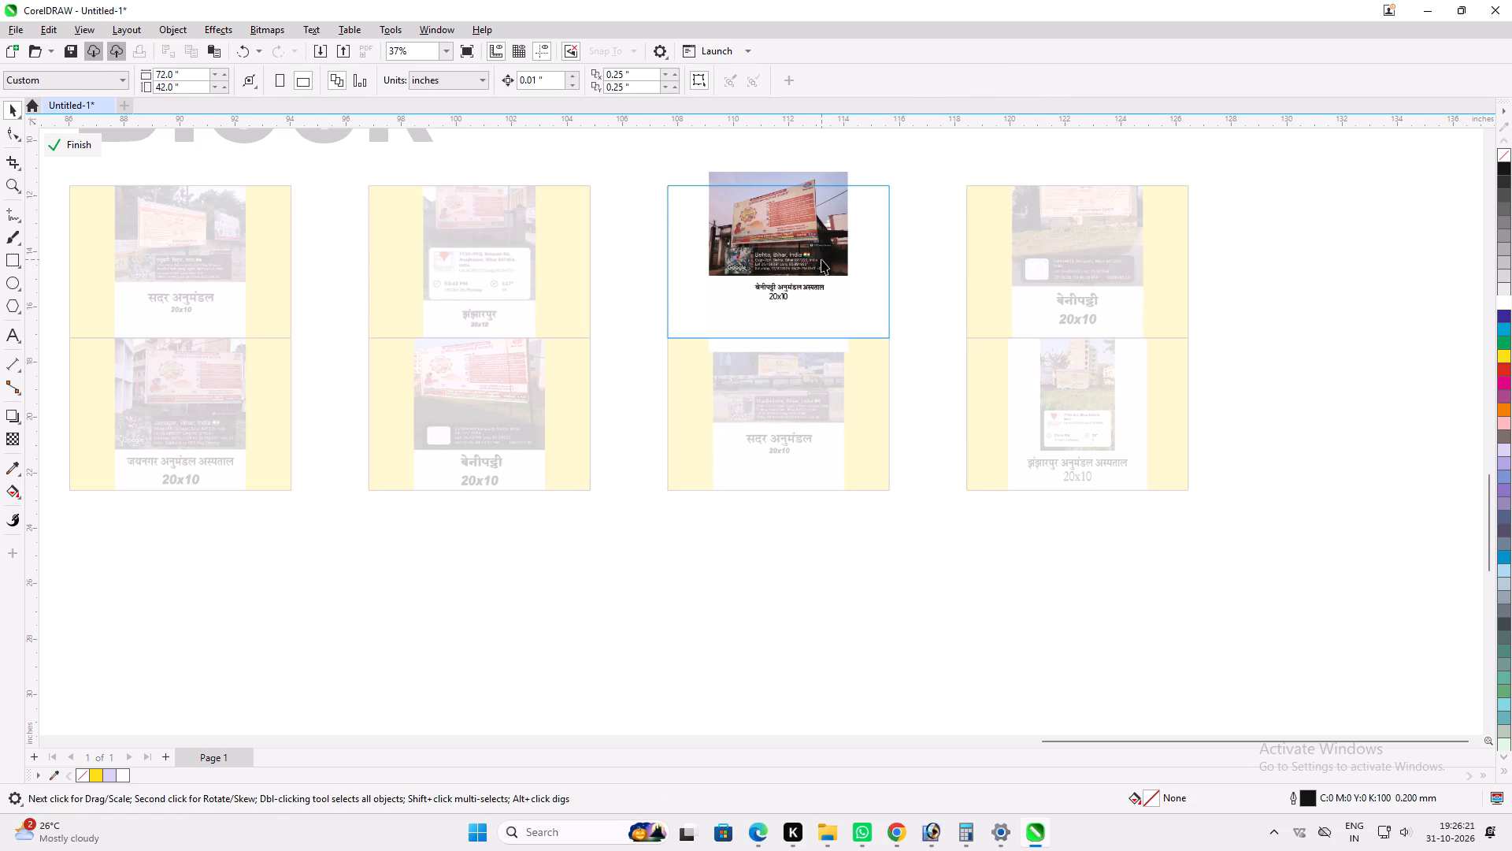
left_click_drag(853, 163, 850, 167, "shift")
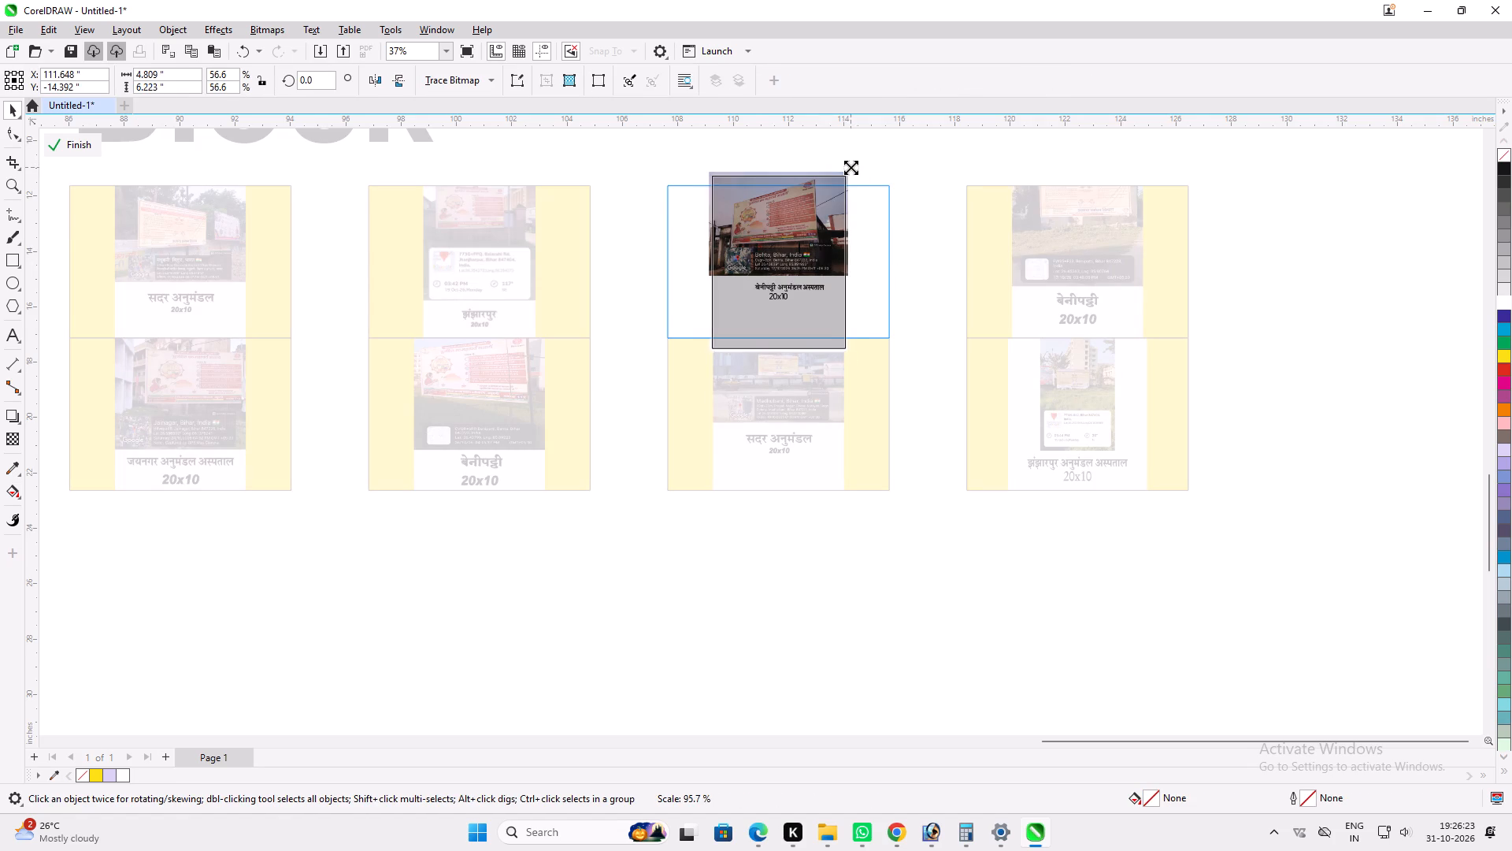
left_click_drag(850, 167, 848, 170, "shift")
left_click(93, 144)
Shift the photo down inside the first row's fifth lower frame, to about Y -20.42 inches.
scroll(710, 411, "up", 2)
triple_click(813, 430)
scroll(876, 372, "up", 3)
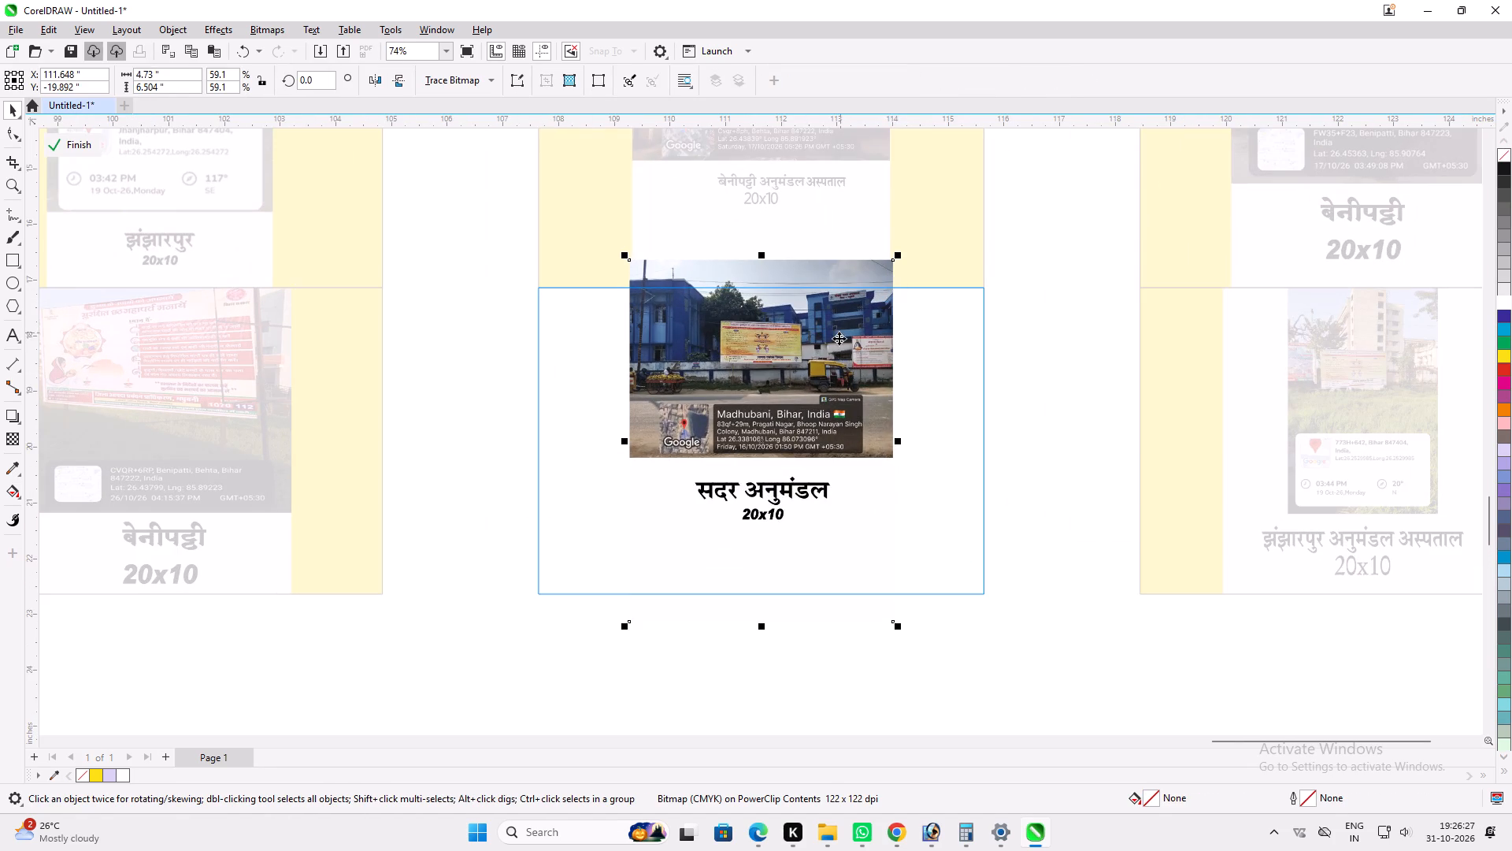
left_click_drag(838, 338, 838, 367, "ctrl")
left_click(72, 143)
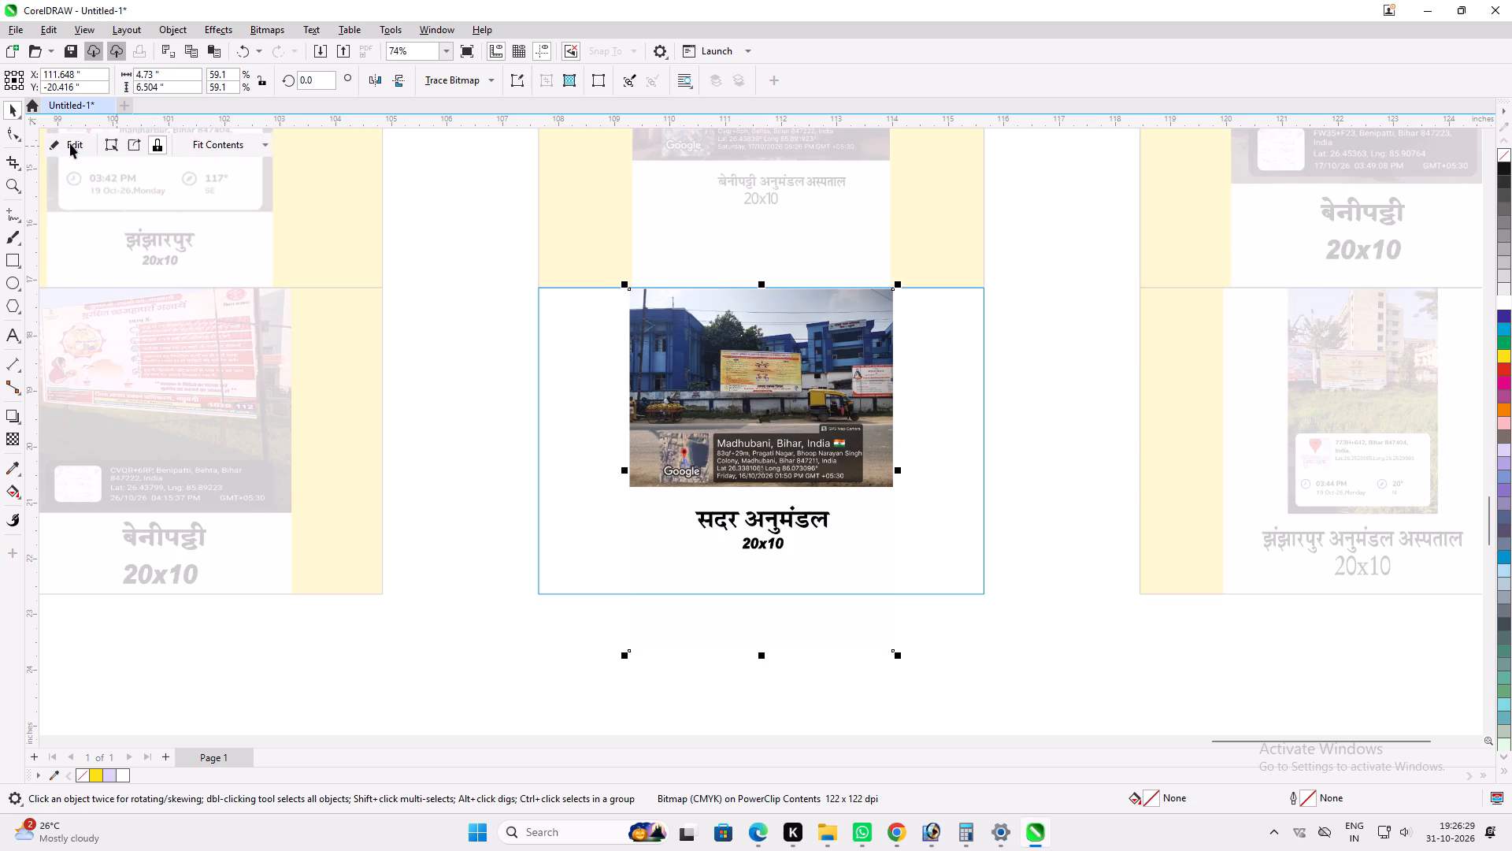
Shrink the photo inside the first row's sixth upper frame to about 3.98 × 5.47 inches.
scroll(344, 257, "down", 4)
scroll(972, 184, "up", 1)
scroll(733, 370, "down", 5)
scroll(768, 249, "up", 4)
triple_click(844, 281)
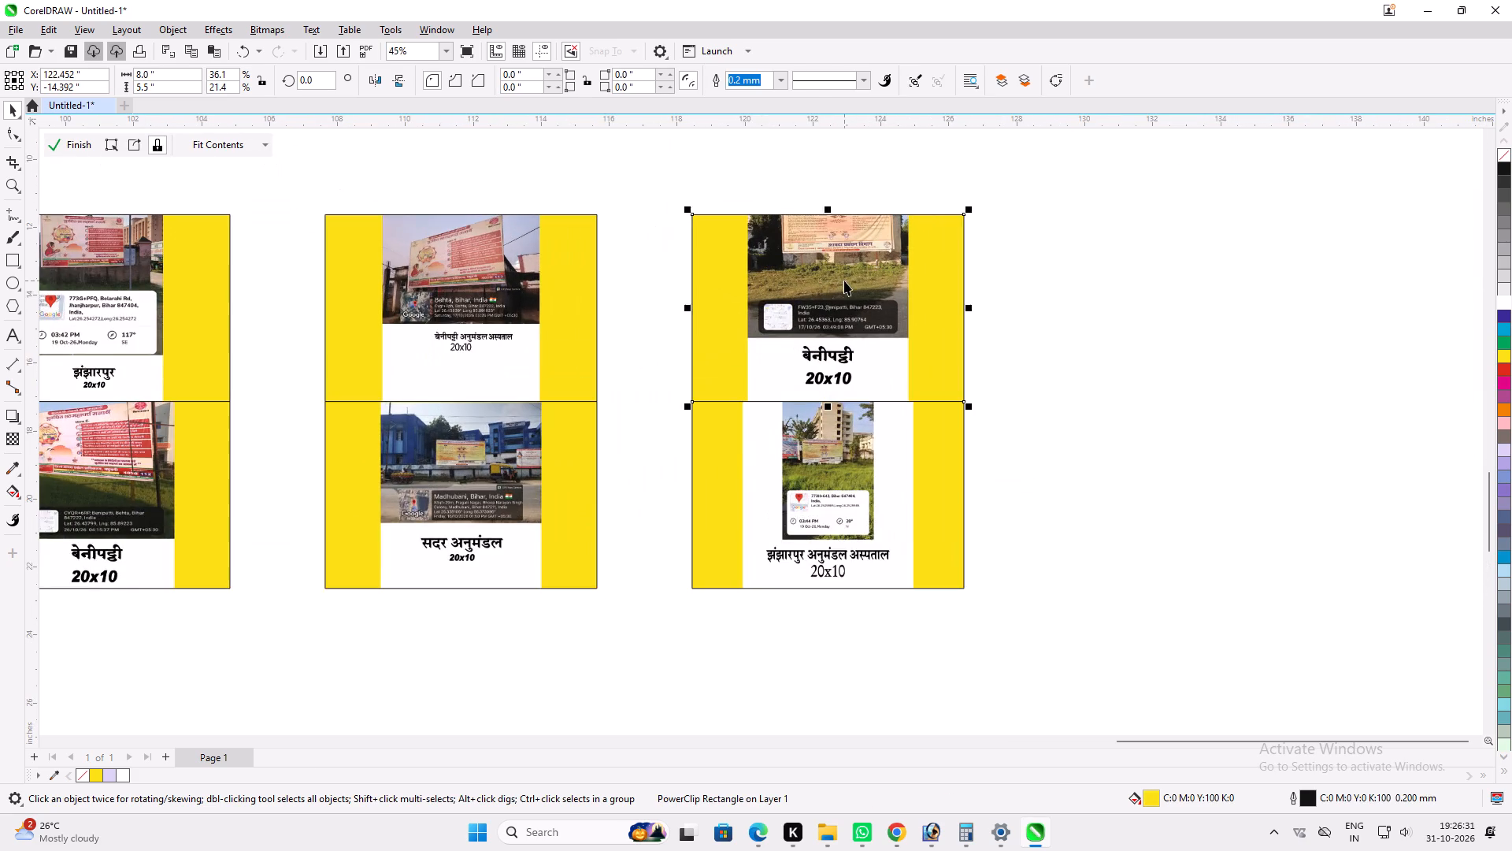
scroll(910, 170, "up", 2)
left_click_drag(911, 203, 902, 214, "shift")
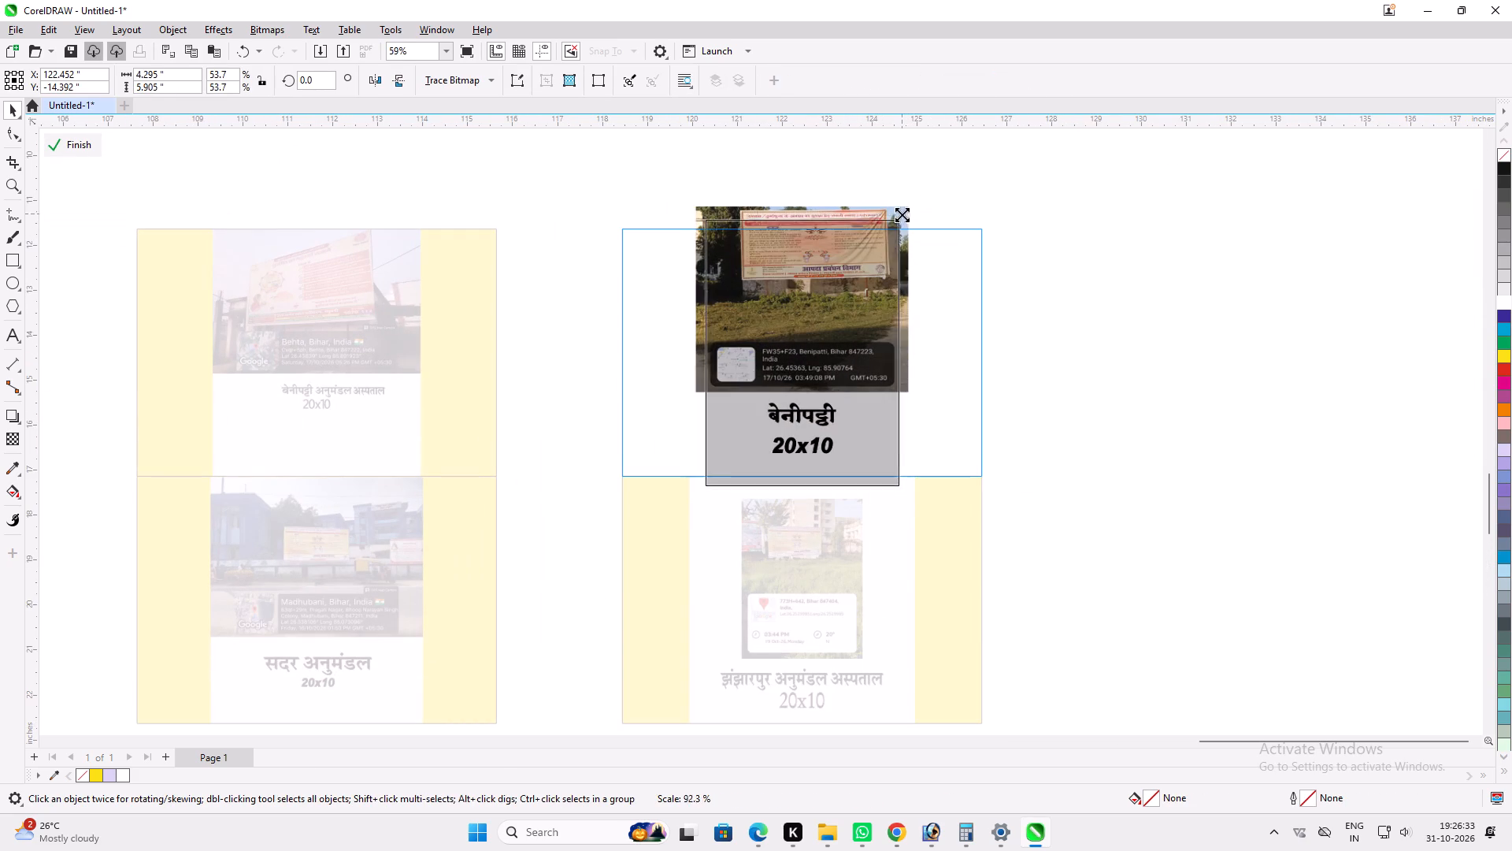
left_click_drag(902, 214, 895, 221, "shift")
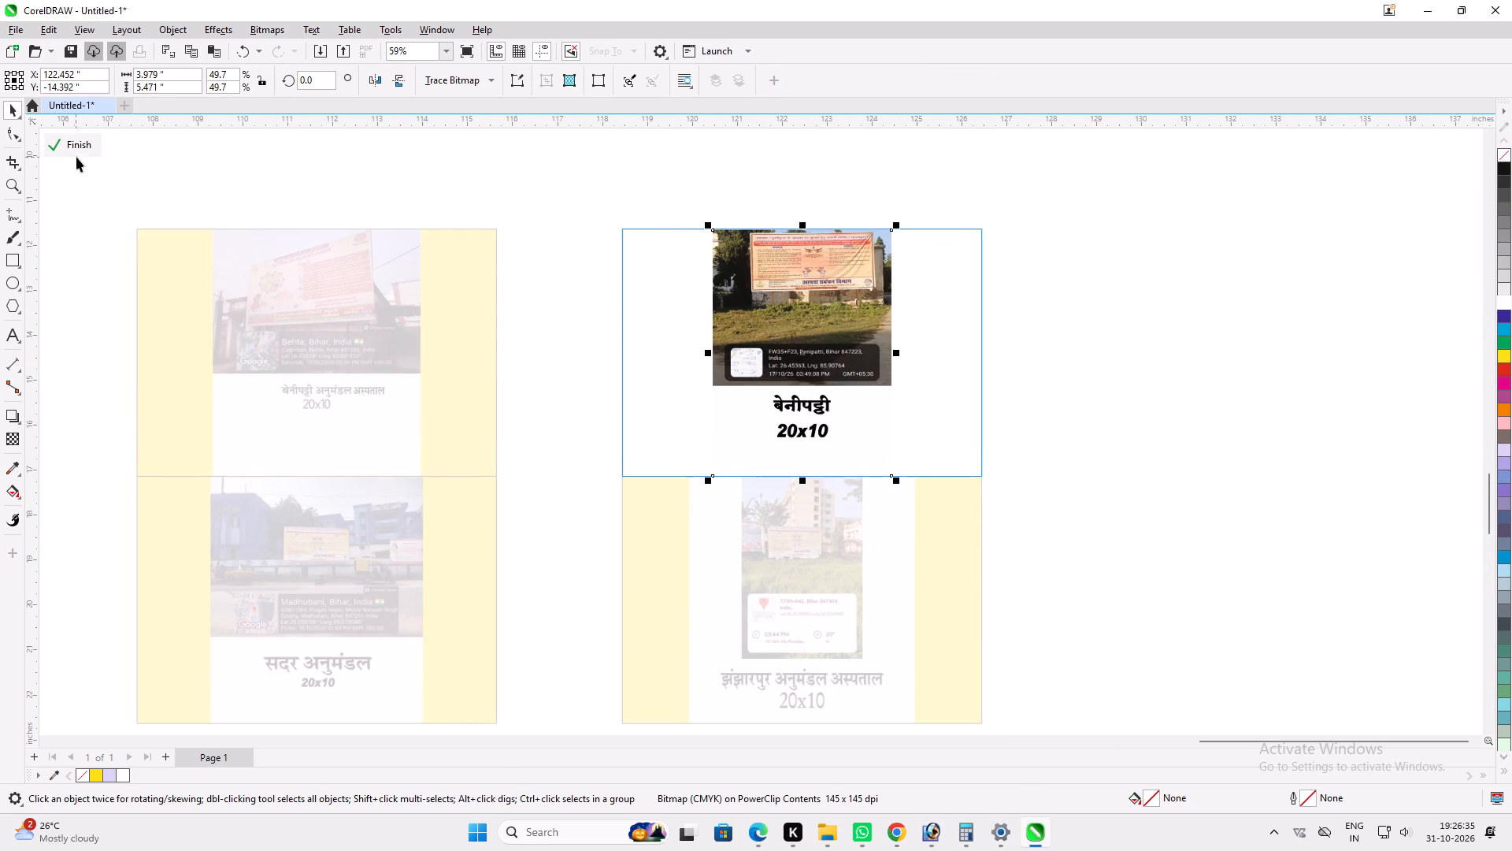
left_click(80, 144)
Shrink the photo inside the first row's sixth lower frame to about 4.58 × 5.93 inches.
scroll(621, 388, "down", 3)
scroll(745, 505, "up", 2)
triple_click(745, 504)
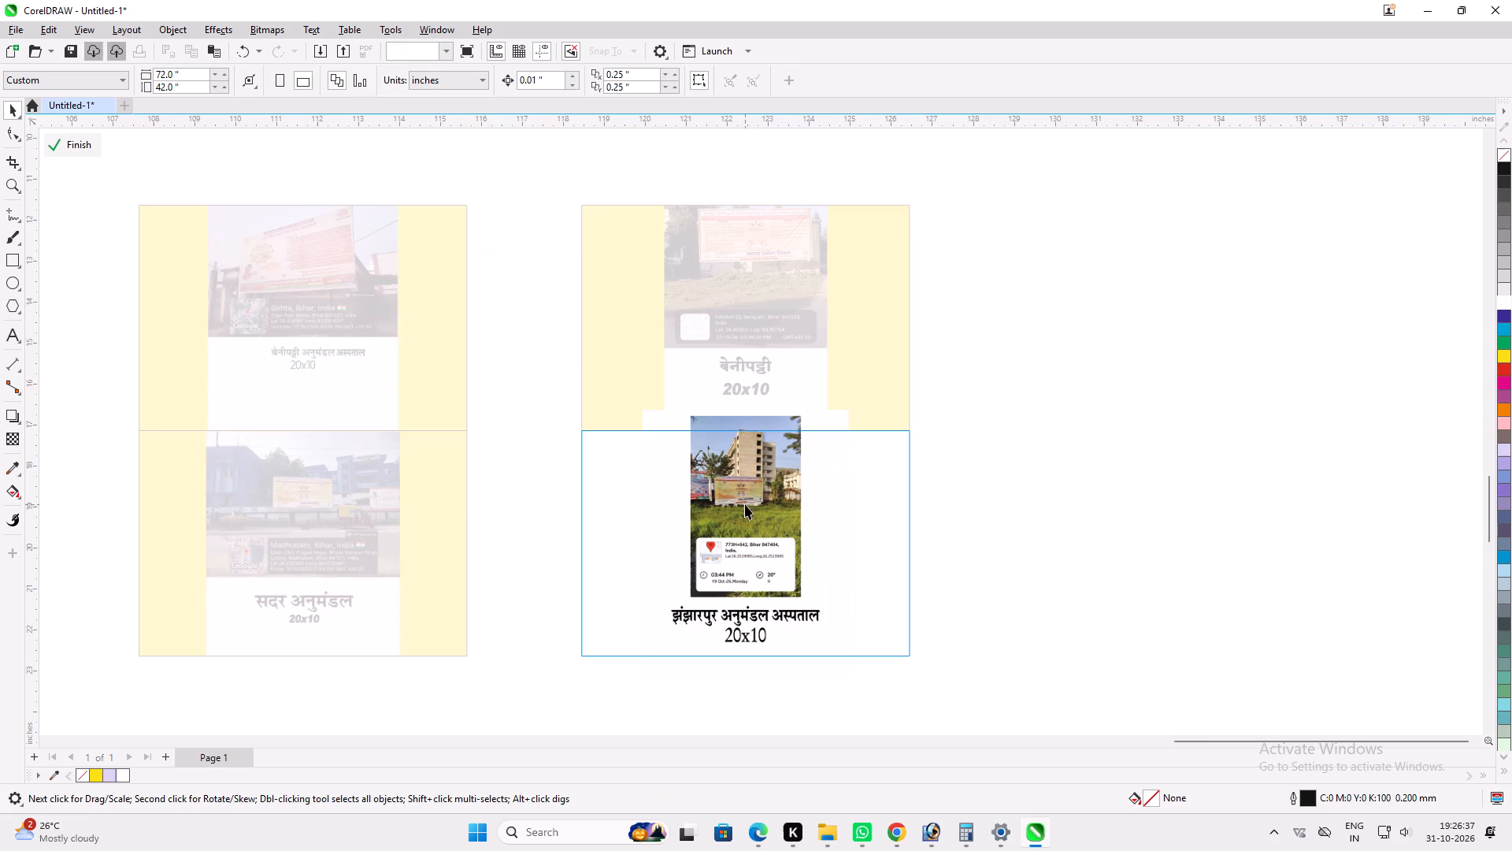
scroll(858, 420, "up", 2)
left_click_drag(851, 401, 841, 417, "shift")
left_click(771, 511, "ctrl")
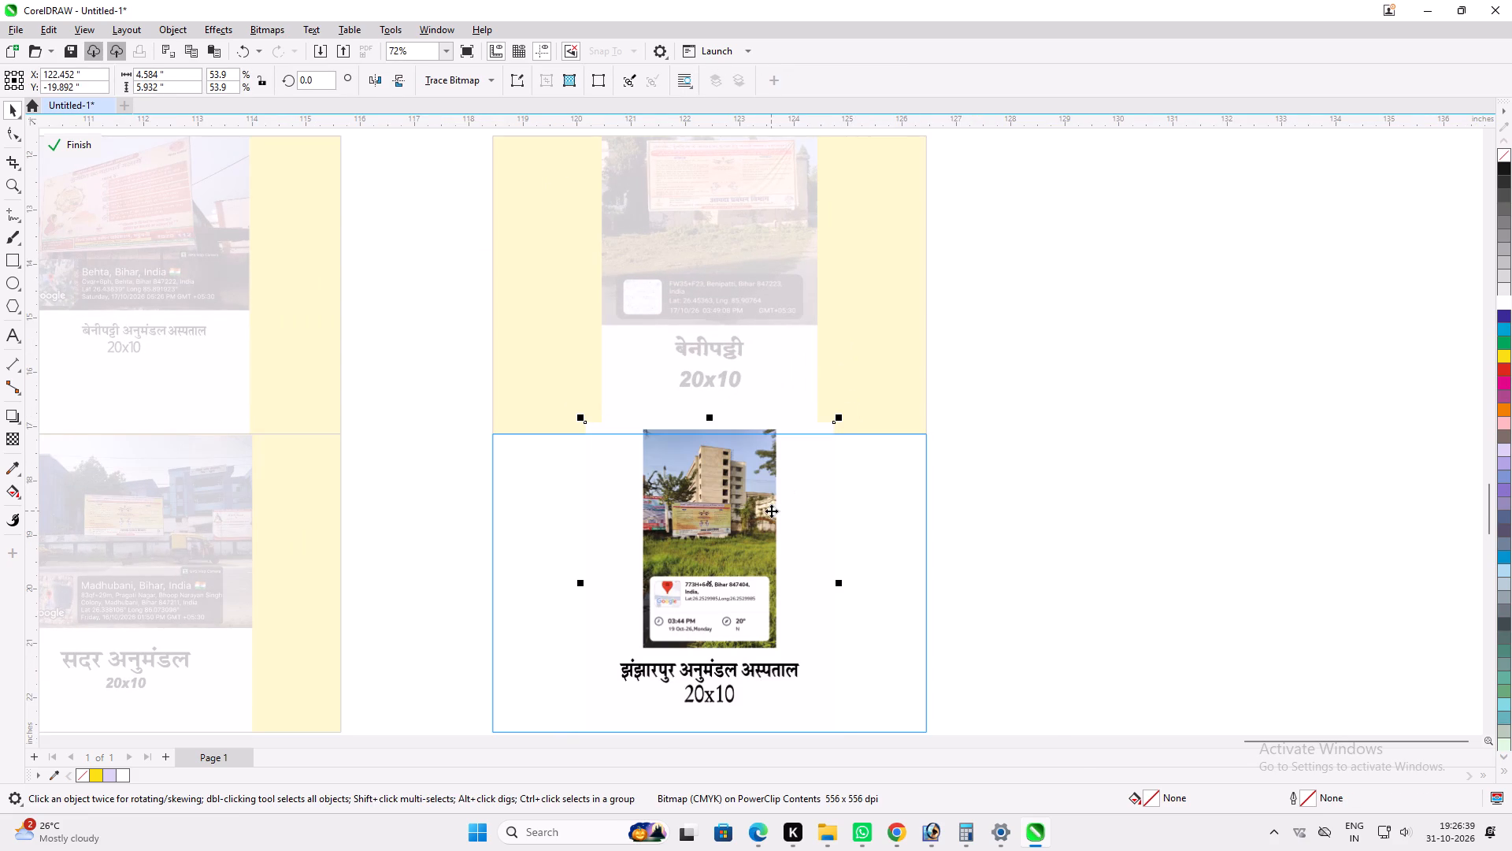
left_click(62, 142)
Fill all six frame pairs of the second set's first row with white.
scroll(795, 367, "down", 4)
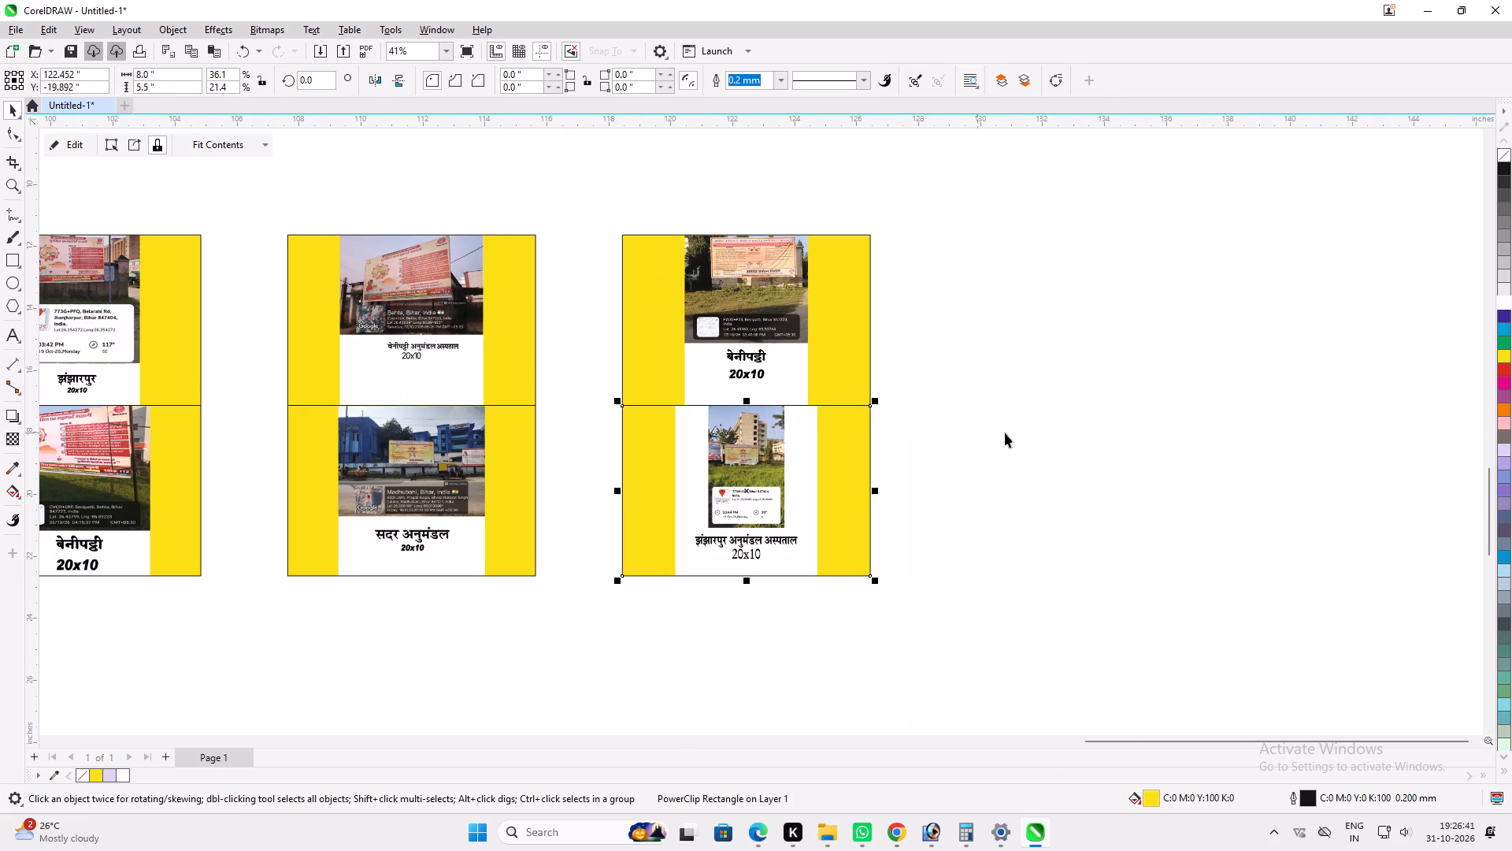
left_click(1005, 433)
scroll(957, 414, "down", 8)
left_click_drag(996, 506, 195, 314)
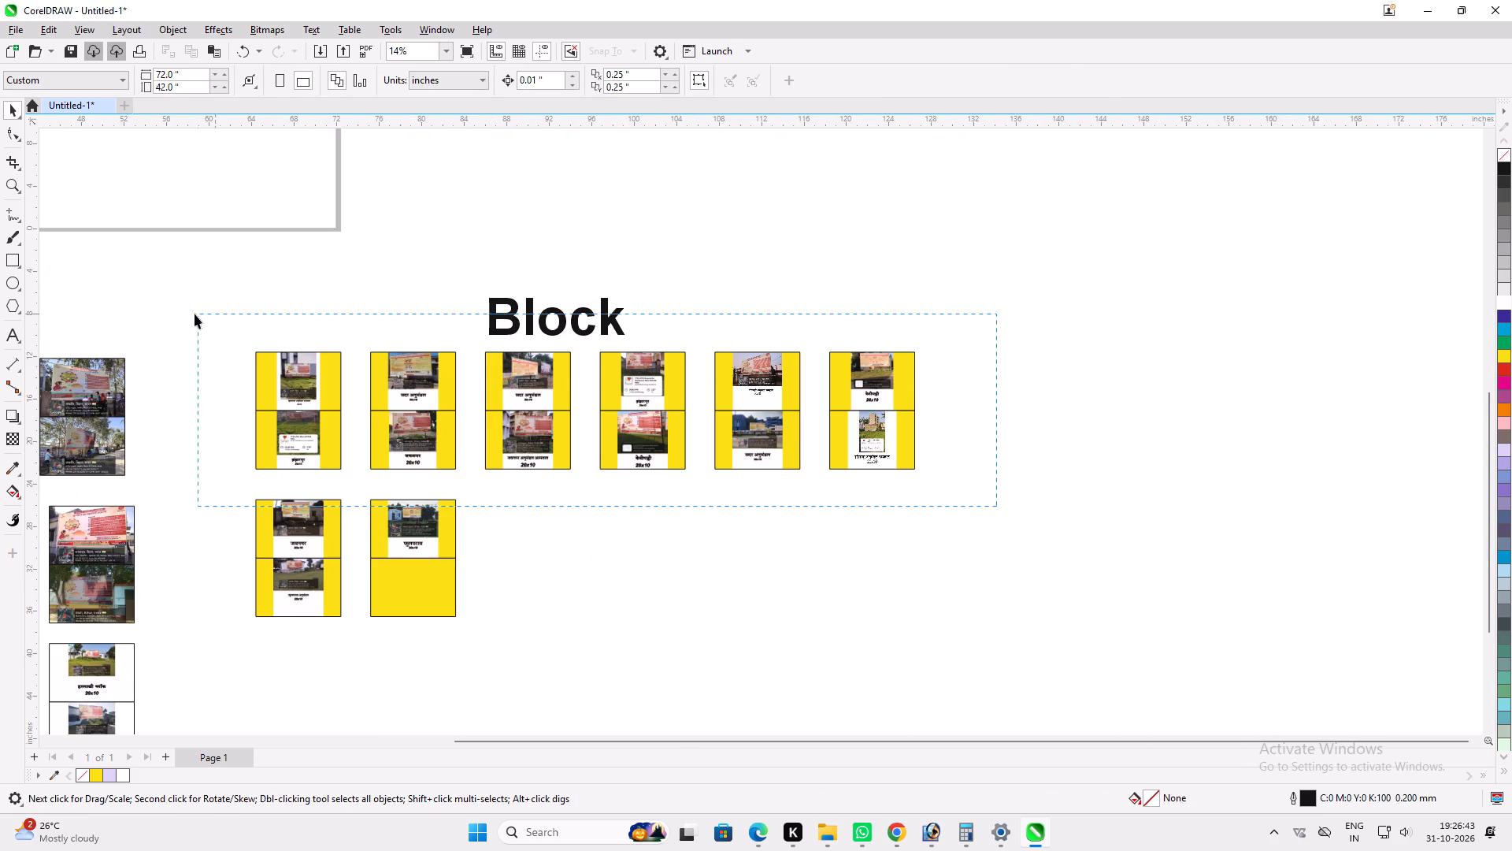
left_click_drag(195, 314, 170, 326)
left_click(1509, 307)
left_click(1229, 304)
Shrink the photo inside the second row's first upper frame to about 4.35 × 5.98 inches.
scroll(984, 265, "down", 2)
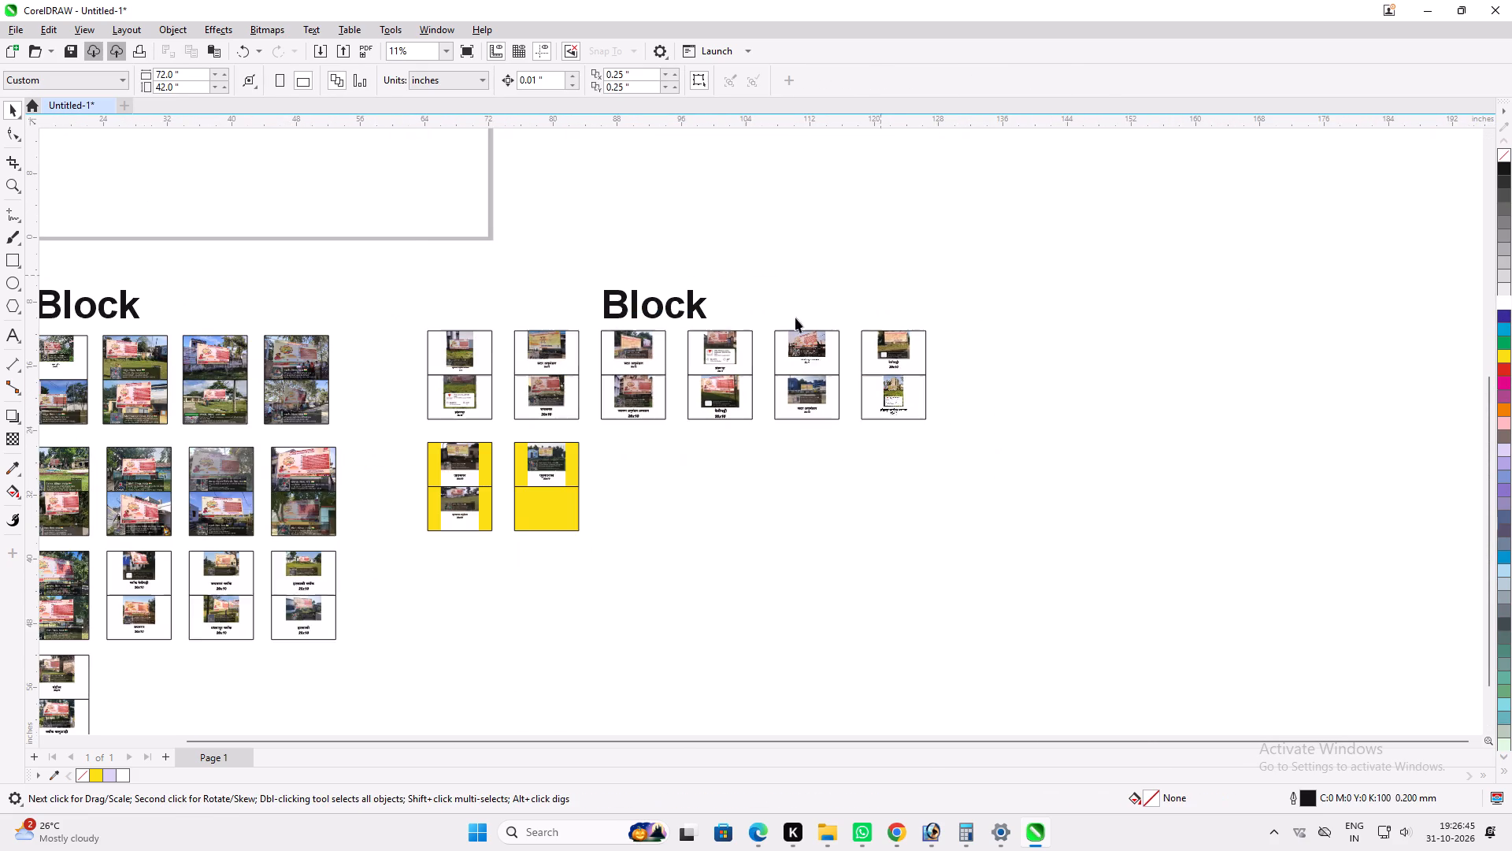
scroll(447, 511, "up", 12)
triple_click(469, 403)
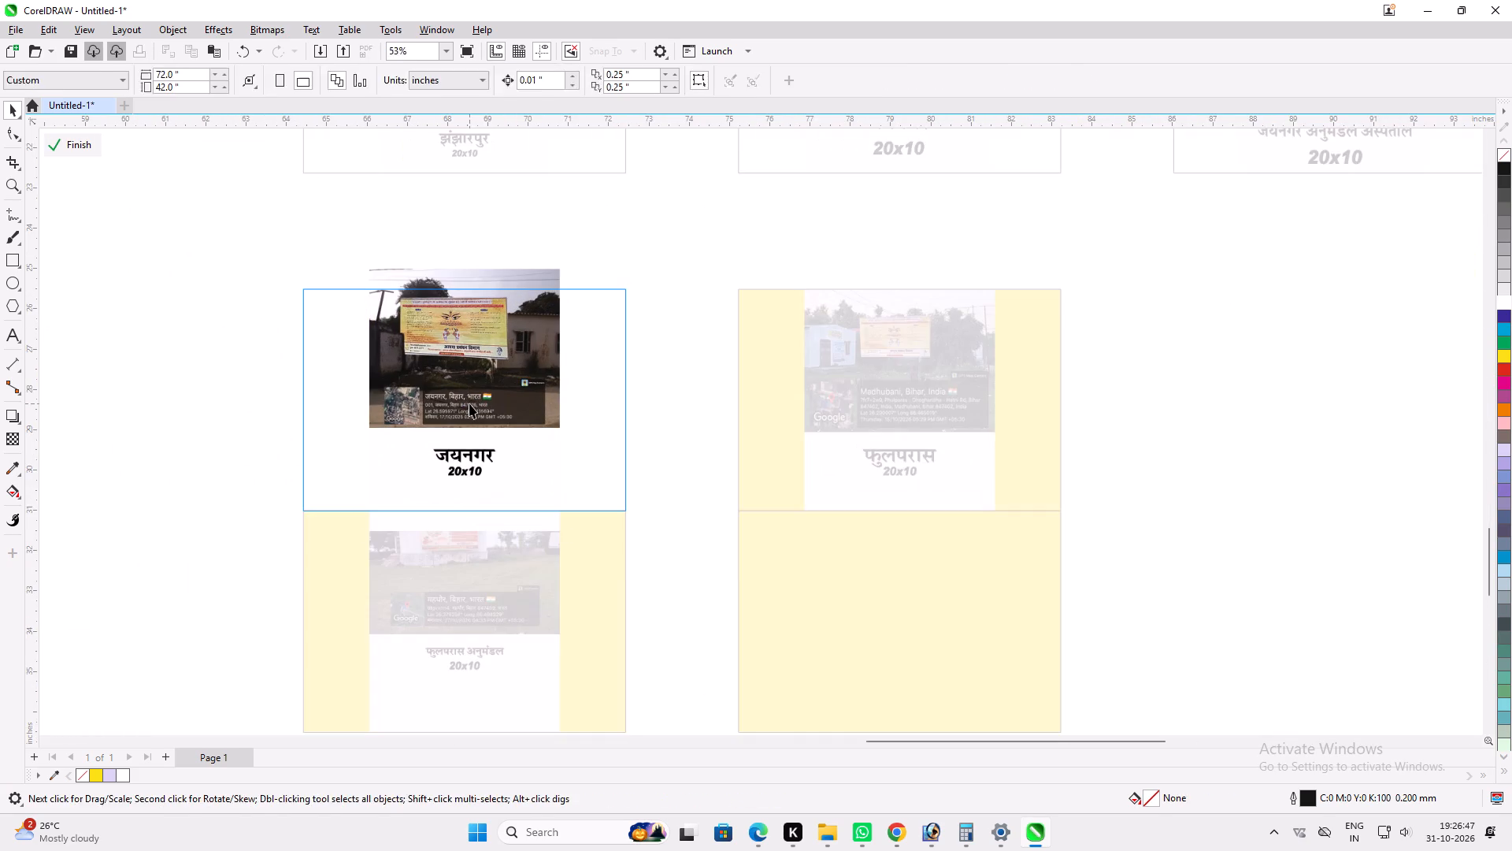
scroll(549, 271, "up", 3)
left_click_drag(568, 264, 561, 280, "shift")
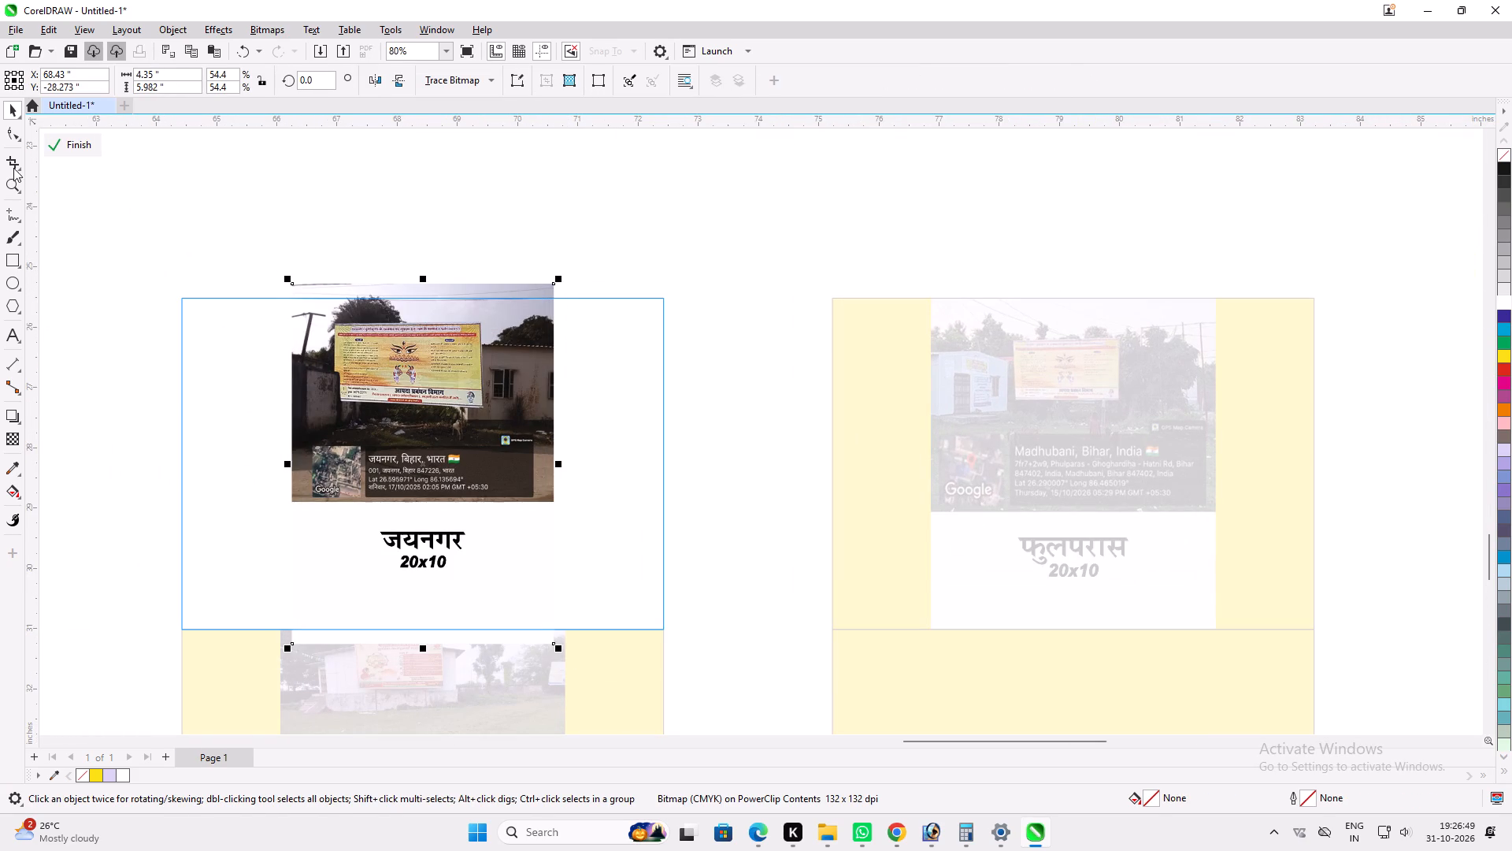
left_click(69, 149)
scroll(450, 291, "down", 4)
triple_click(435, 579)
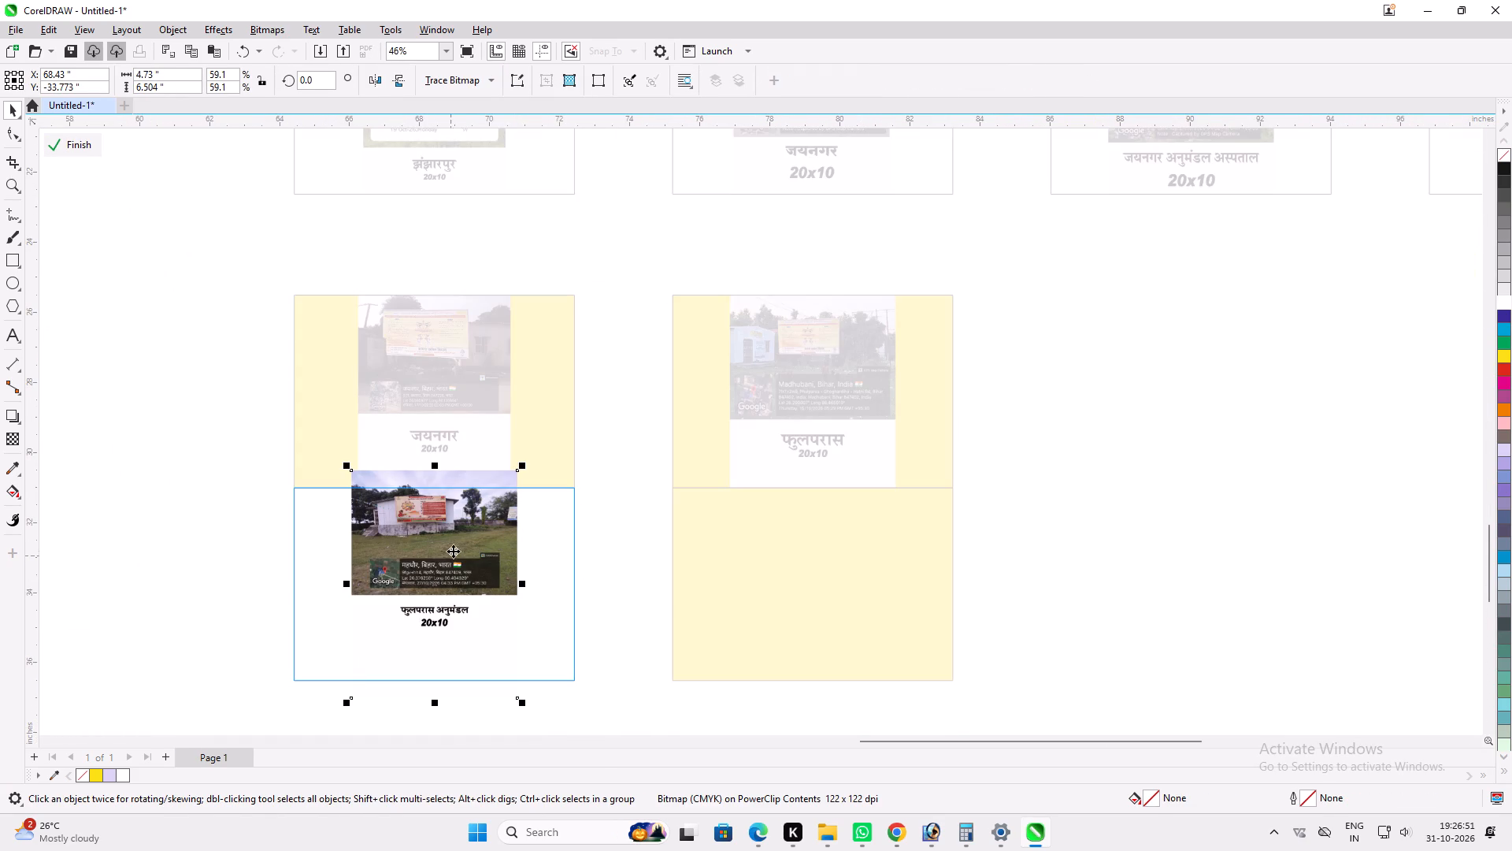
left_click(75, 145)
Fill both frame pairs of the second set's second row with white.
scroll(519, 467, "down", 4)
scroll(788, 440, "up", 4)
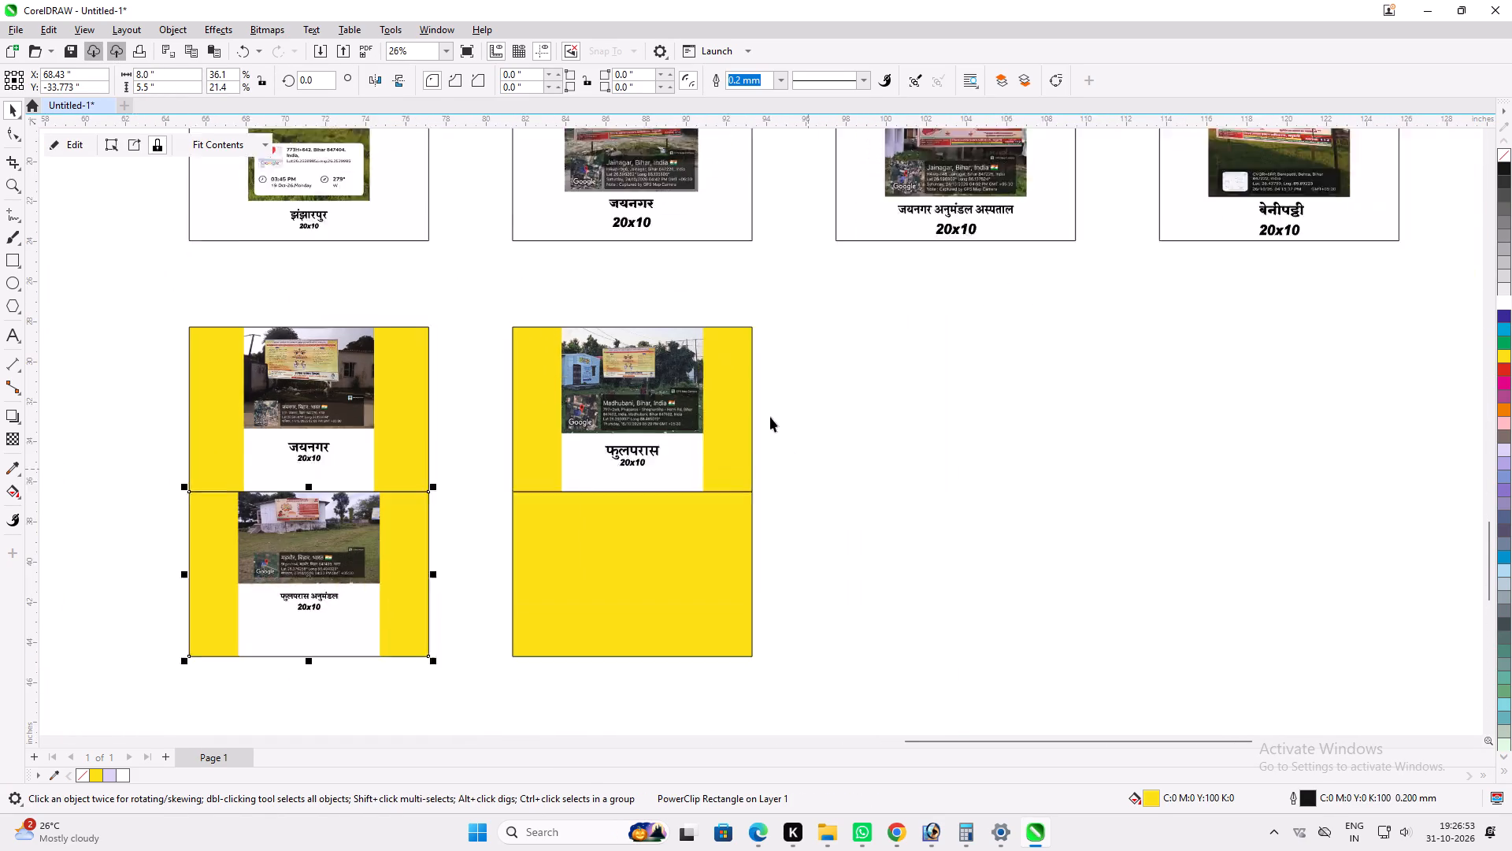
scroll(642, 397, "down", 9)
left_click_drag(725, 524, 435, 346)
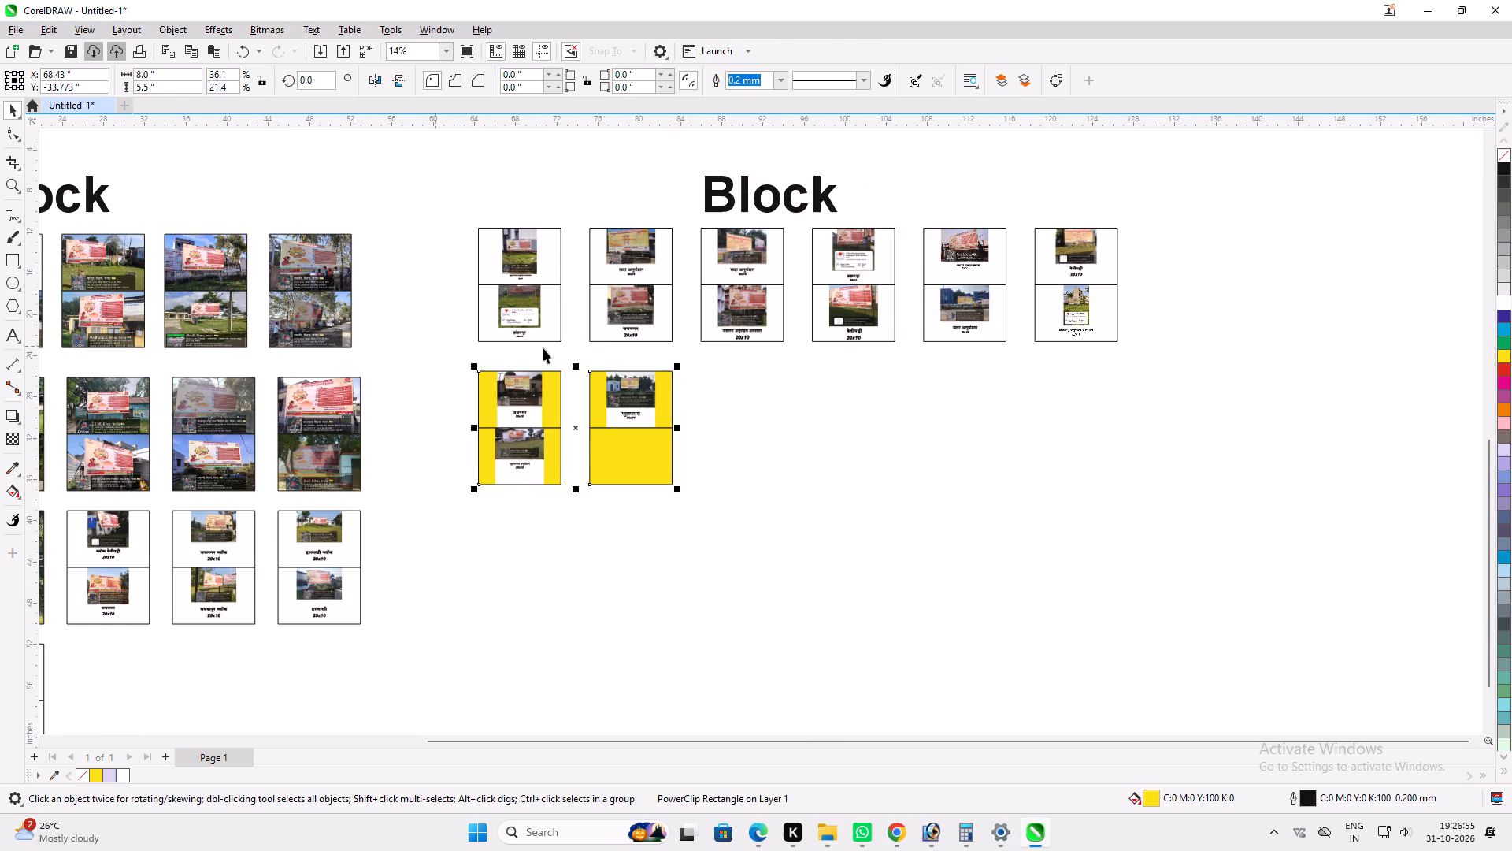
left_click(1508, 307)
left_click(1064, 369)
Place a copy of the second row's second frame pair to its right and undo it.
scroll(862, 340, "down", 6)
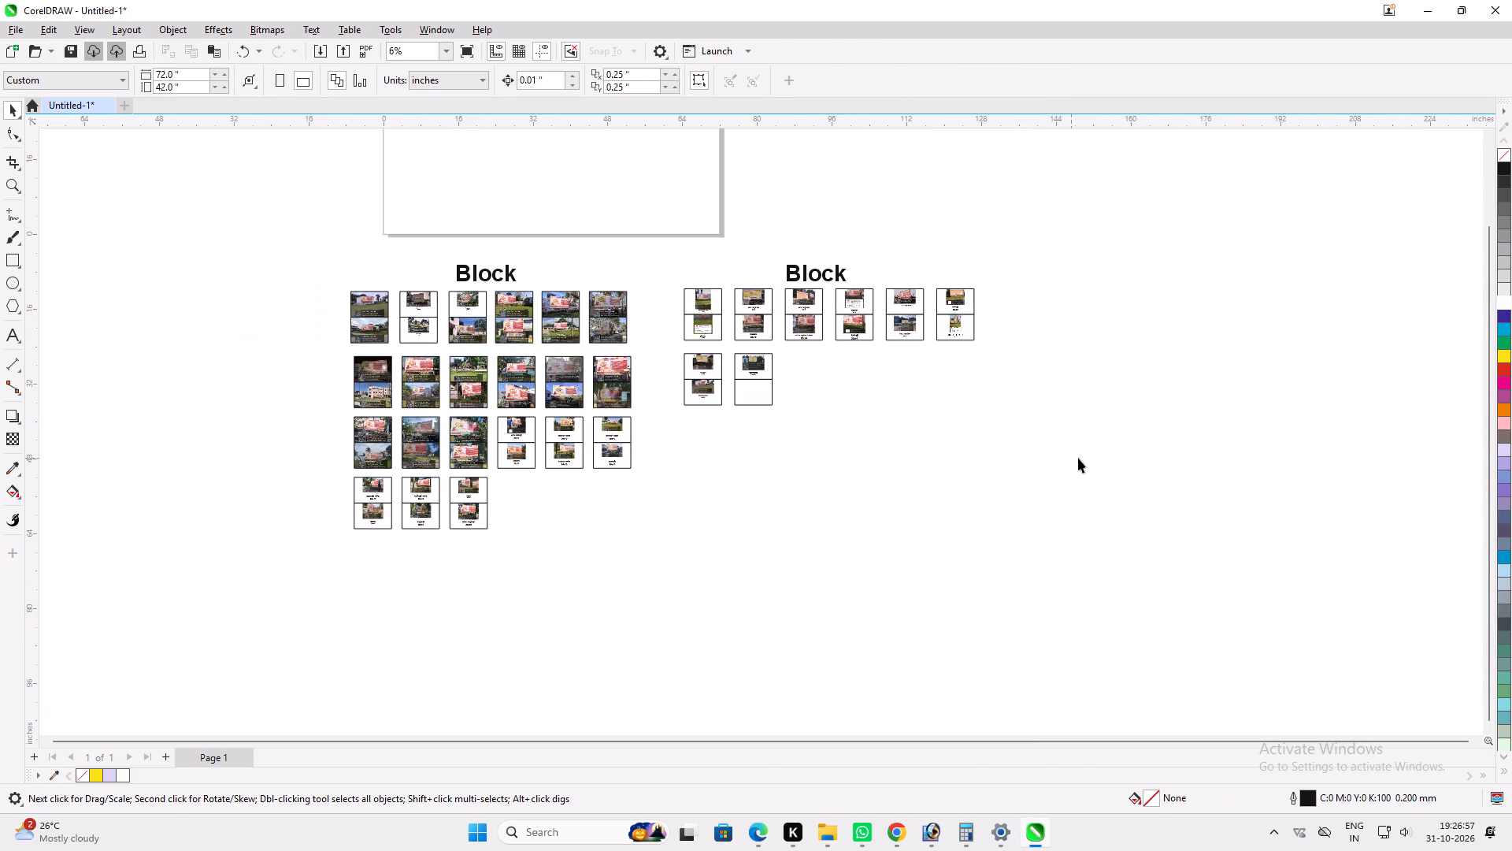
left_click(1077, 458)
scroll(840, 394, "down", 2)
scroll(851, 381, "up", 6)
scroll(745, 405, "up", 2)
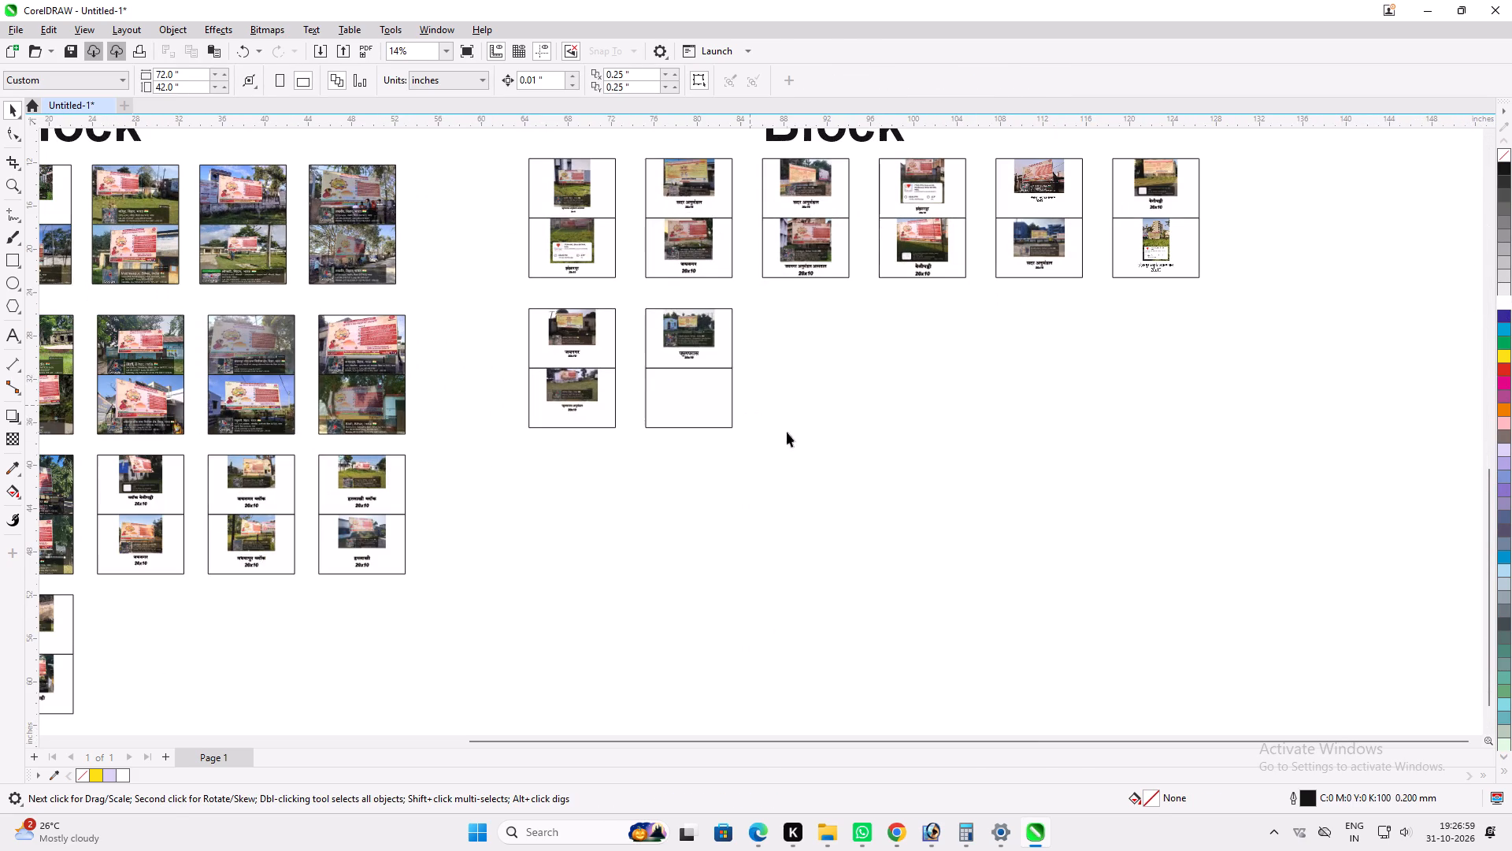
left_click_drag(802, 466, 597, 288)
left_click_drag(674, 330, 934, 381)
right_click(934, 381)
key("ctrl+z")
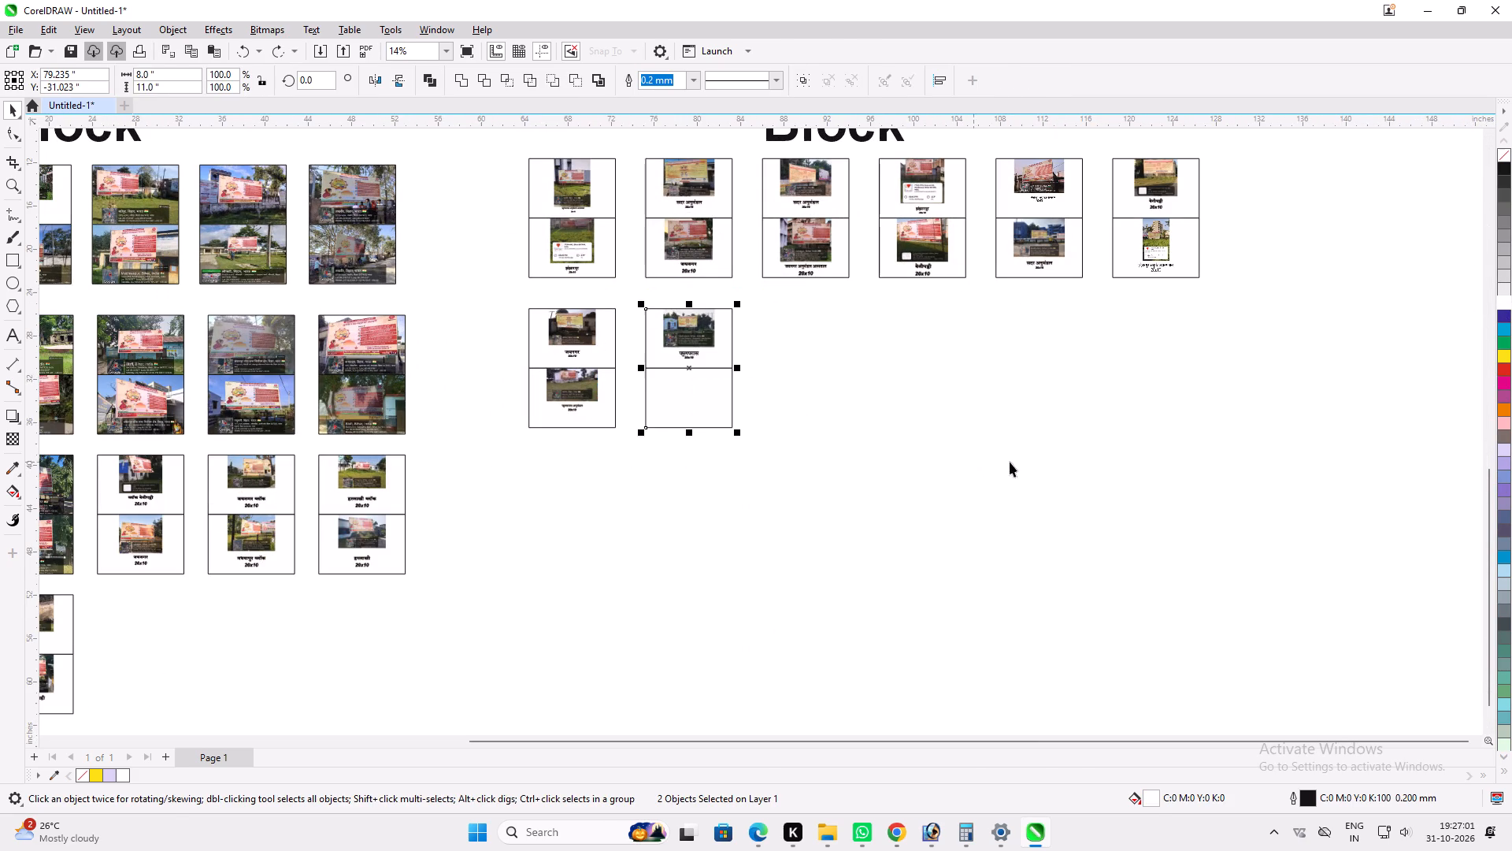
Copy the empty 8 × 5.5 inch frame to the right of the first row and duplicate it directly below as a stacked pair.
left_click_drag(1007, 461, 939, 432)
left_click(713, 395)
left_click_drag(642, 389, 664, 391)
left_click(702, 394)
scroll(679, 388, "down", 4)
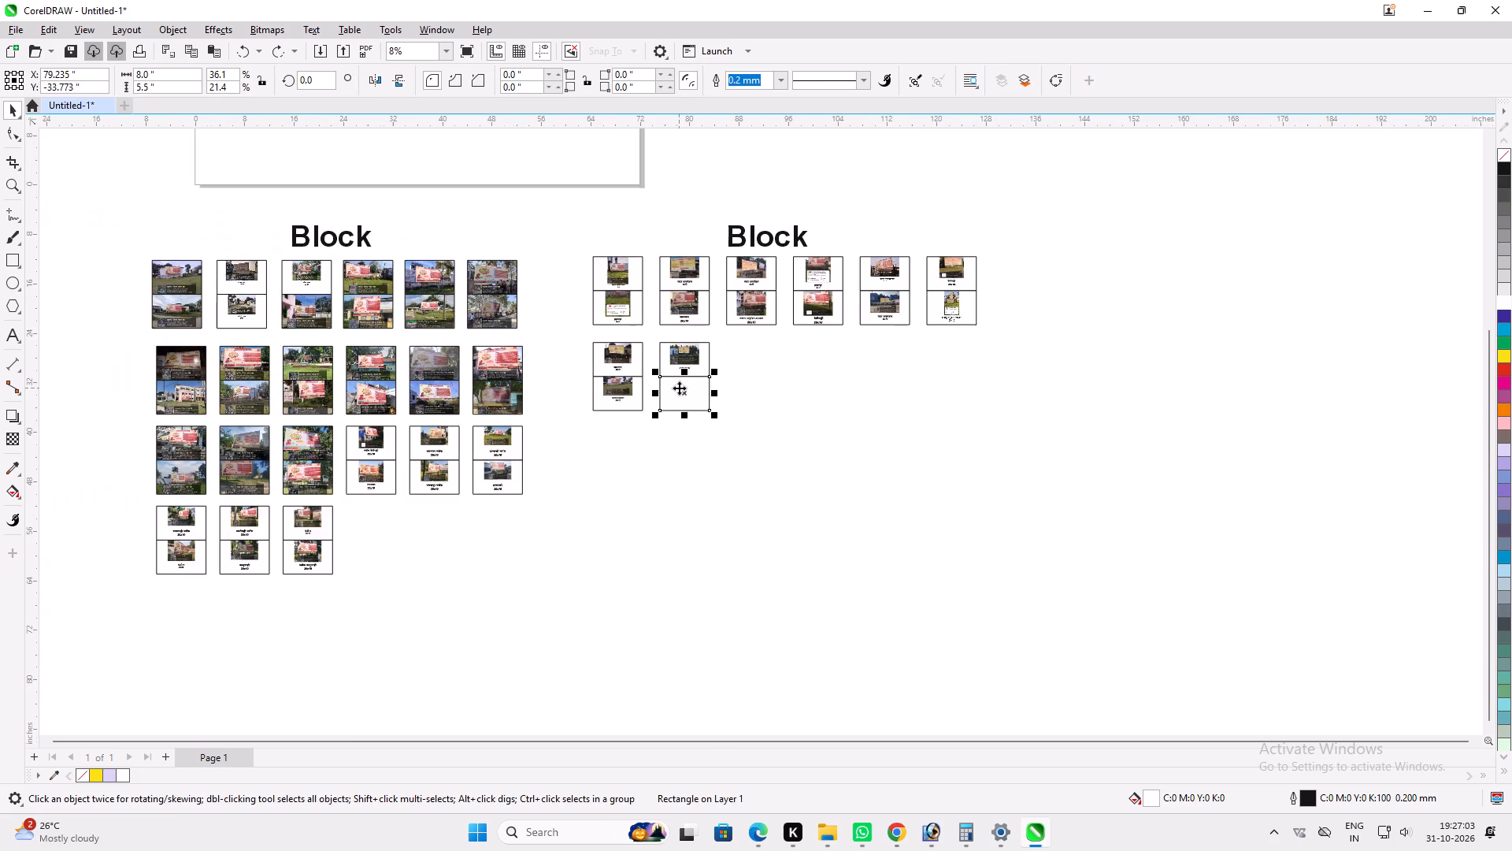
left_click_drag(679, 388, 1093, 269)
right_click(1093, 269)
left_click_drag(1099, 250, 1101, 252, "ctrl")
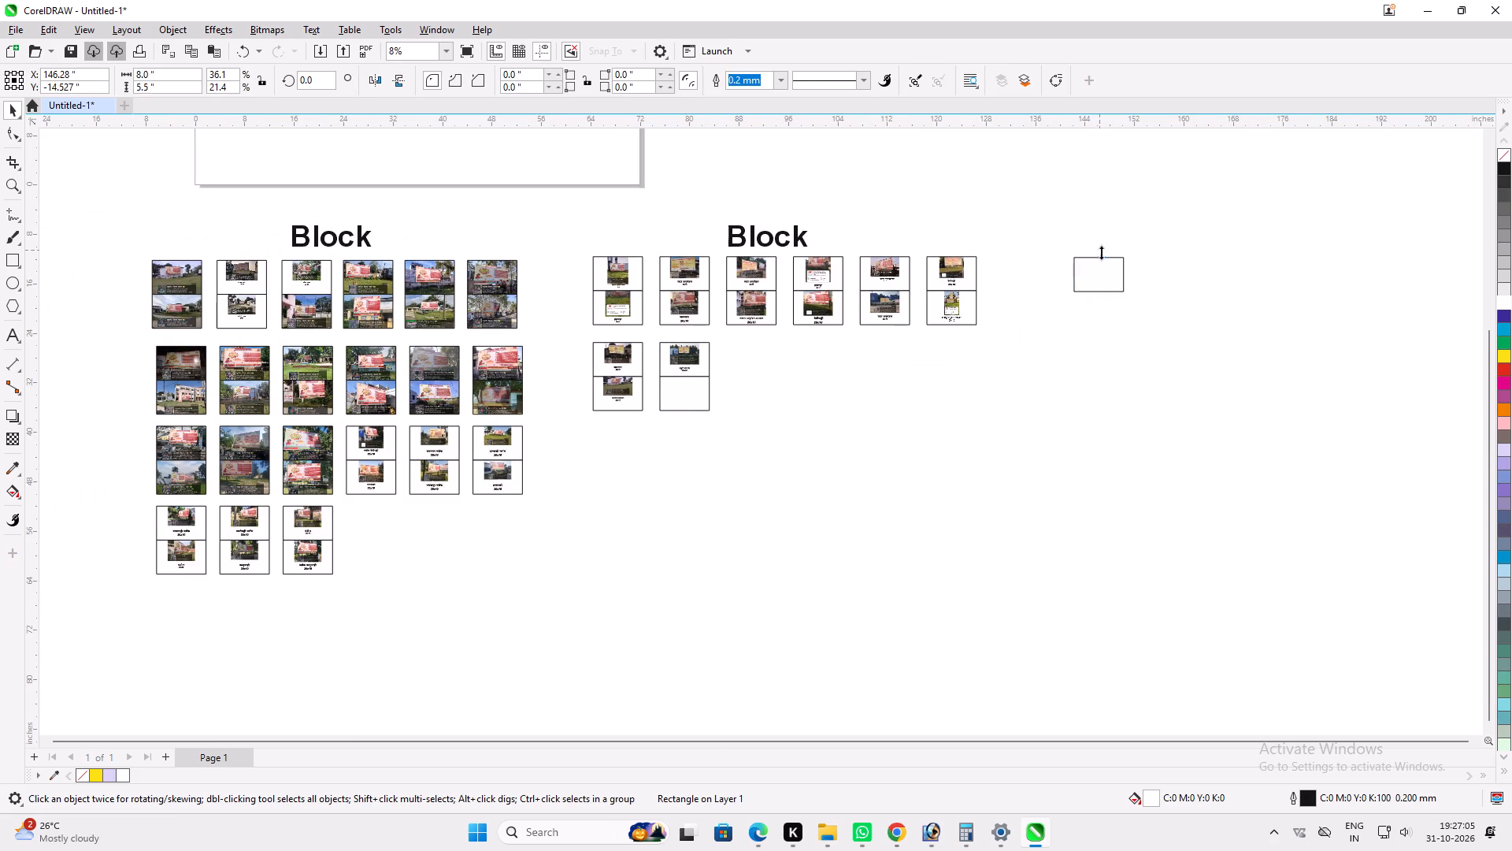
left_click_drag(1101, 252, 1102, 325, "ctrl")
right_click(1102, 325, "ctrl")
left_click(1125, 401)
Switch to File Explorer and go back from the Anumandal folder to the october folder.
key("alt+Tab")
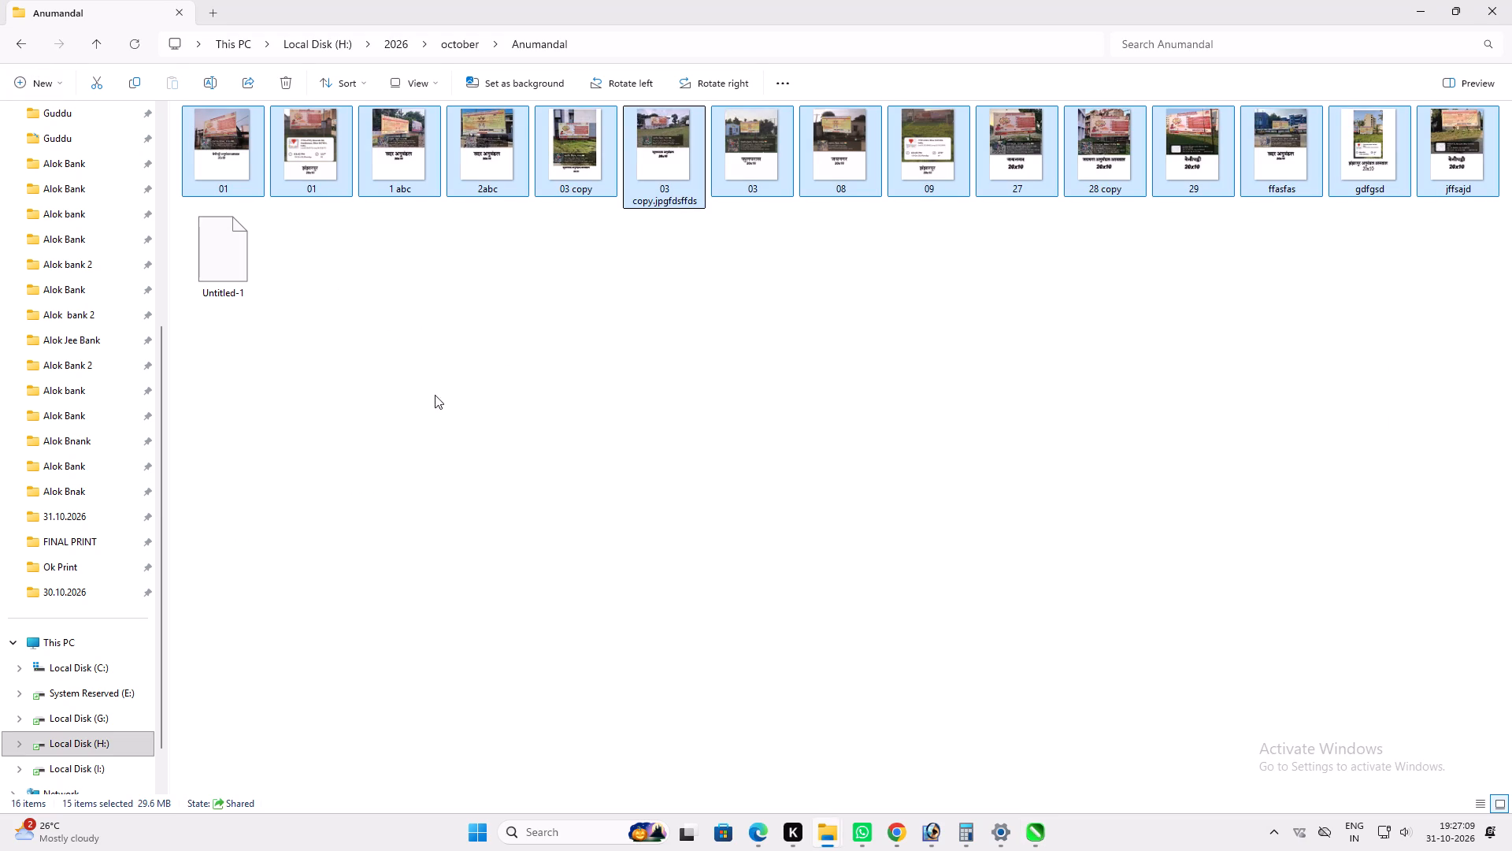
left_click(478, 398)
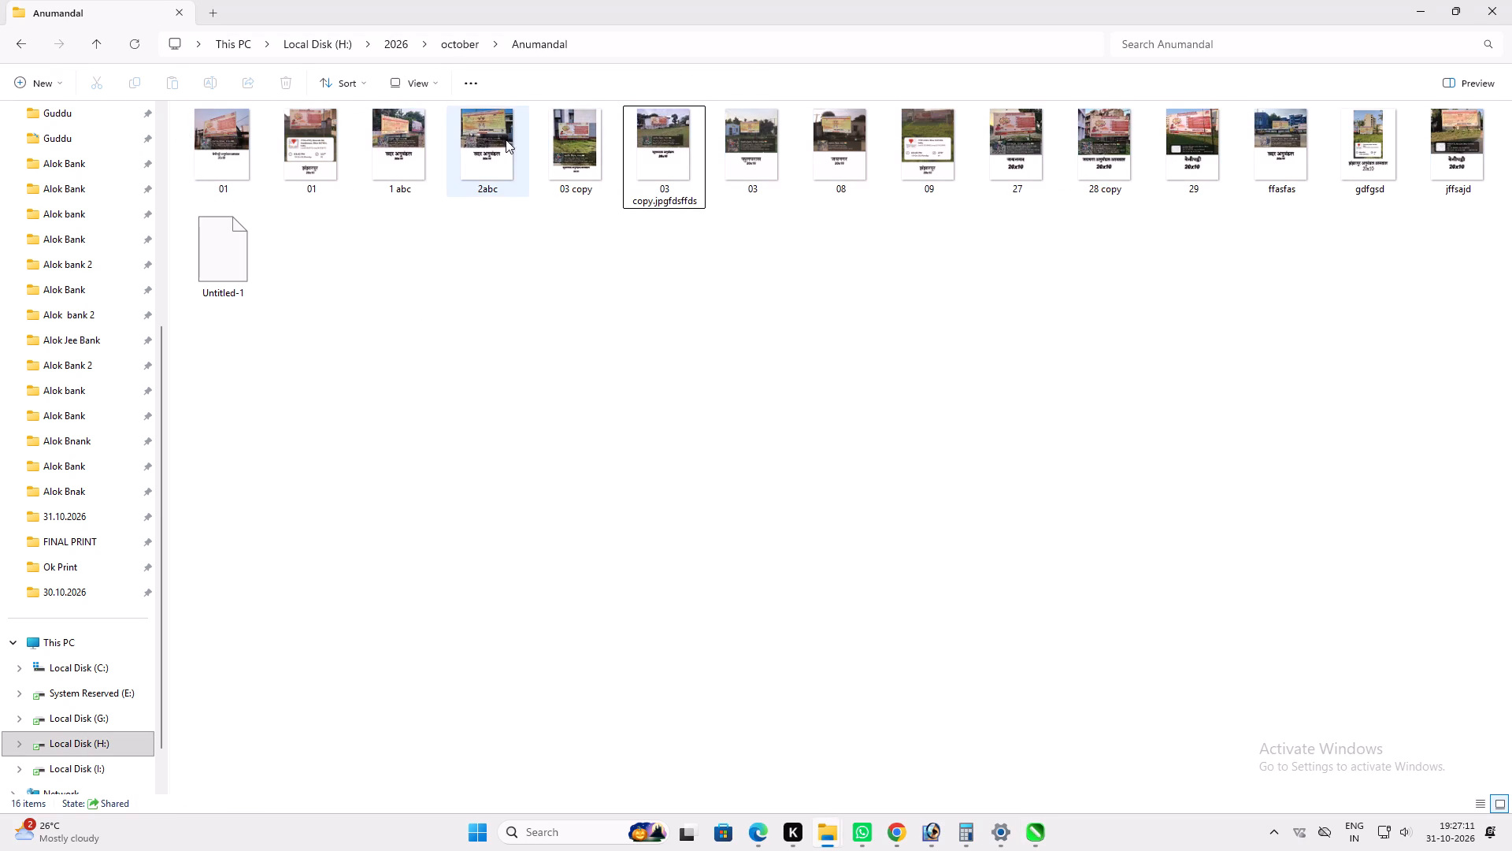
left_click(12, 44)
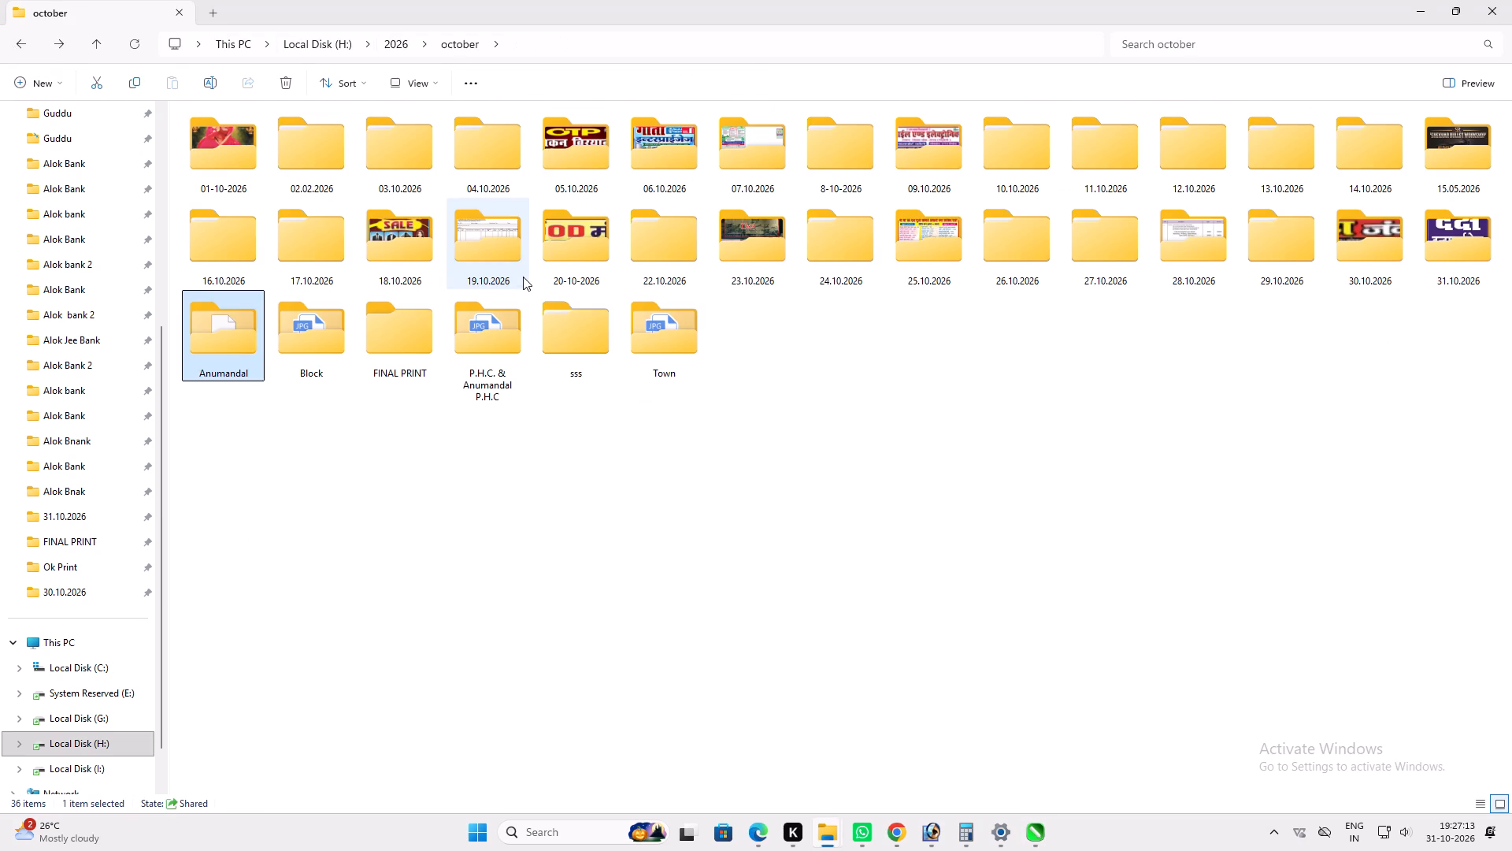
key("alt+Tab")
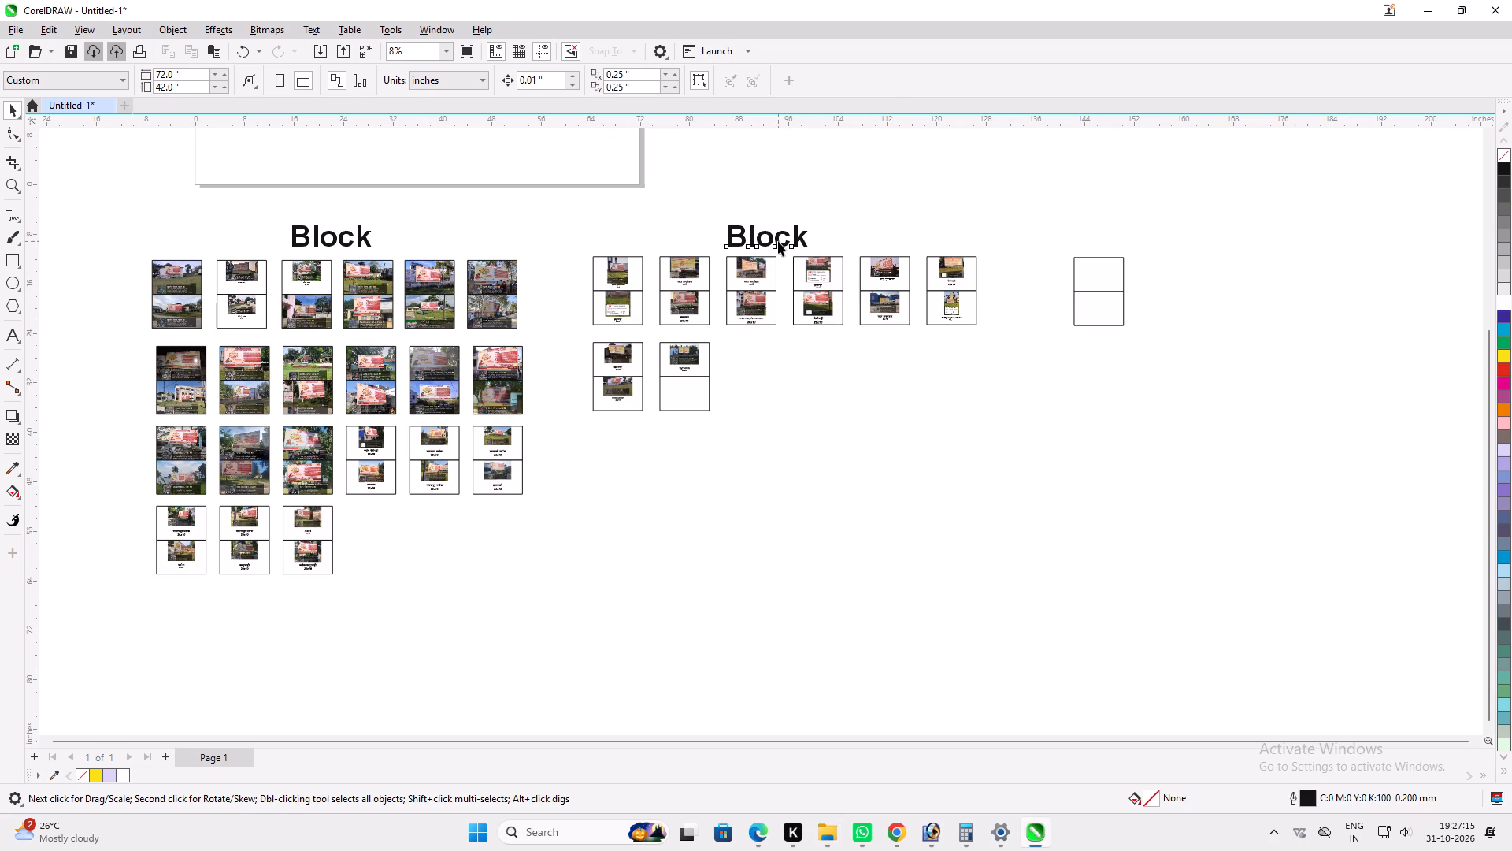
Change the heading above the second photo set to read anumandal.
left_click(778, 241)
left_click(15, 340)
key("ctrl+a")
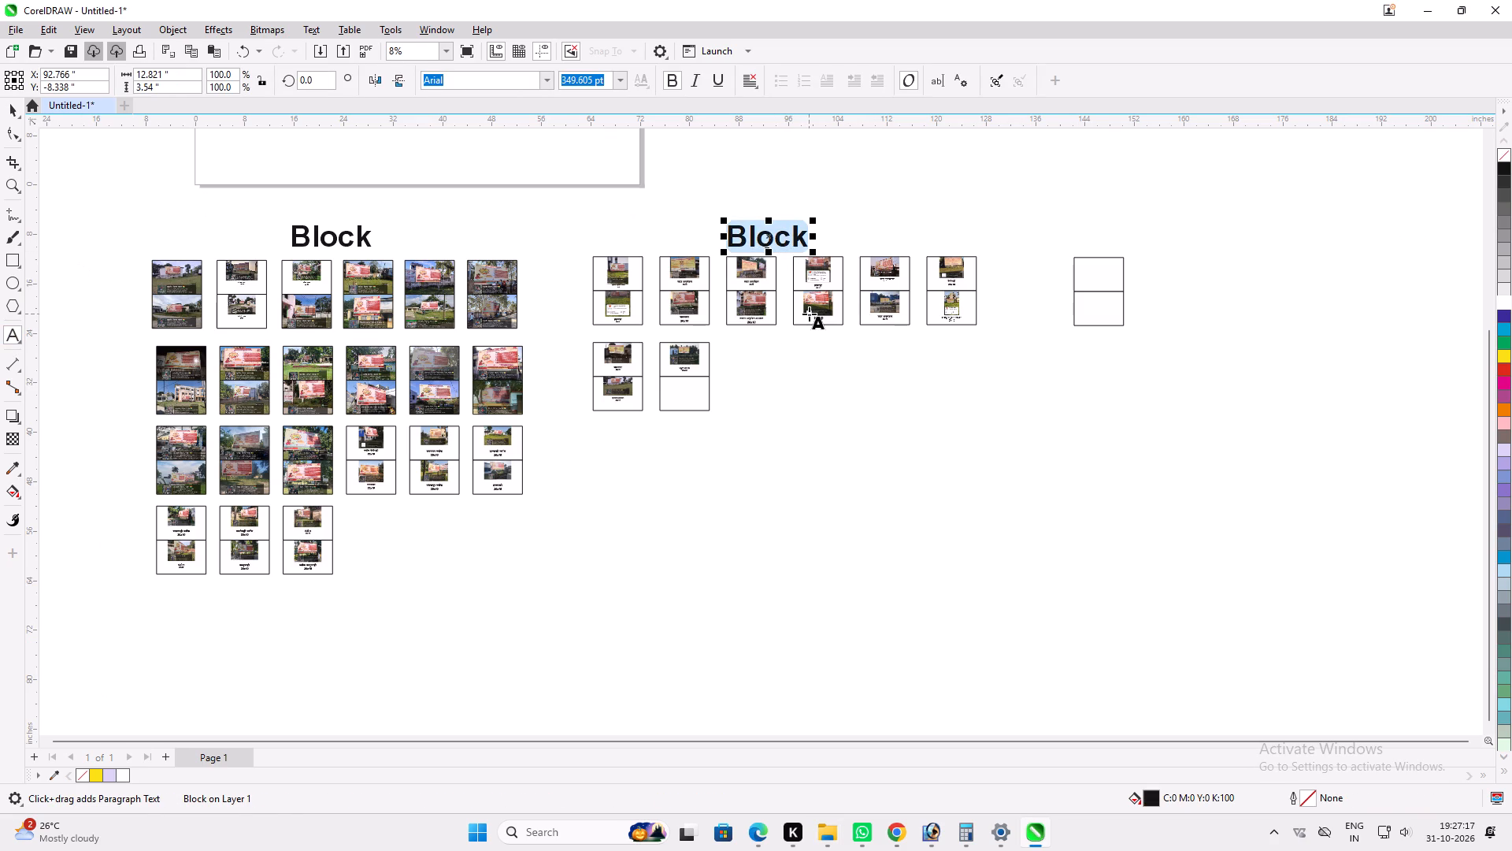
type("anumandal")
key("space")
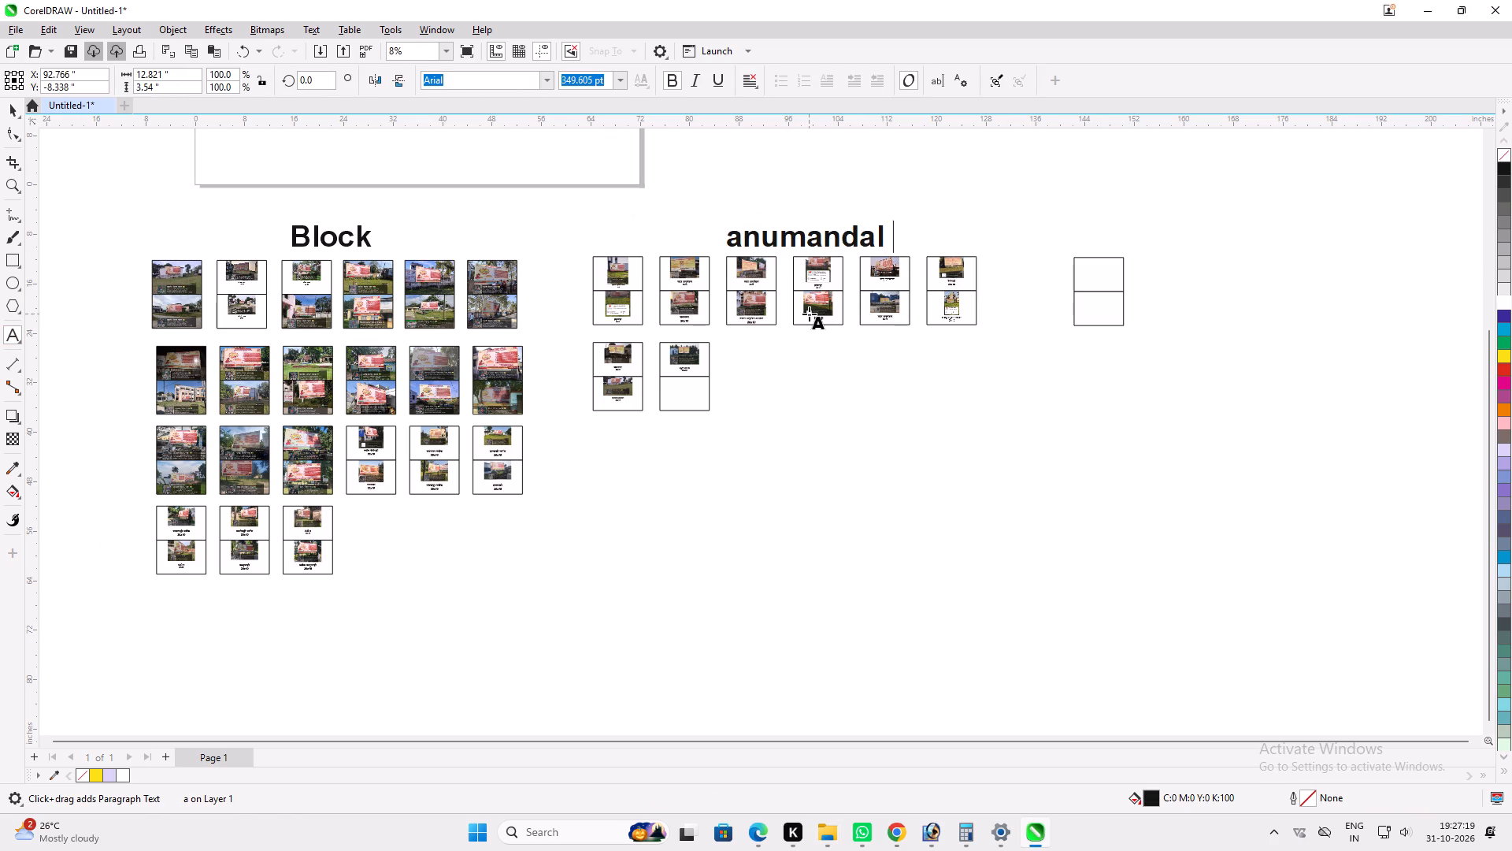
key("BackSpace")
key("Return")
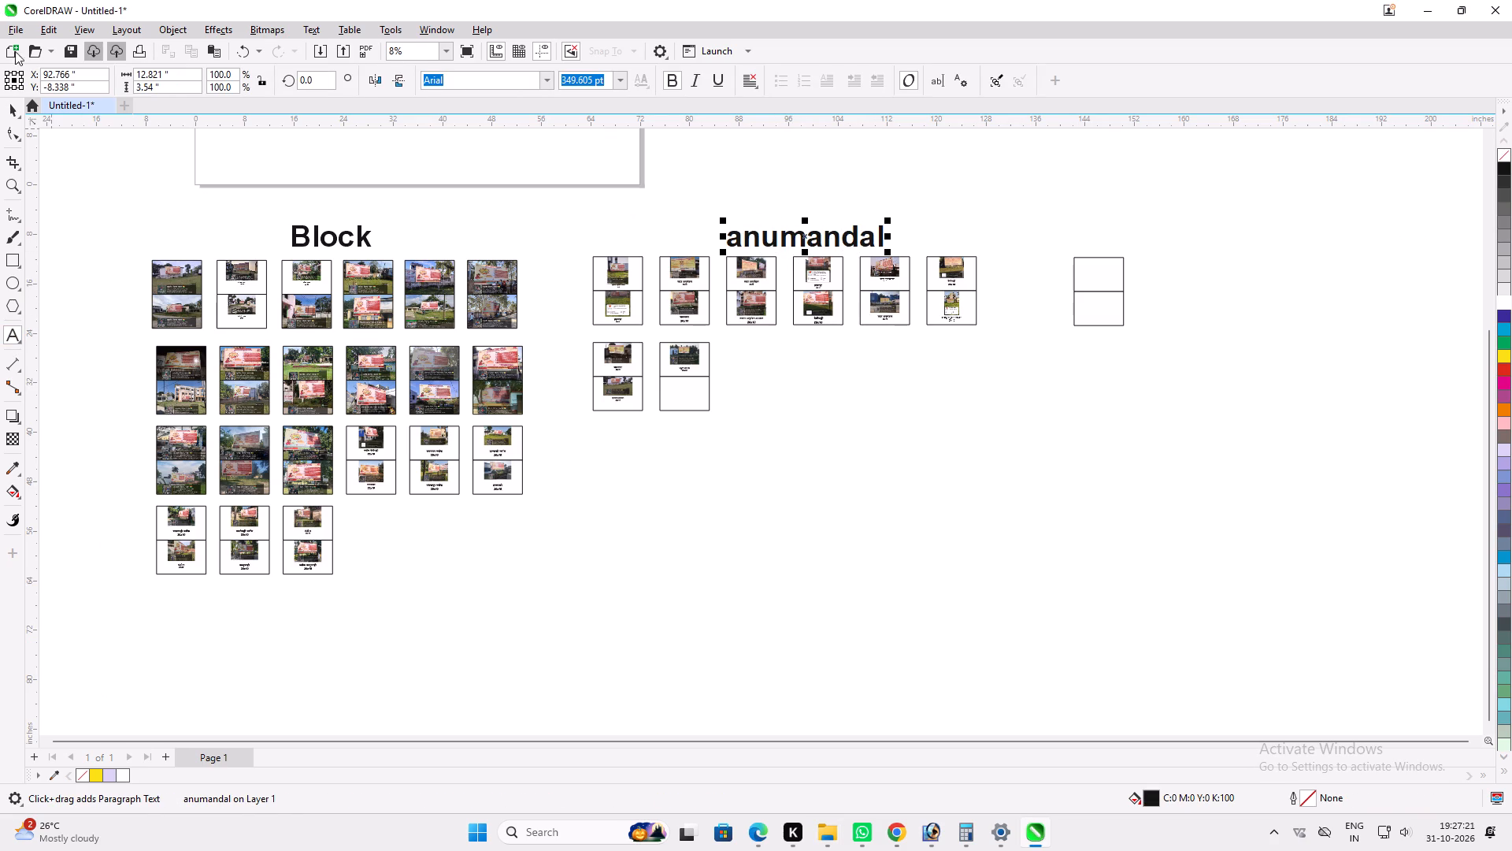
left_click(6, 112)
Import all photos from the october folder's P.H.C. & Anumandal P.H.C folder in File Explorer into the CorelDRAW drawing, below the empty frame pair.
key("alt+Tab")
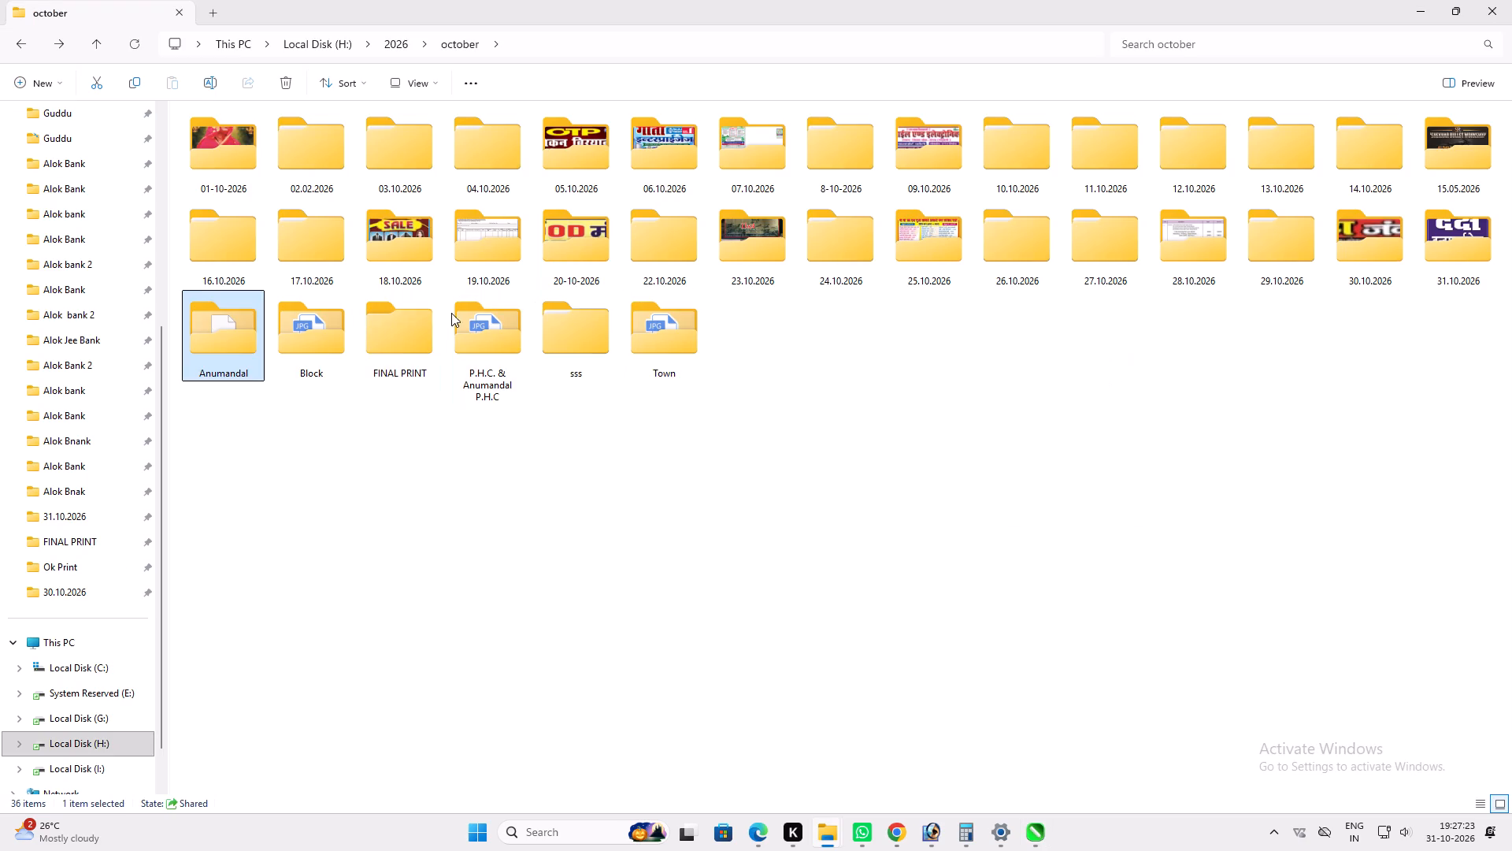
double_click(506, 367)
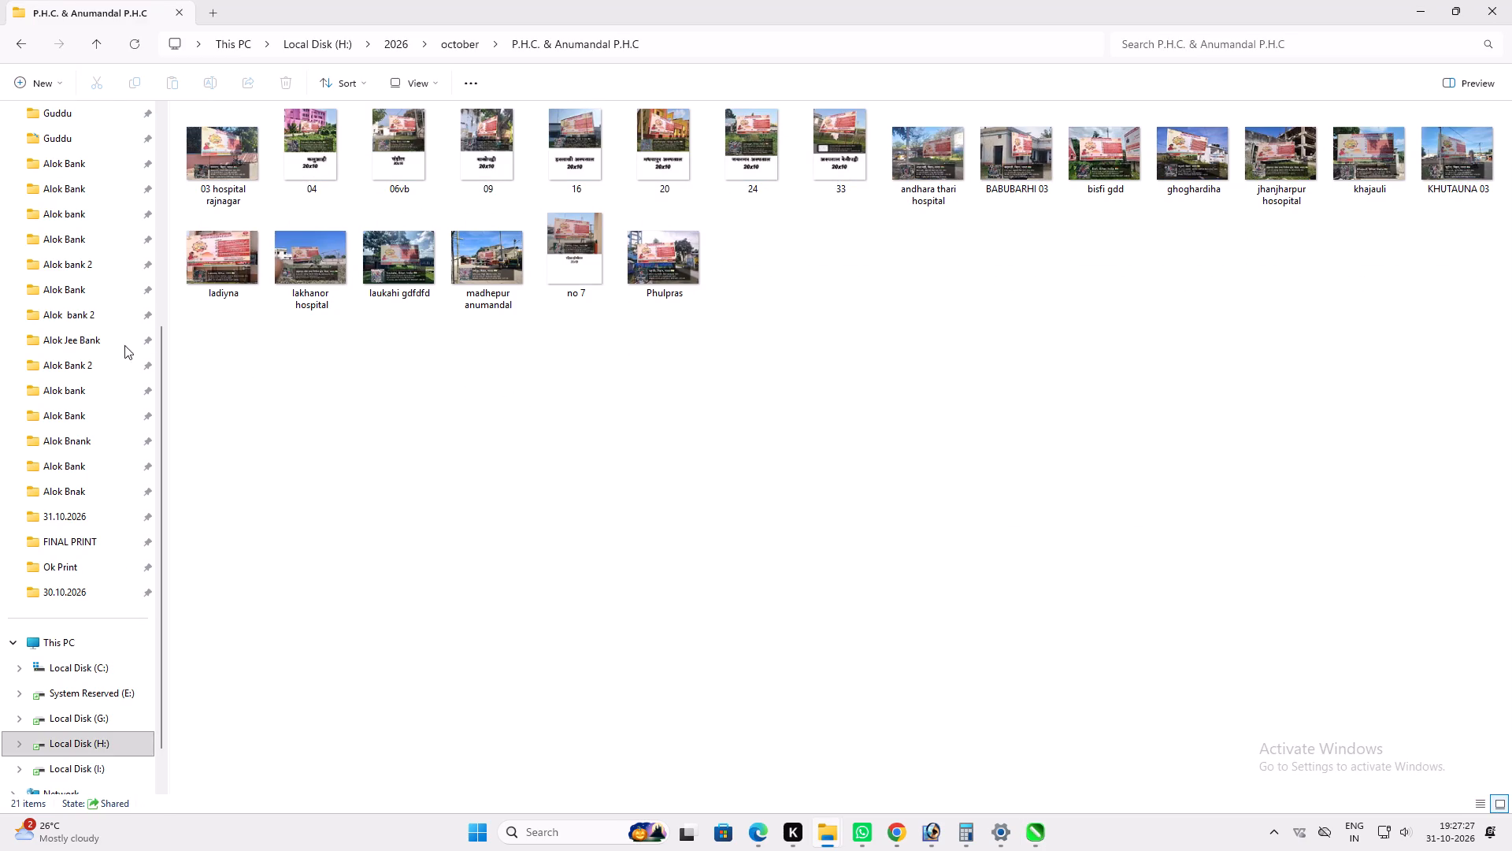
left_click_drag(202, 346, 1491, 123)
left_click_drag(239, 158, 913, 798)
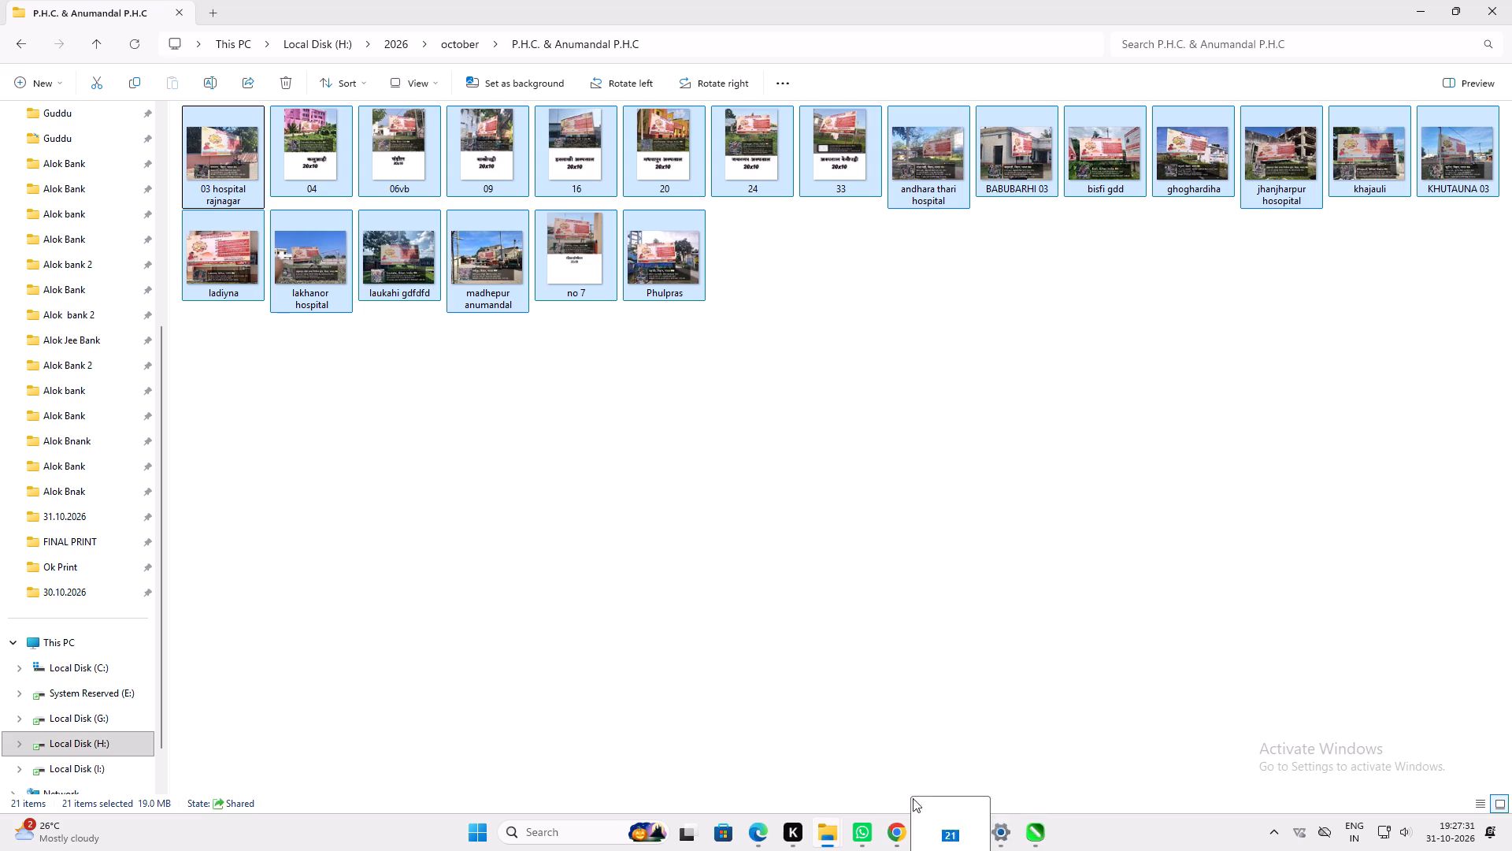
left_click_drag(913, 798, 1162, 630)
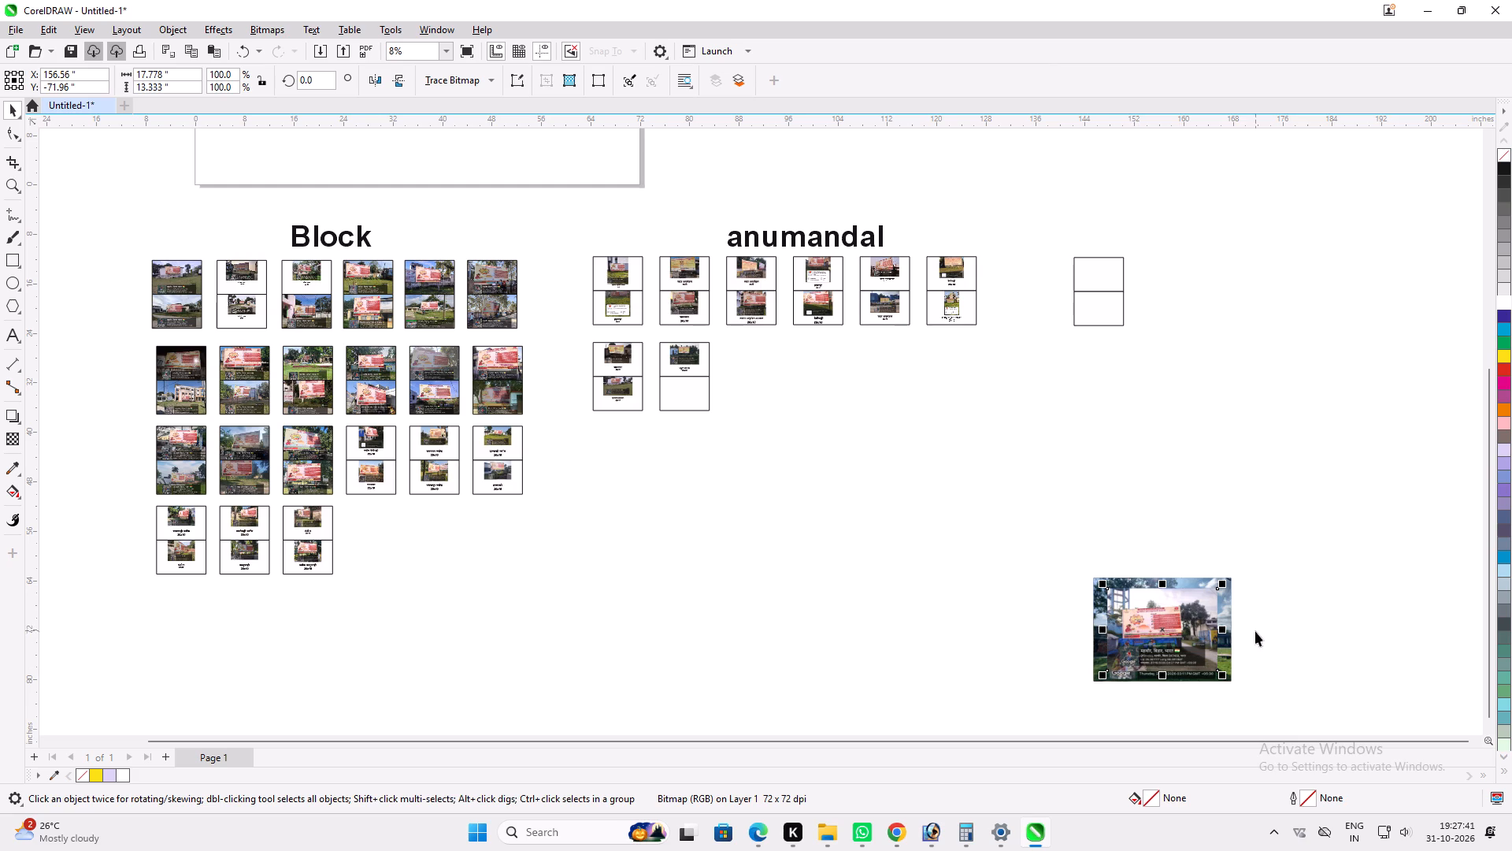
Move the stack of imported P.H.C. photos from below the empty frame pair to the blank area beneath the anumandal set's first row.
scroll(1266, 649, "up", 2)
scroll(947, 533, "down", 4)
left_click_drag(916, 518, 1284, 755)
left_click_drag(1043, 554, 1283, 167)
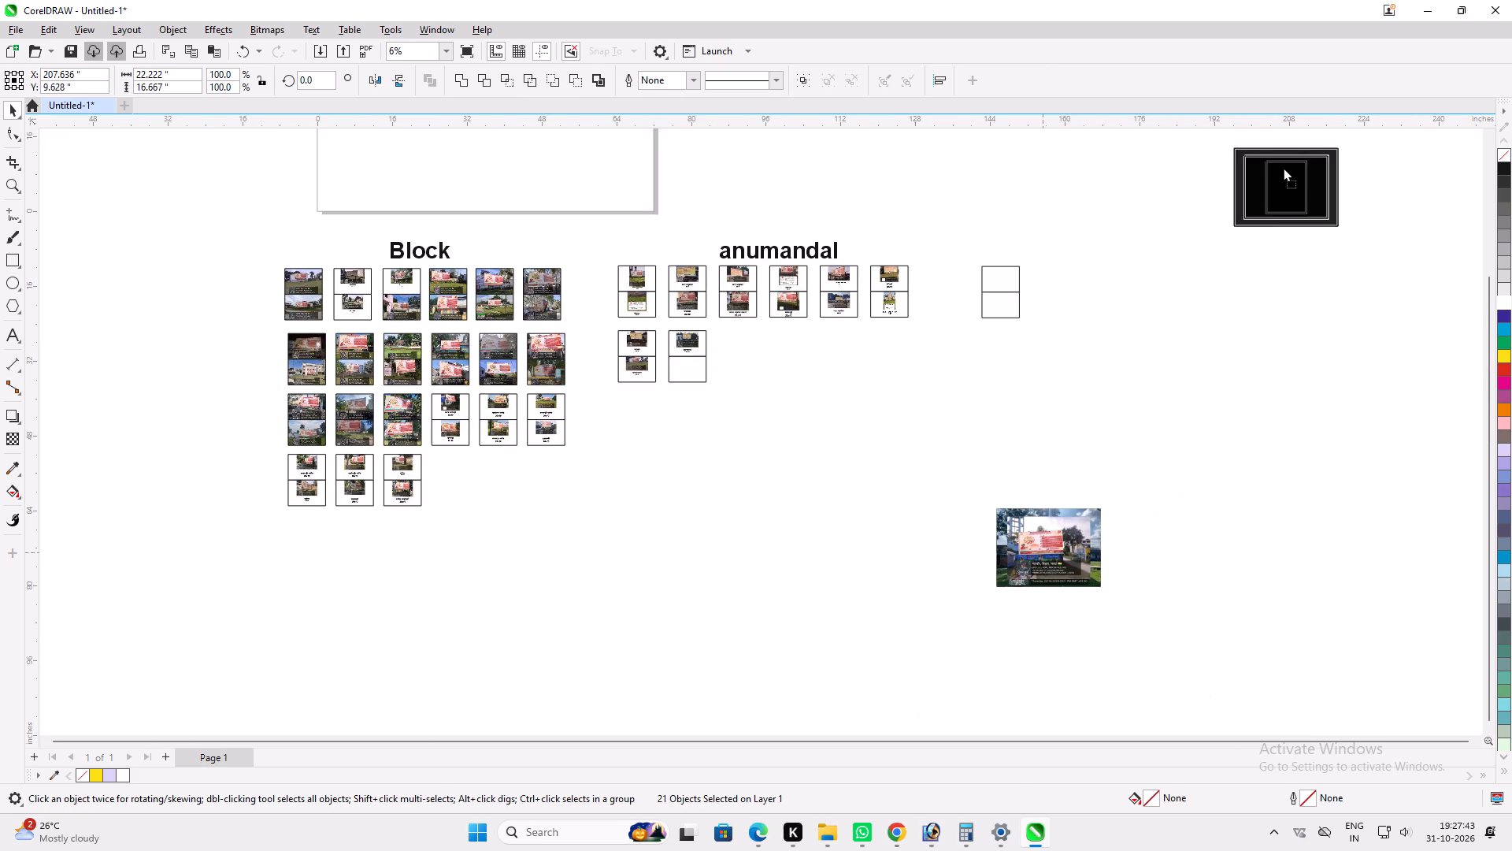
left_click_drag(1283, 167, 1198, 295)
scroll(1099, 229, "up", 3)
scroll(976, 276, "up", 2)
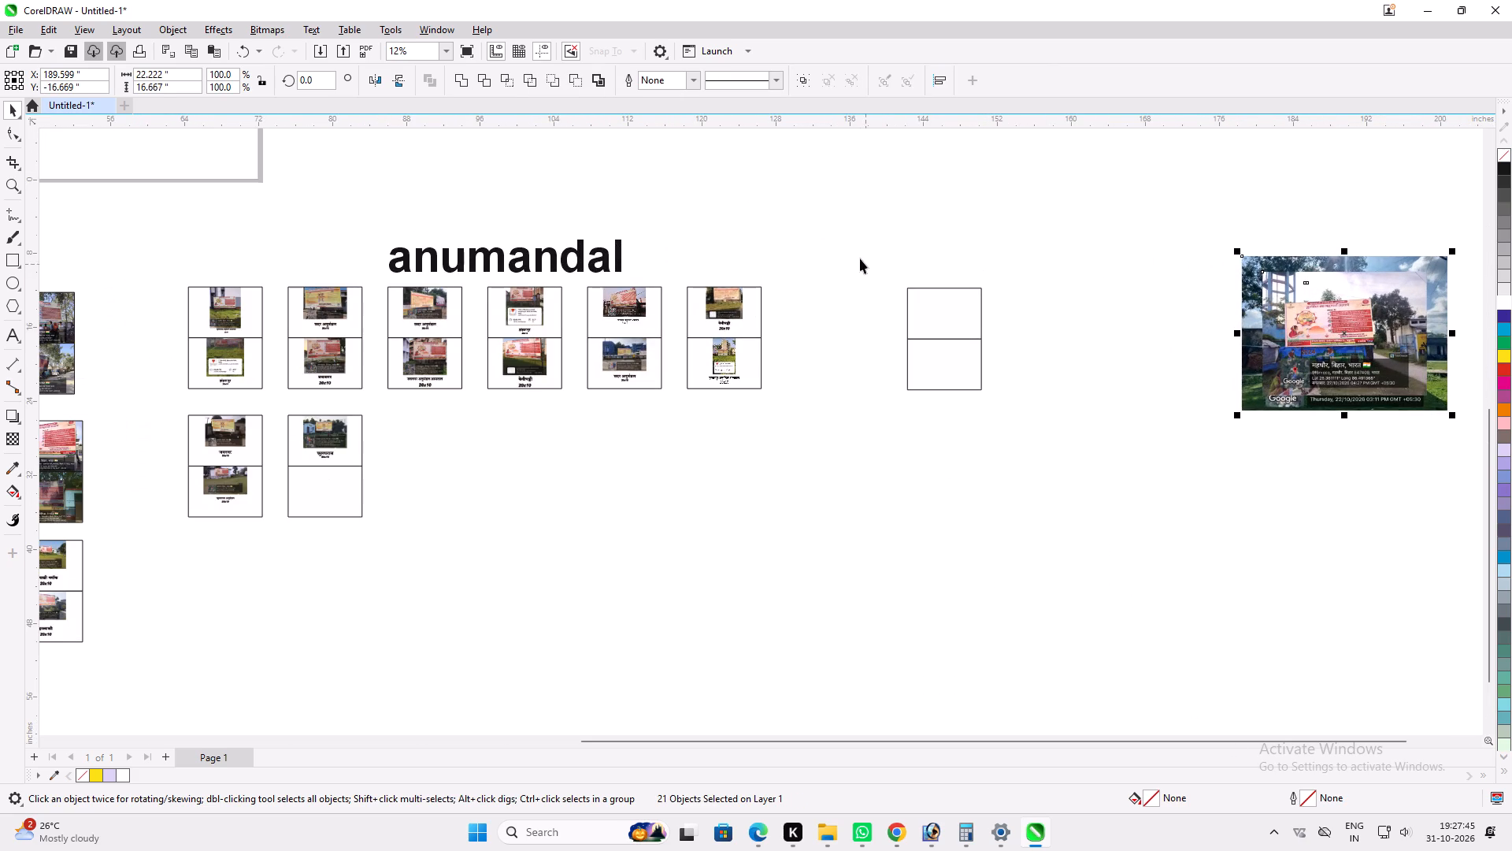
left_click_drag(860, 258, 1078, 433)
scroll(758, 295, "down", 3)
scroll(1172, 318, "up", 3)
scroll(923, 284, "down", 4)
left_click_drag(936, 240, 1176, 388)
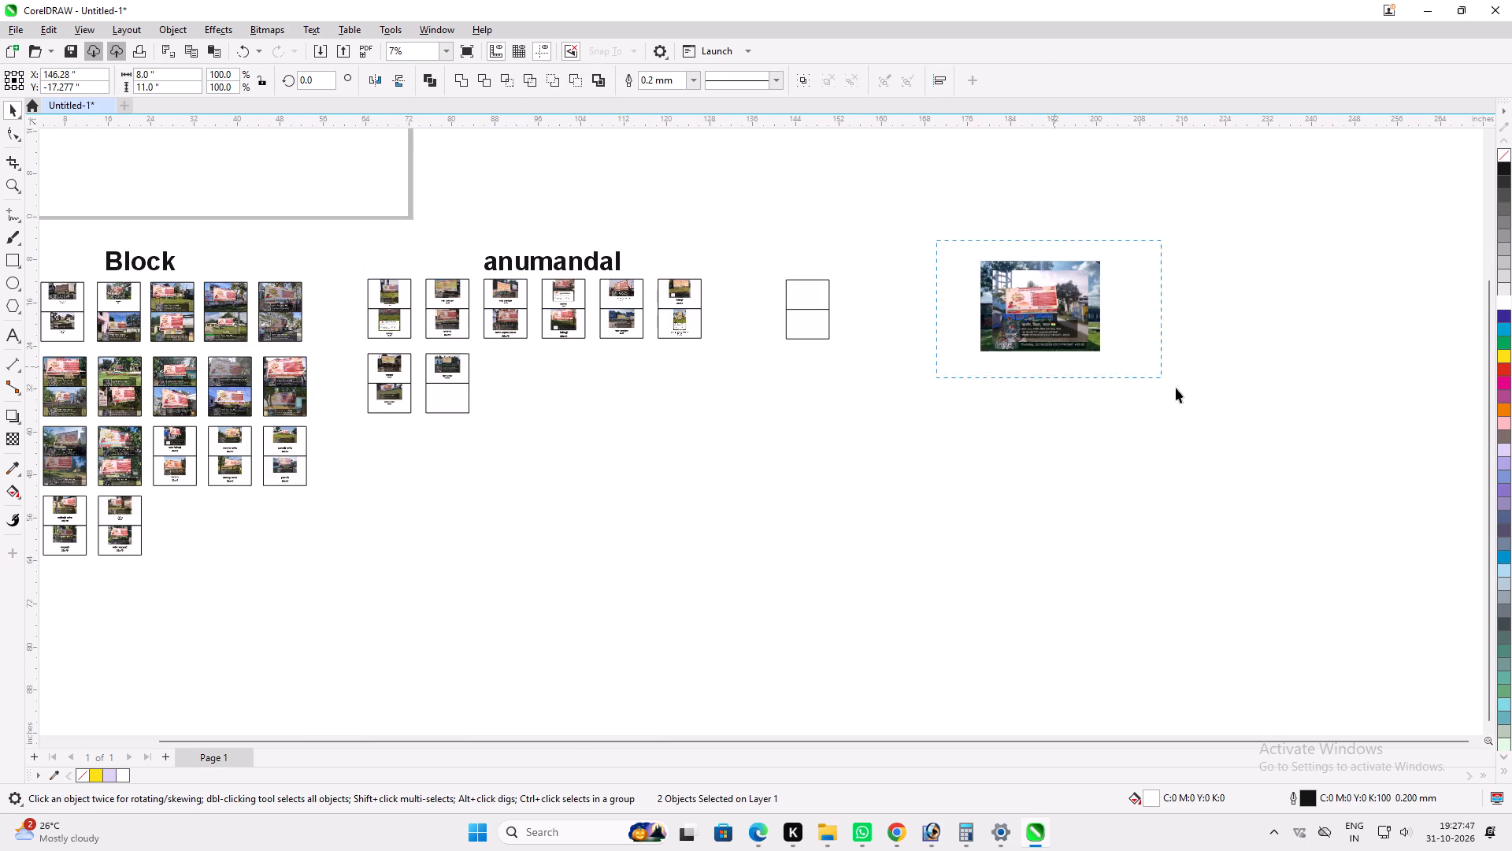
left_click_drag(1176, 388, 1181, 394)
left_click_drag(1091, 325, 707, 439)
scroll(795, 275, "up", 3)
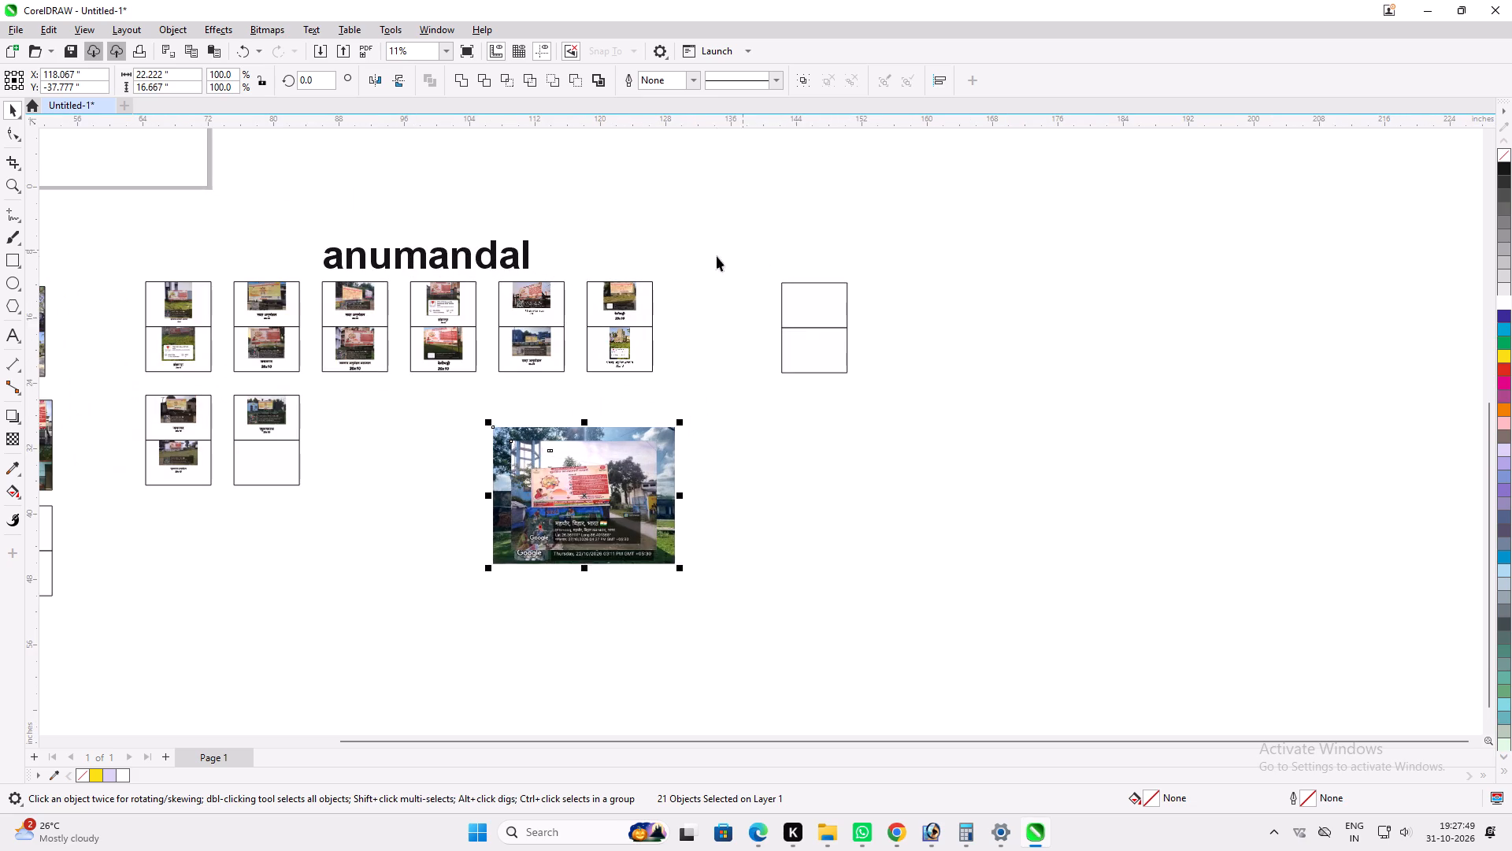
Copy the empty frame pair to the right and repeat the copy to make a row of six evenly spaced pairs.
left_click_drag(717, 256, 868, 403)
left_click_drag(809, 308, 890, 340, "ctrl")
right_click(890, 340, "ctrl")
key("ctrl+r")
key("ctrl+r")
key("ctrl+r")
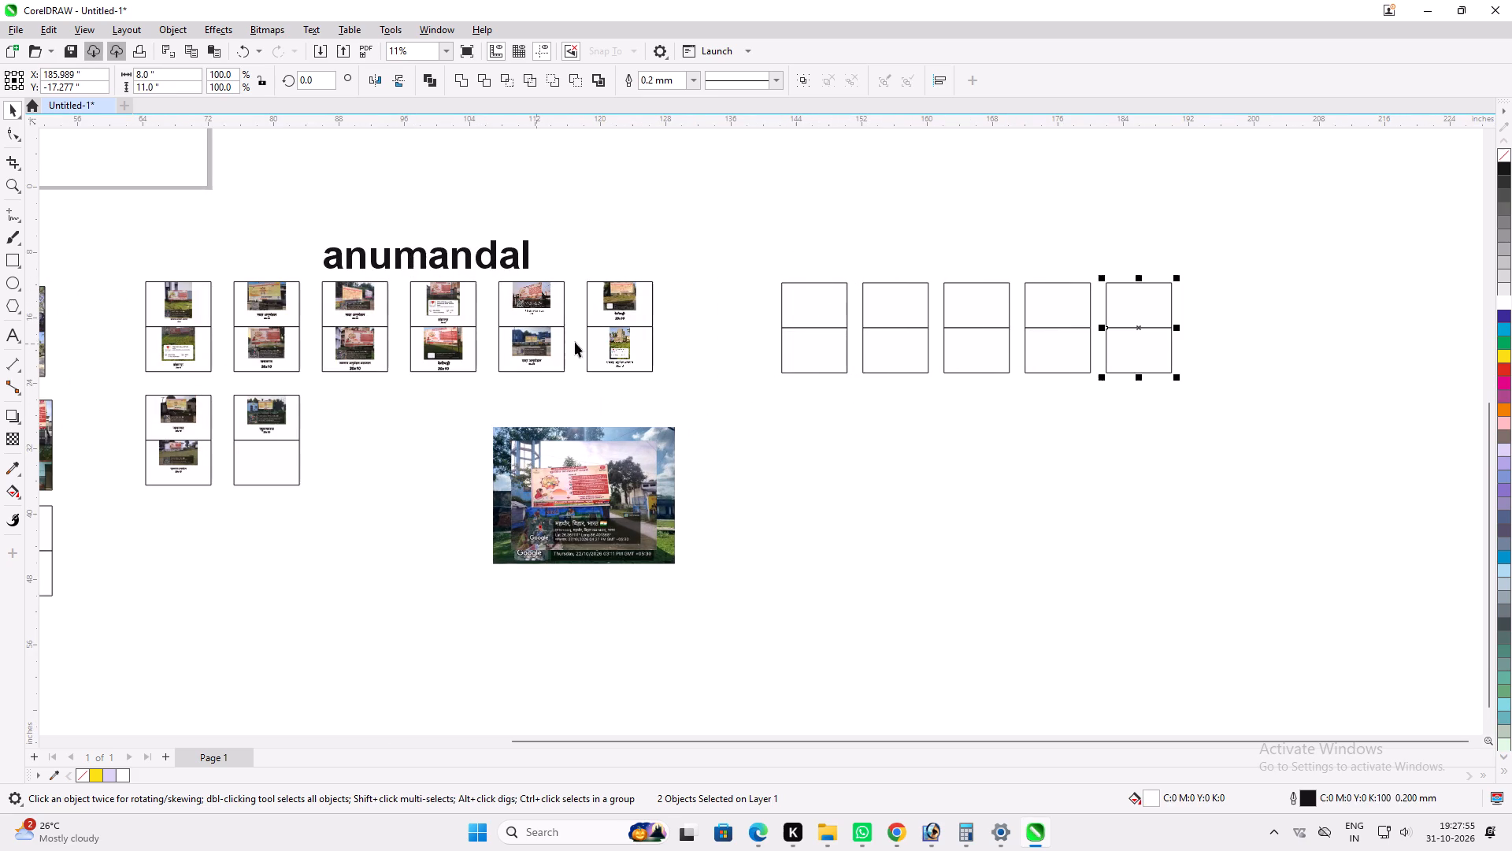
key("ctrl+r")
PowerClip the top photo of the stack into the first pair's upper frame and make it fill the frame.
left_click(695, 265)
left_click(591, 518)
key("alt+w")
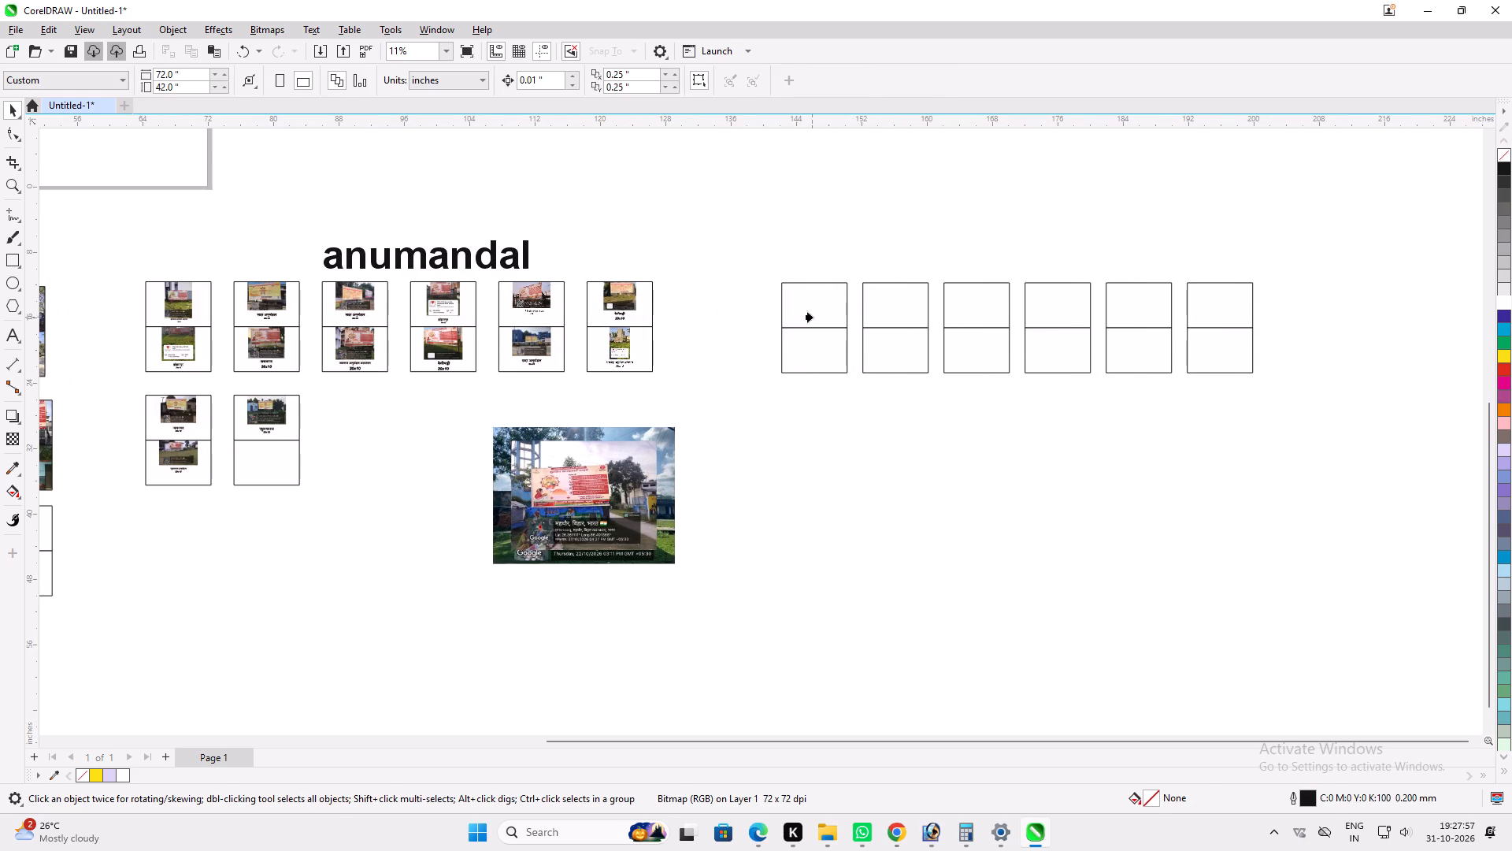
left_click(812, 316)
key("alt+q")
scroll(866, 281, "up", 3)
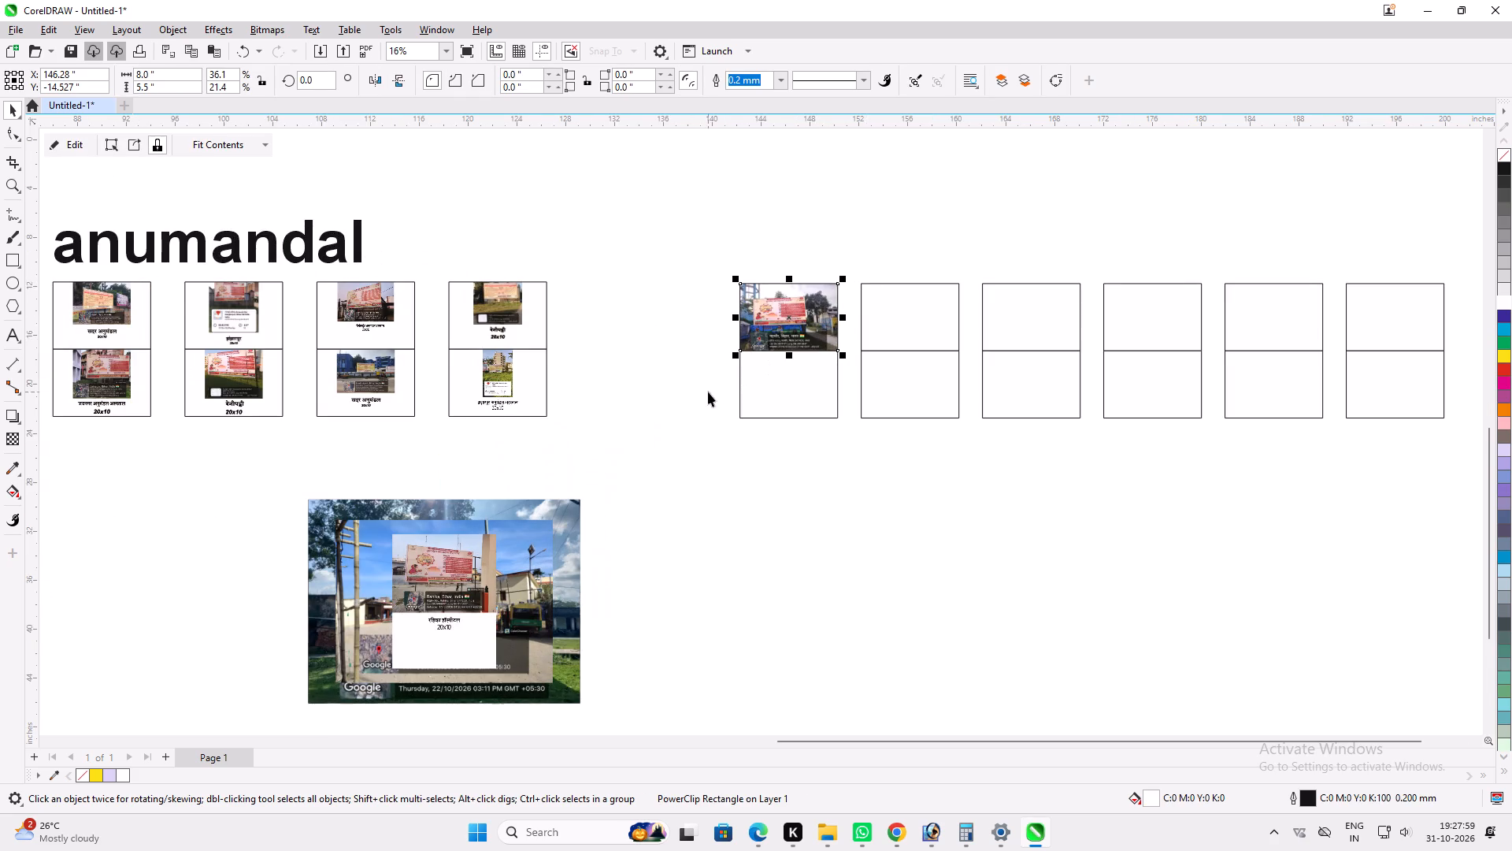
Scale the remaining photo stack to about 10.2 × 7.7 inches and move it directly left of the first frame pair.
scroll(573, 473, "down", 2)
left_click_drag(314, 484, 698, 694)
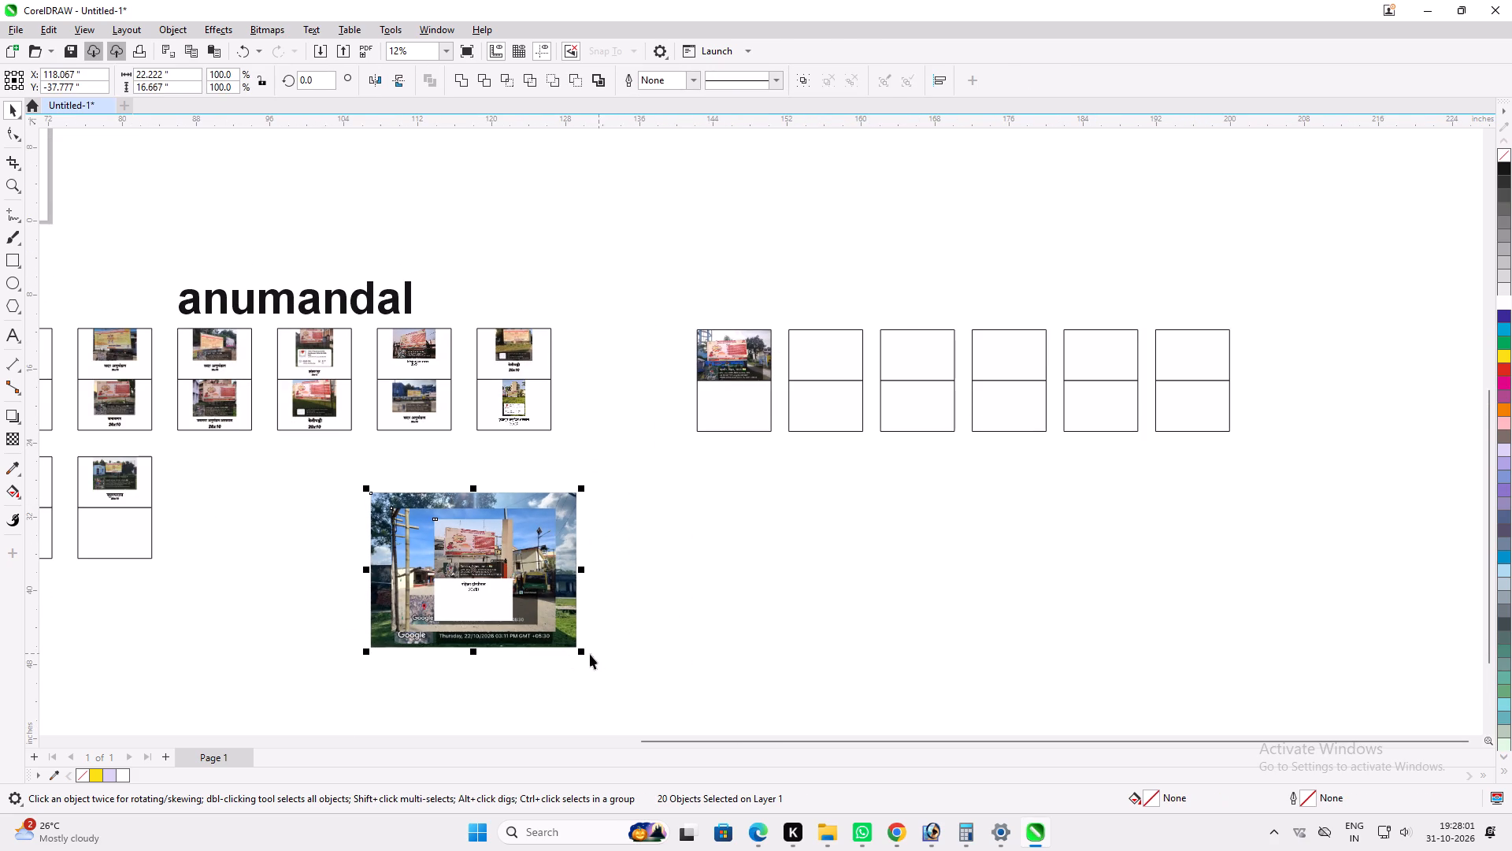
left_click_drag(586, 655, 475, 615)
left_click_drag(442, 541, 736, 278)
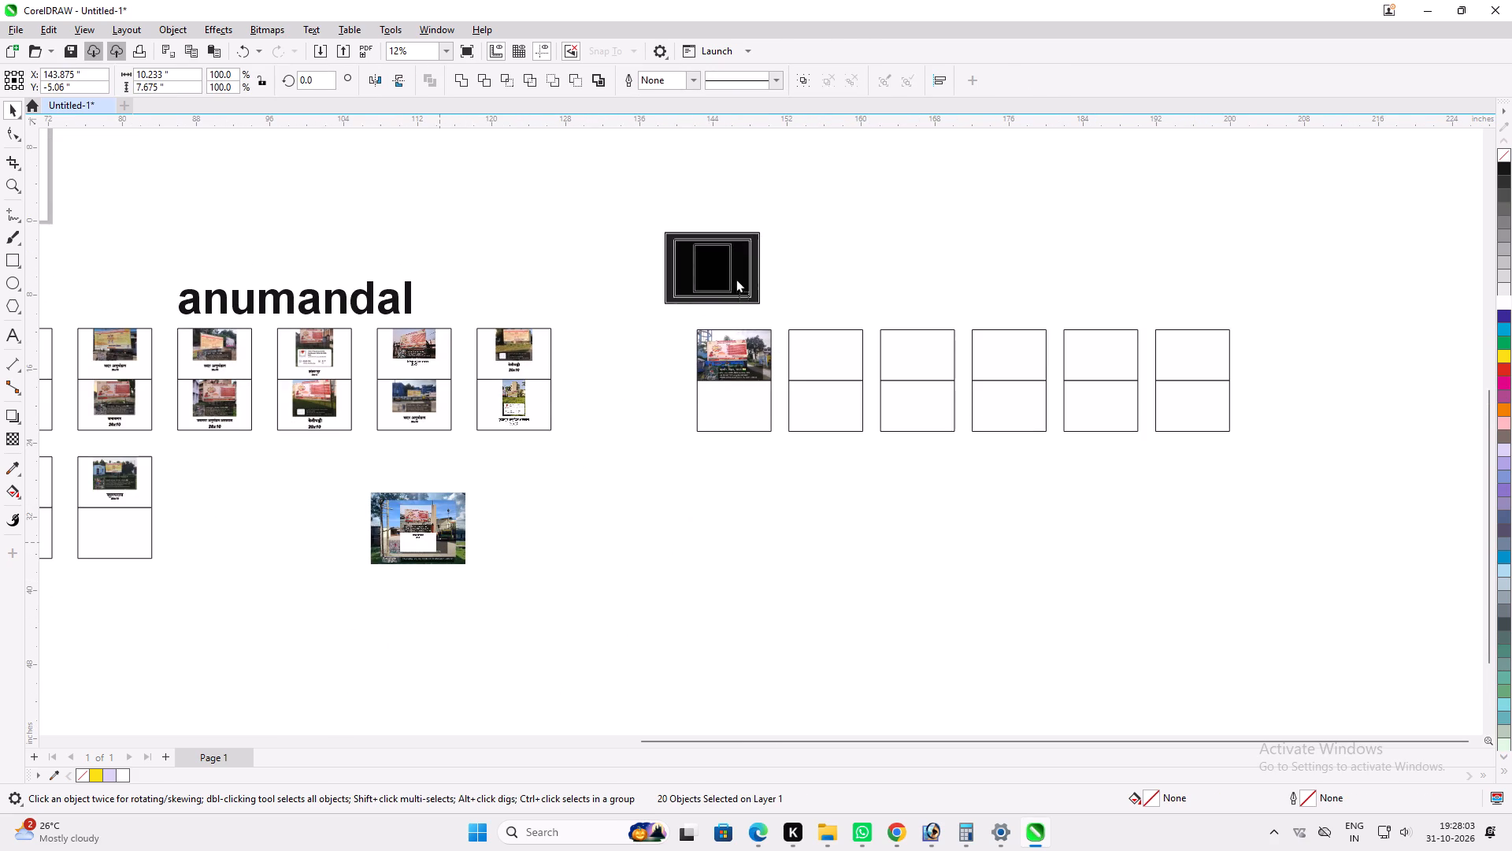
left_click_drag(736, 278, 736, 277)
scroll(841, 271, "up", 4)
left_click_drag(638, 240, 521, 407)
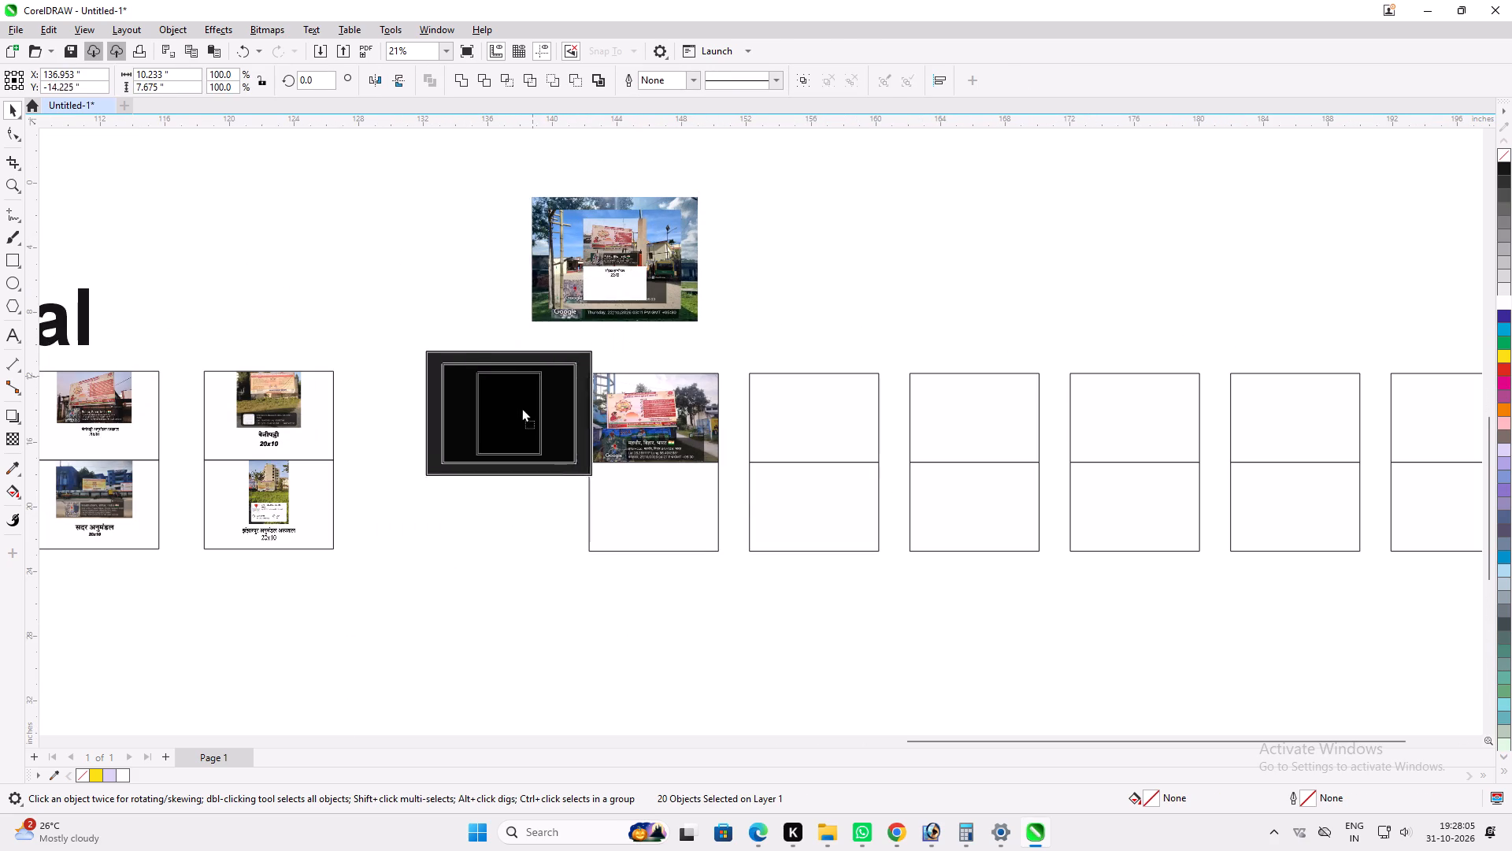
left_click_drag(521, 407, 493, 422)
scroll(1183, 551, "up", 2)
left_click(428, 273)
Copy the last empty frame pair of the row to directly below the first pair to start a second row.
scroll(357, 390, "down", 5)
left_click_drag(932, 299, 934, 318)
left_click_drag(903, 301, 1069, 552)
left_click_drag(964, 400, 689, 550)
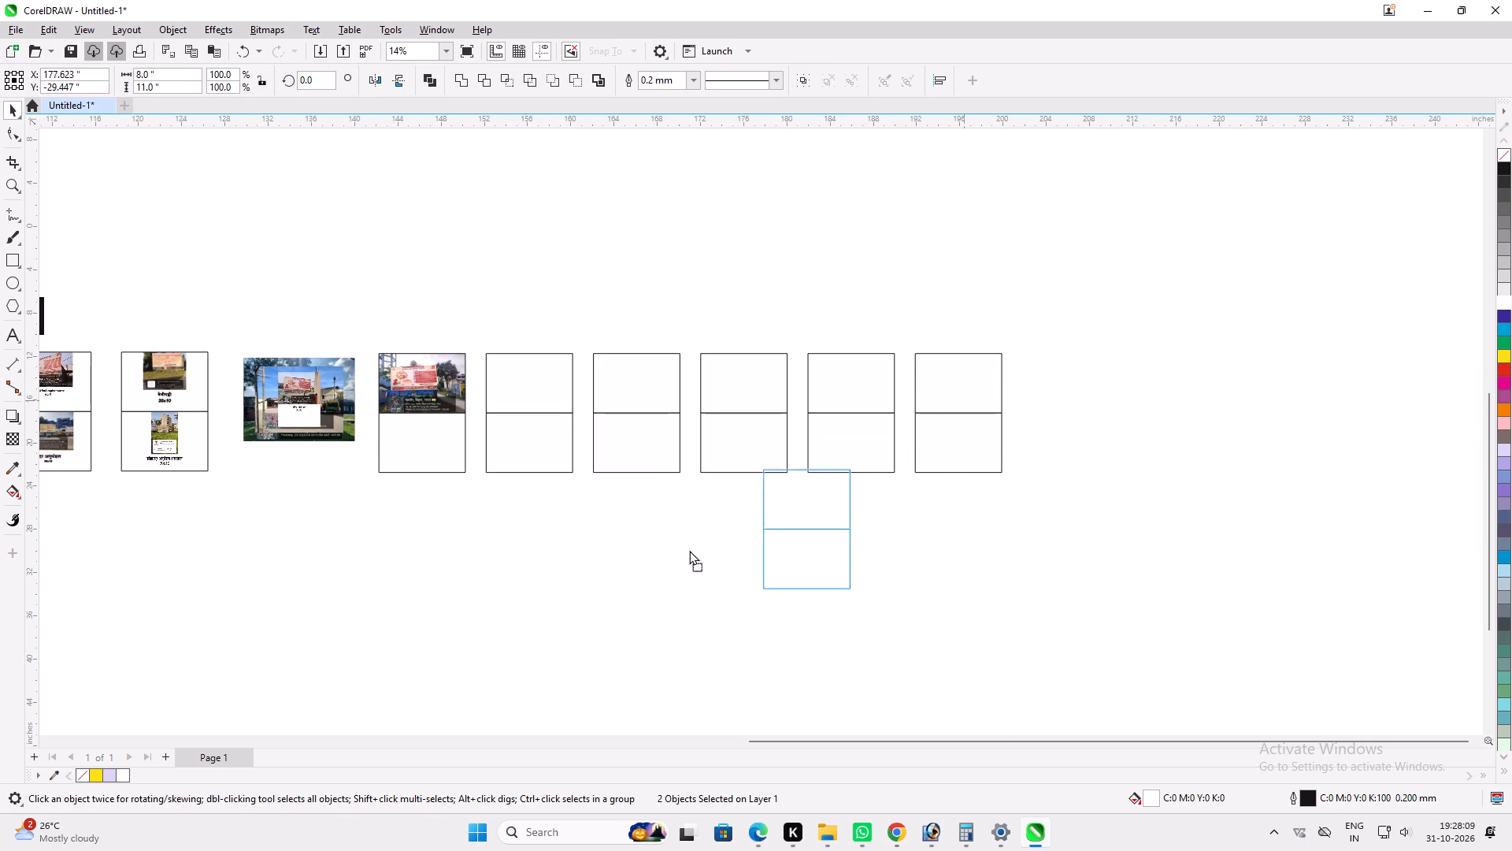
left_click_drag(689, 550, 428, 536)
right_click(428, 536)
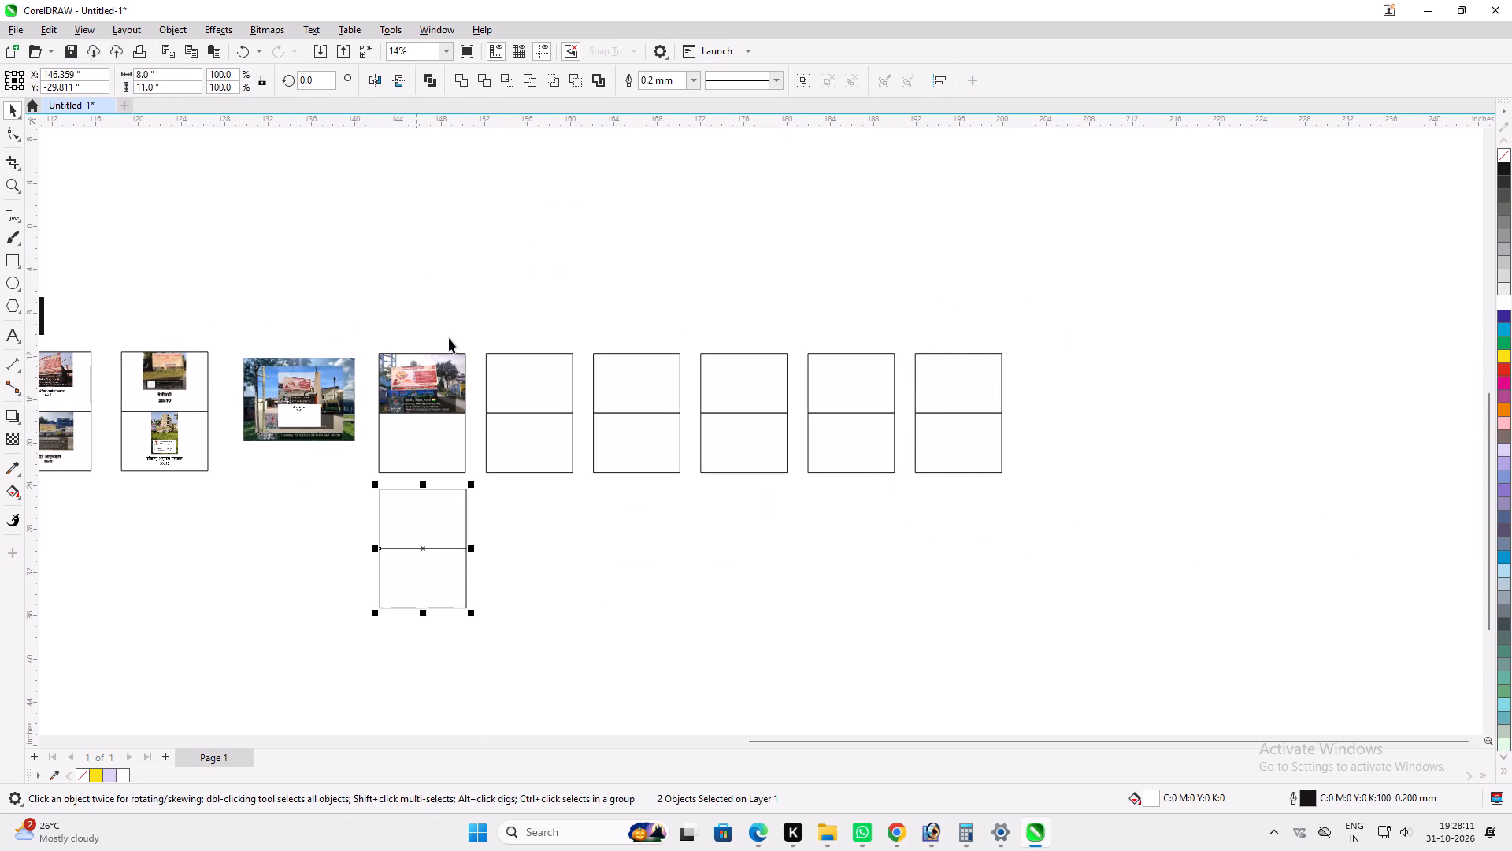
PowerClip the captioned रहिका हॉस्पिटल 20x10 image into the second pair's upper frame.
scroll(449, 336, "up", 4)
scroll(341, 753, "up", 2)
scroll(859, 567, "down", 2)
scroll(393, 588, "up", 3)
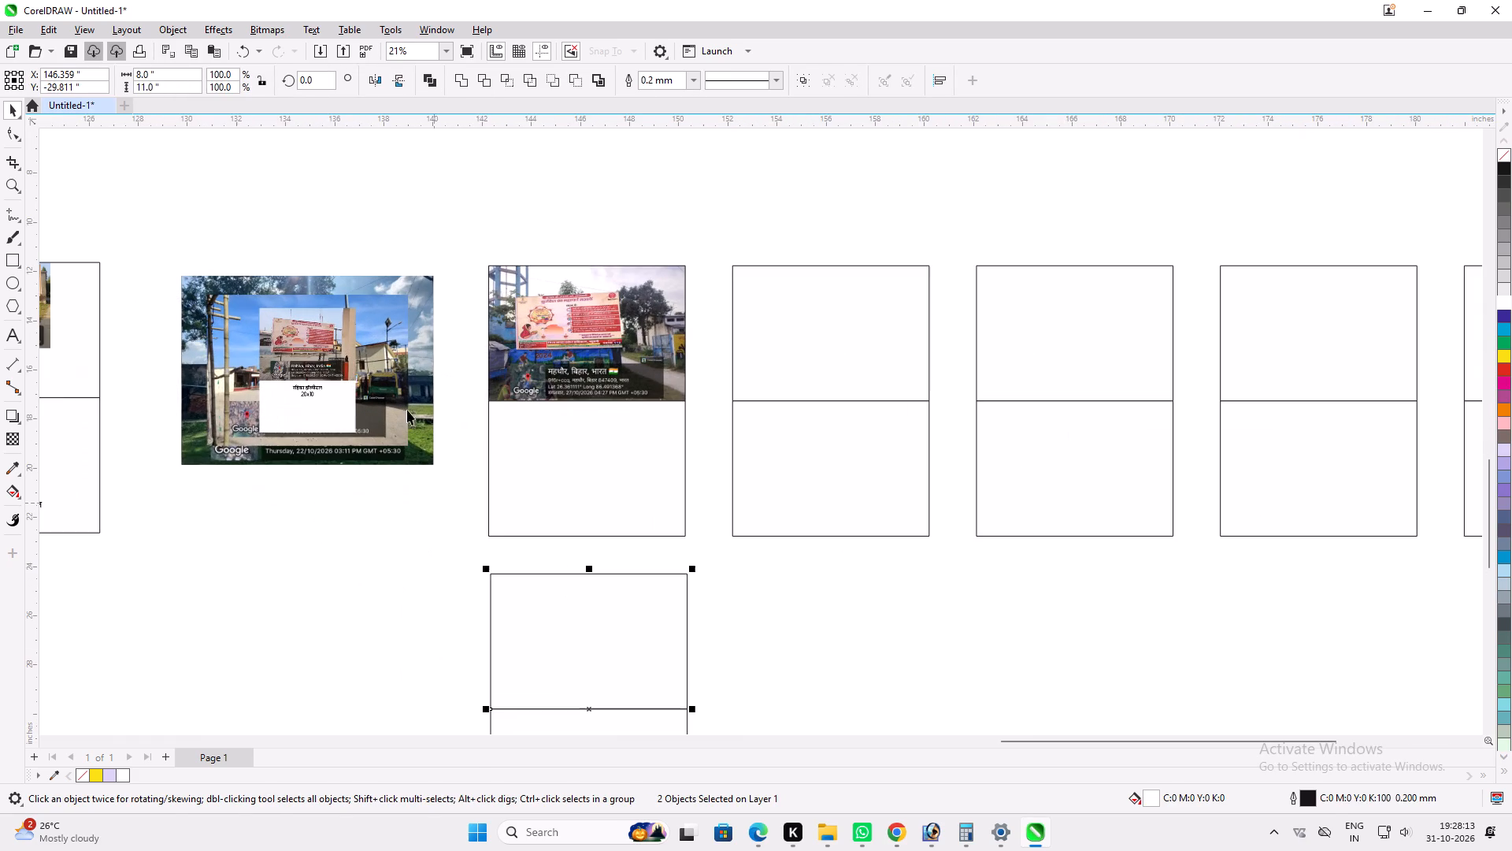
left_click(333, 373)
key("alt+w")
left_click(810, 351)
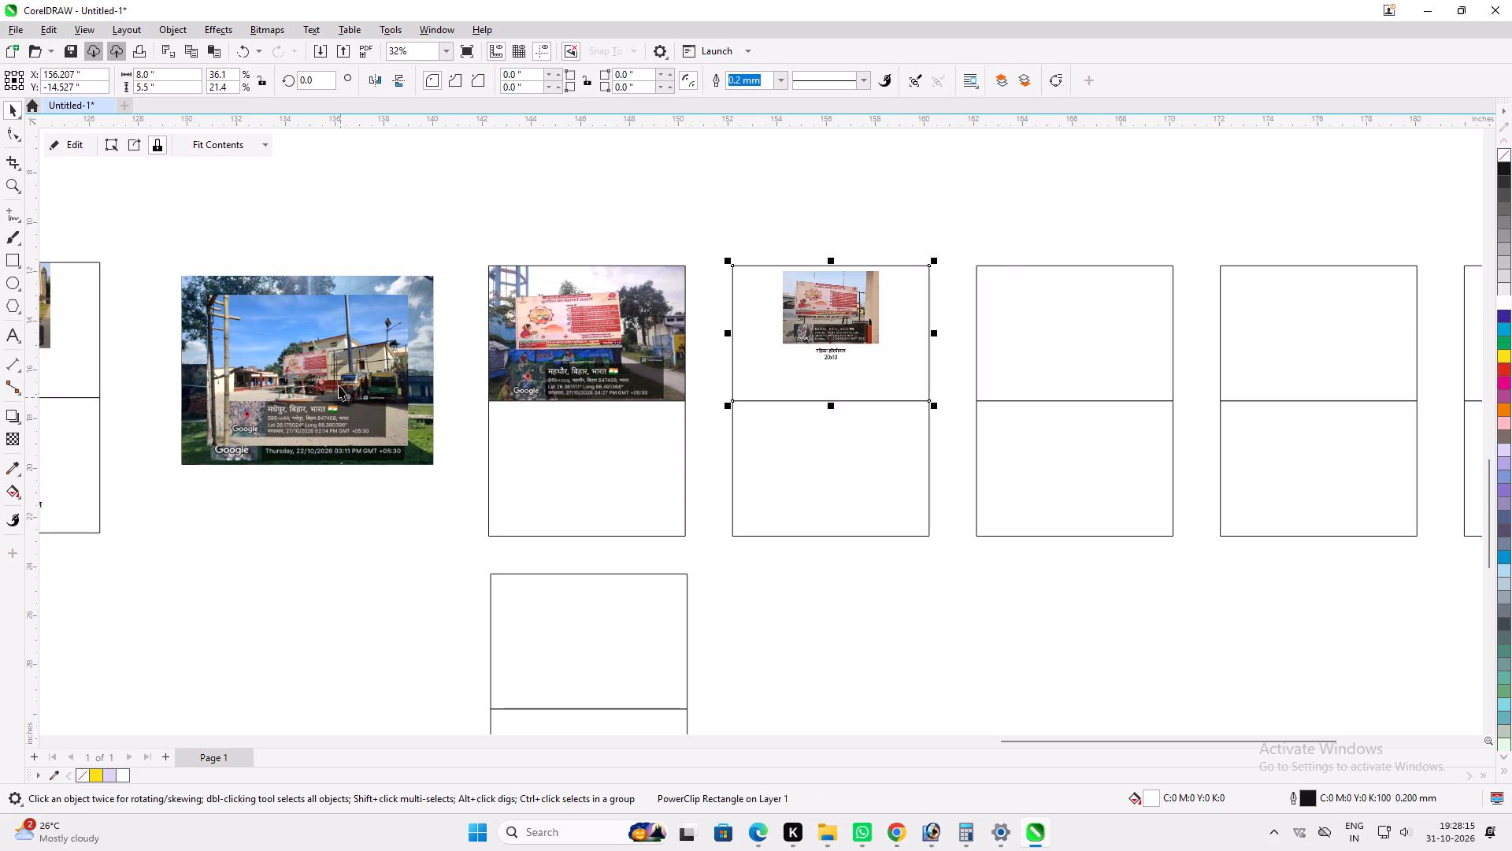
PowerClip the मधेपुर photo into the first pair's lower frame and the Laukahi photo into the second pair's lower frame, filling both.
left_click(313, 368)
key("alt+w")
left_click(569, 482)
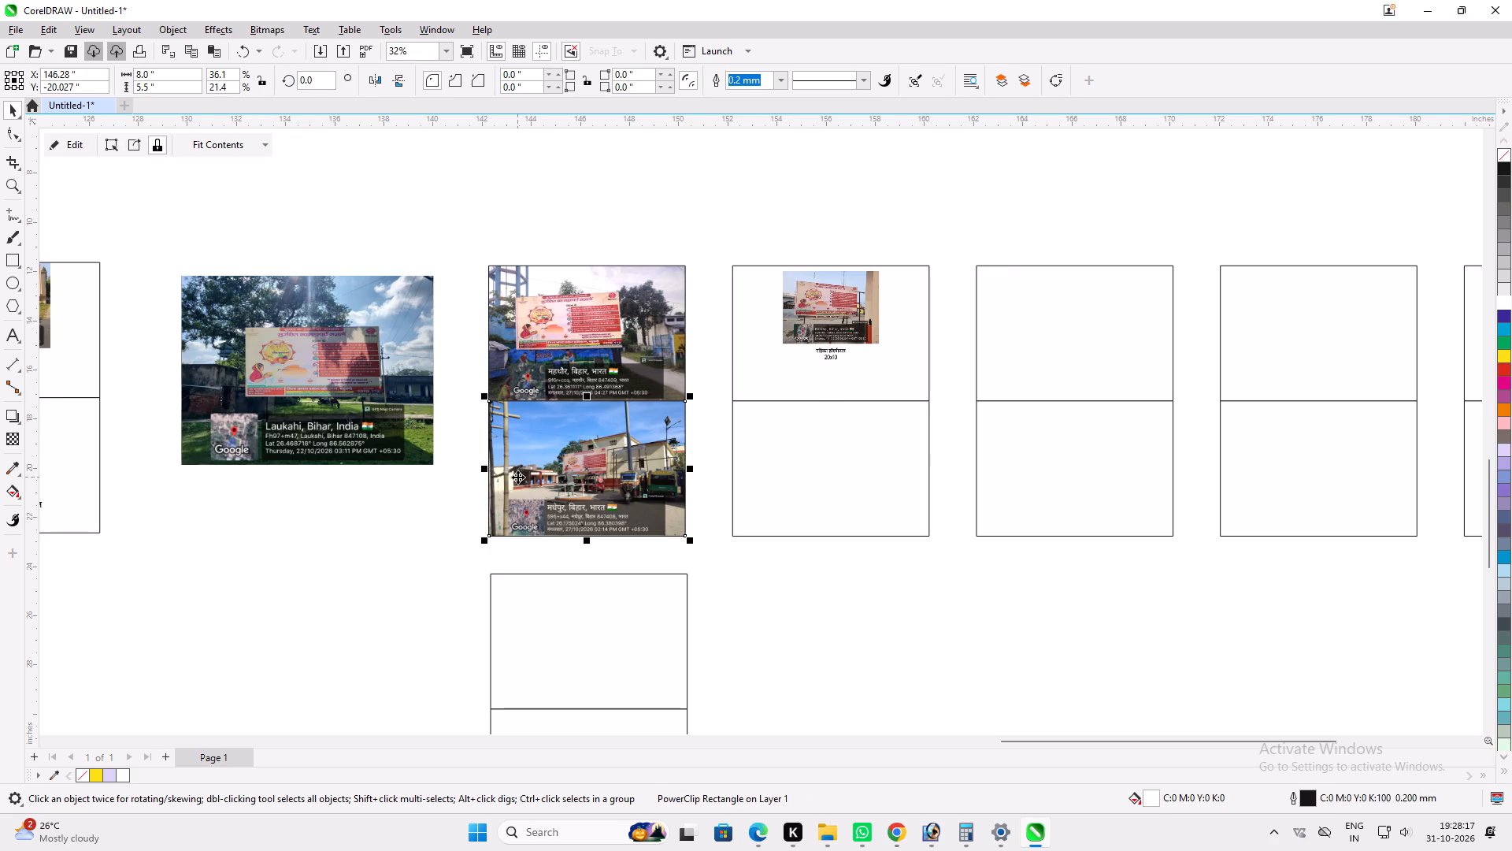
key("alt+q")
scroll(604, 517, "up", 1)
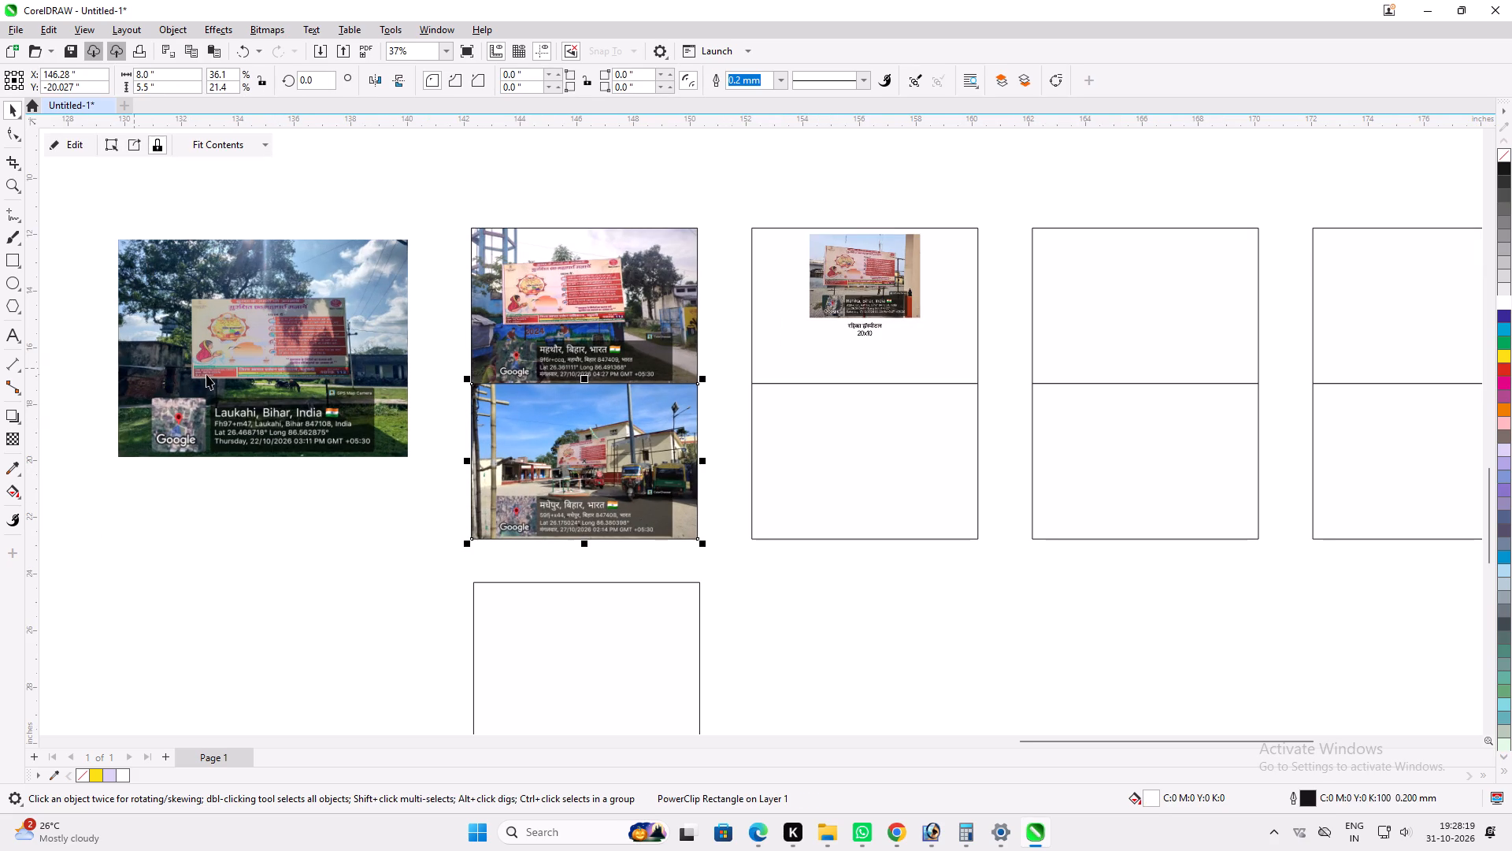
left_click(206, 374)
key("alt+w")
left_click(816, 478)
key("alt+q")
PowerClip the झंझारपुर photo into the third pair's upper frame and the Ladania photo into its lower frame, filling both.
left_click(261, 379)
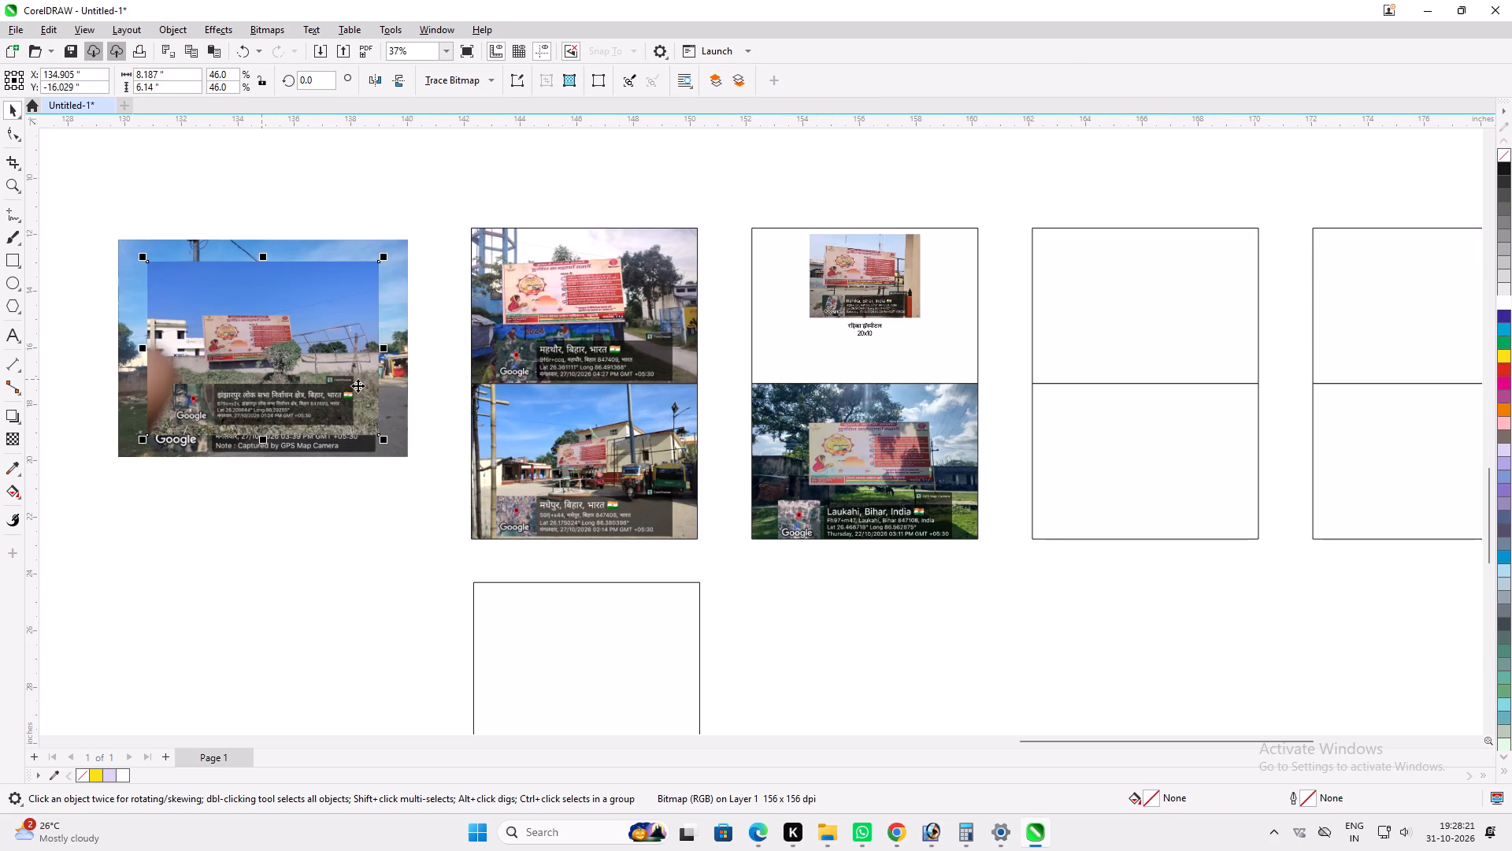
key("alt+w")
left_click(1136, 314)
key("alt+q")
left_click(309, 381)
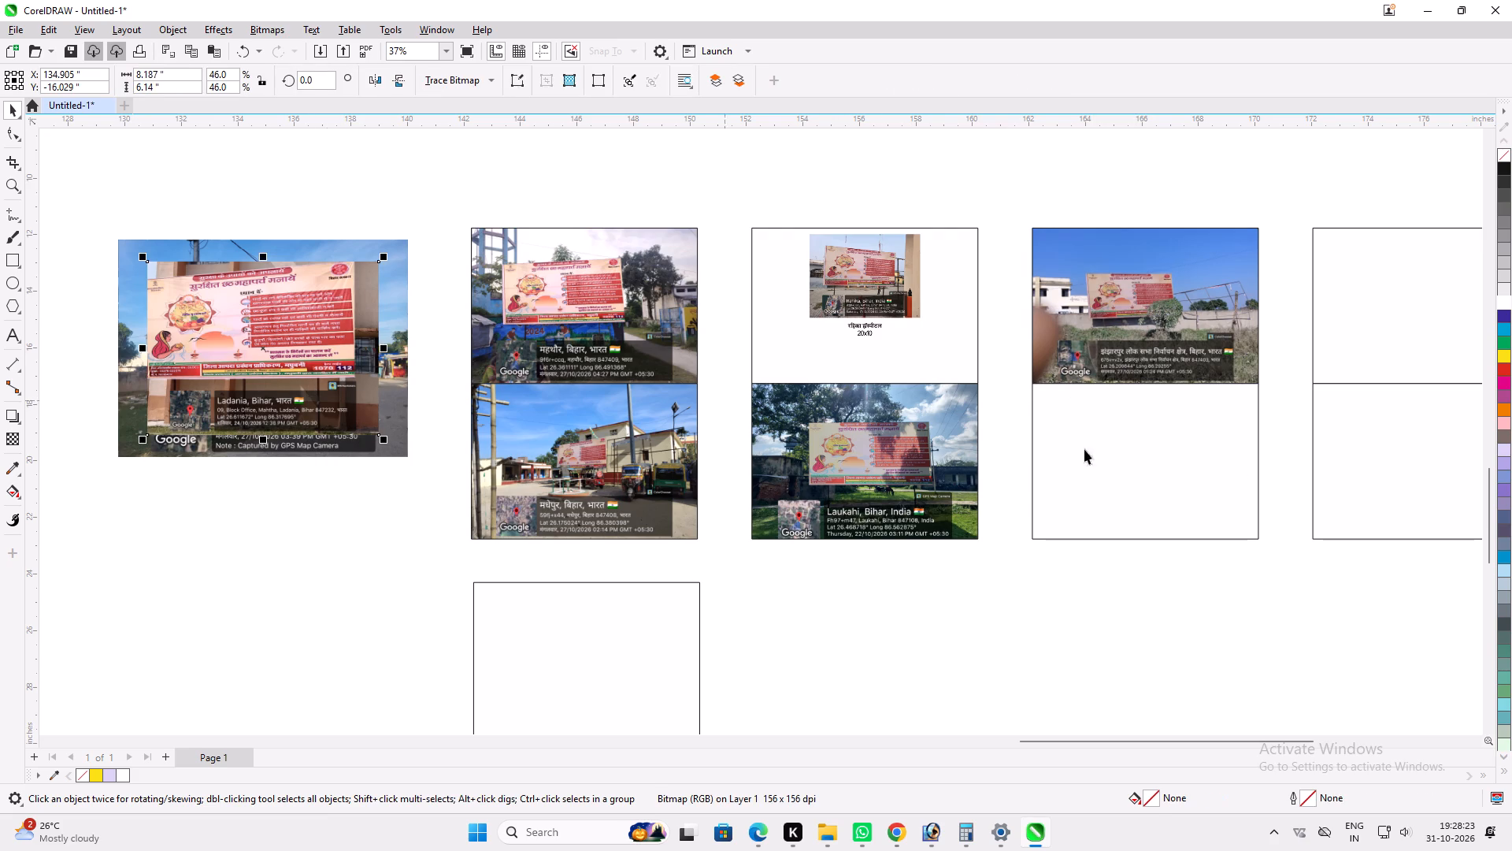
key("alt+w")
left_click(1187, 463)
key("alt+q")
Edit the Ladania PowerClip's contents and squash the photo's height to about 5.75 inches so more of it fits the frame.
scroll(1224, 473, "up", 3)
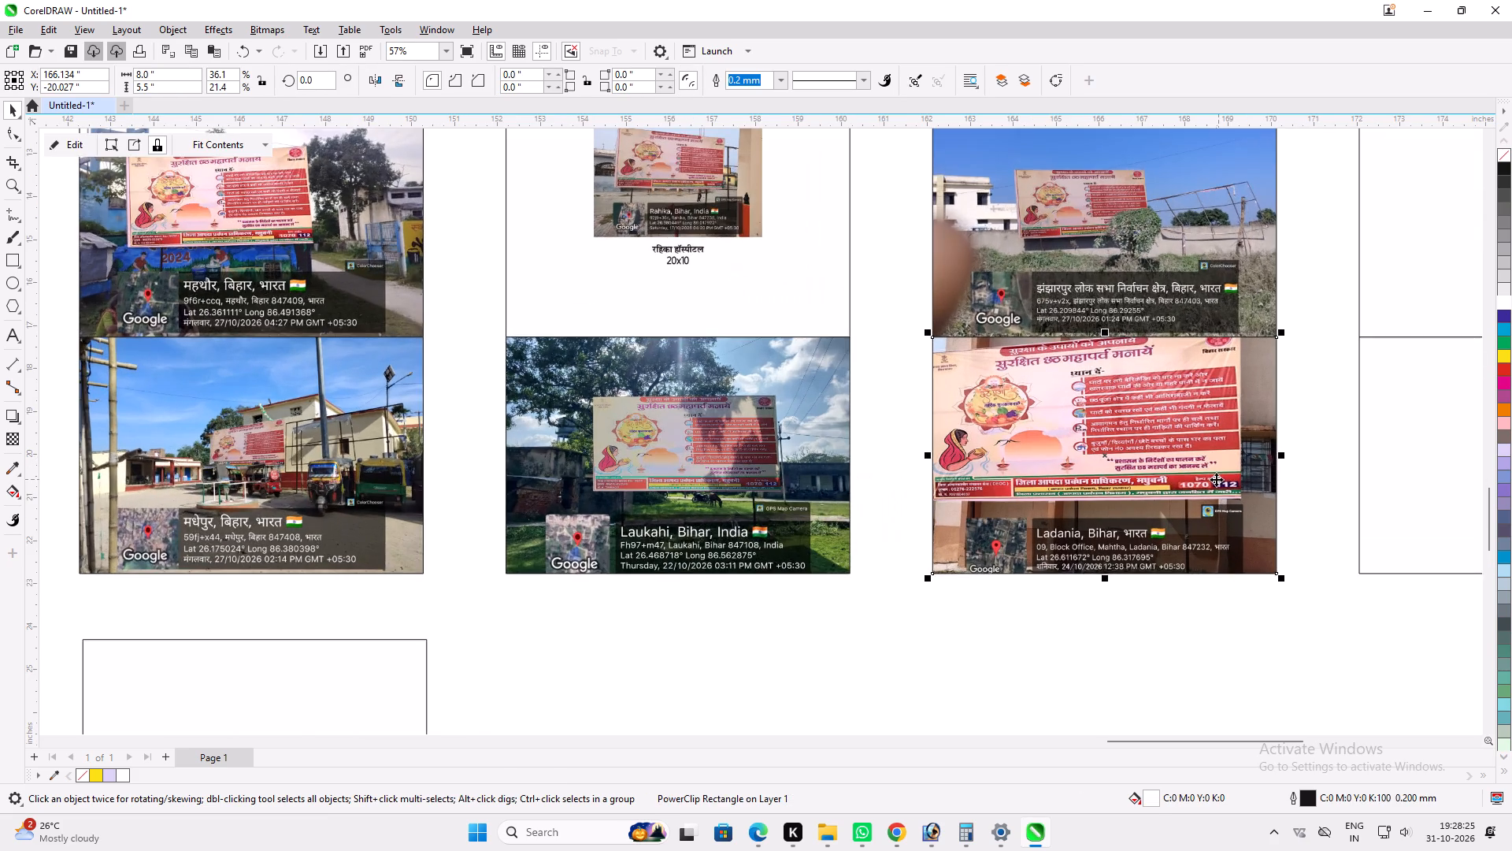
triple_click(1216, 479)
scroll(1181, 615, "up", 3)
left_click_drag(1069, 575, 1065, 569, "shift")
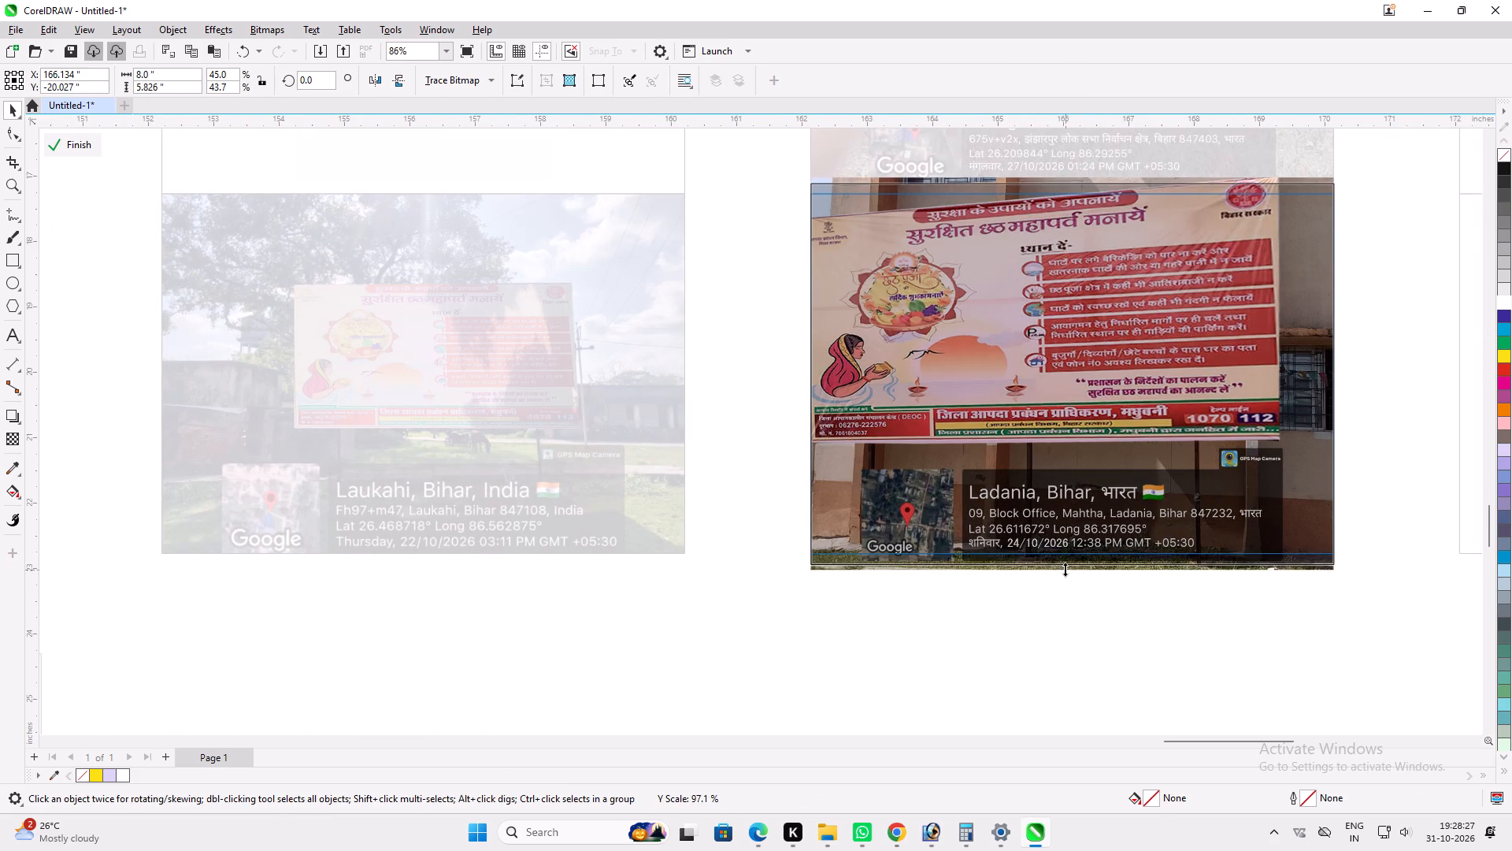
left_click_drag(1065, 569, 1061, 567, "shift")
left_click(80, 149)
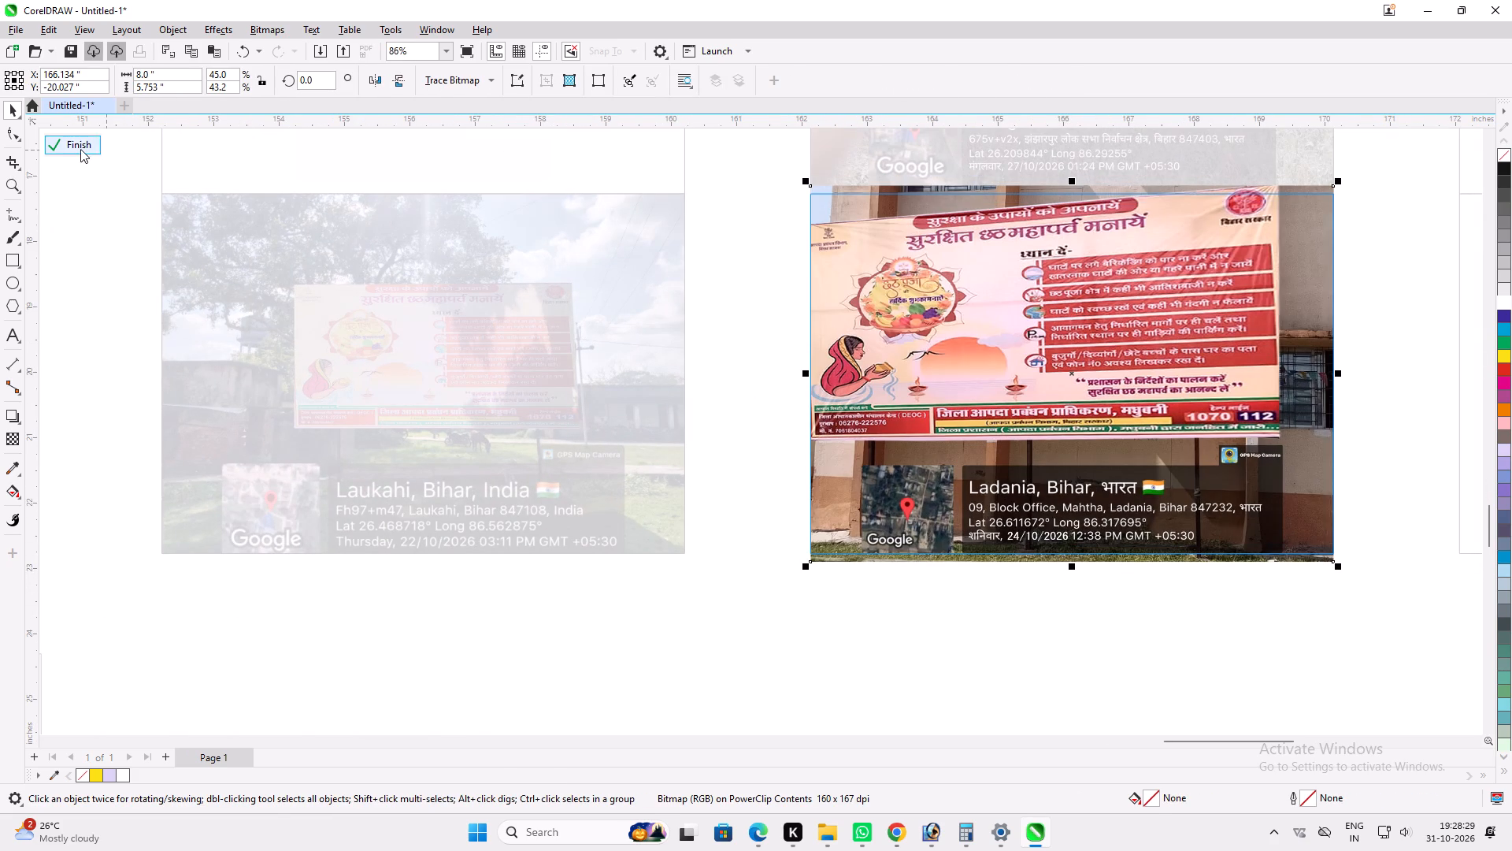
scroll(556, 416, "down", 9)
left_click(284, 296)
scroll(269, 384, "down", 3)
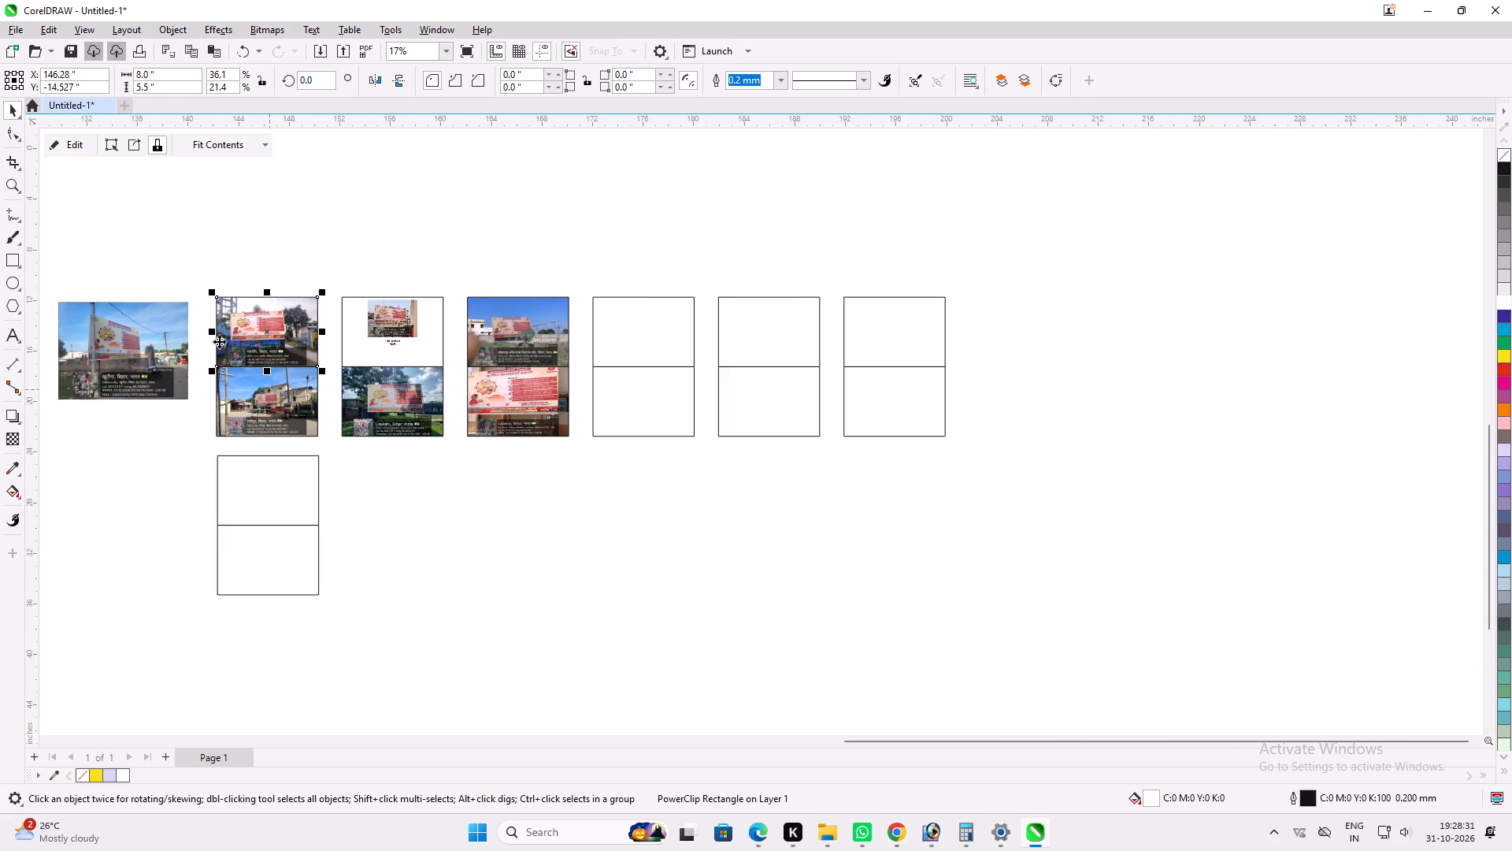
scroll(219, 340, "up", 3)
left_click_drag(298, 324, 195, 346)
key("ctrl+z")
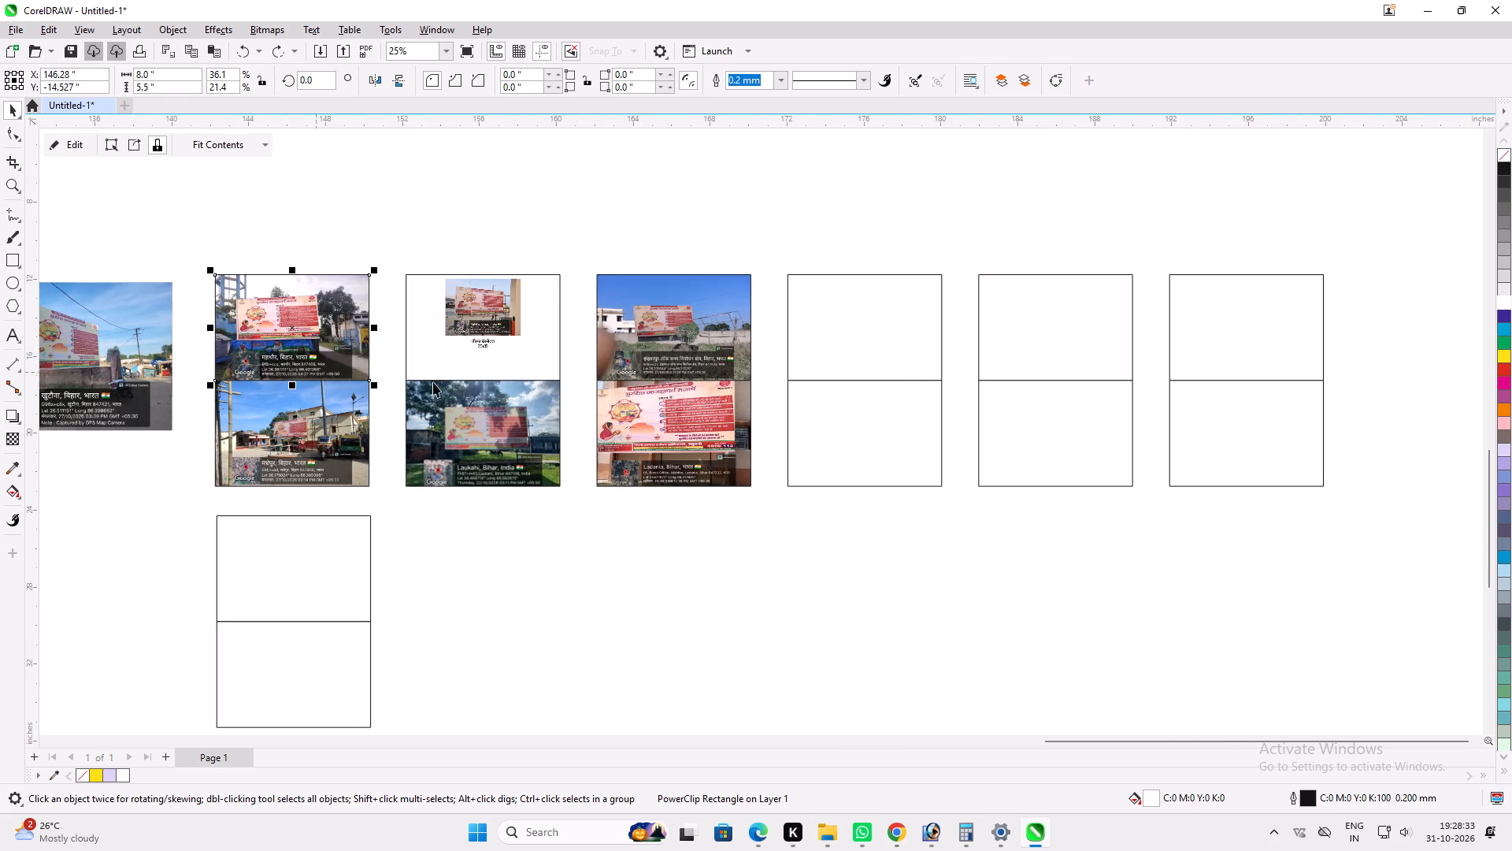
PowerClip the खुटौना photo into the fourth pair's upper frame and the Khajauli photo into its lower frame, filling both.
scroll(435, 383, "down", 4)
scroll(222, 358, "up", 3)
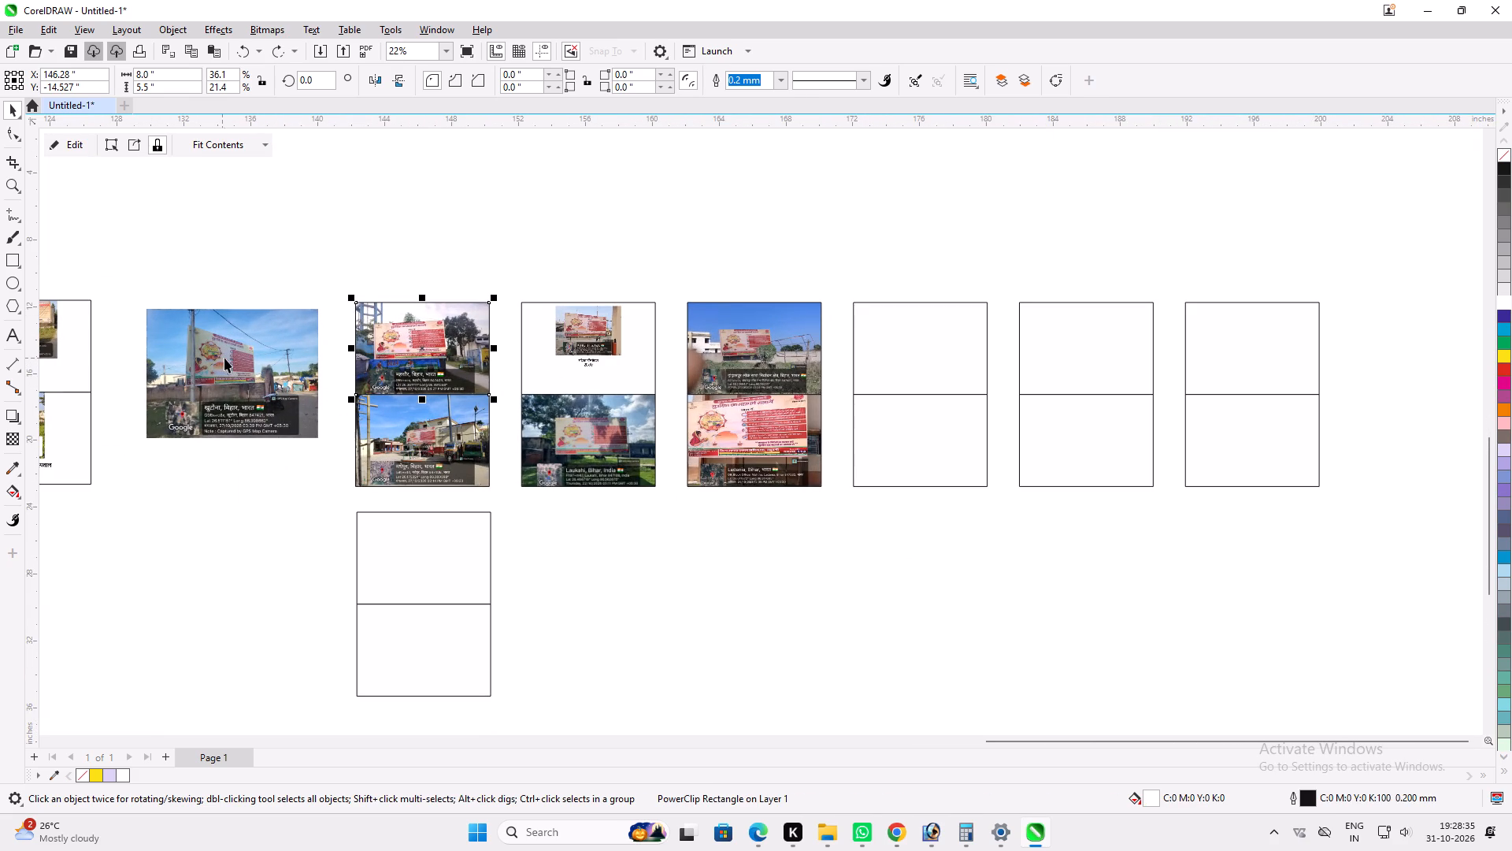
left_click(224, 358)
scroll(224, 358, "up", 2)
key("alt+w")
left_click(1076, 365)
key("alt+q")
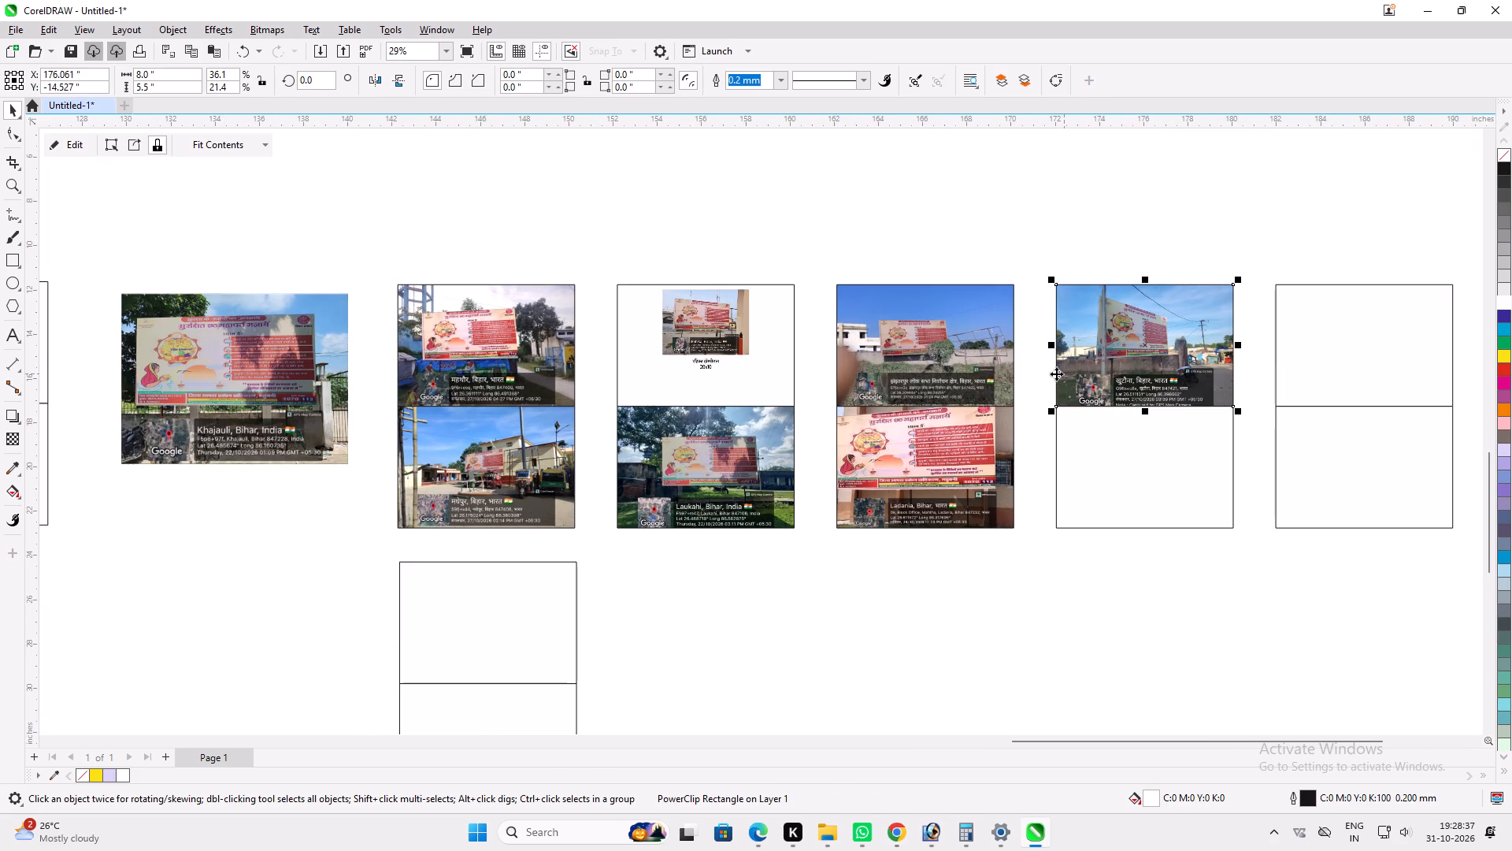
left_click(241, 388)
key("alt+w")
left_click(1142, 457)
key("alt+q")
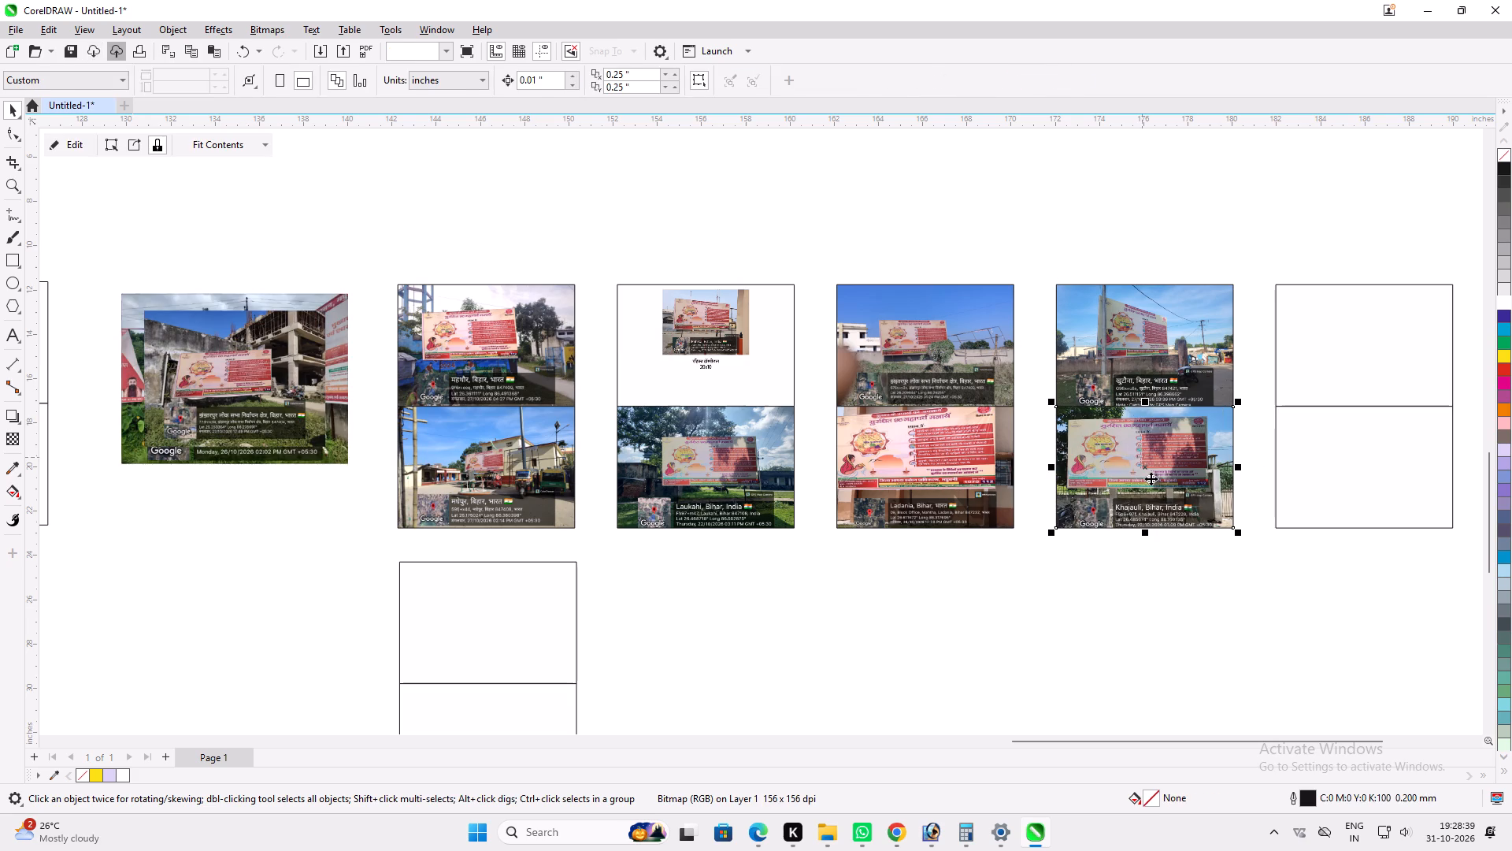
PowerClip the unfinished-building photo into the fifth pair's upper frame and the मधुबनी photo into its lower frame, filling both.
left_click(124, 395)
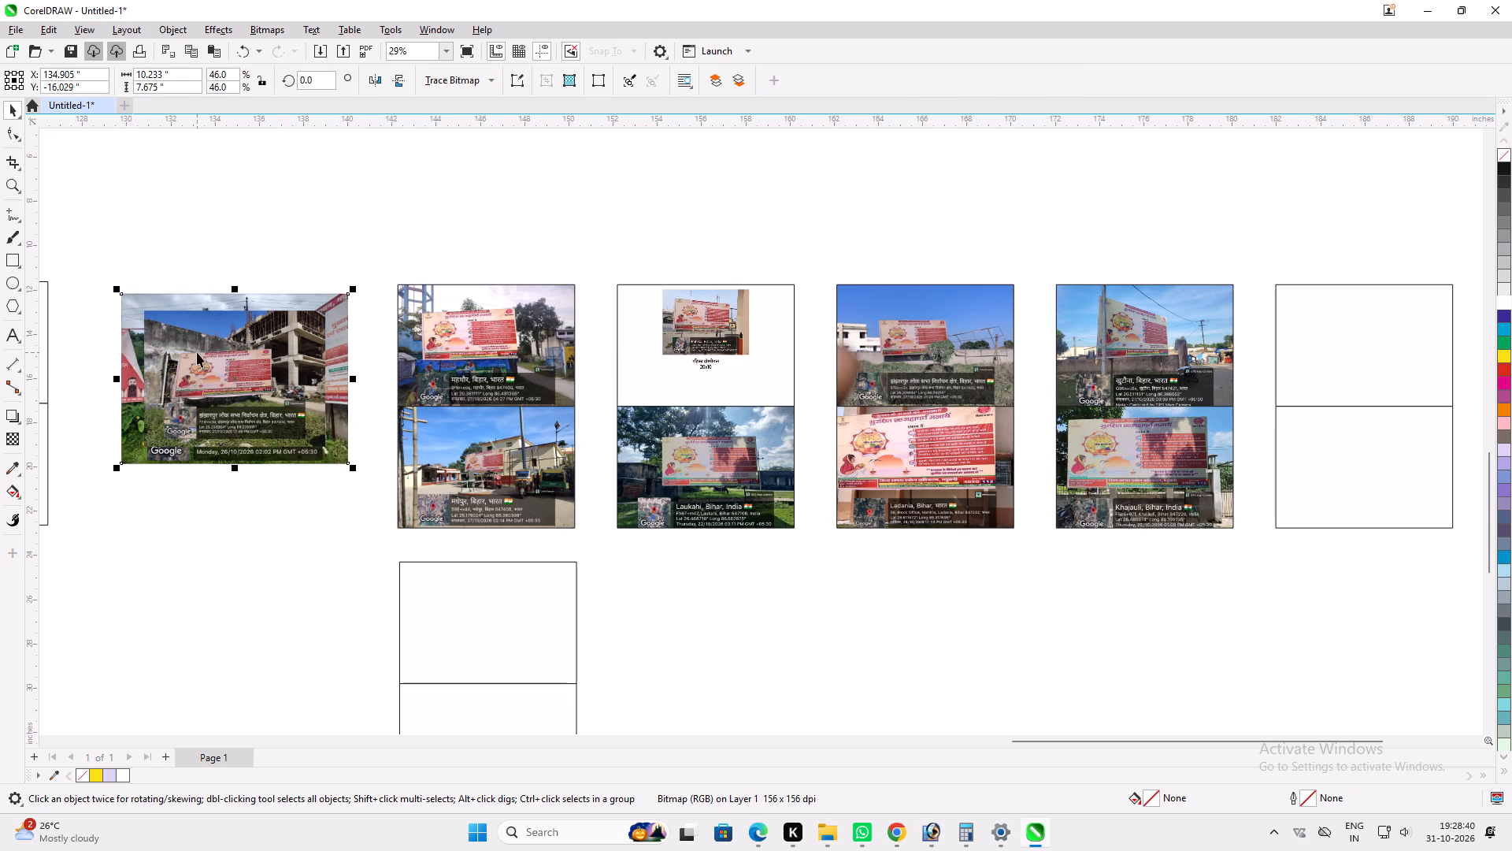
left_click(197, 352)
key("alt+w")
left_click(1312, 371)
key("alt+q")
left_click(263, 354)
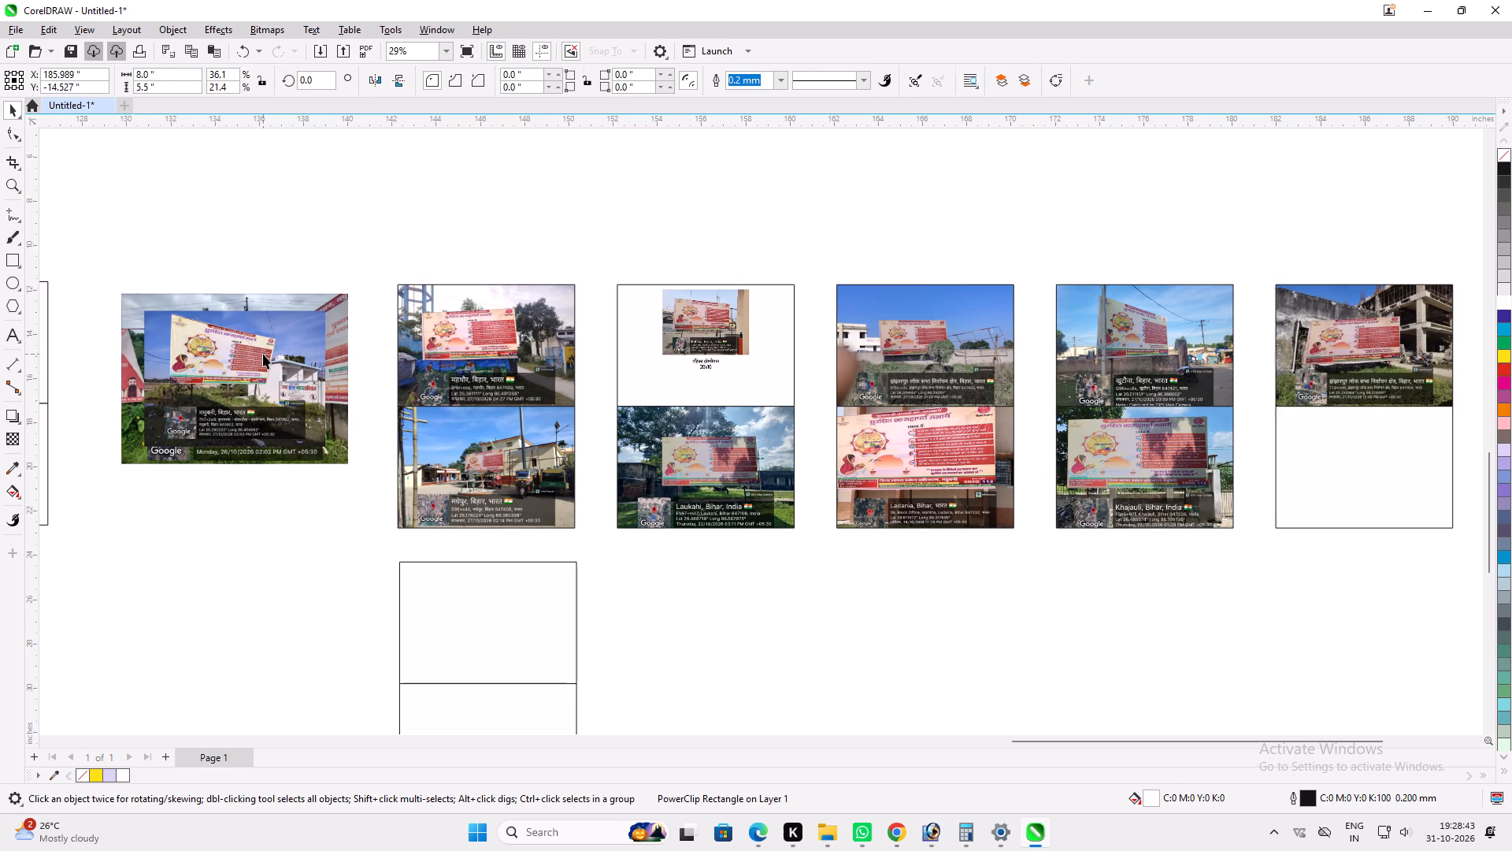
key("alt+w")
left_click(1349, 491)
key("alt+q")
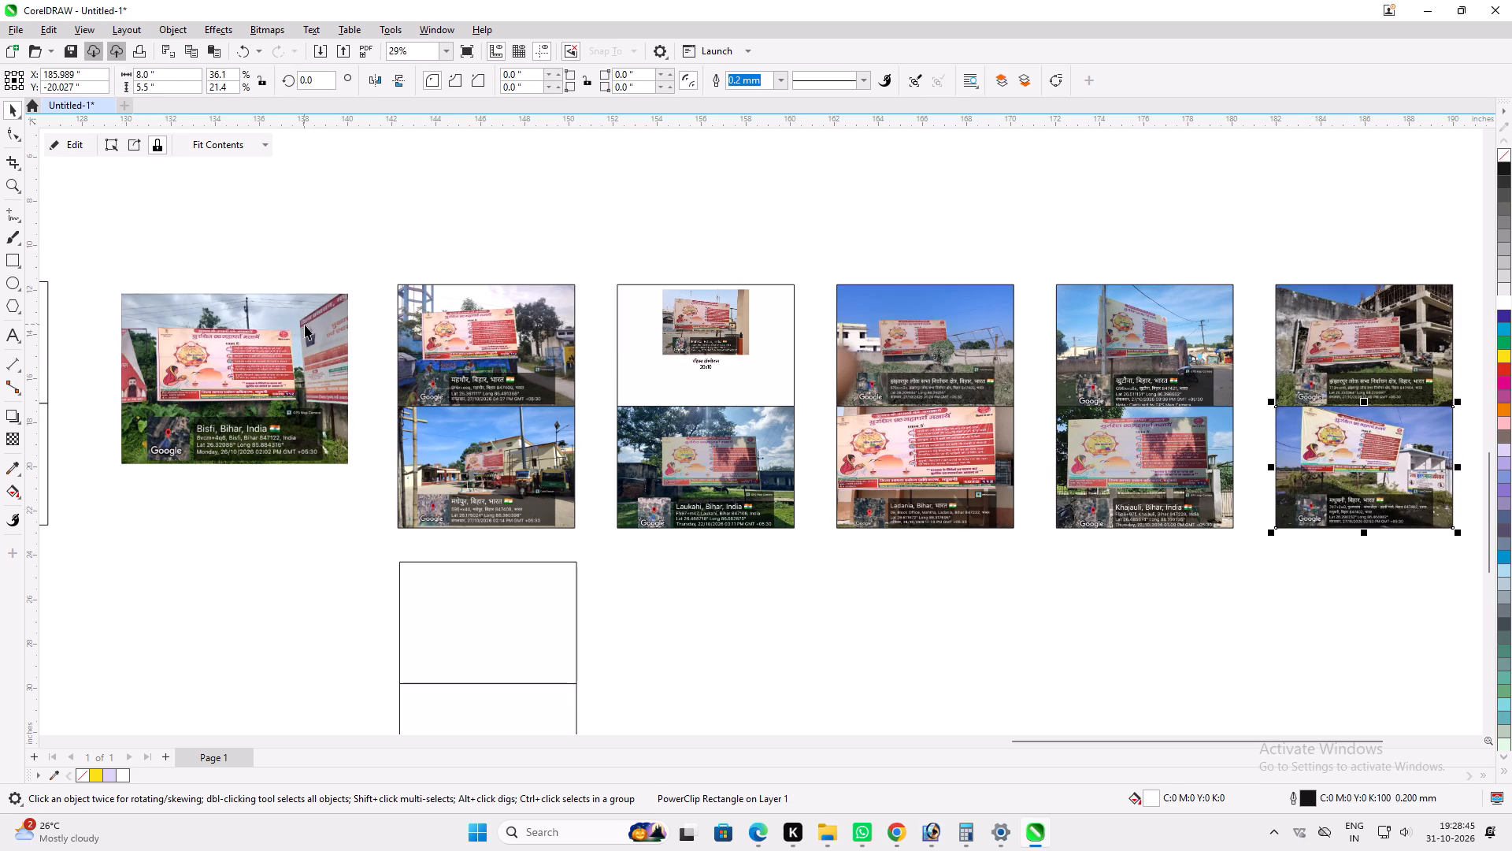
PowerClip the Bisfi photo into the sixth pair's upper frame and make it fill the frame.
left_click(261, 347)
scroll(196, 329, "down", 4)
key("alt+w")
left_click(956, 339)
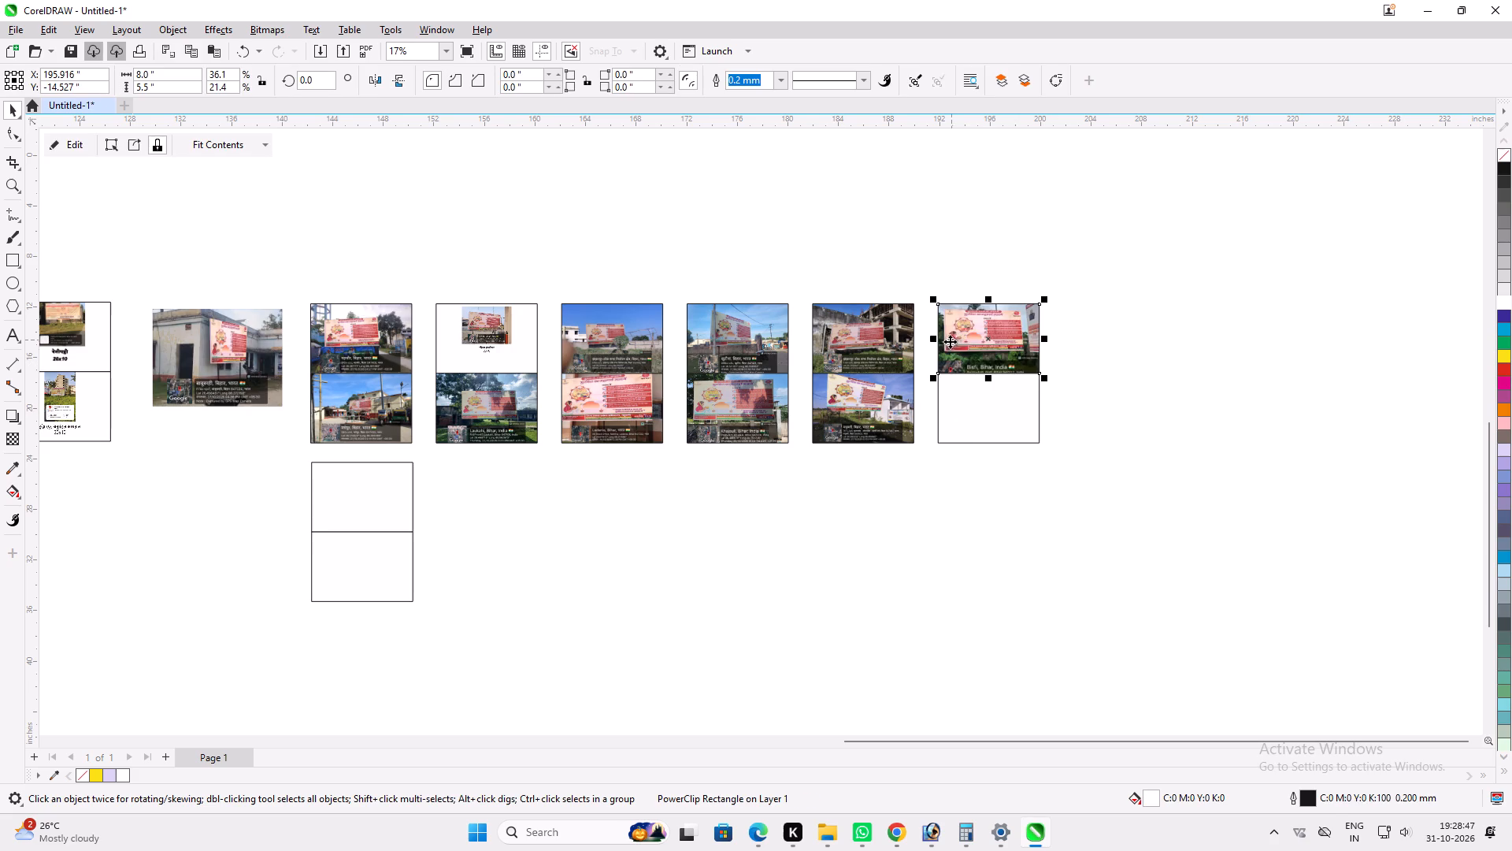
key("alt+q")
Edit the Bisfi PowerClip's contents and shift the photo slightly upward inside its frame.
scroll(1032, 328, "up", 8)
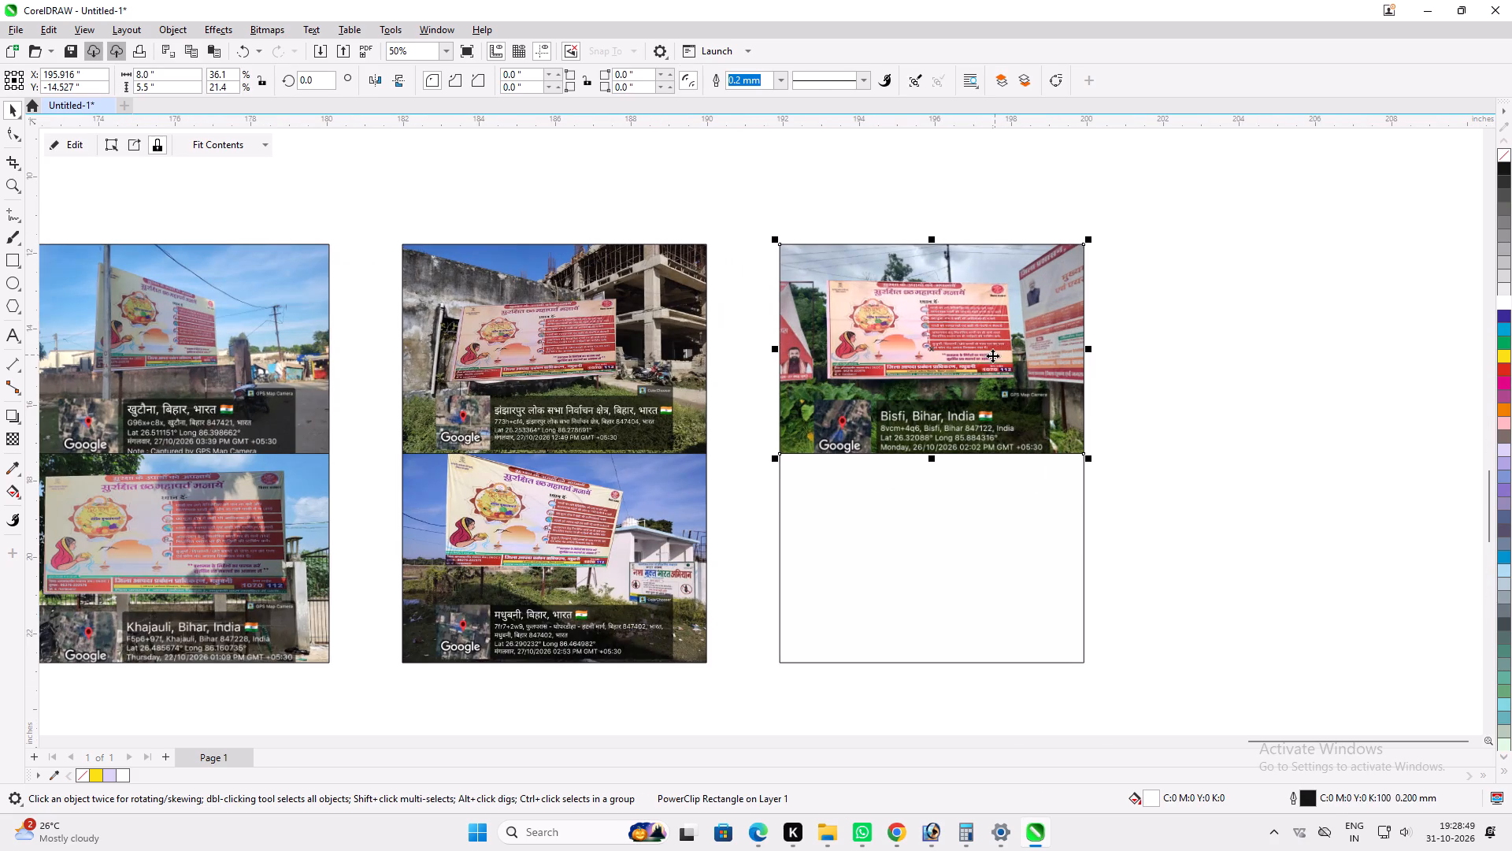
triple_click(992, 355)
left_click(985, 371, "ctrl")
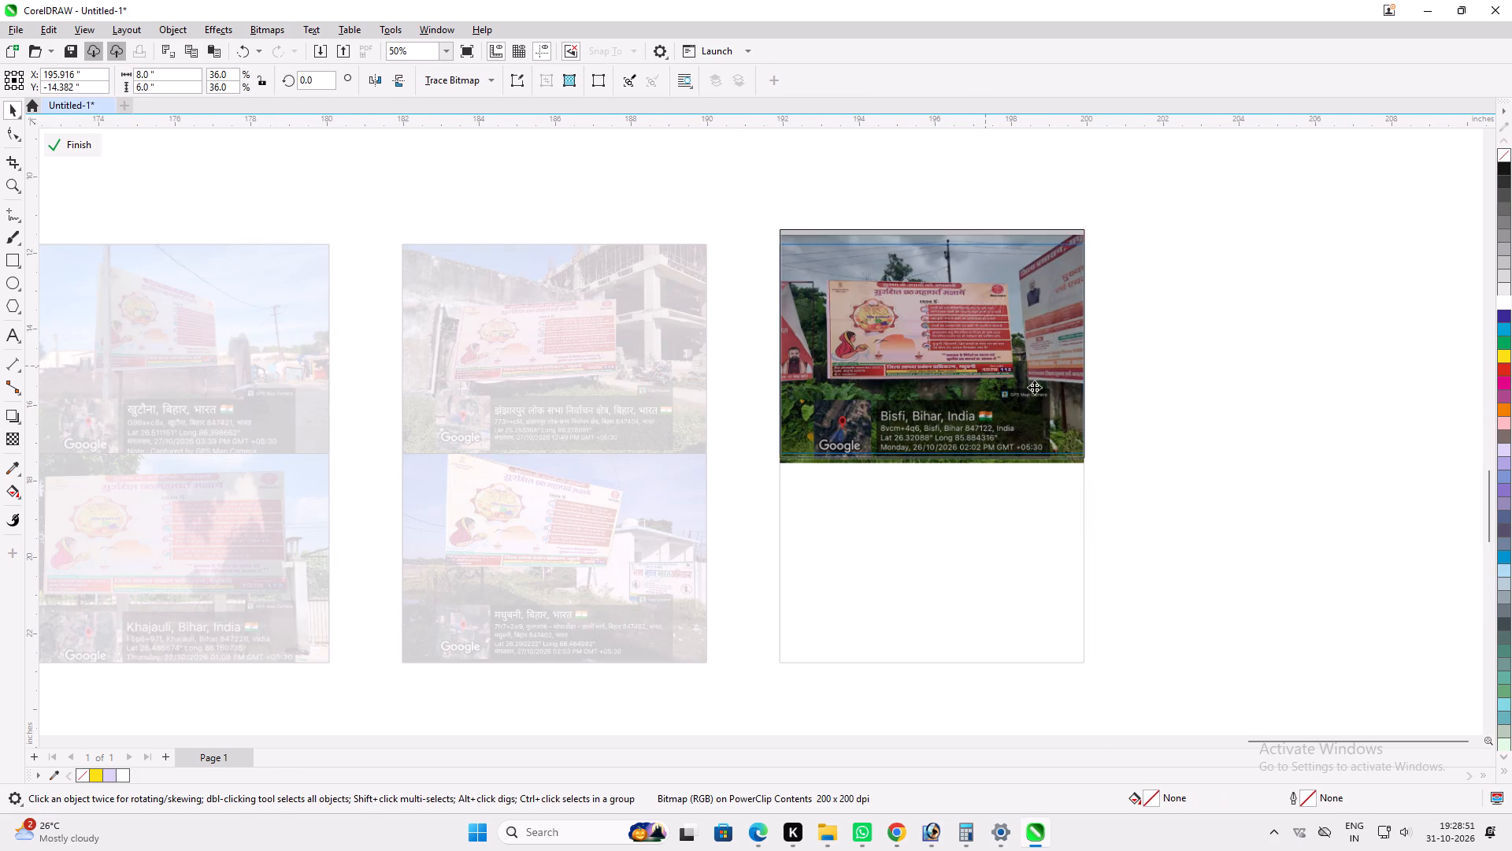
left_click(83, 147)
PowerClip the बाबूबरही photo into the sixth pair's lower frame and make it fill the frame.
scroll(895, 369, "down", 4)
scroll(880, 439, "down", 3)
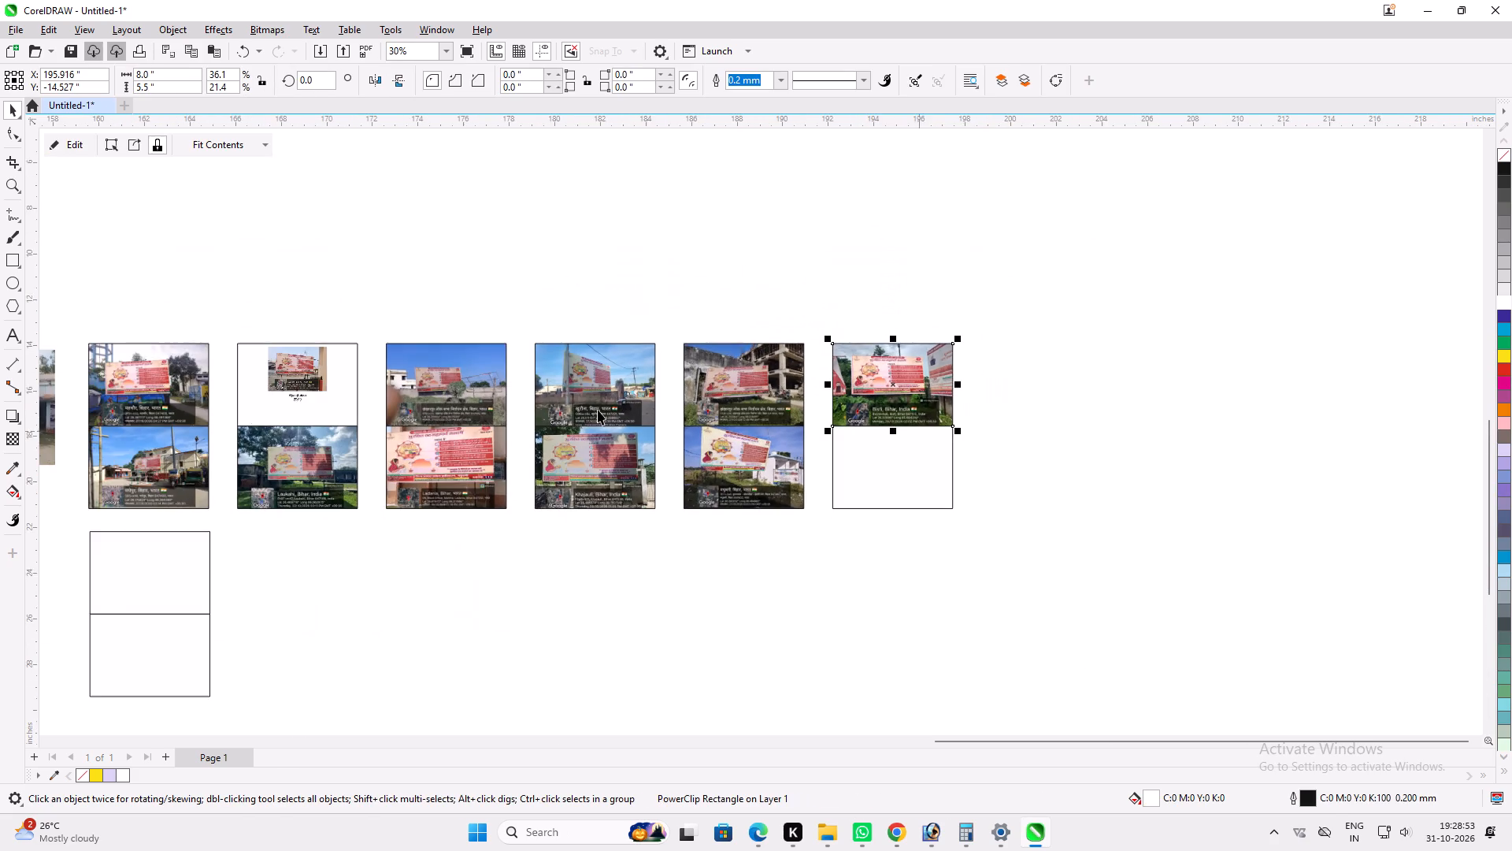
scroll(414, 414, "down", 3)
scroll(100, 416, "up", 2)
left_click(120, 399)
key("alt+w")
left_click(936, 475)
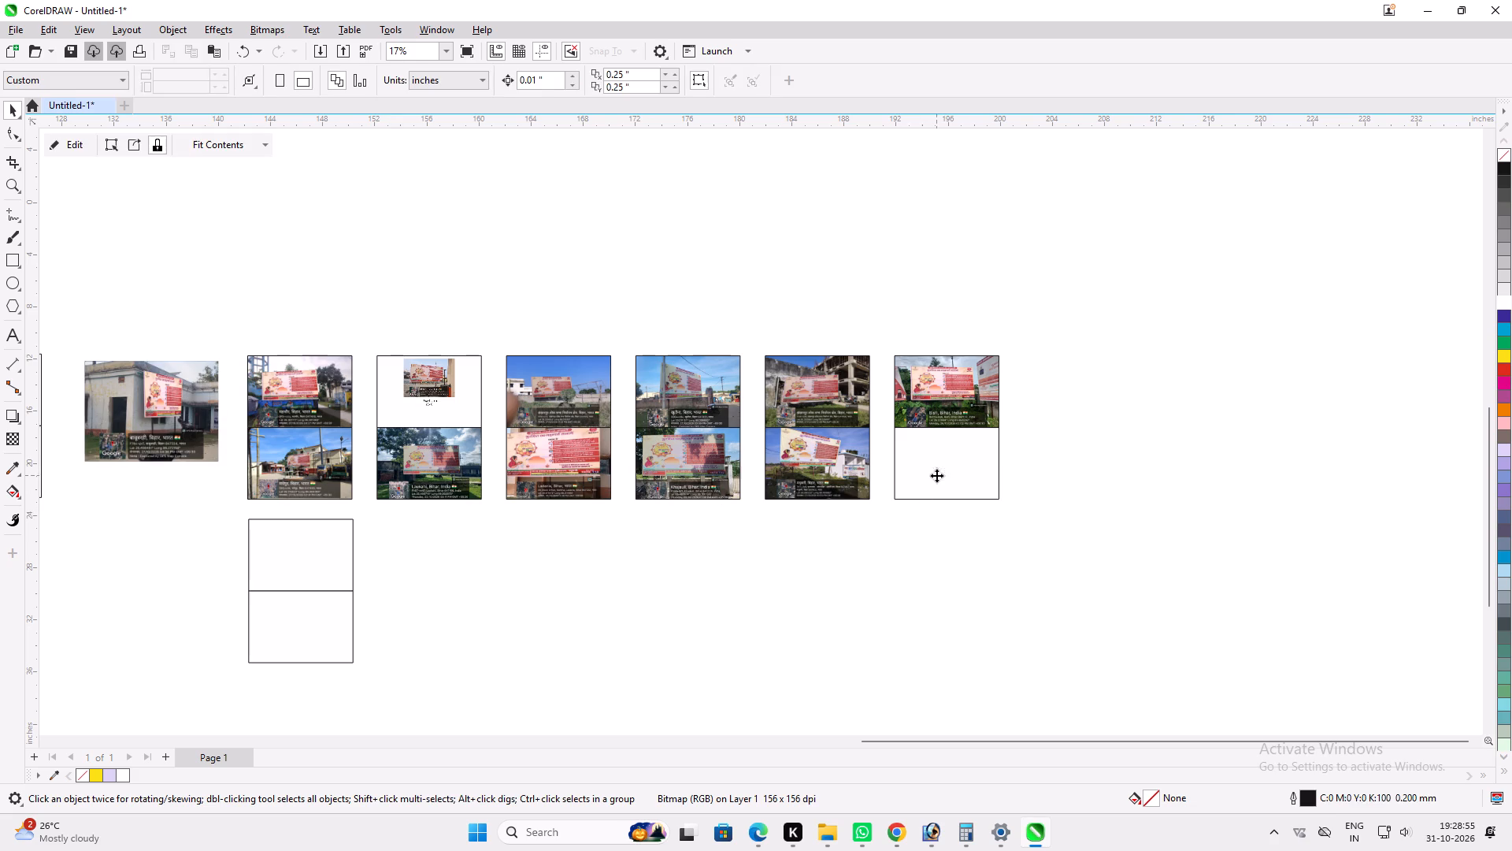
key("alt+q")
scroll(946, 483, "up", 11)
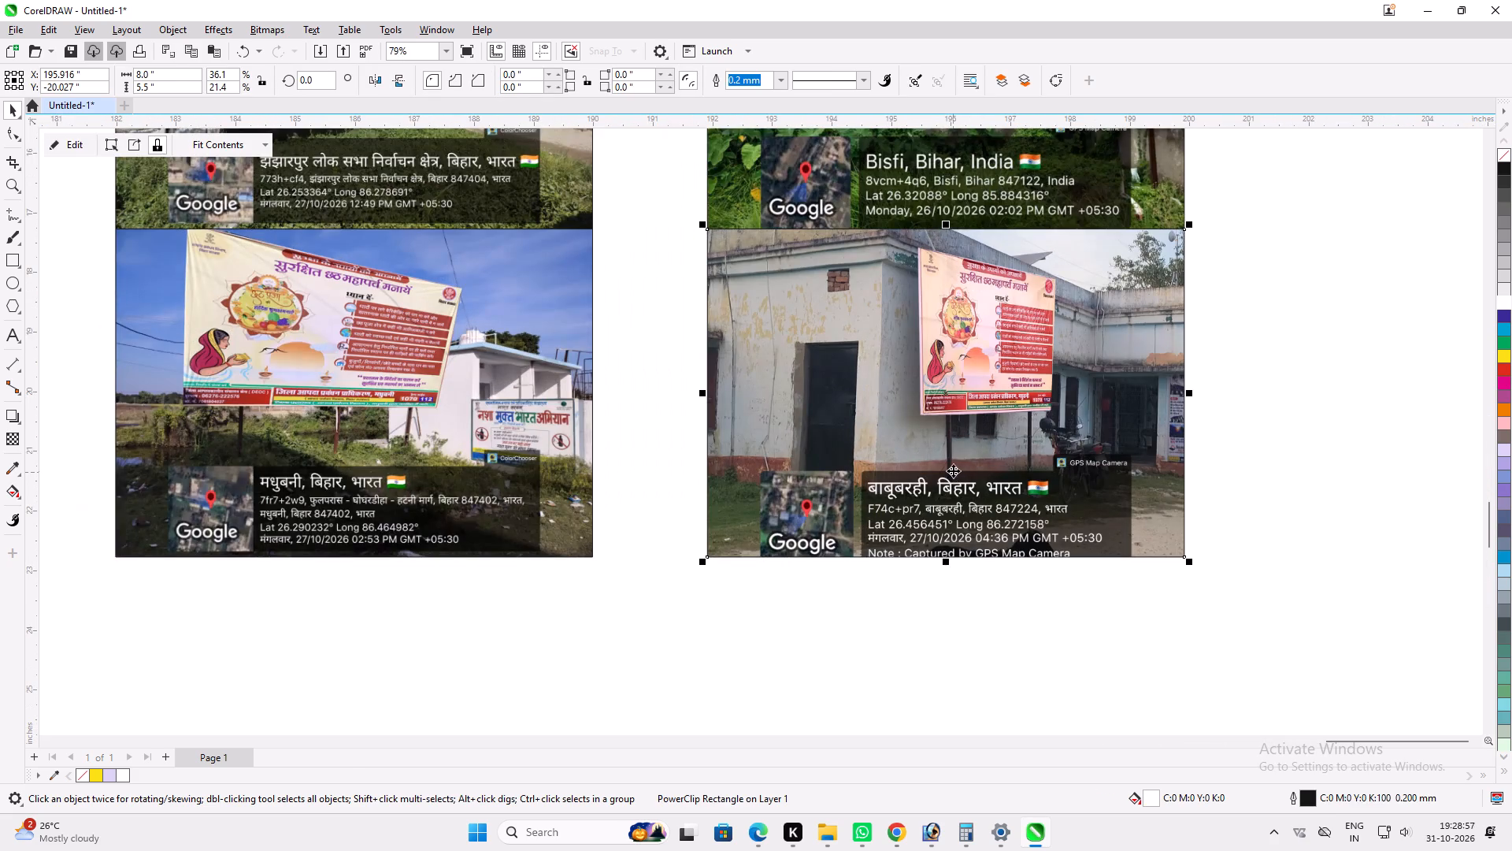
Edit the बाबूबरही PowerClip's contents and reduce the photo's height to about 5.65 in so its caption fits the frame.
triple_click(953, 470)
scroll(945, 542, "up", 3)
left_click_drag(942, 590, 937, 584, "shift")
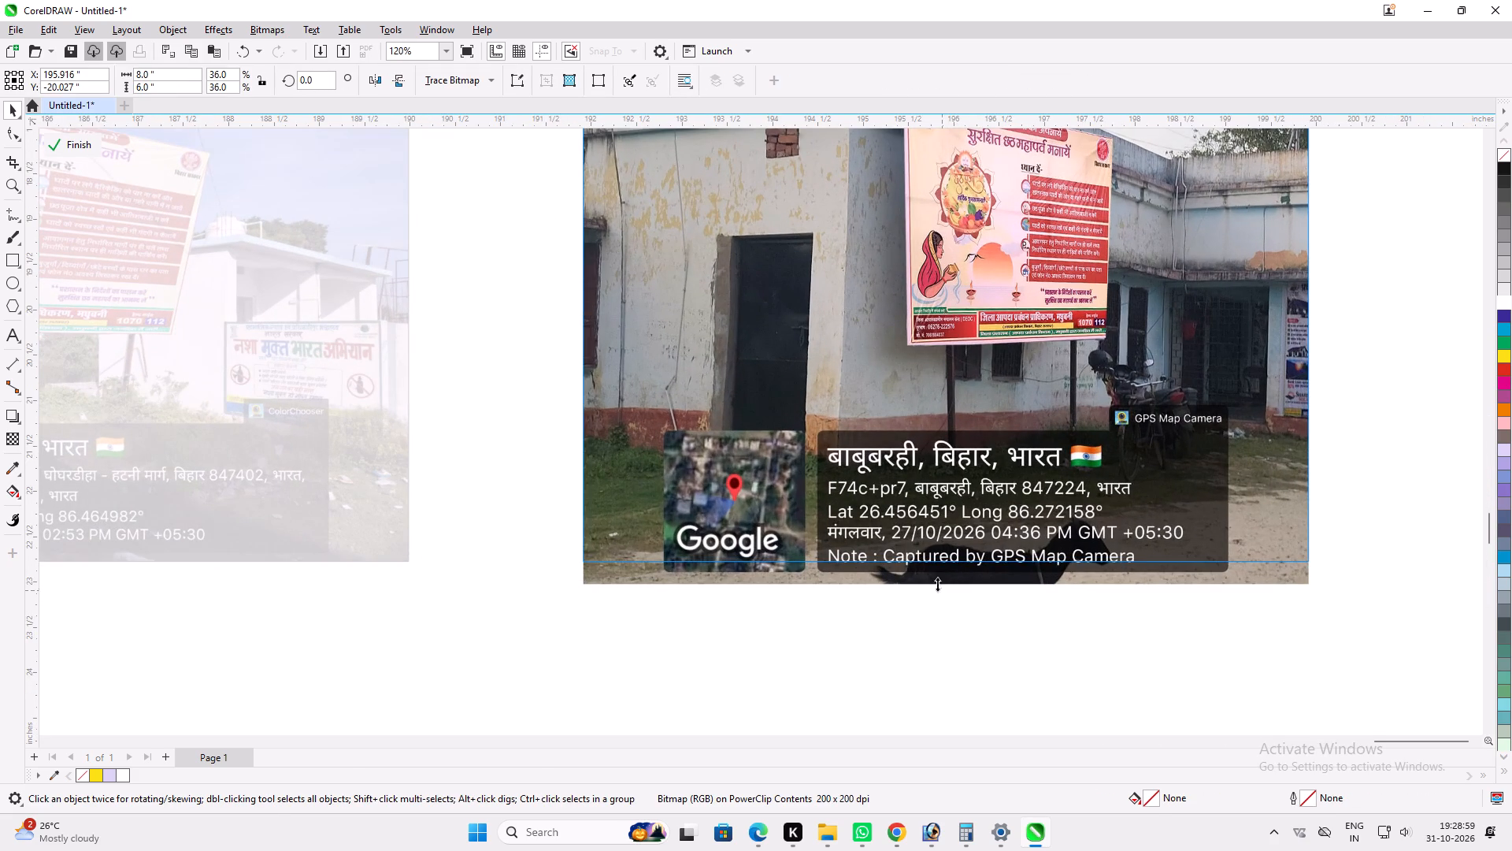
left_click_drag(937, 584, 932, 574, "shift")
scroll(1080, 576, "down", 10)
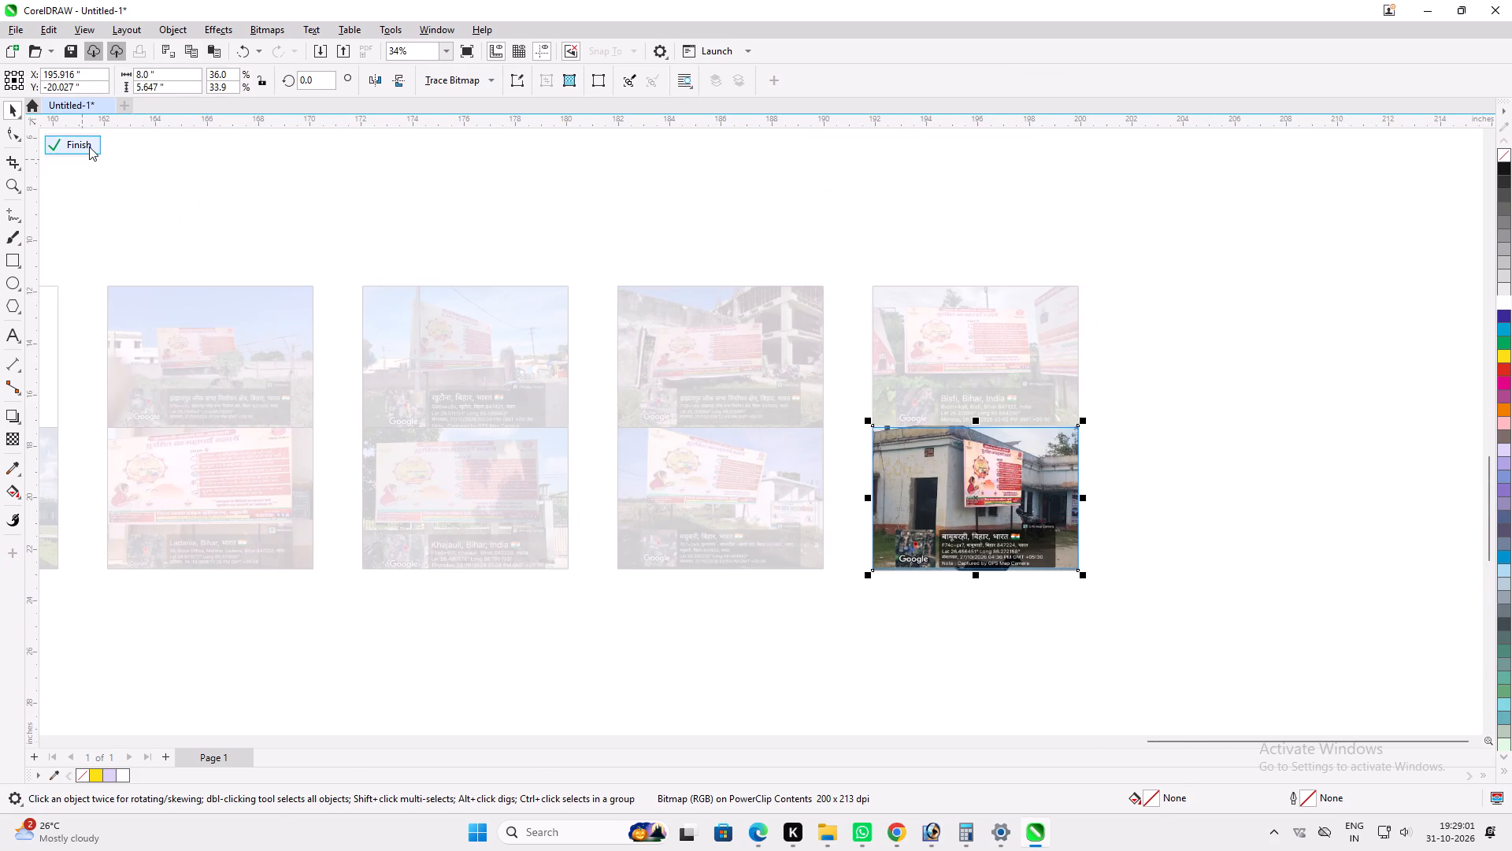
left_click(89, 147)
Align the empty frame pair below the first pair to the left edge of the मधेपुर frame.
scroll(660, 284, "down", 10)
scroll(455, 473, "up", 4)
left_click_drag(762, 594, 472, 370)
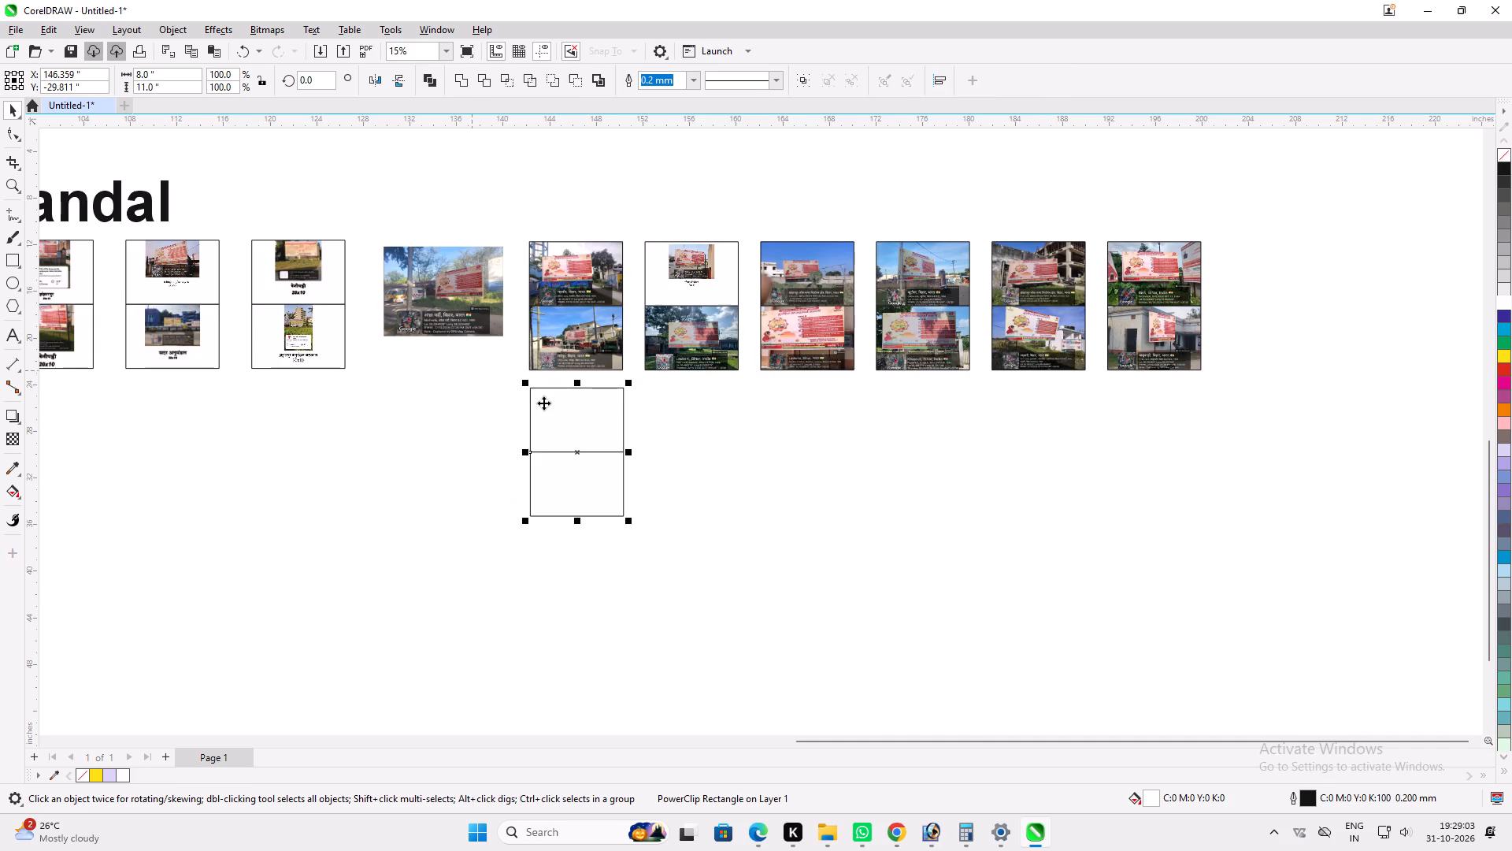
scroll(543, 403, "up", 6)
left_click(569, 303, "shift")
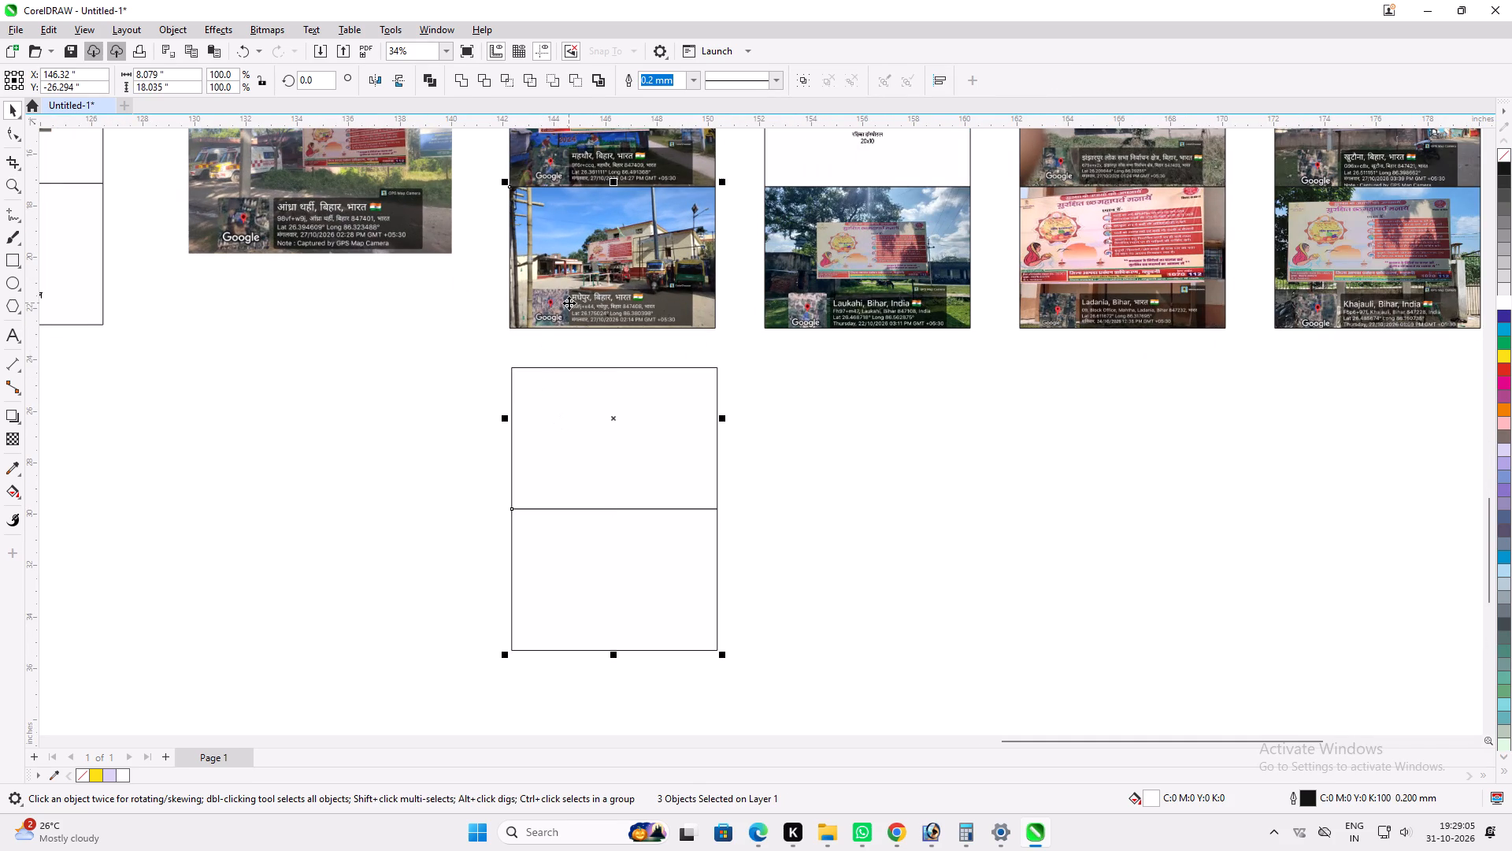
key("l")
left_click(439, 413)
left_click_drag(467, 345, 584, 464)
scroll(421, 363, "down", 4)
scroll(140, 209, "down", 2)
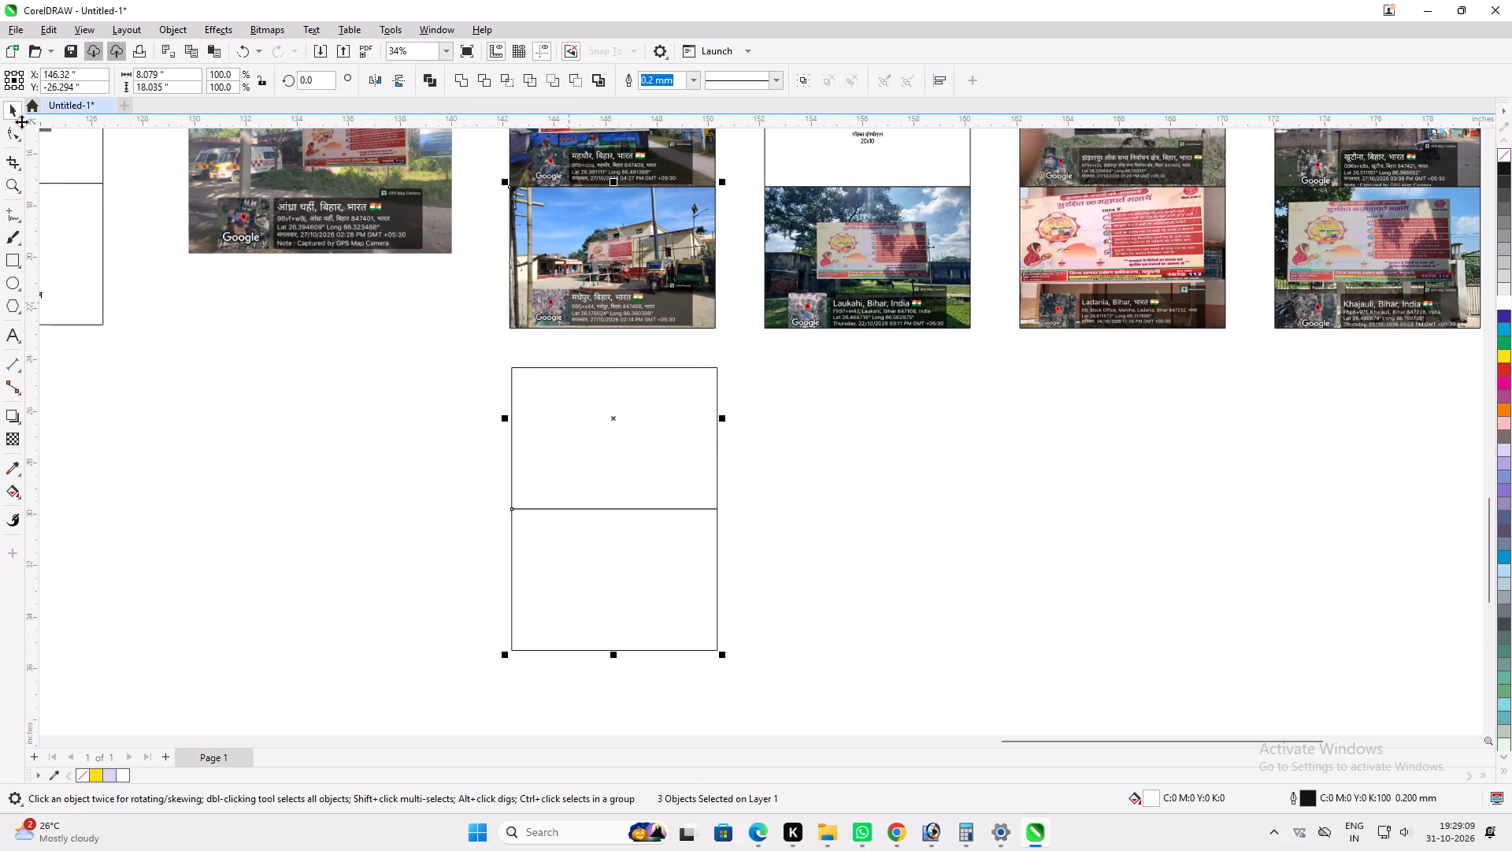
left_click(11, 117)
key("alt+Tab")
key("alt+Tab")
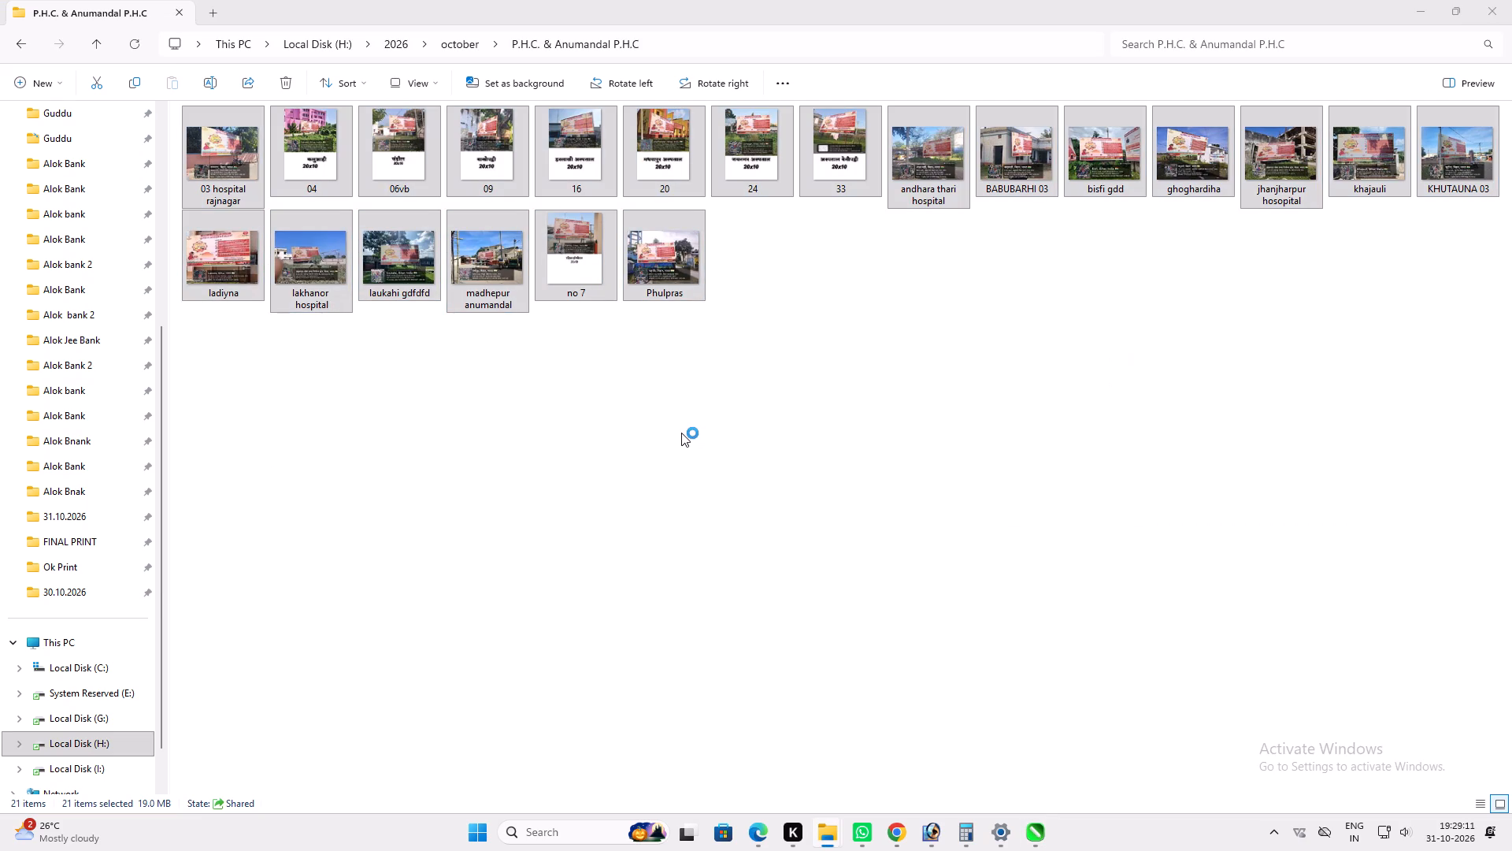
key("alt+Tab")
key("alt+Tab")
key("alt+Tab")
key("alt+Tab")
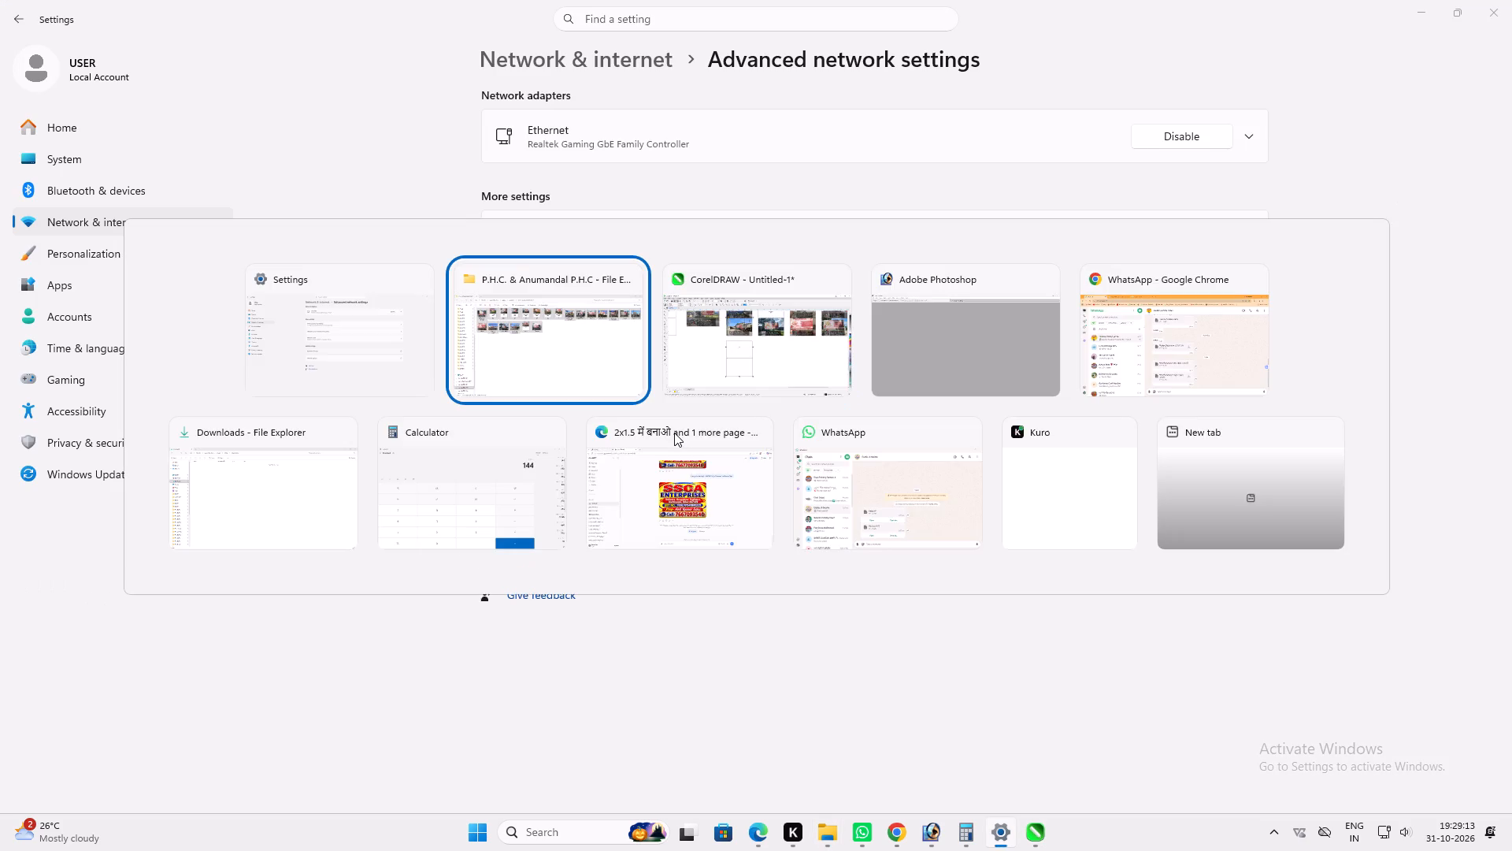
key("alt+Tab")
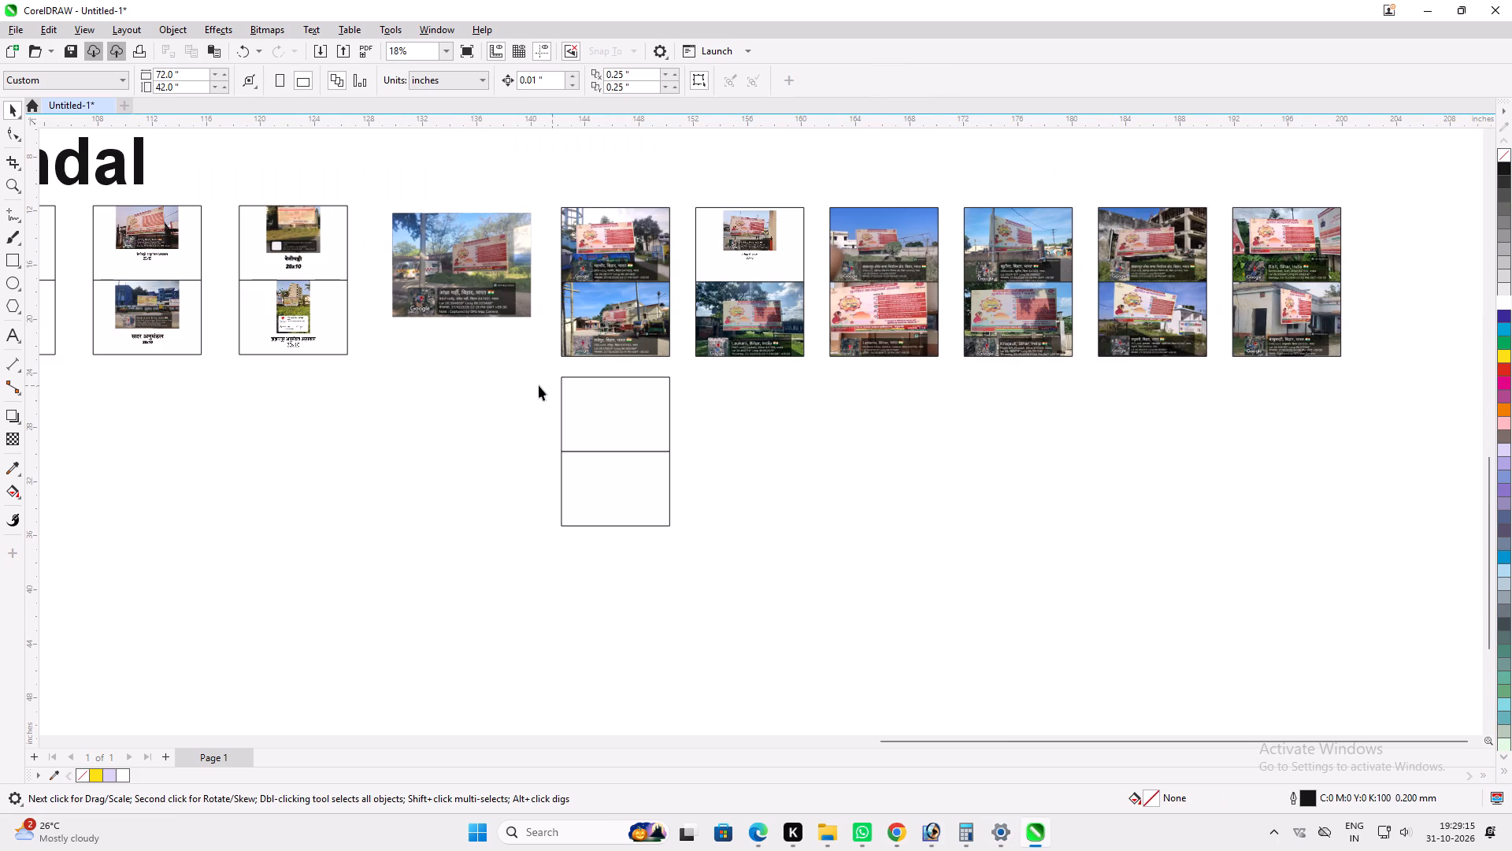
Duplicate the empty frame pair to its right and repeat the copy four more times, making a second row of six pairs.
left_click_drag(517, 358, 734, 571)
scroll(559, 343, "up", 3)
left_click_drag(655, 441, 869, 430, "ctrl")
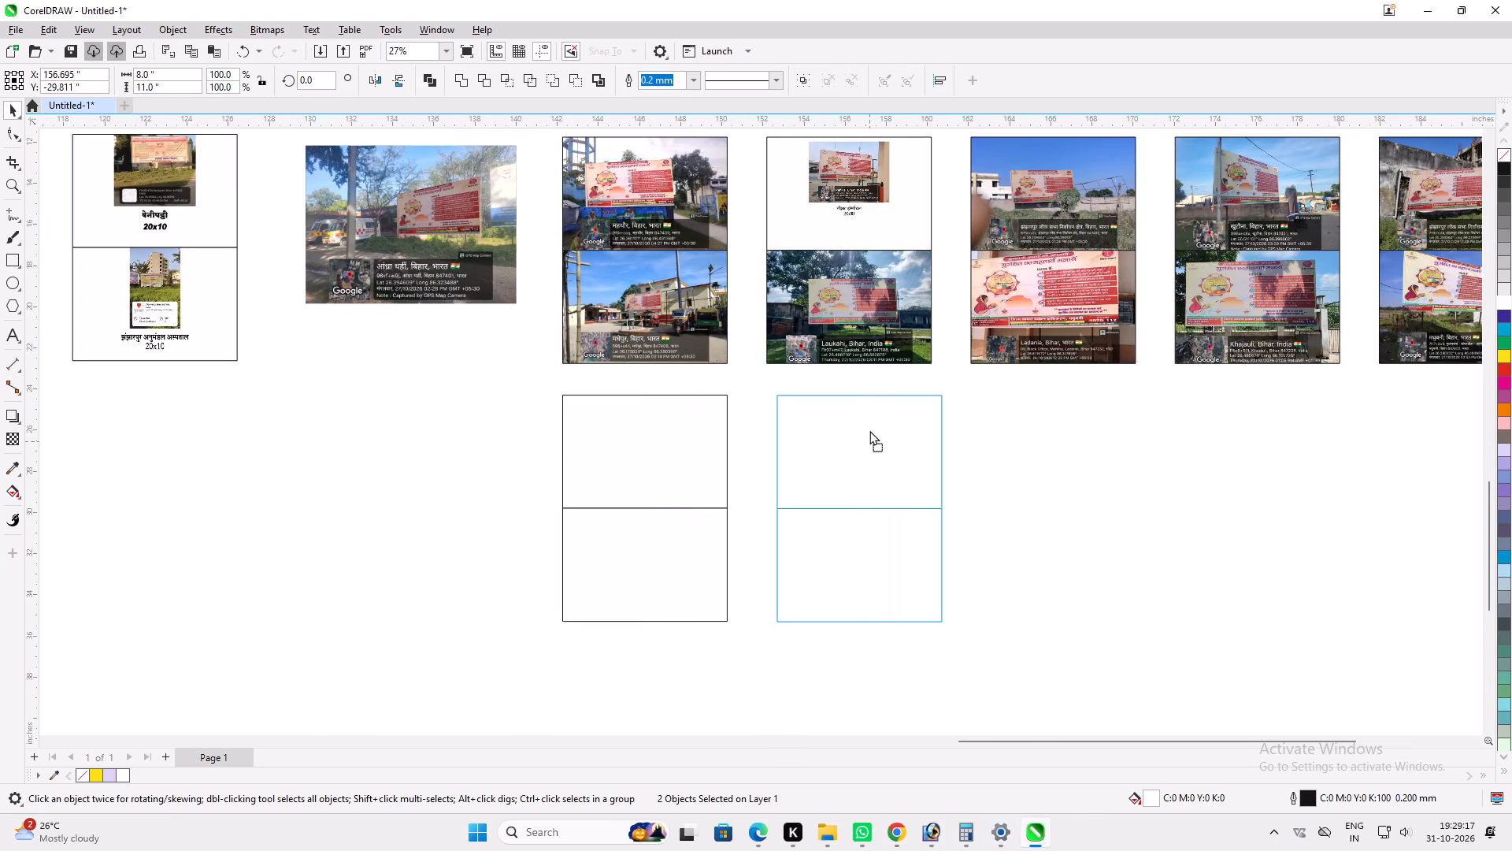
left_click_drag(869, 430, 858, 428, "ctrl")
right_click(858, 428, "ctrl")
scroll(680, 431, "down", 5, "ctrl")
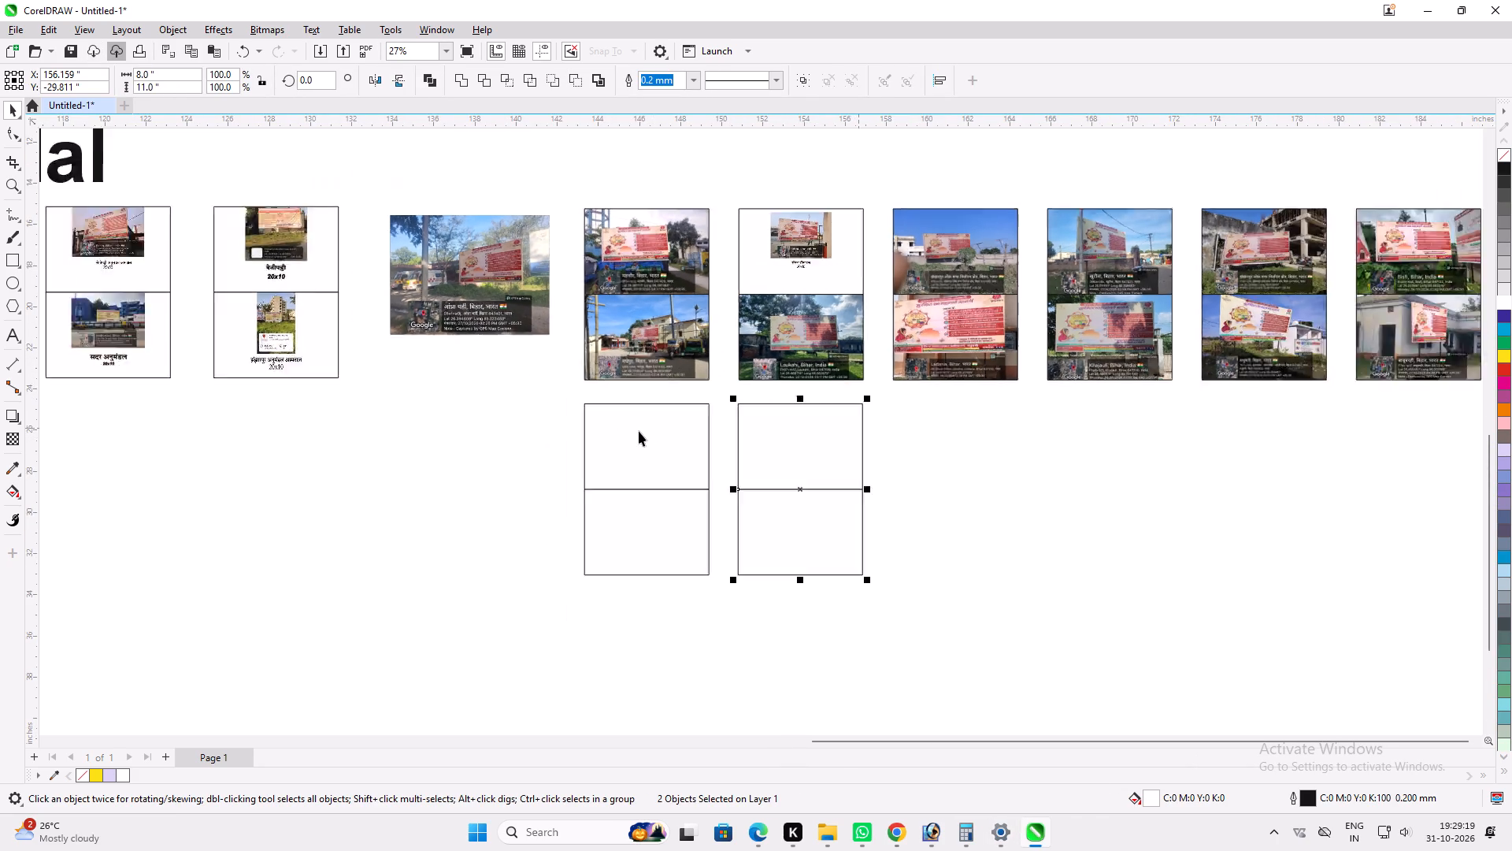
key("ctrl+r")
key("ctrl+r")
key("ctrl+r")
key("ctrl+r")
left_click(483, 446)
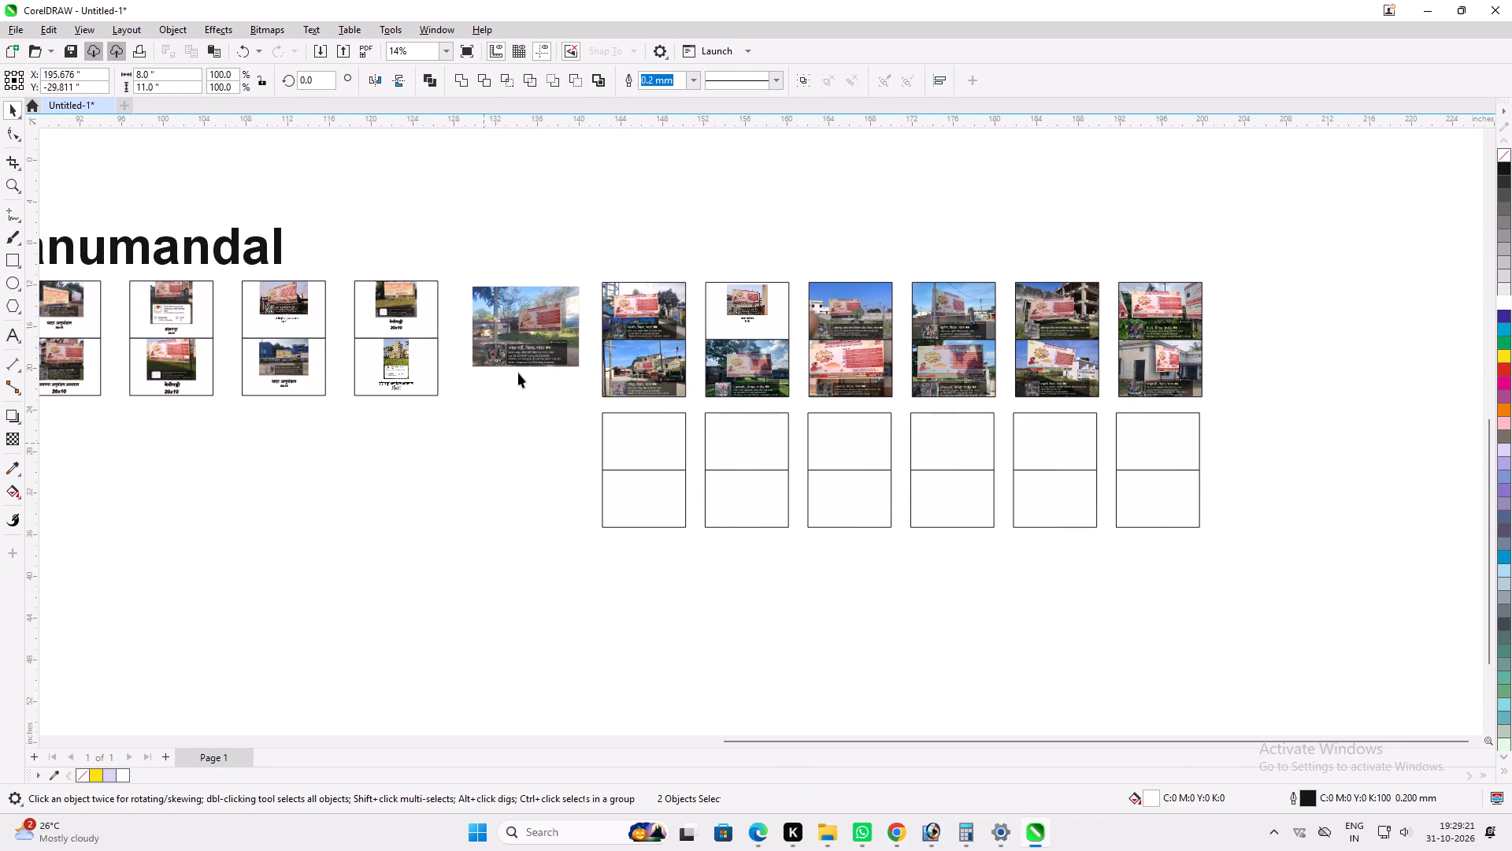
PowerClip the आंध्रा थर्ही photo into the second row's first upper frame and make it fill the frame.
left_click(530, 334)
scroll(595, 379, "up", 3)
key("alt+w")
left_click(680, 475)
key("alt+q")
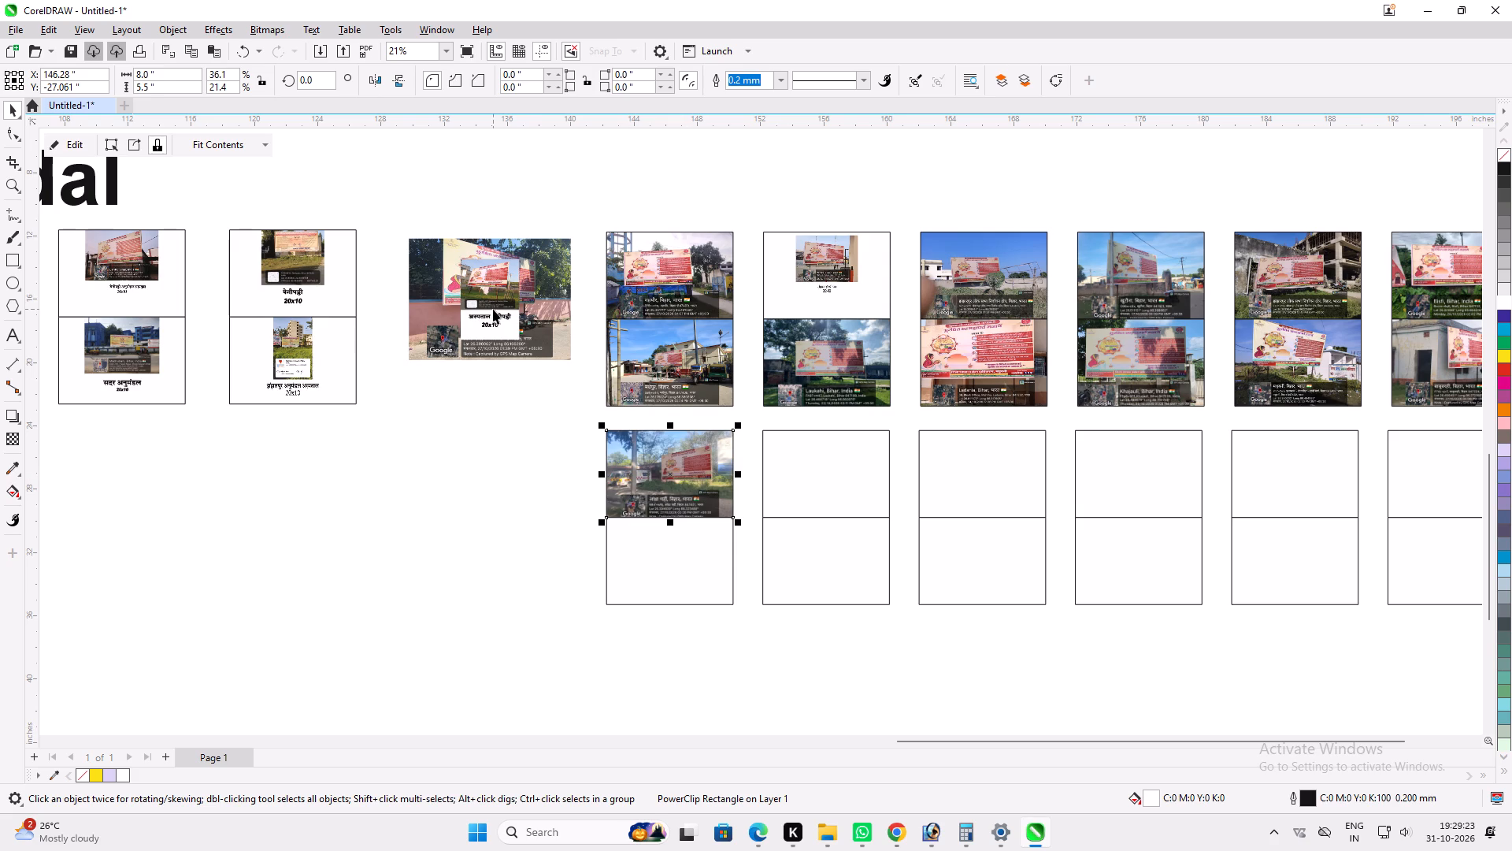
PowerClip the अस्पताल बेनीपट्टी photo into the second row's second upper frame, try filling the frame, and undo the fill.
left_click(493, 309)
key("alt+q")
key("alt+w")
left_click(823, 492)
key("alt+q")
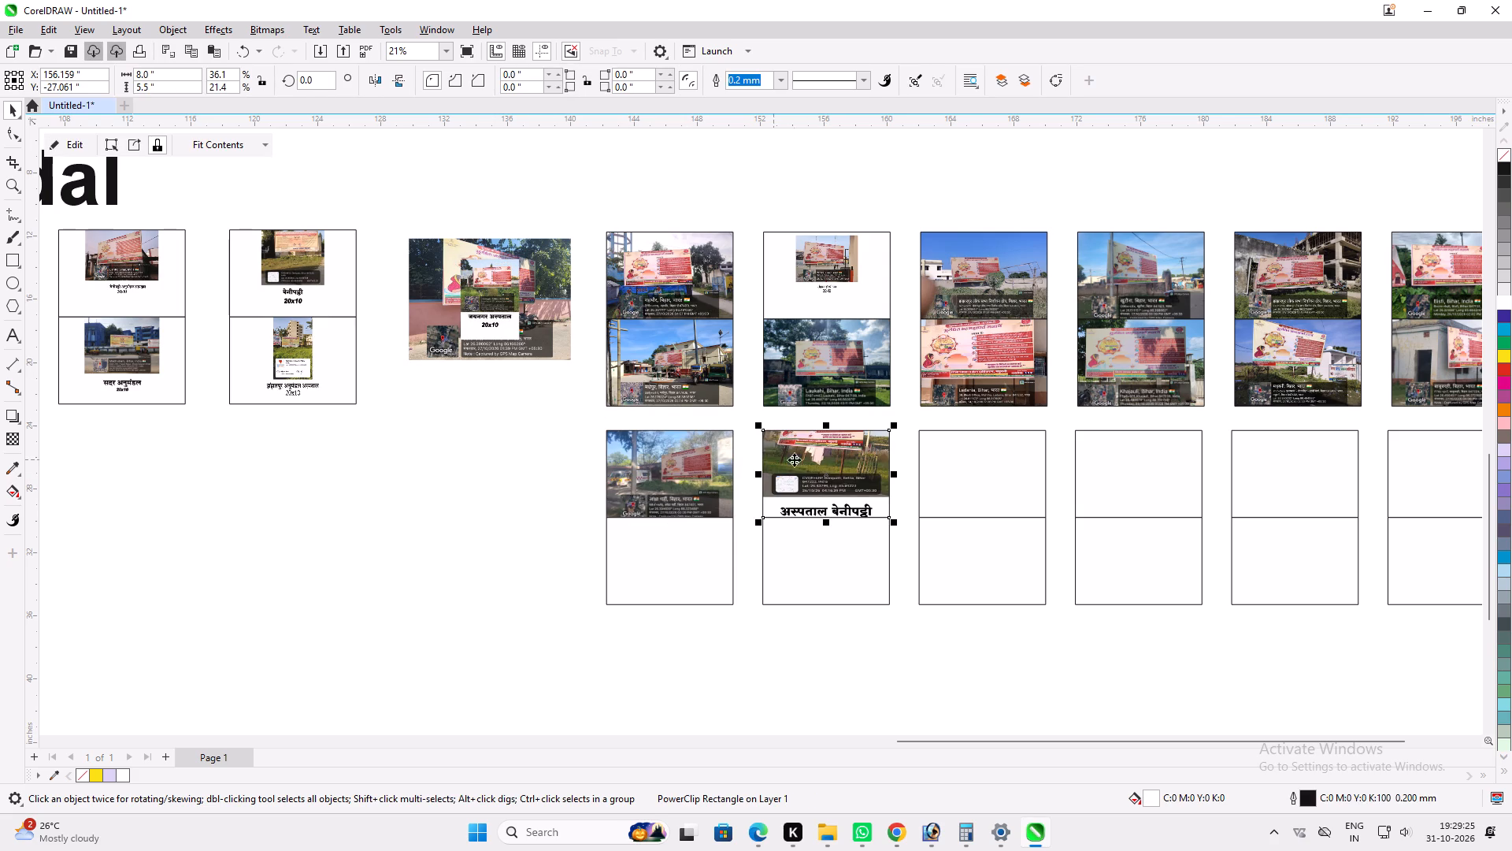
key("ctrl+z")
left_click(566, 463)
PowerClip the जयनगर अस्पताल photo into the second row's third upper frame and the मधवापुर अस्पताल photo into the fourth.
left_click(507, 302)
key("alt+w")
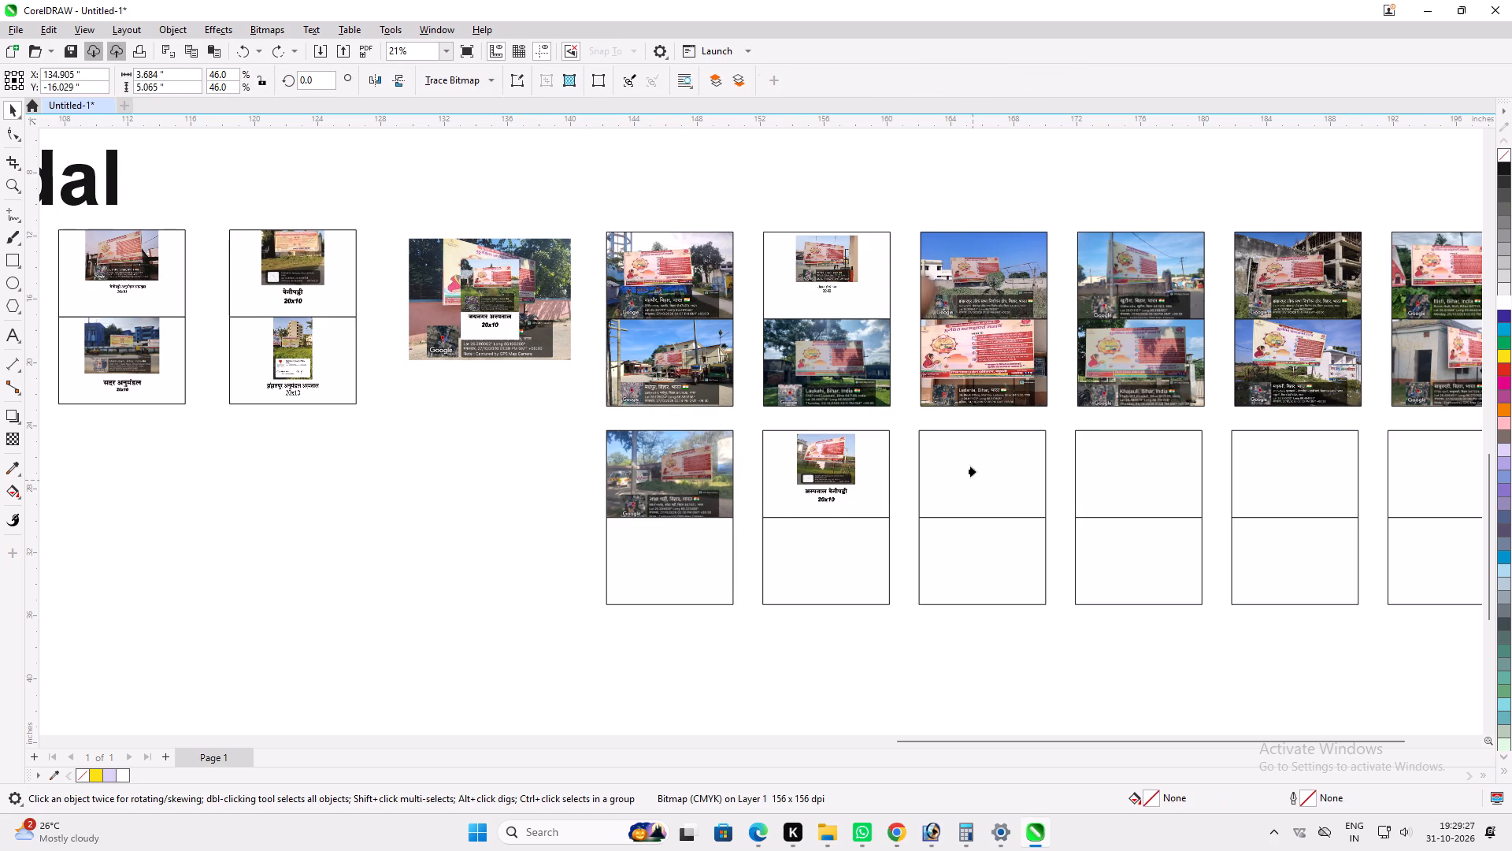
left_click(975, 470)
left_click(508, 312)
key("alt+w")
left_click(1116, 466)
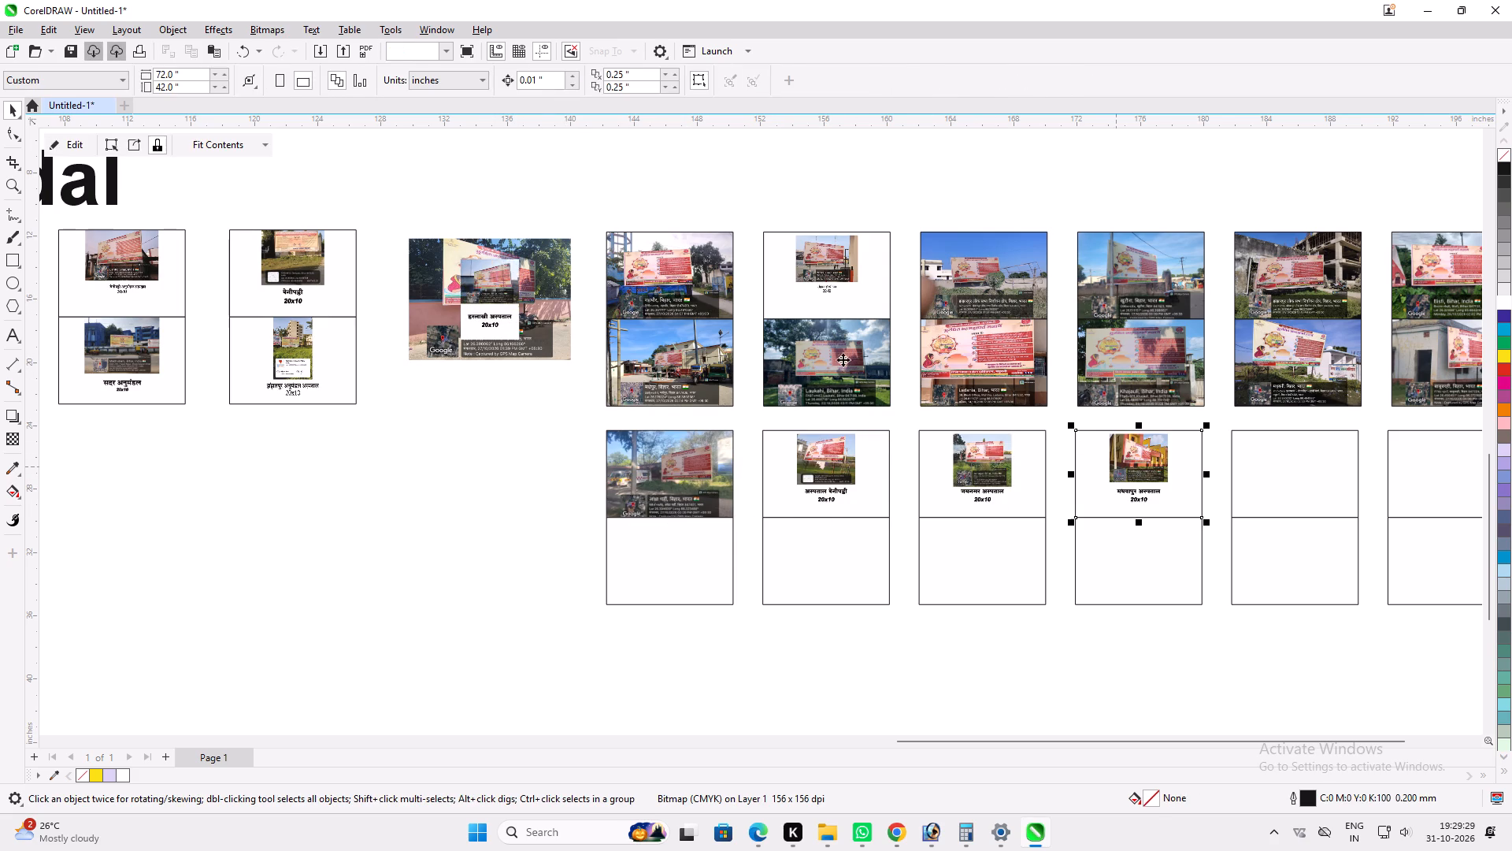
PowerClip the हरलाखी अस्पताल photo into the second row's fifth upper frame and the बासोपट्टी photo into the sixth.
left_click(472, 285)
key("alt+w")
left_click(1258, 471)
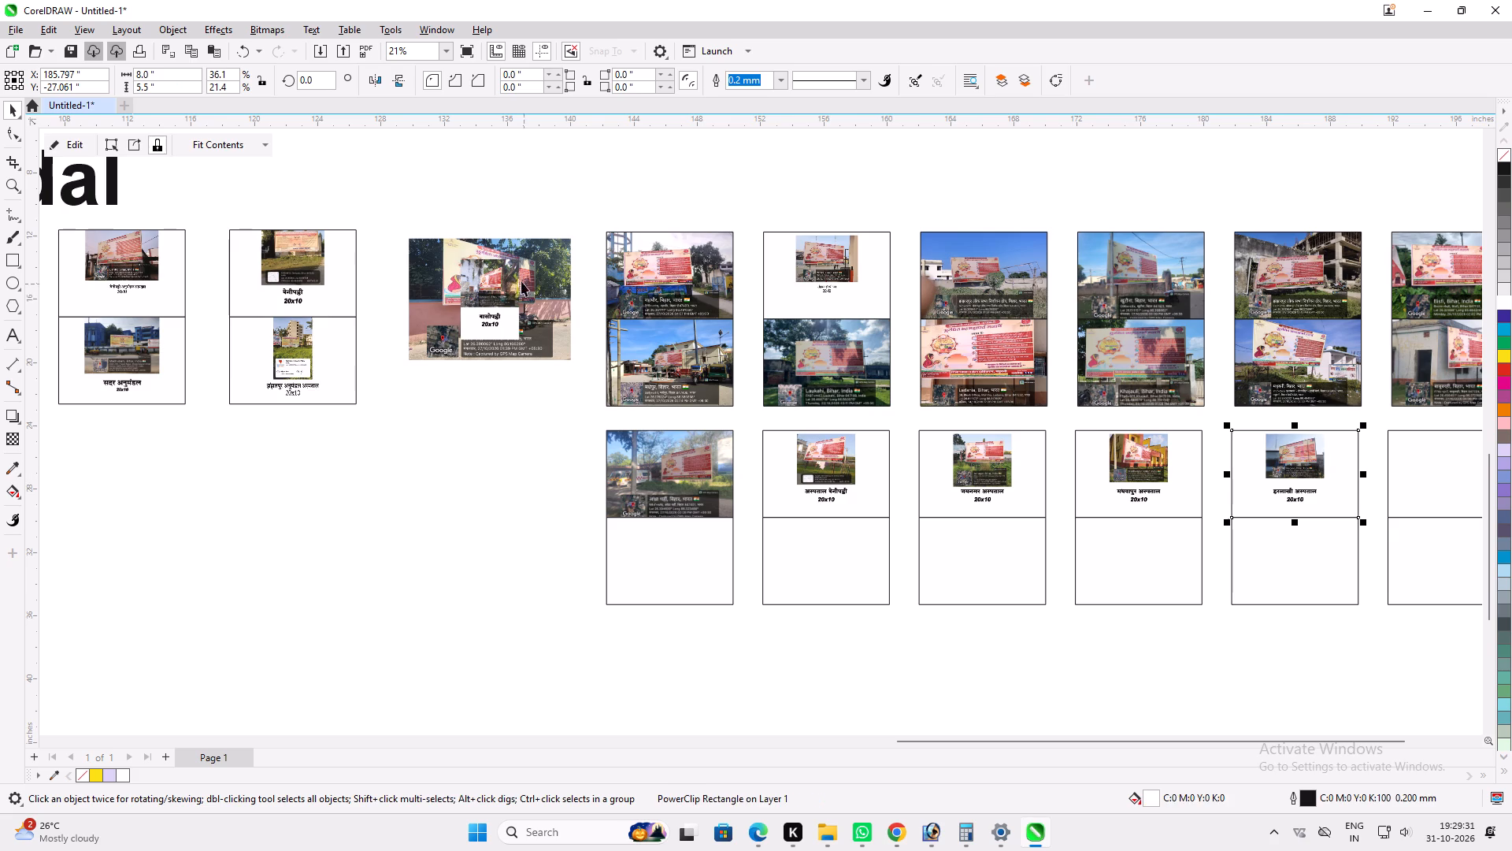
left_click(506, 281)
key("alt+w")
left_click(1397, 489)
PowerClip the पंडौल photo into the second row's second lower frame and the कलुआही photo into the third.
left_click(500, 314)
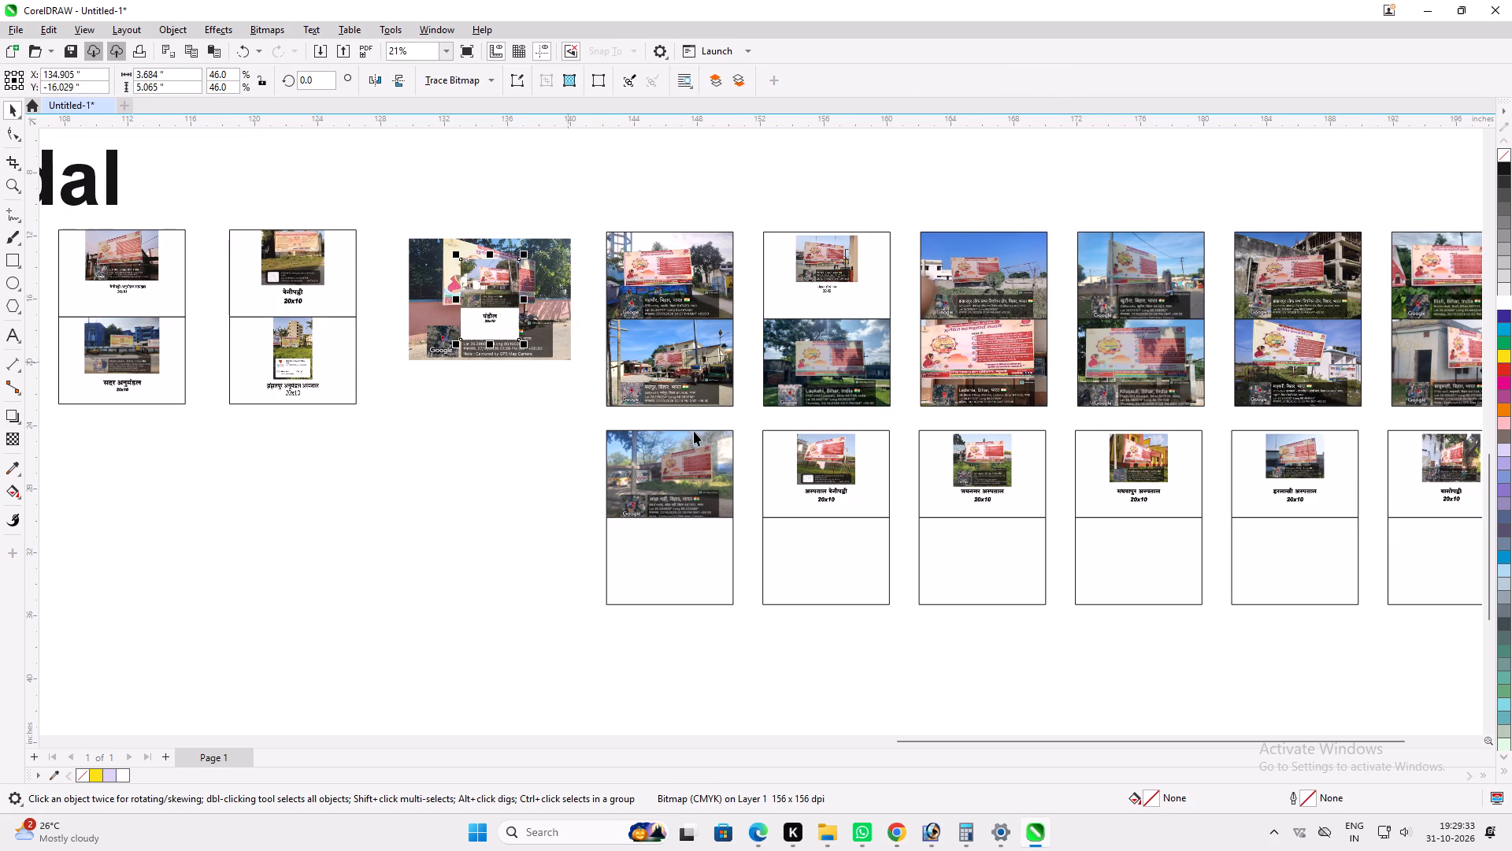
key("alt+w")
left_click(862, 554)
left_click(489, 303)
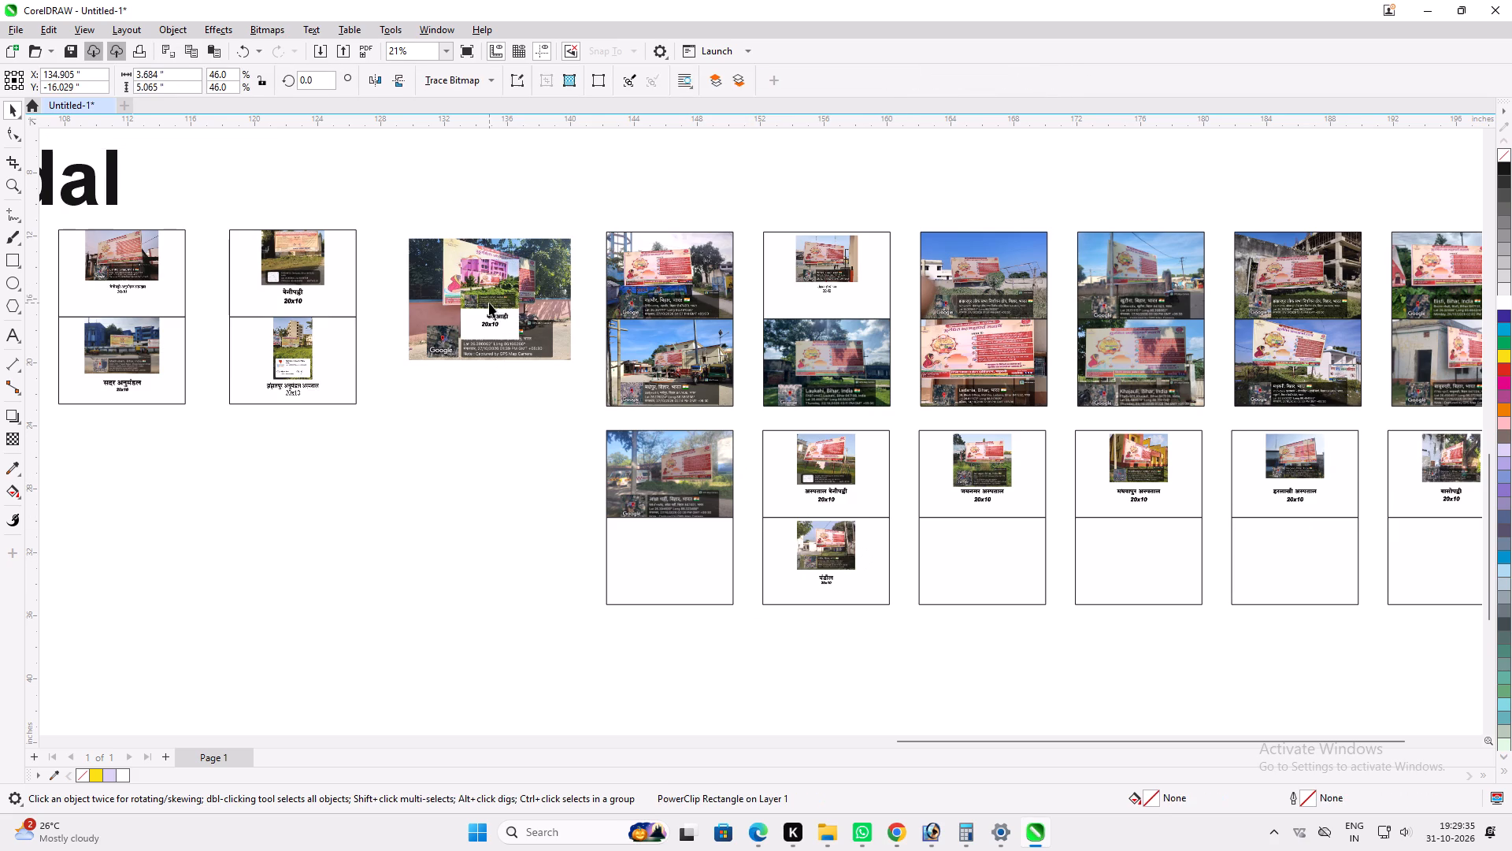
key("alt+w")
left_click(969, 563)
PowerClip the राजनगर photo into the second row's first lower frame and make it fill the frame.
left_click(487, 299)
key("alt+w")
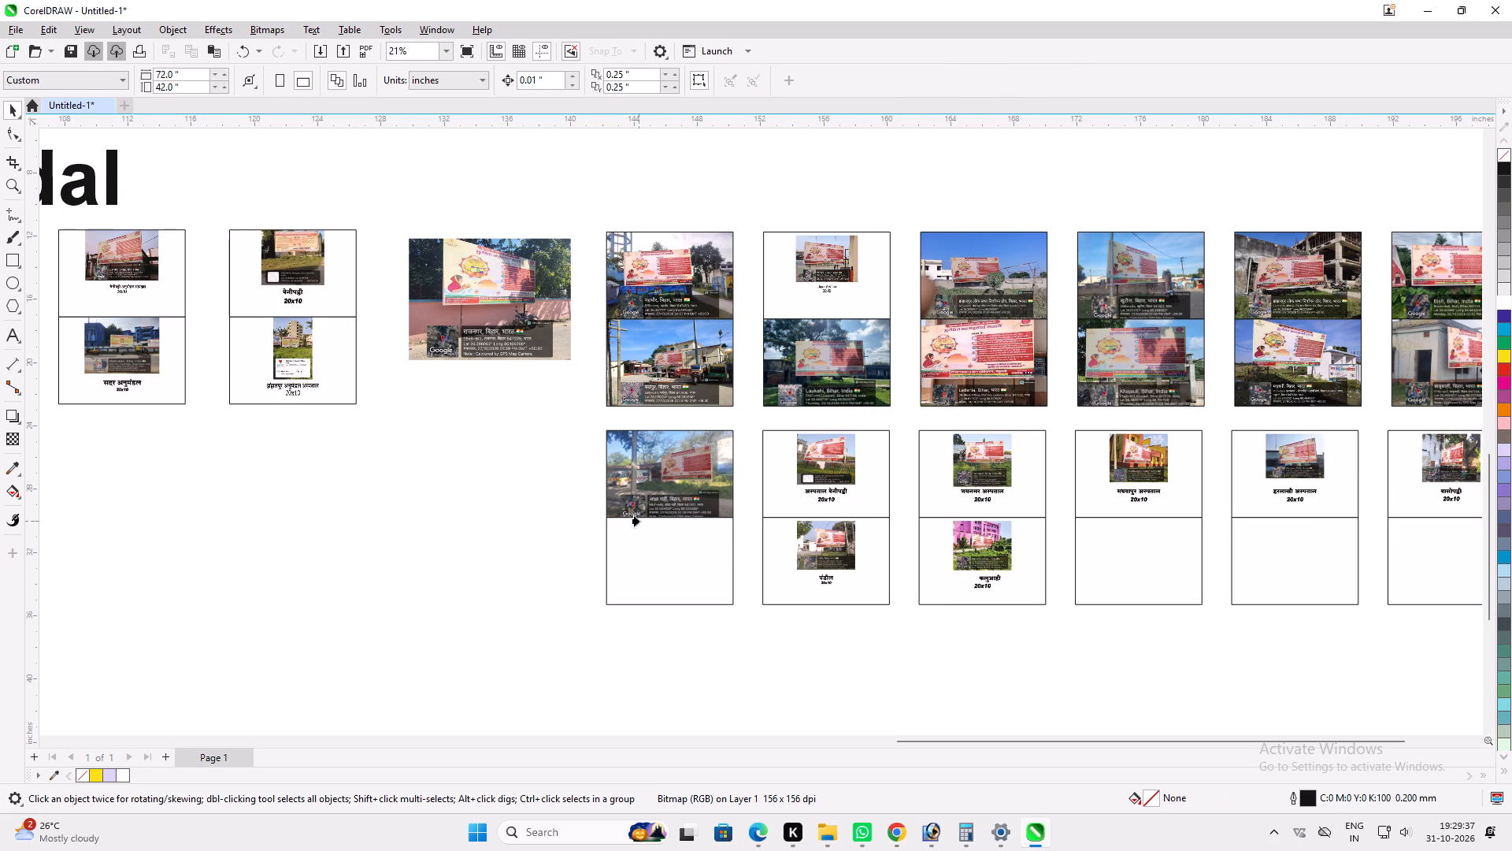
left_click(655, 538)
key("alt+q")
Edit the राजनगर PowerClip's contents and reduce the photo's height to about 5.65 in so its caption fits the frame.
scroll(658, 578, "up", 9)
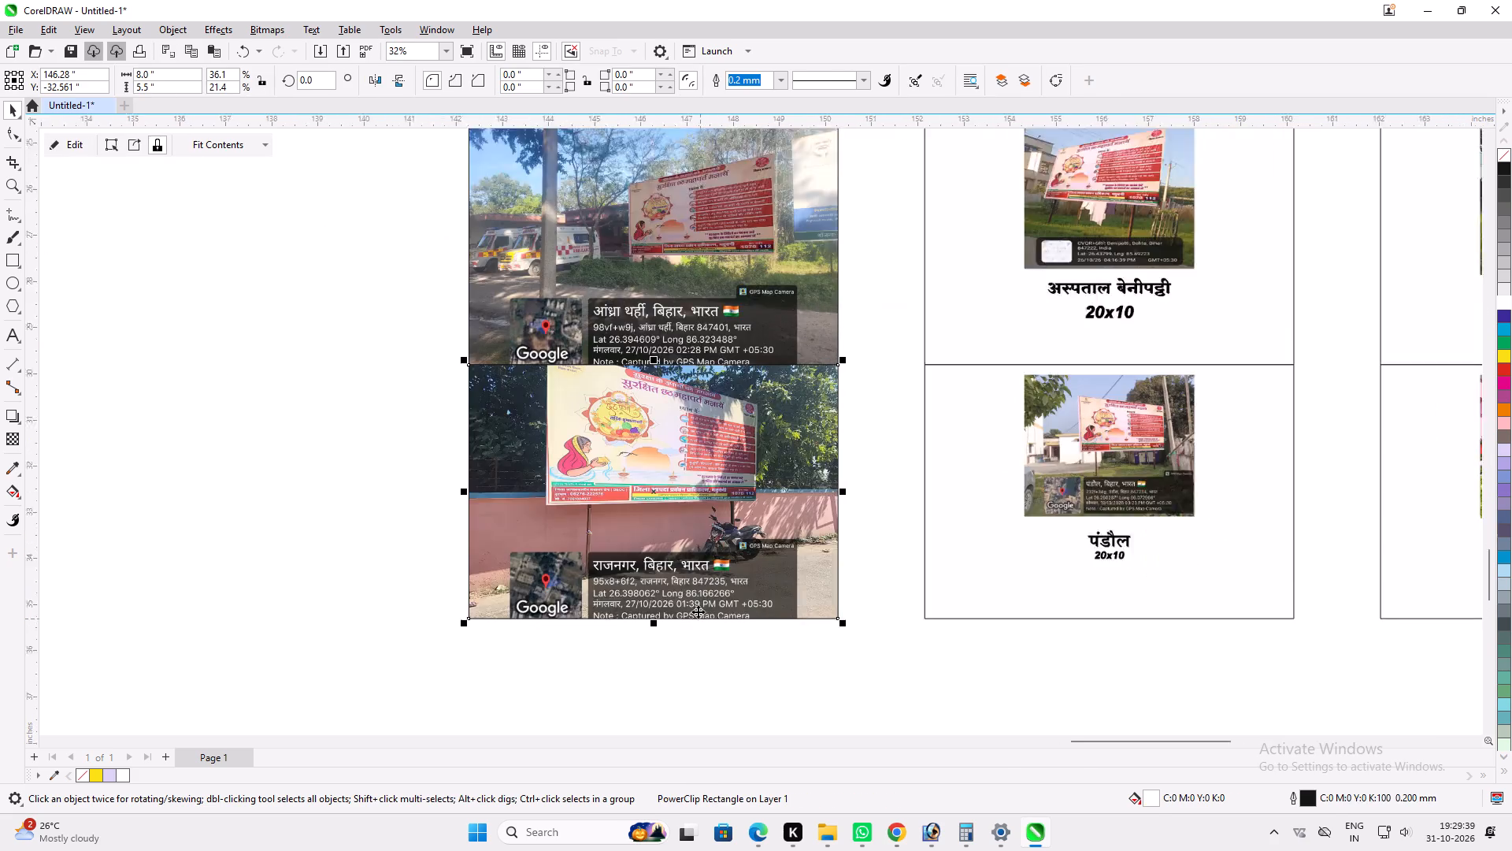
scroll(672, 557, "up", 2)
triple_click(623, 514)
scroll(639, 642, "up", 3)
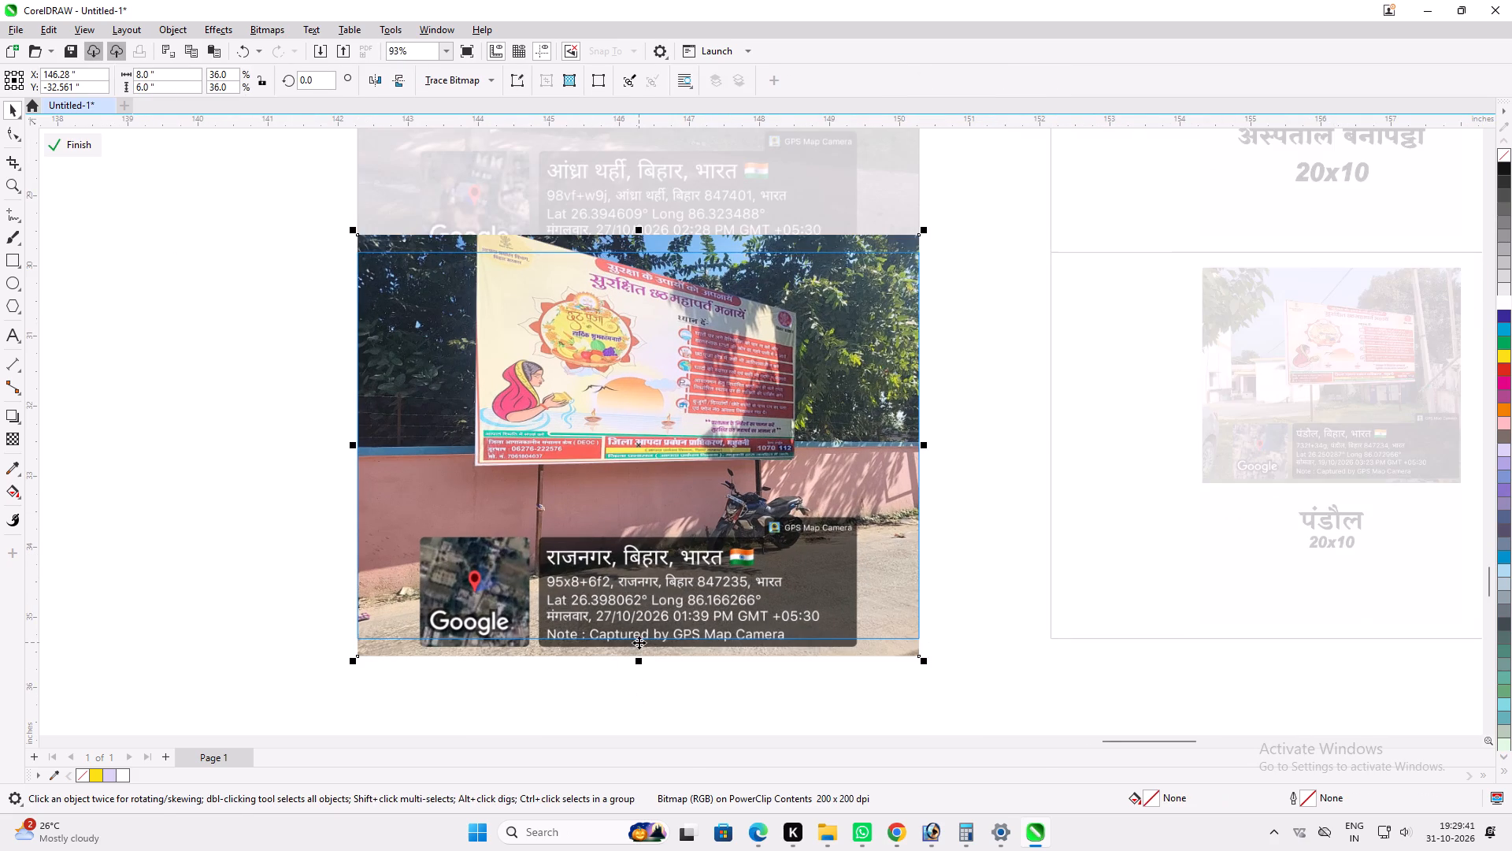
left_click_drag(638, 671, 632, 652, "shift")
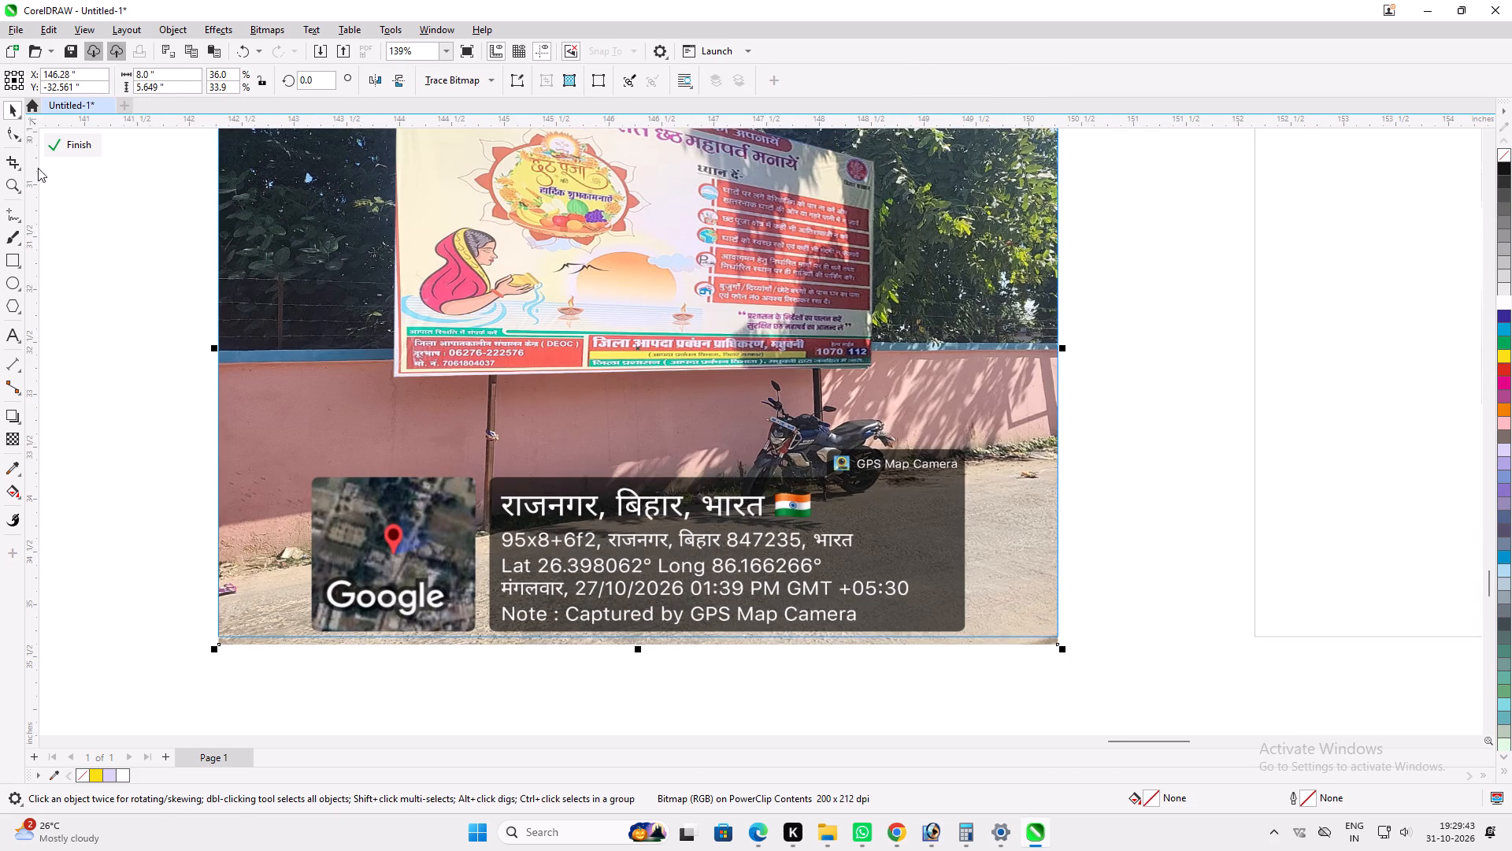
left_click(91, 147)
Edit the आंध्रा थर्ही PowerClip's contents and reduce the photo's height to about 5.6 in so its caption fits the frame.
scroll(429, 622, "down", 8)
scroll(437, 392, "up", 5)
triple_click(466, 370)
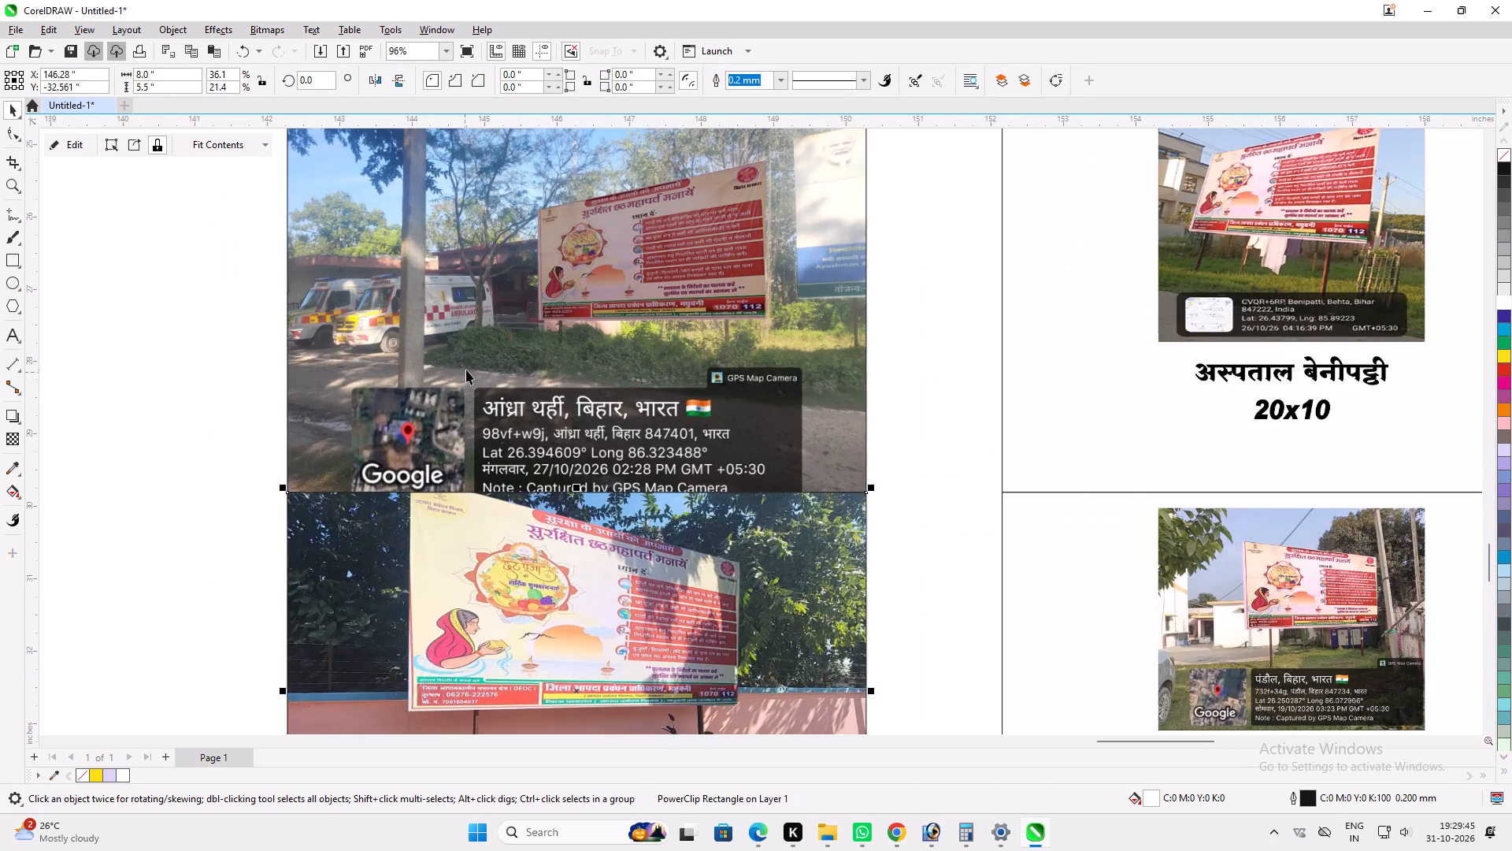
scroll(535, 507, "up", 4)
left_click_drag(602, 516, 596, 492, "shift")
left_click(76, 138)
Edit the Laukahi PowerClip's contents and slightly reduce the photo's height, bringing its lower edge closer to the frame's.
scroll(378, 560, "down", 11)
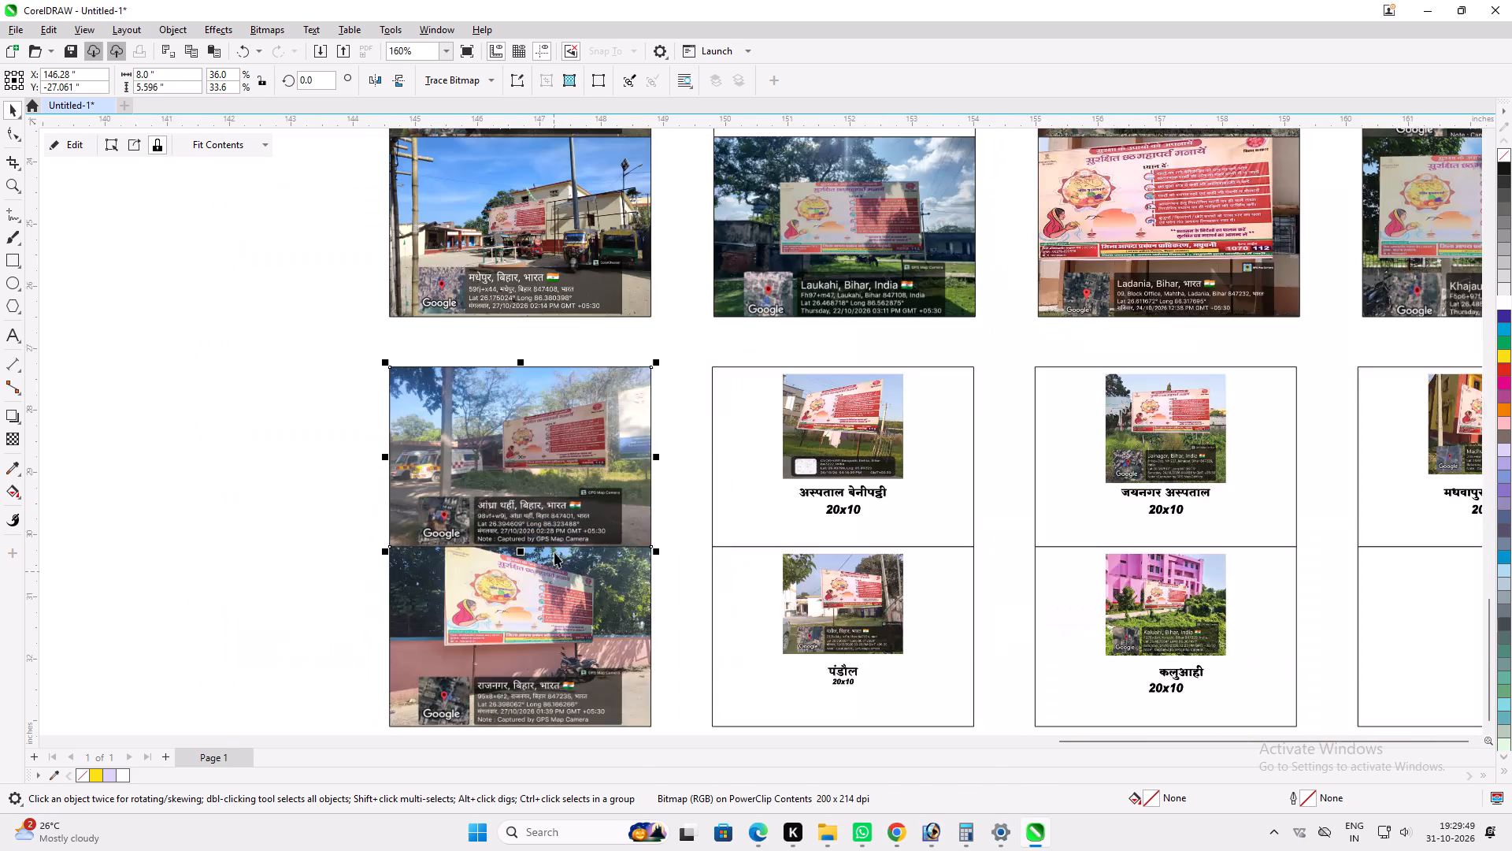
scroll(697, 483, "down", 3)
scroll(766, 340, "up", 8)
double_click(804, 351)
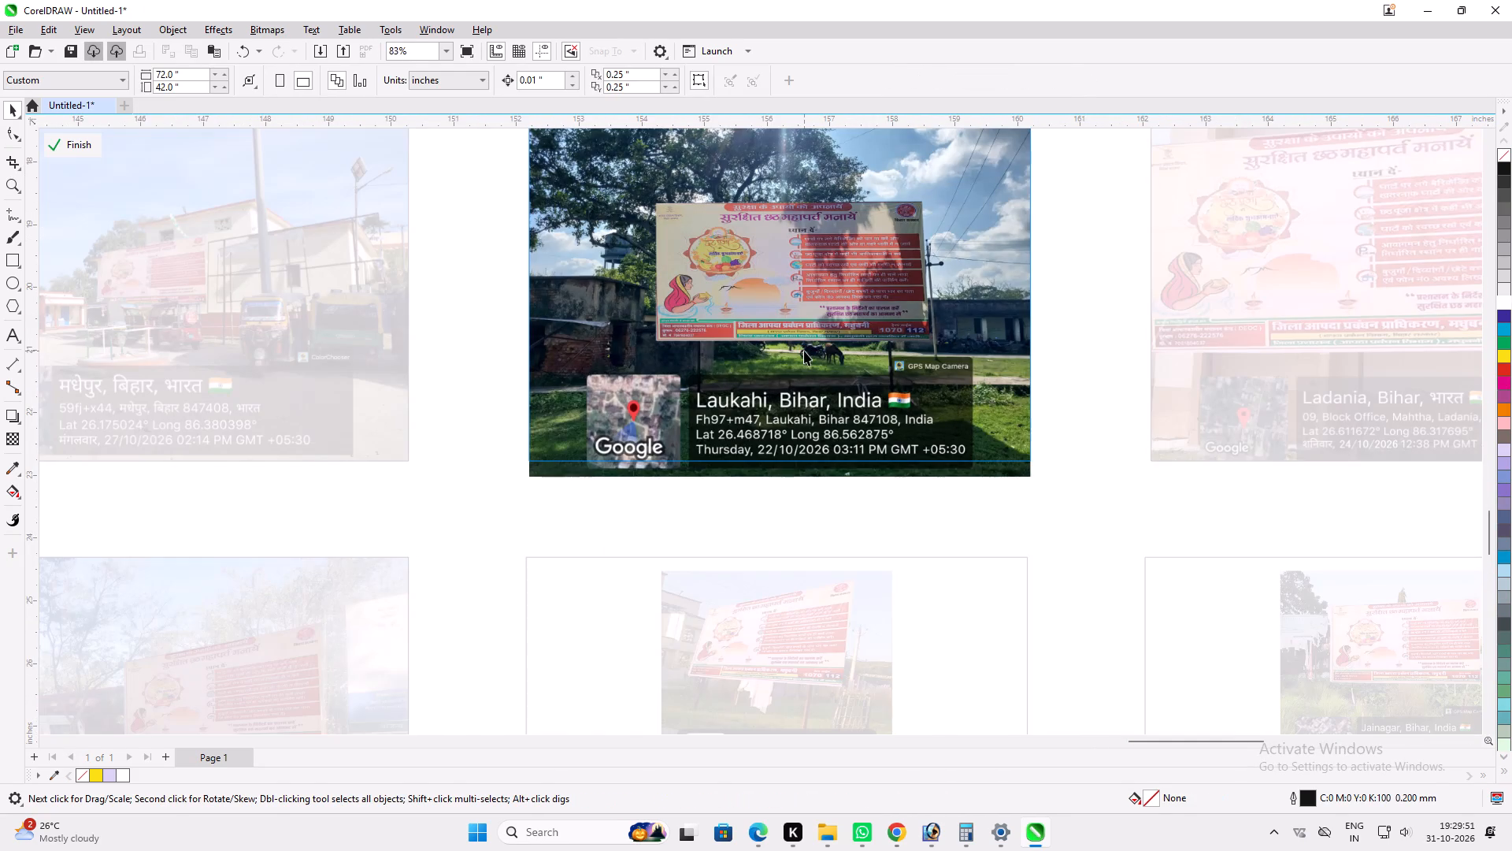
left_click(589, 328)
left_click_drag(778, 483, 767, 466, "shift")
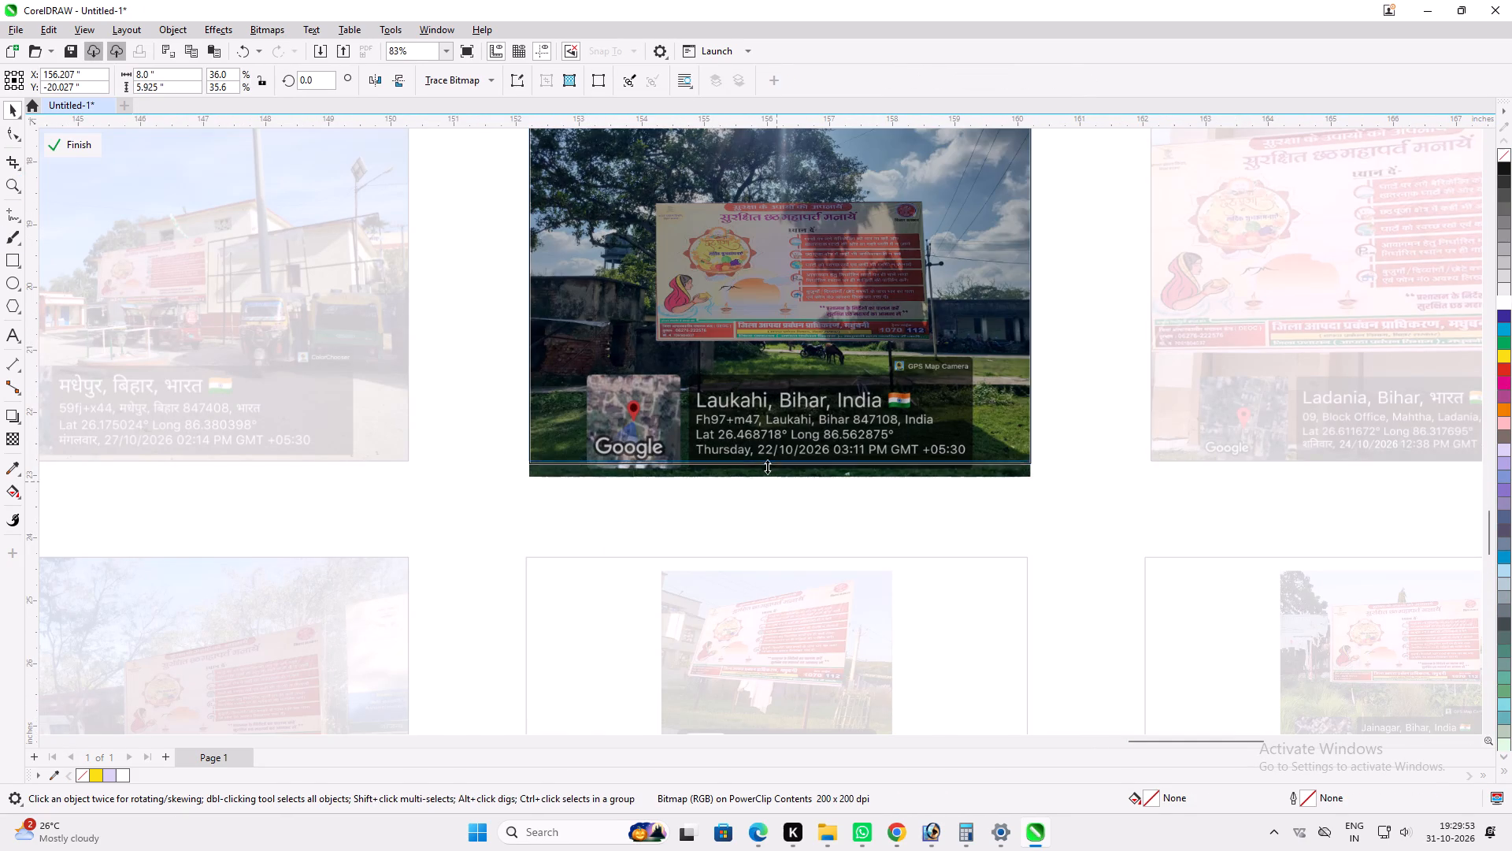
left_click_drag(767, 466, 767, 470, "shift")
left_click(83, 147)
Edit the Khajauli PowerClip's contents and reduce the photo's height to about 5.83 in, raising its lower edge toward the frame's.
scroll(672, 455, "down", 3)
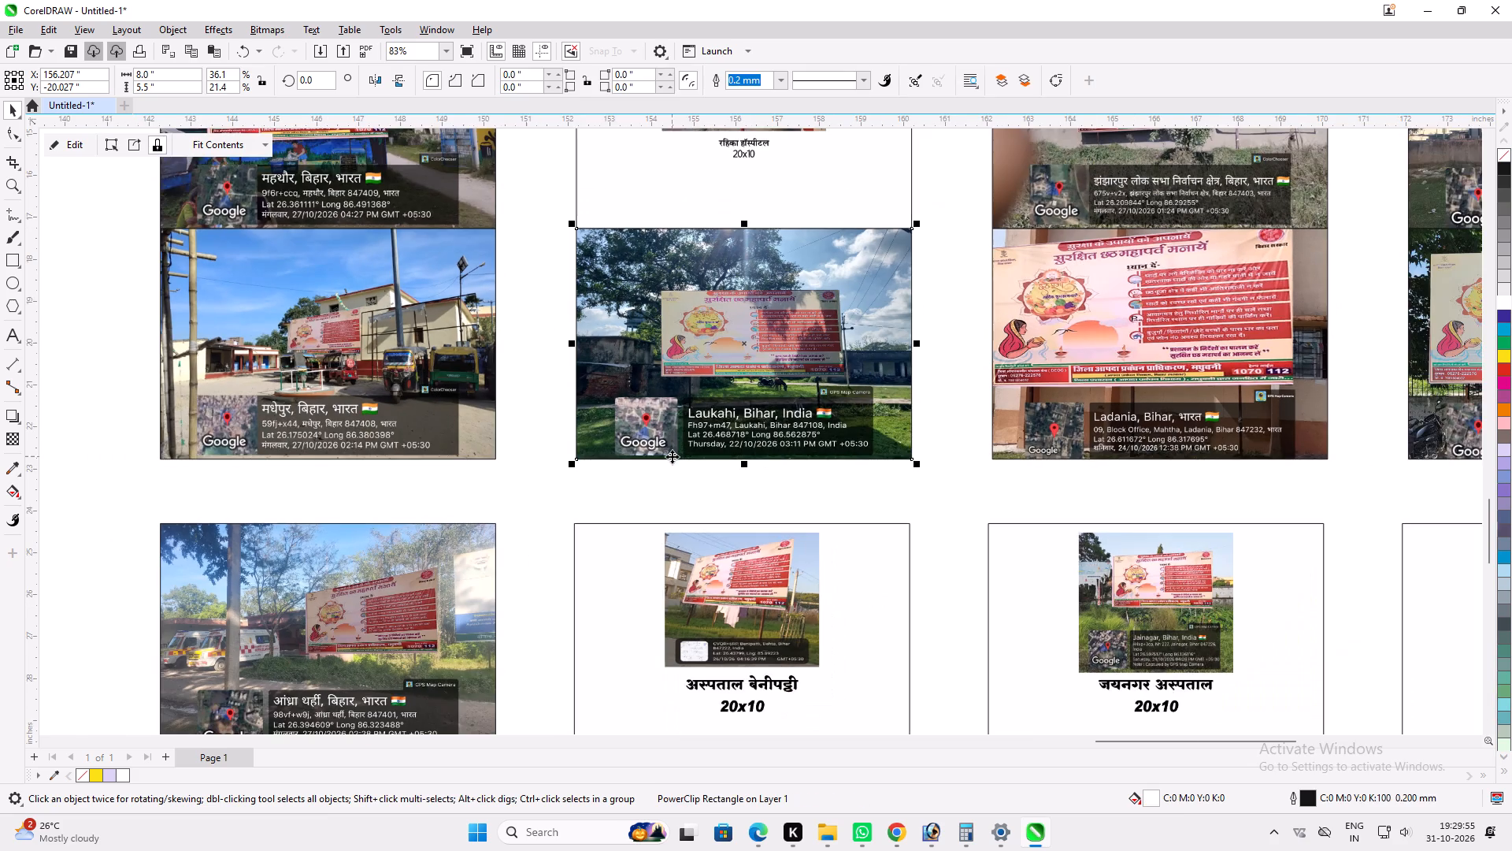
scroll(0, 392, "down", 4)
scroll(667, 444, "down", 6)
scroll(1340, 466, "up", 4)
scroll(1151, 437, "up", 4)
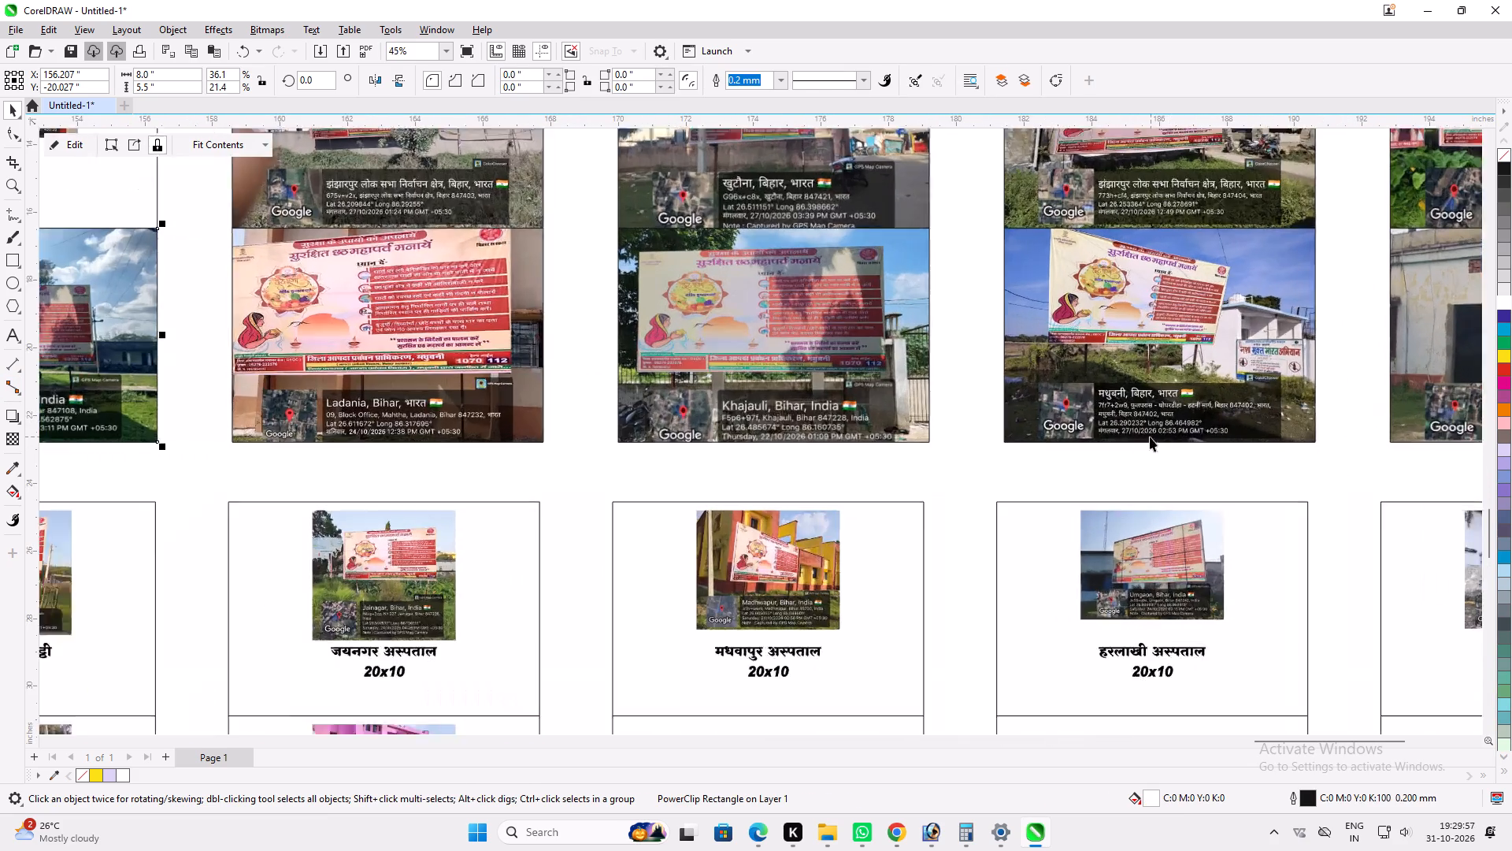
scroll(650, 443, "up", 6)
double_click(595, 406)
left_click(595, 406)
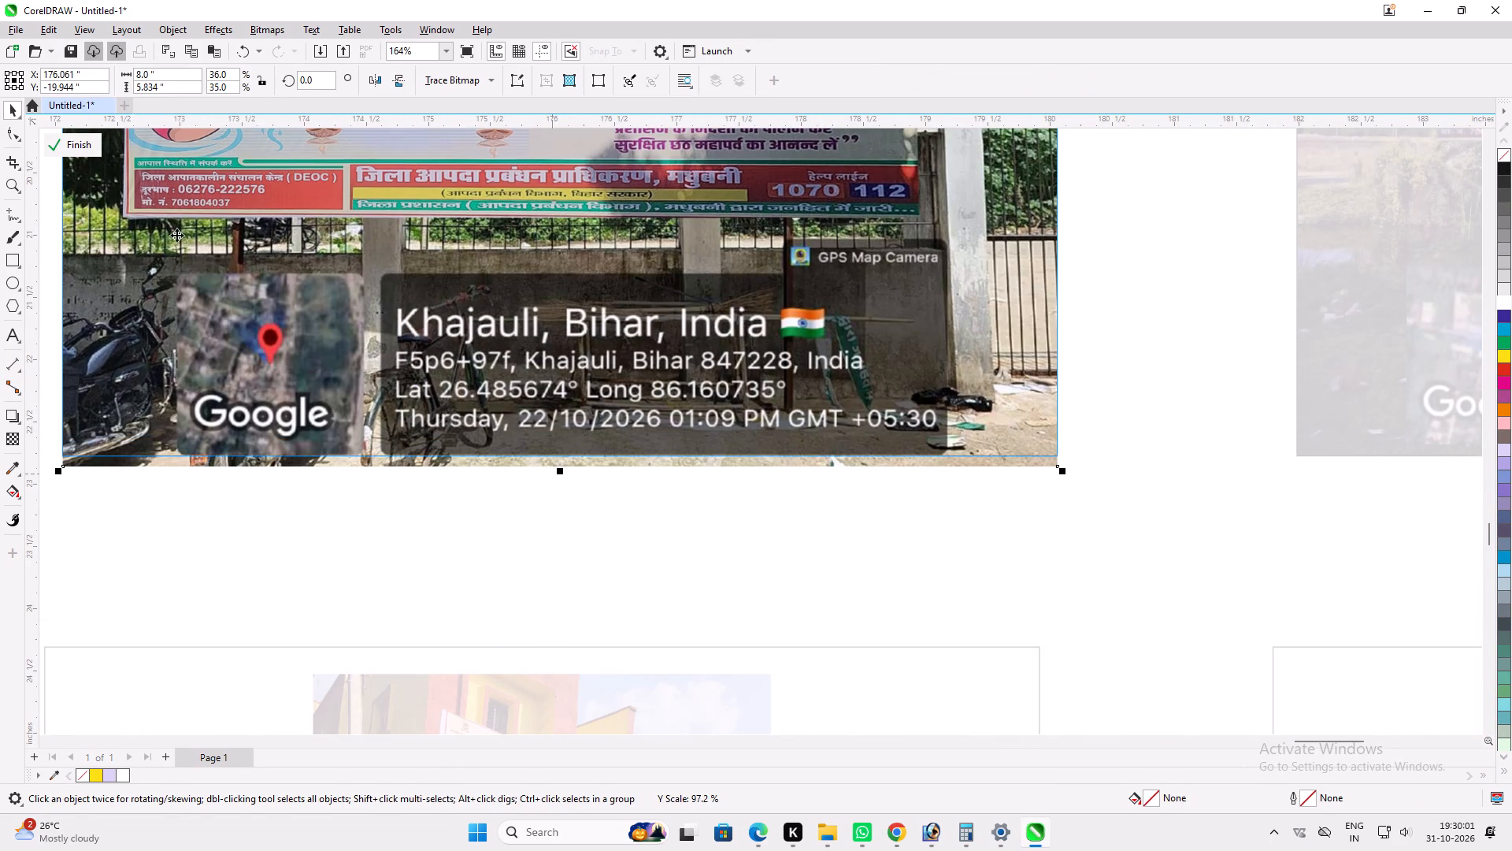
left_click(84, 147)
Edit the खुटौना PowerClip's contents and slightly reduce the photo's height so its caption fits the frame.
scroll(573, 469, "down", 13)
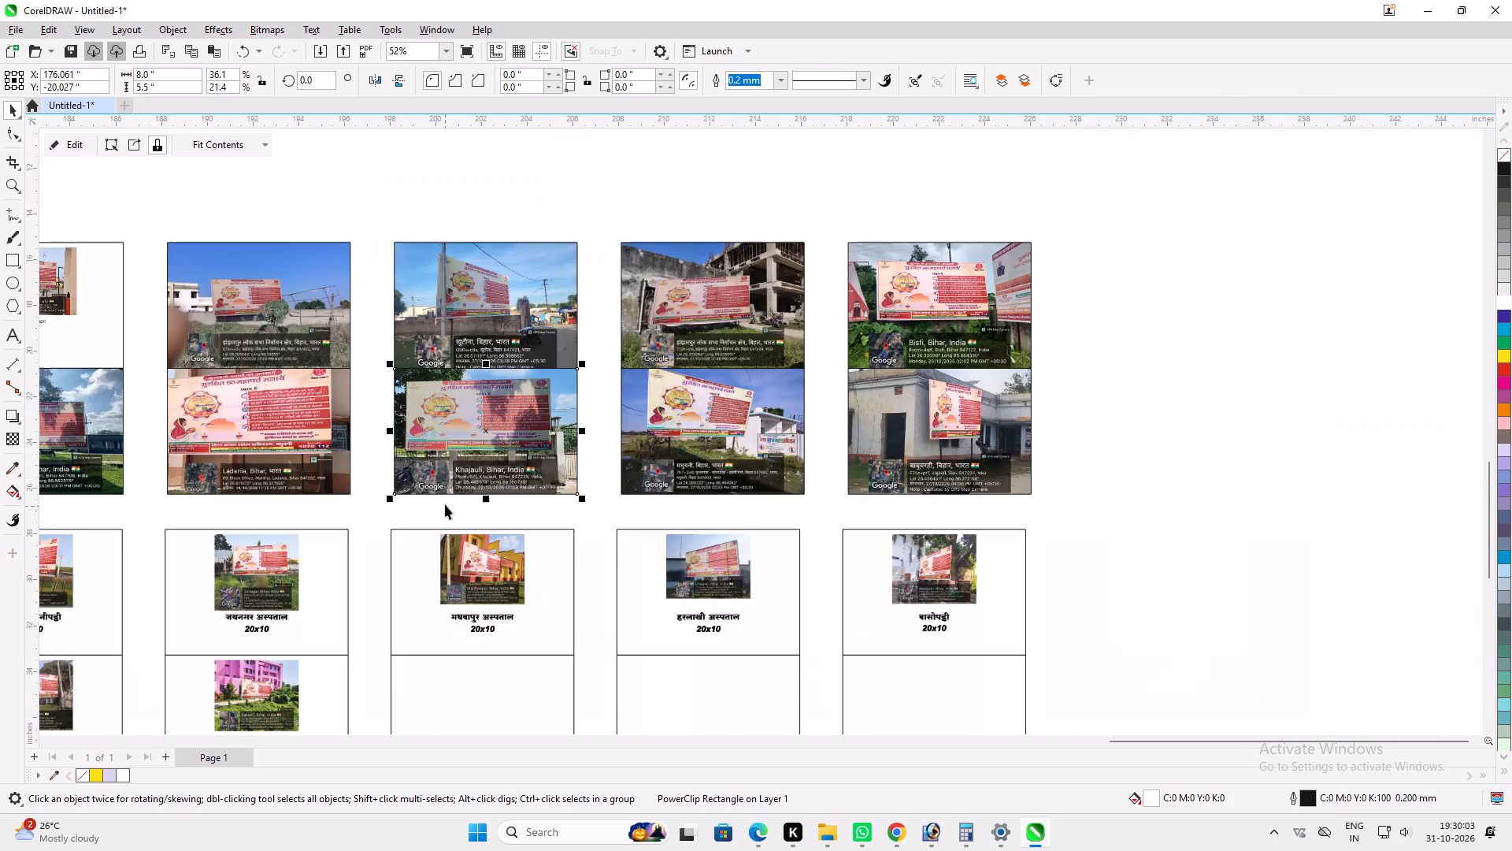
scroll(1033, 439, "up", 3)
scroll(883, 369, "up", 1)
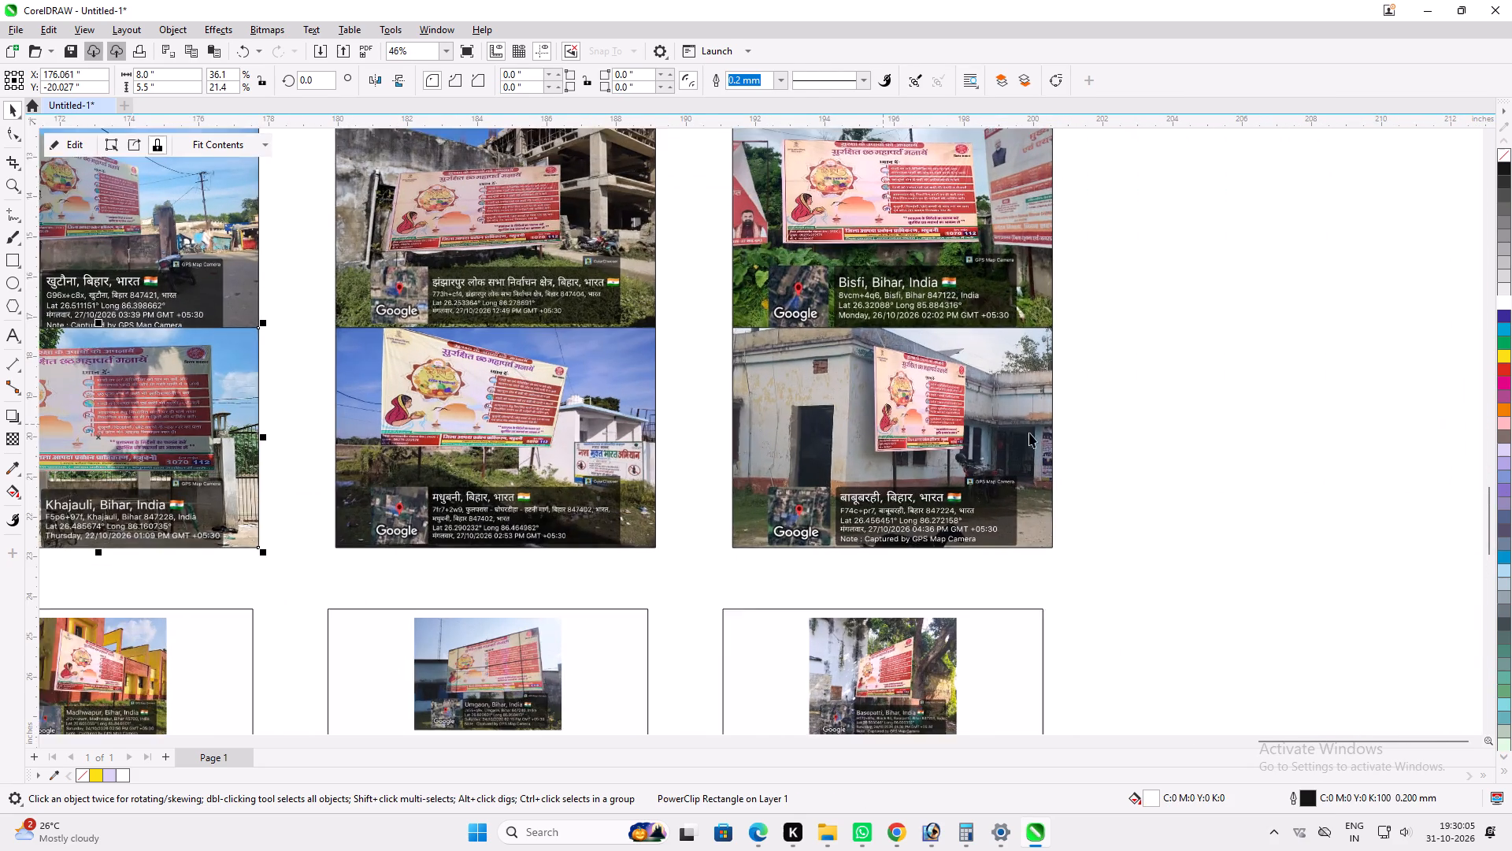
scroll(1060, 433, "down", 4)
scroll(439, 279, "up", 6)
triple_click(550, 340)
scroll(524, 411, "up", 4)
left_click_drag(587, 541, 584, 526, "shift")
left_click(76, 151)
Examine the first-row PowerClip pairs to check how the photos and their captions fit the frames.
scroll(938, 532, "down", 9)
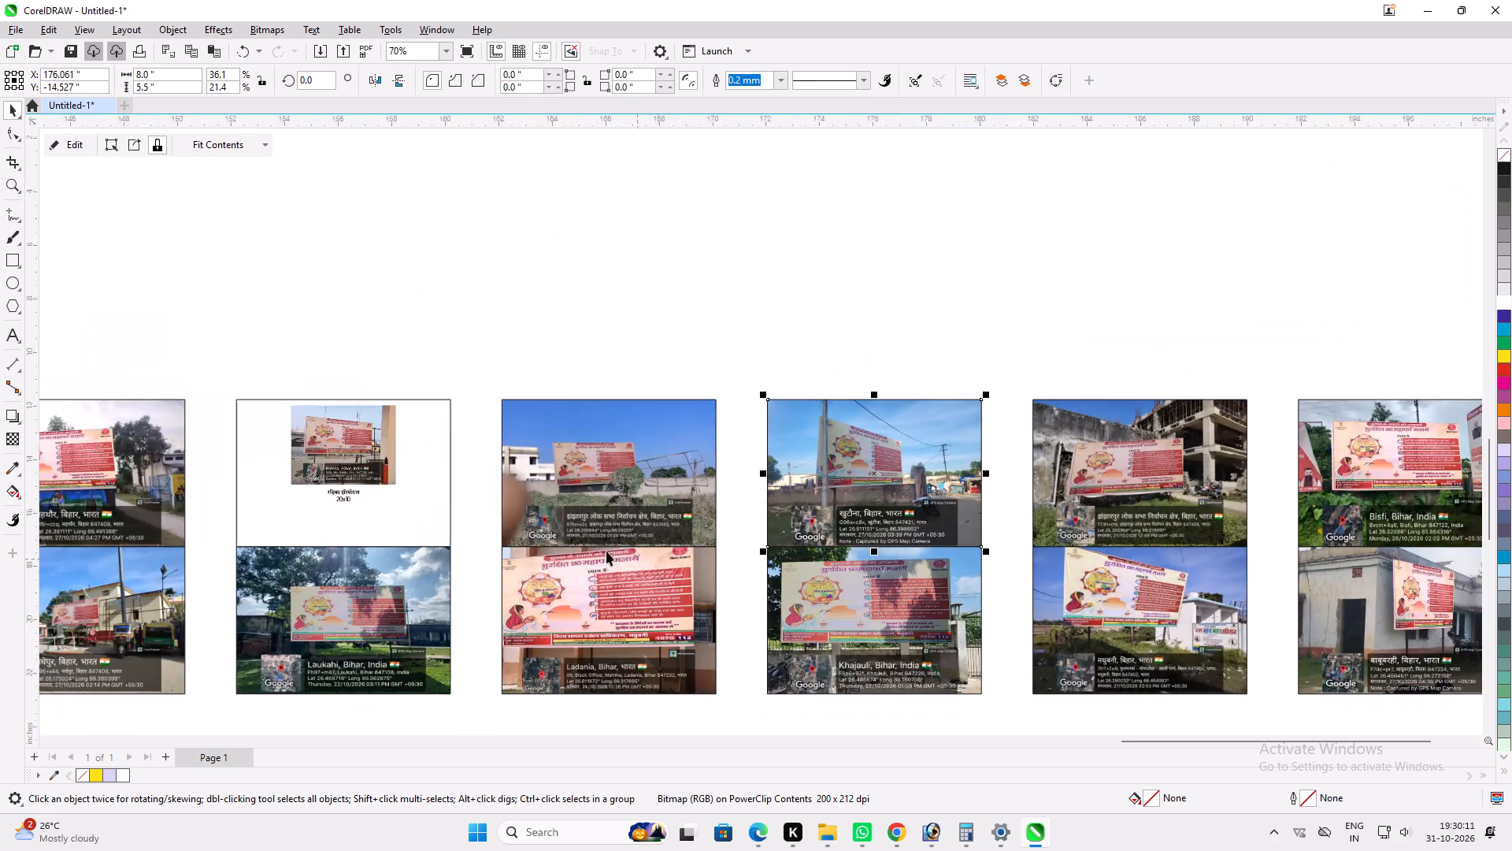
scroll(606, 551, "up", 1)
scroll(790, 522, "down", 8)
scroll(581, 569, "up", 8)
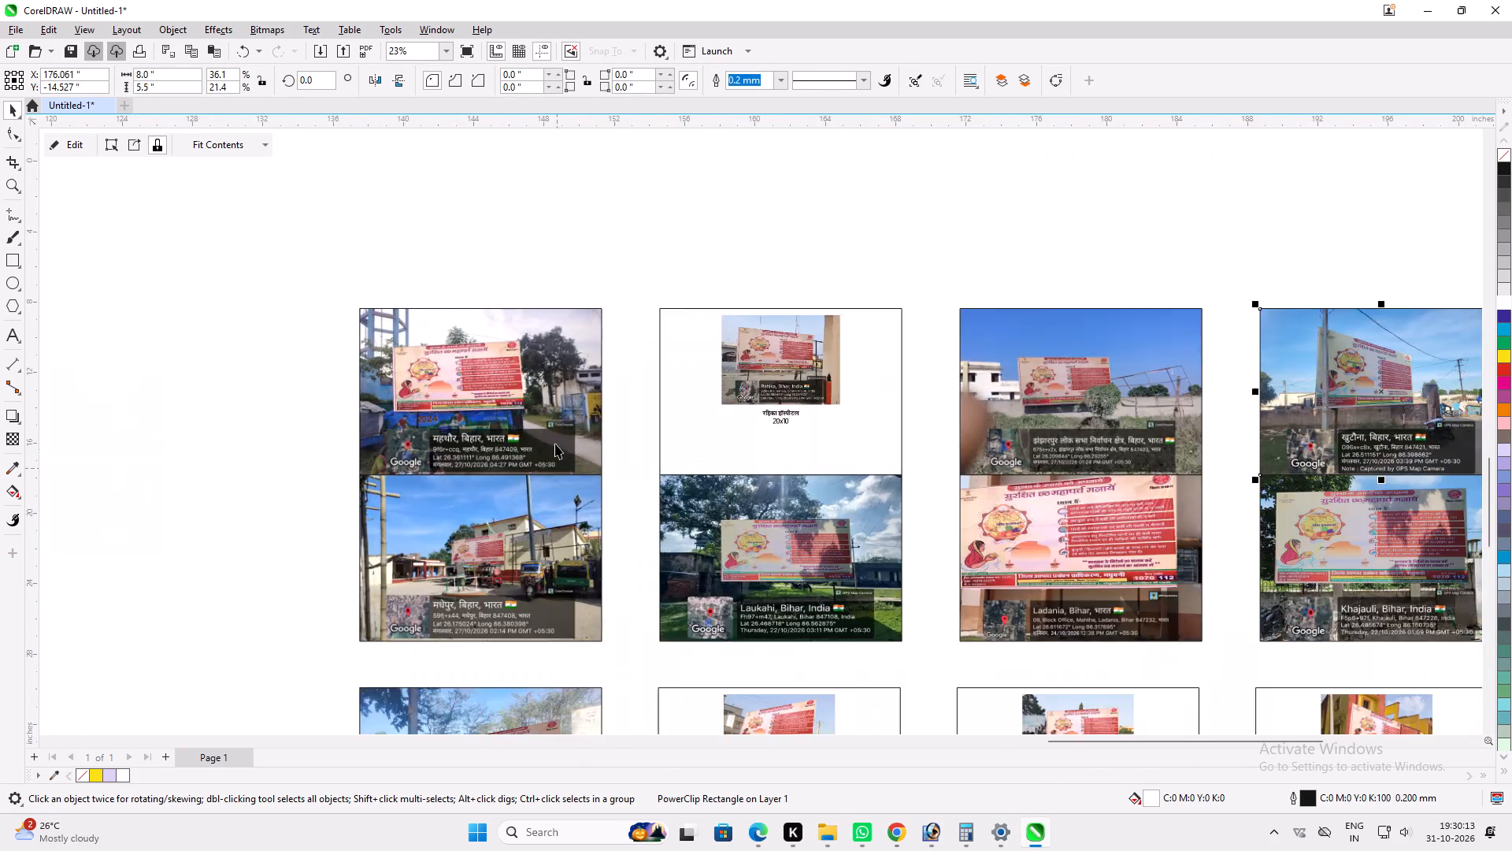
scroll(487, 418, "up", 4)
scroll(487, 422, "down", 17)
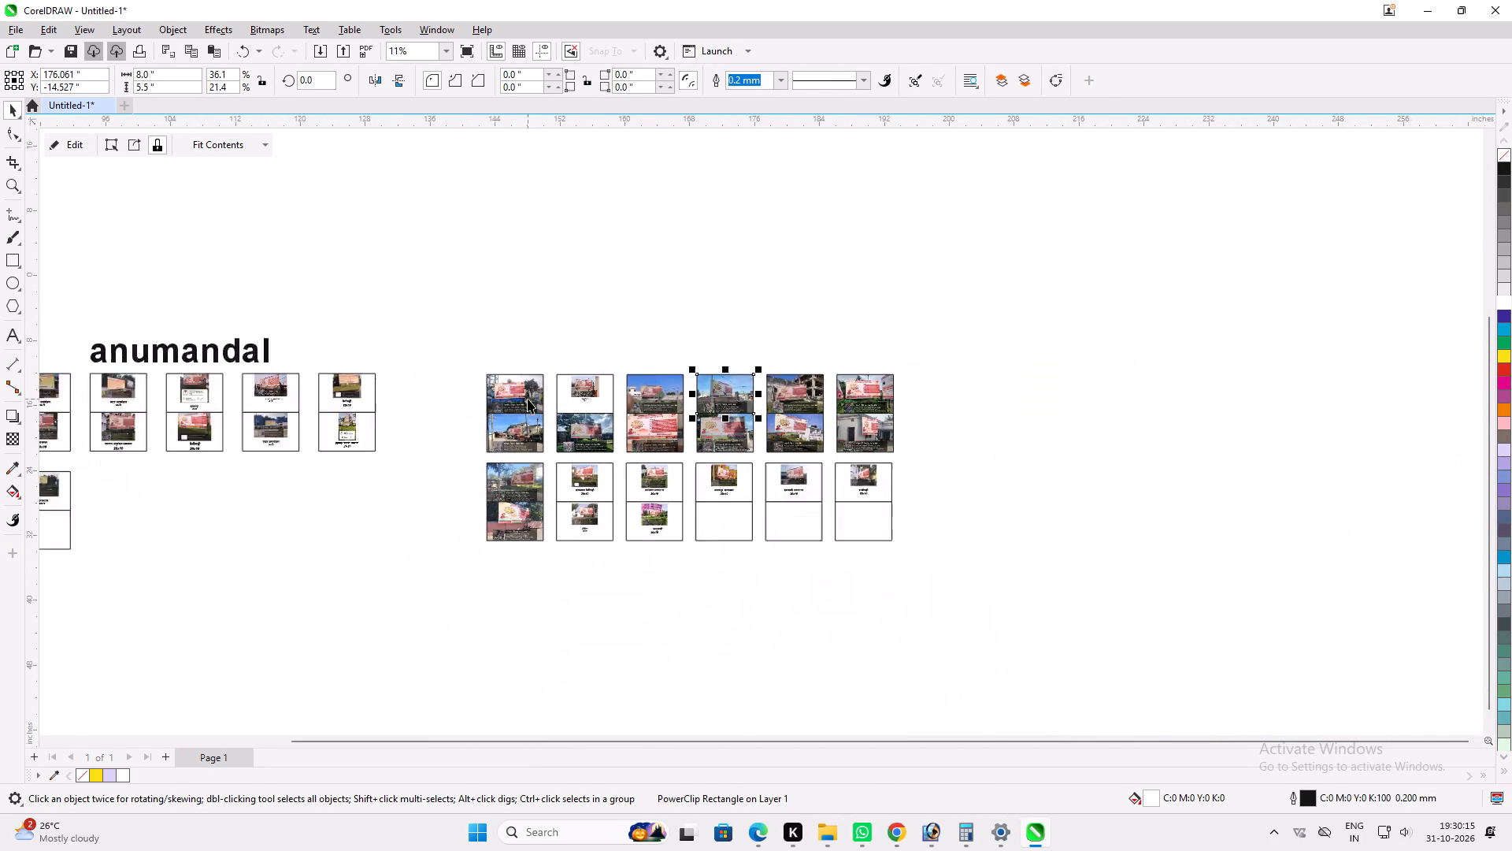
Check the P.H.C. & Anumandal P.H.C source folder and place a copy of the anumandal heading above that set's frames.
scroll(704, 474, "up", 1)
scroll(704, 470, "down", 3)
key("alt+Tab")
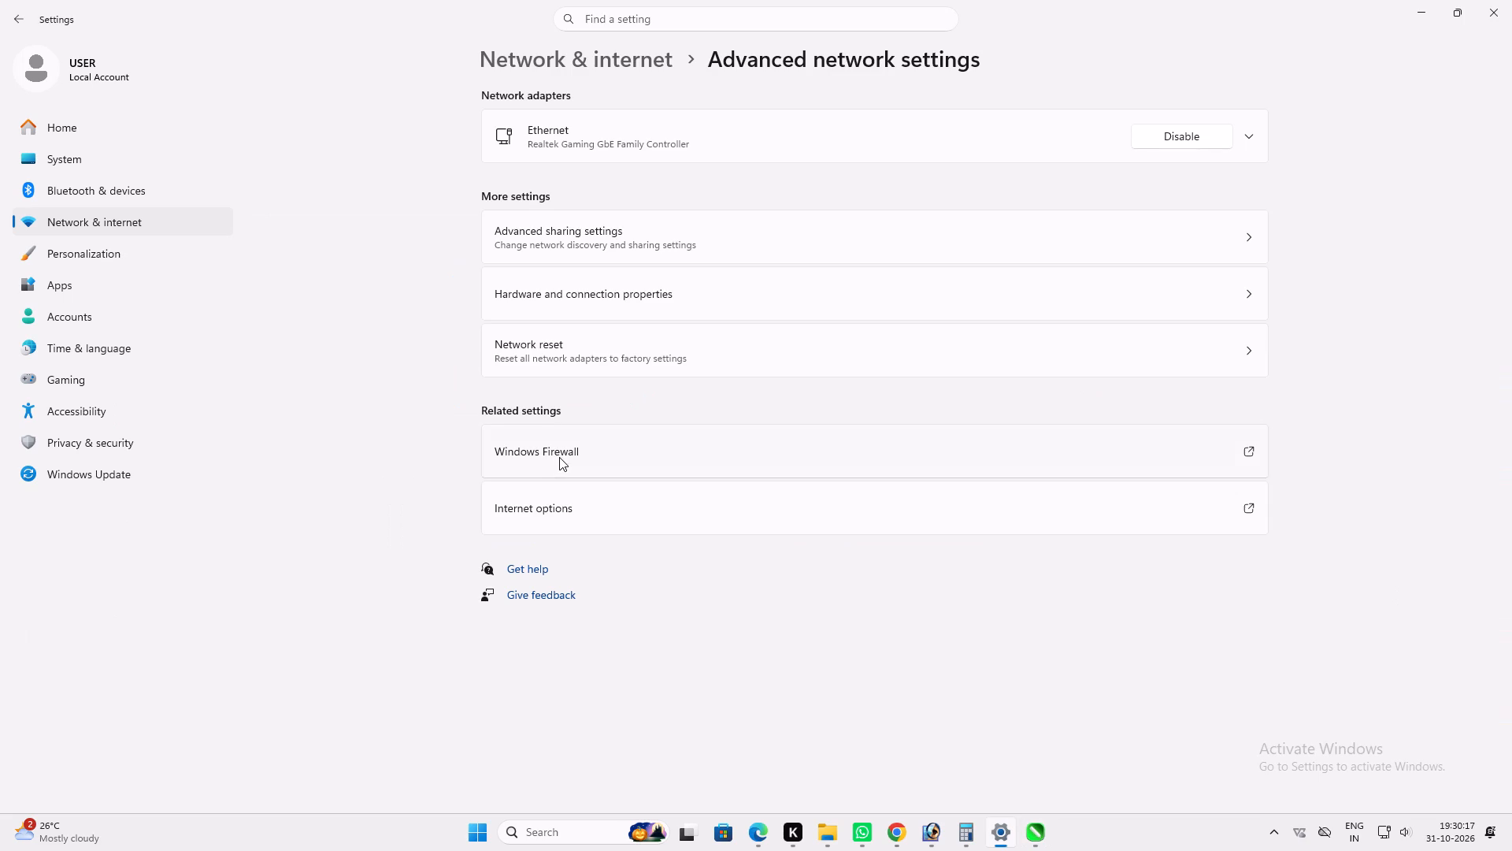
key("alt+Tab")
key("alt+Tab")
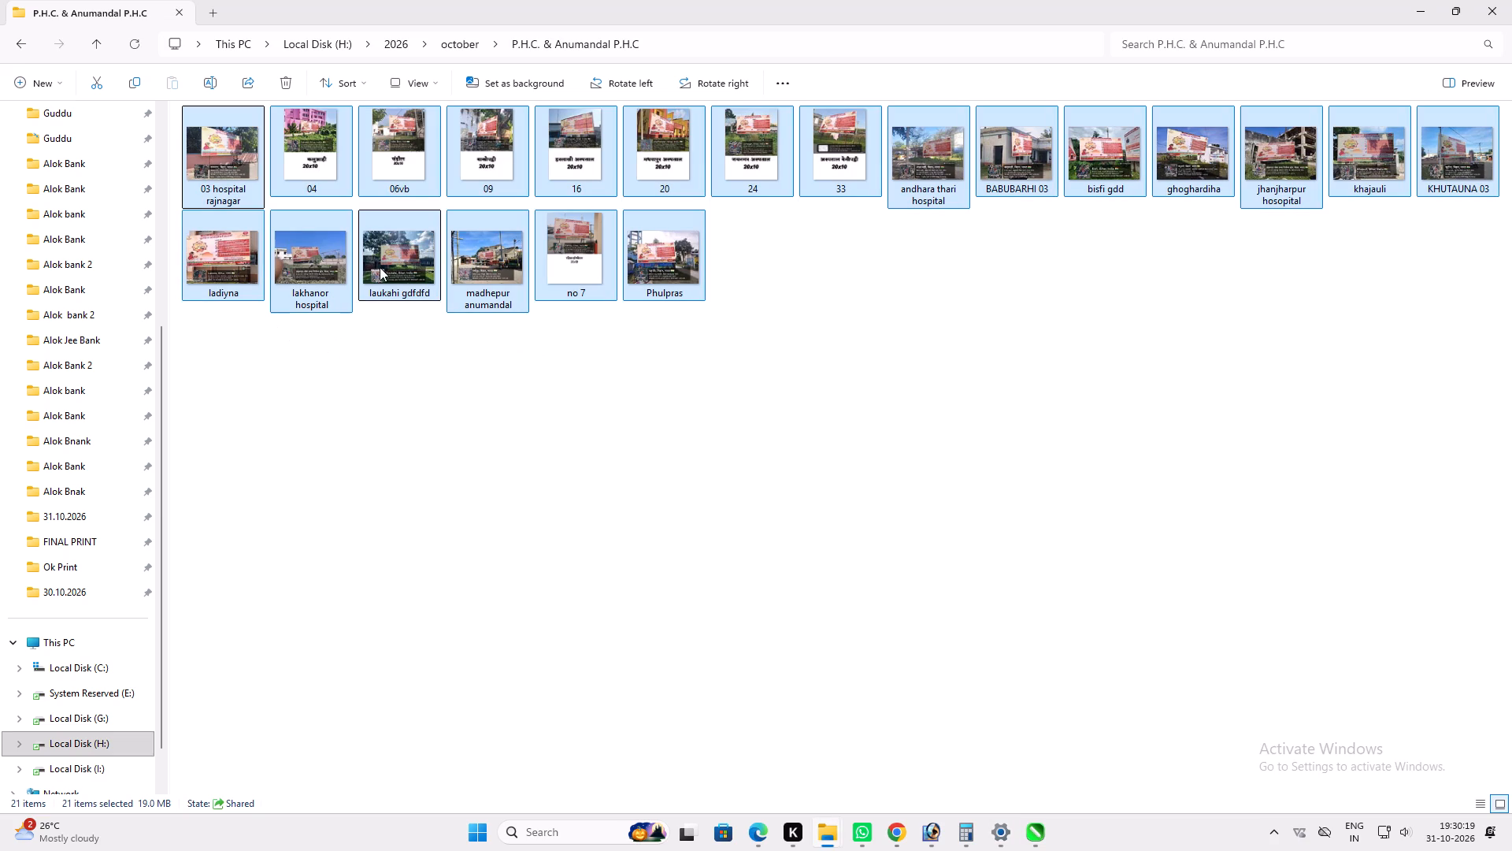
key("alt+Tab")
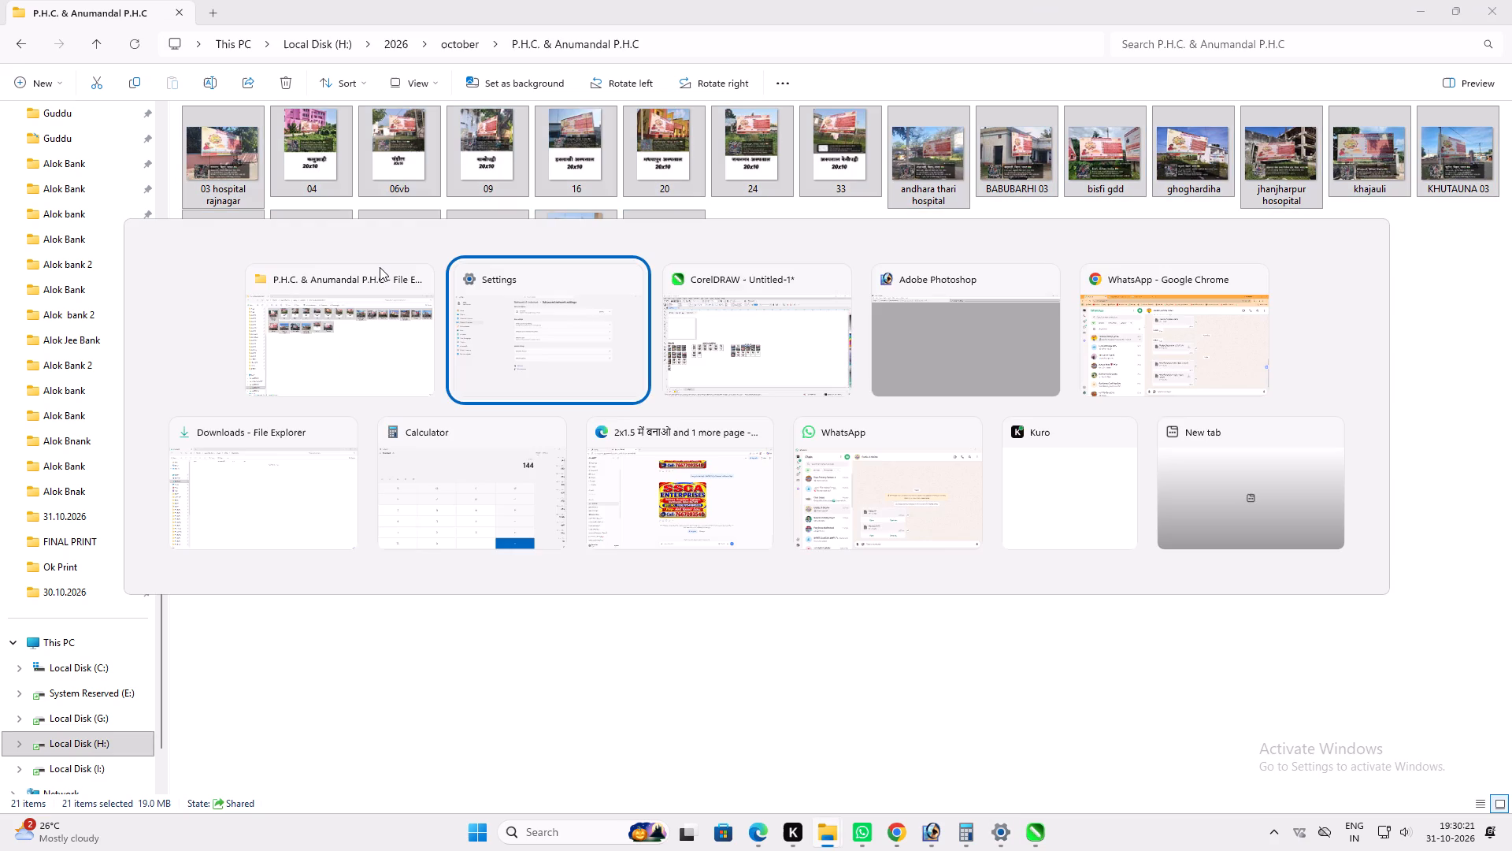
key("alt+Tab")
left_click(400, 387)
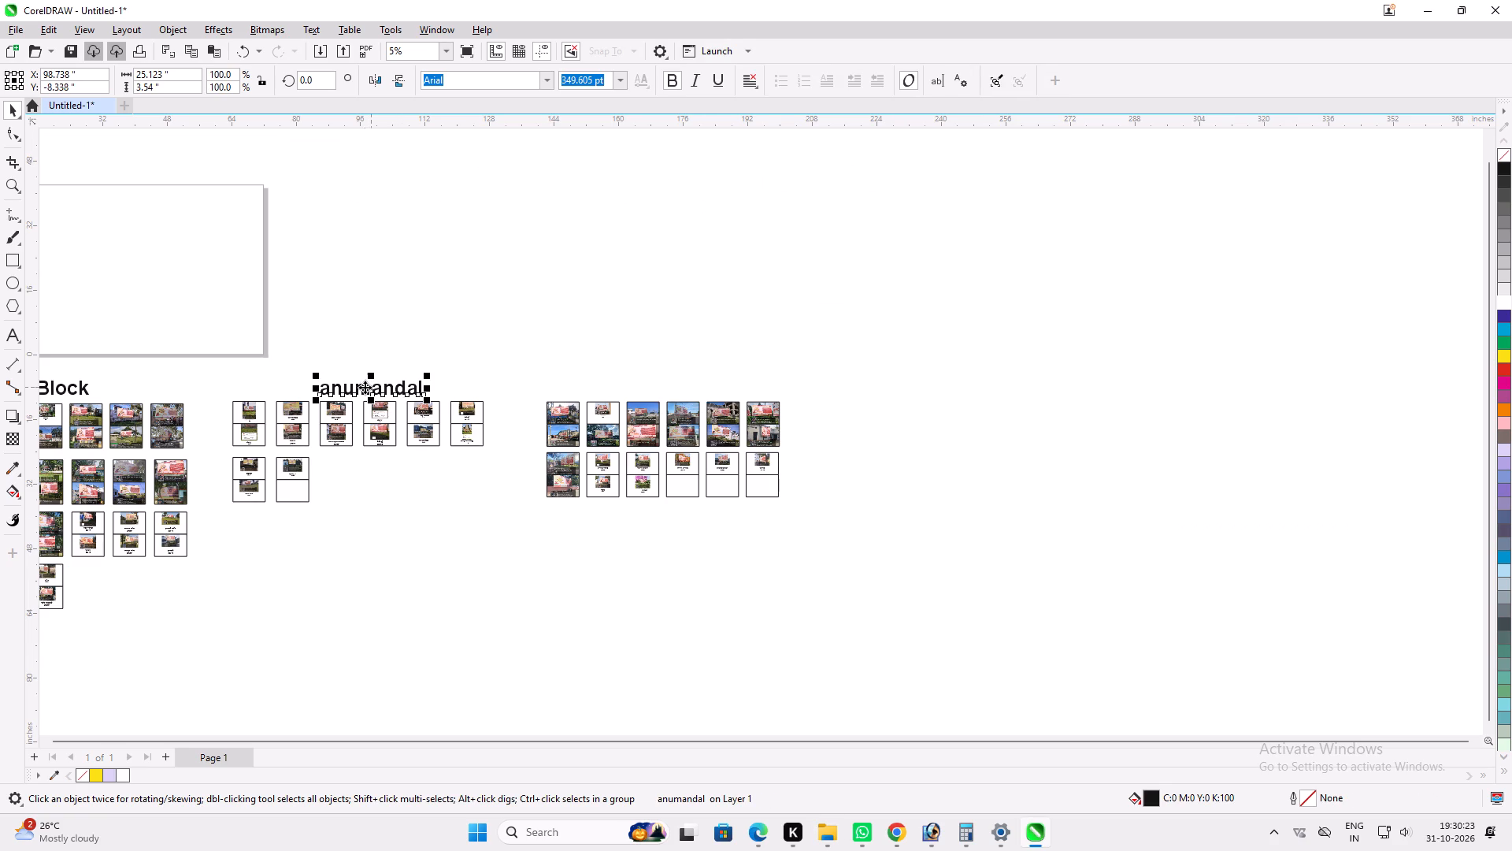
left_click_drag(365, 387, 661, 381, "ctrl")
right_click(661, 381, "ctrl")
Change the copied heading's text to PHC and shift it slightly along the top of the set.
left_click(8, 332)
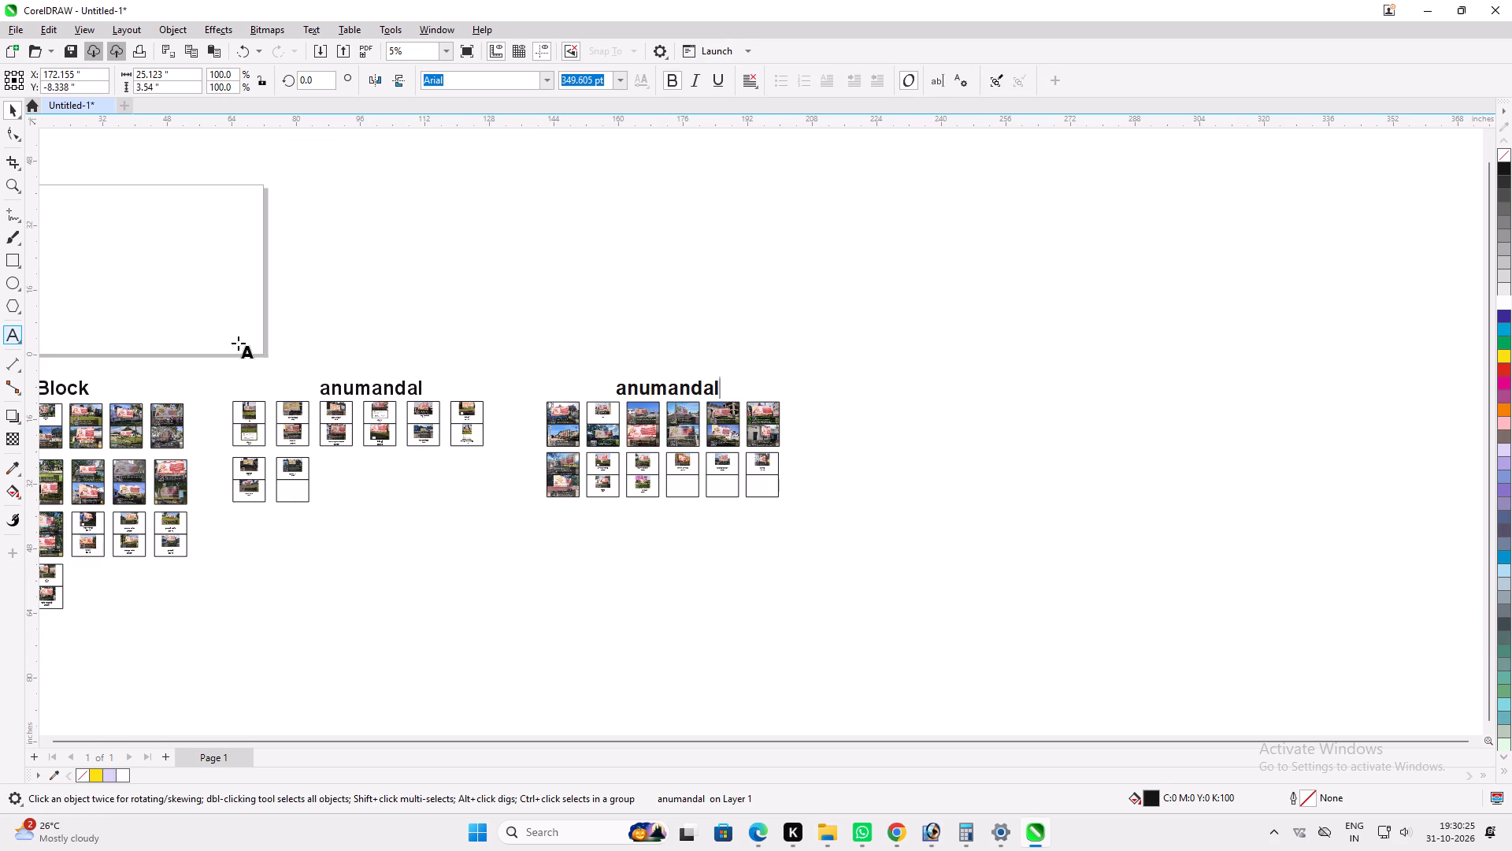
key("ctrl+a")
type("PHSC")
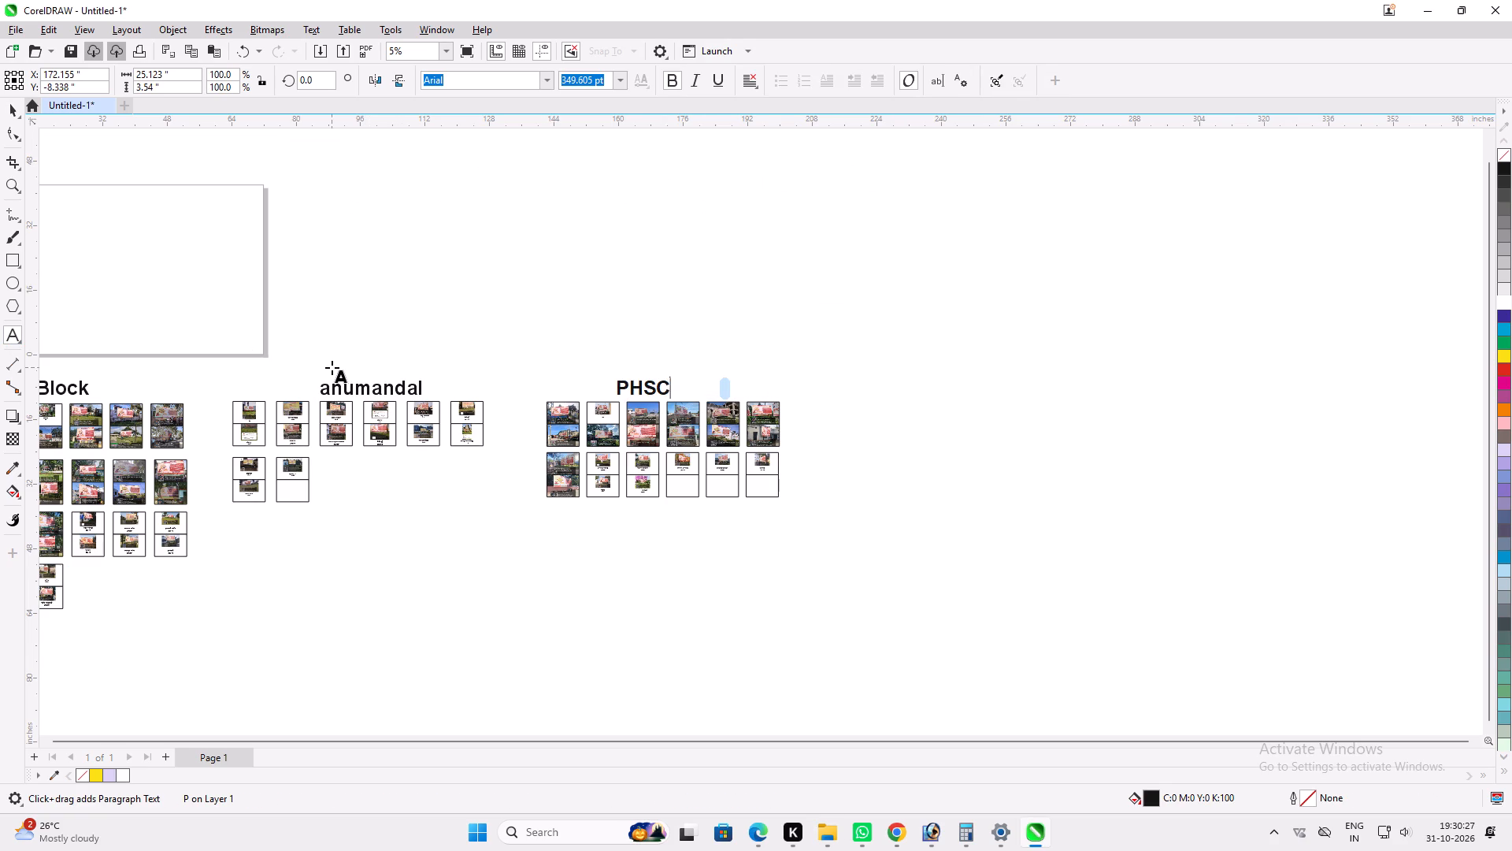
key("BackSpace")
key("BackSpace")
key("c")
left_click(16, 112)
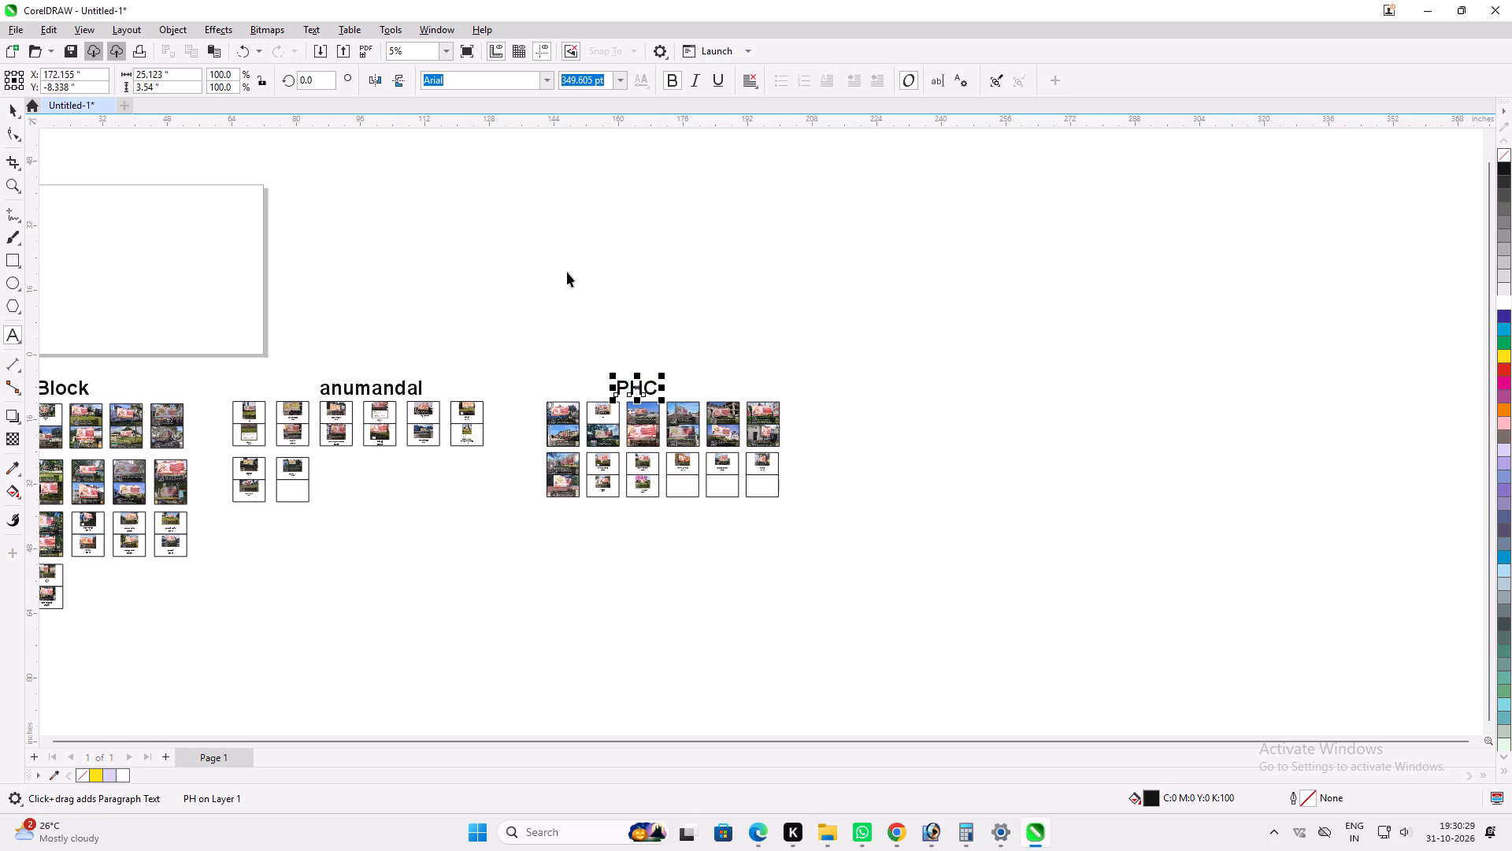
left_click_drag(619, 386, 629, 386, "ctrl")
Examine the PHC set's second row for frames that are still empty and photos that could fill them.
scroll(595, 376, "down", 4)
scroll(731, 472, "up", 1)
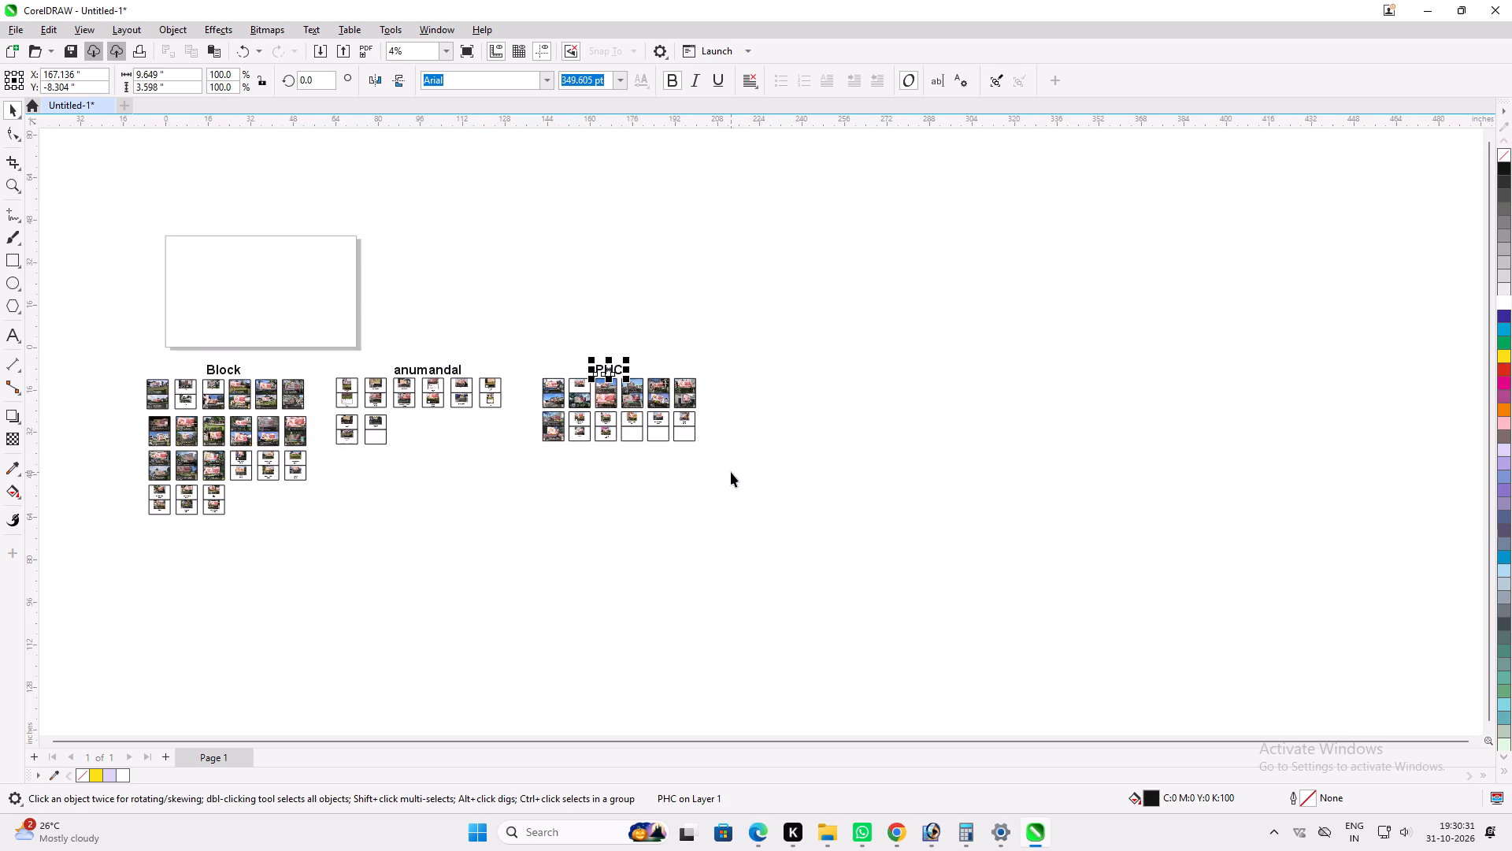
scroll(680, 429, "up", 3)
left_click_drag(744, 466, 724, 452)
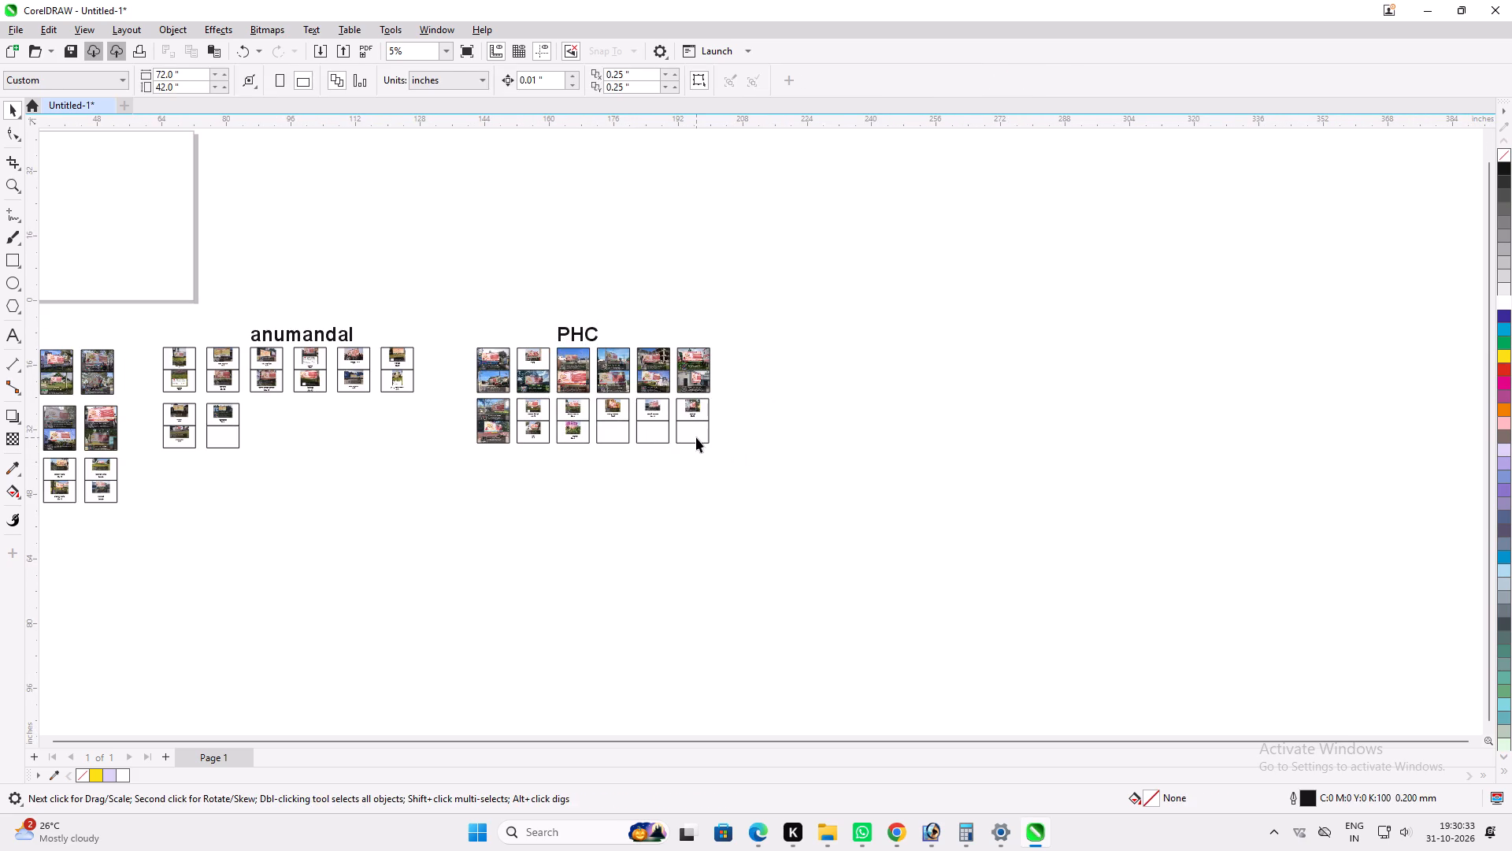
left_click(696, 437)
scroll(697, 435, "up", 6)
scroll(396, 368, "up", 3)
scroll(530, 387, "up", 2)
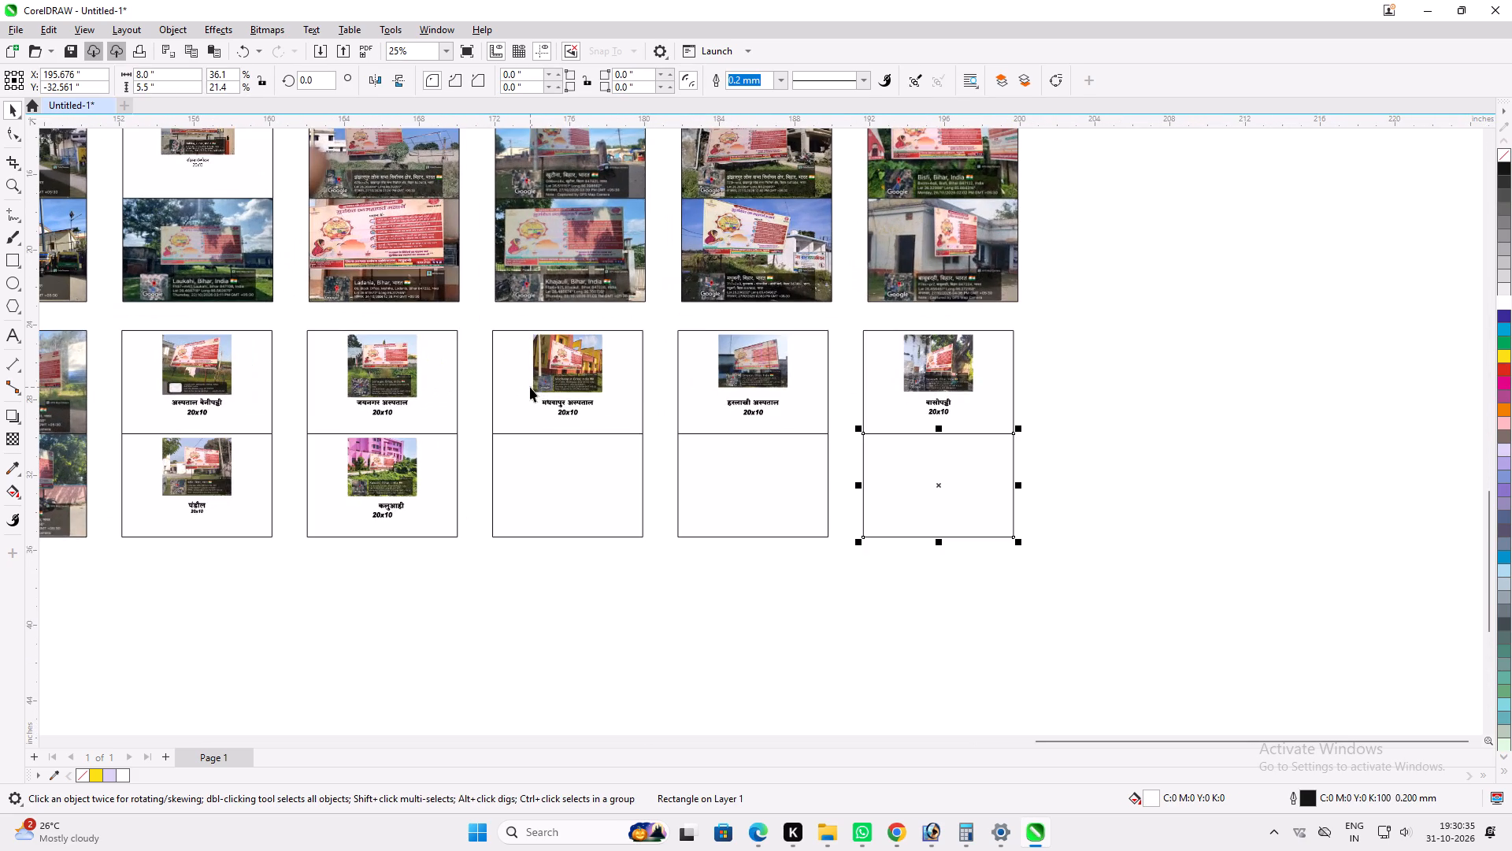
scroll(646, 388, "up", 2)
scroll(661, 392, "down", 2)
scroll(455, 462, "down", 3)
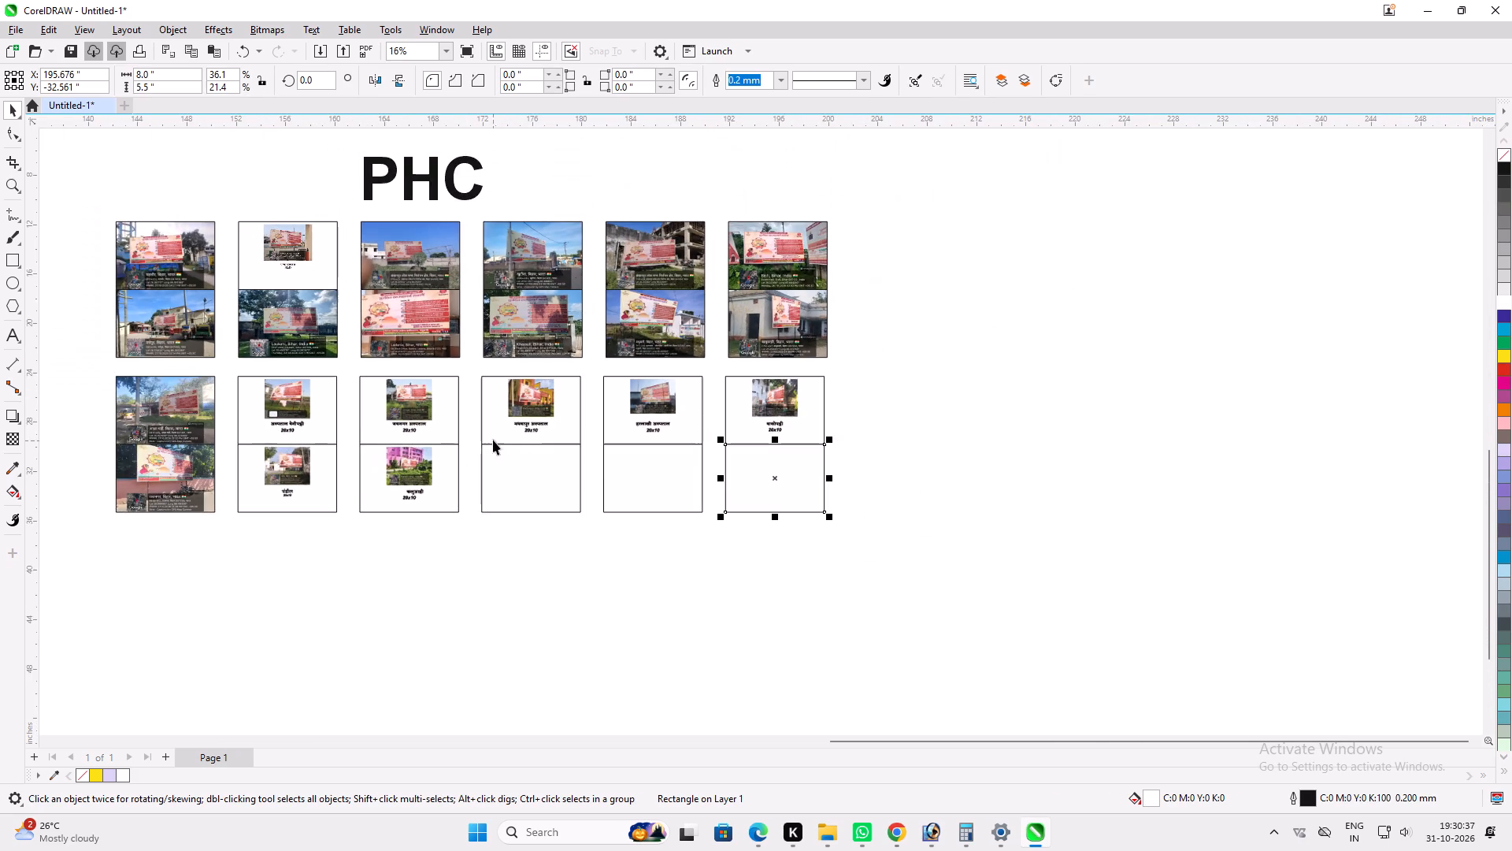
scroll(603, 459, "down", 3)
scroll(508, 435, "up", 2)
Copy the photo from the last second-row PowerClip and PowerClip it into the fourth pair's empty lower frame.
left_click(962, 454)
scroll(775, 443, "up", 4)
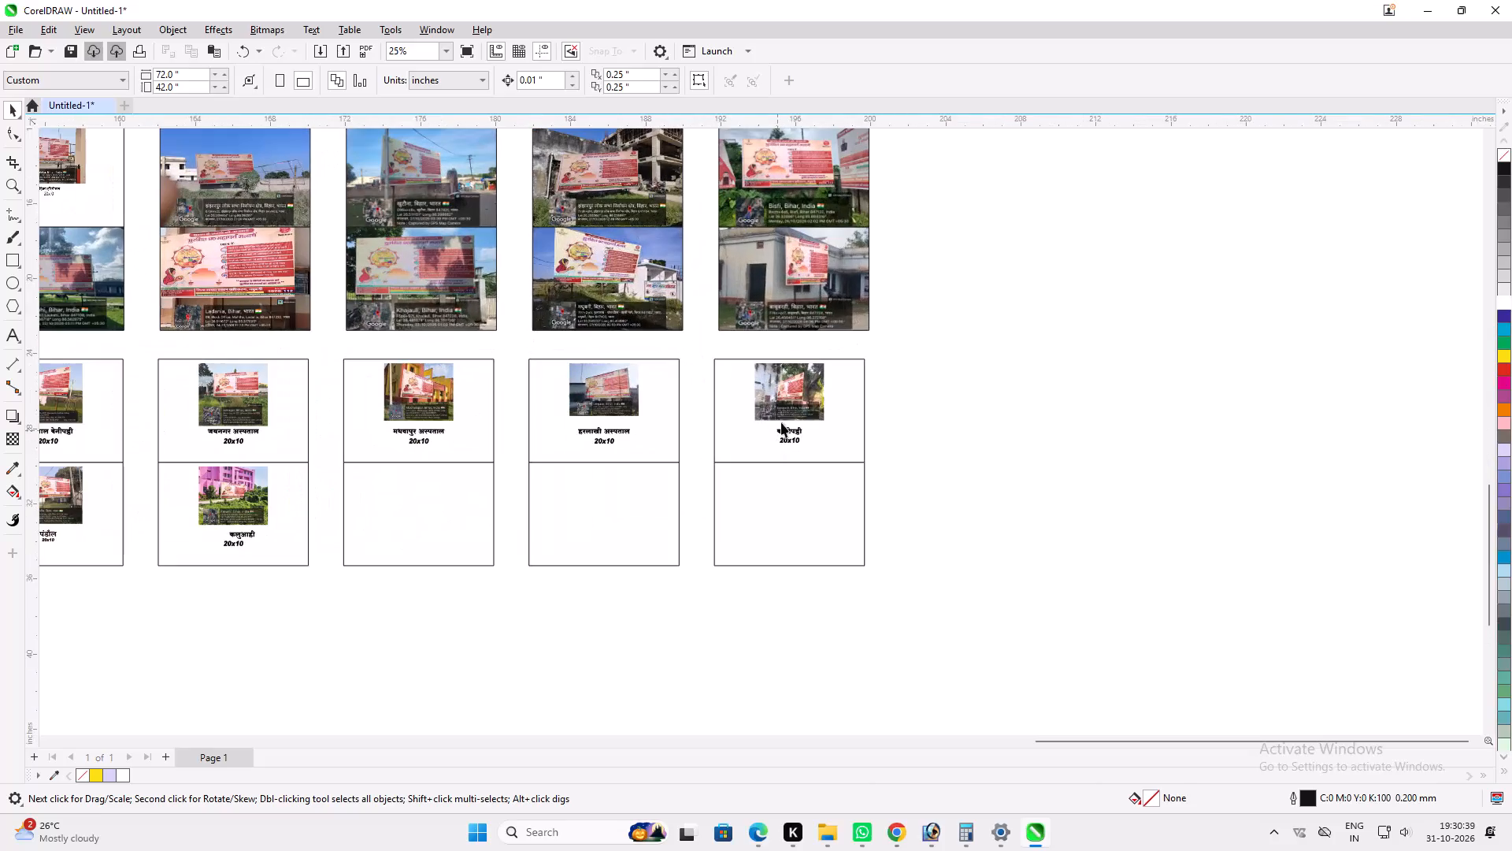
double_click(783, 409)
left_click(783, 409)
key("ctrl+c")
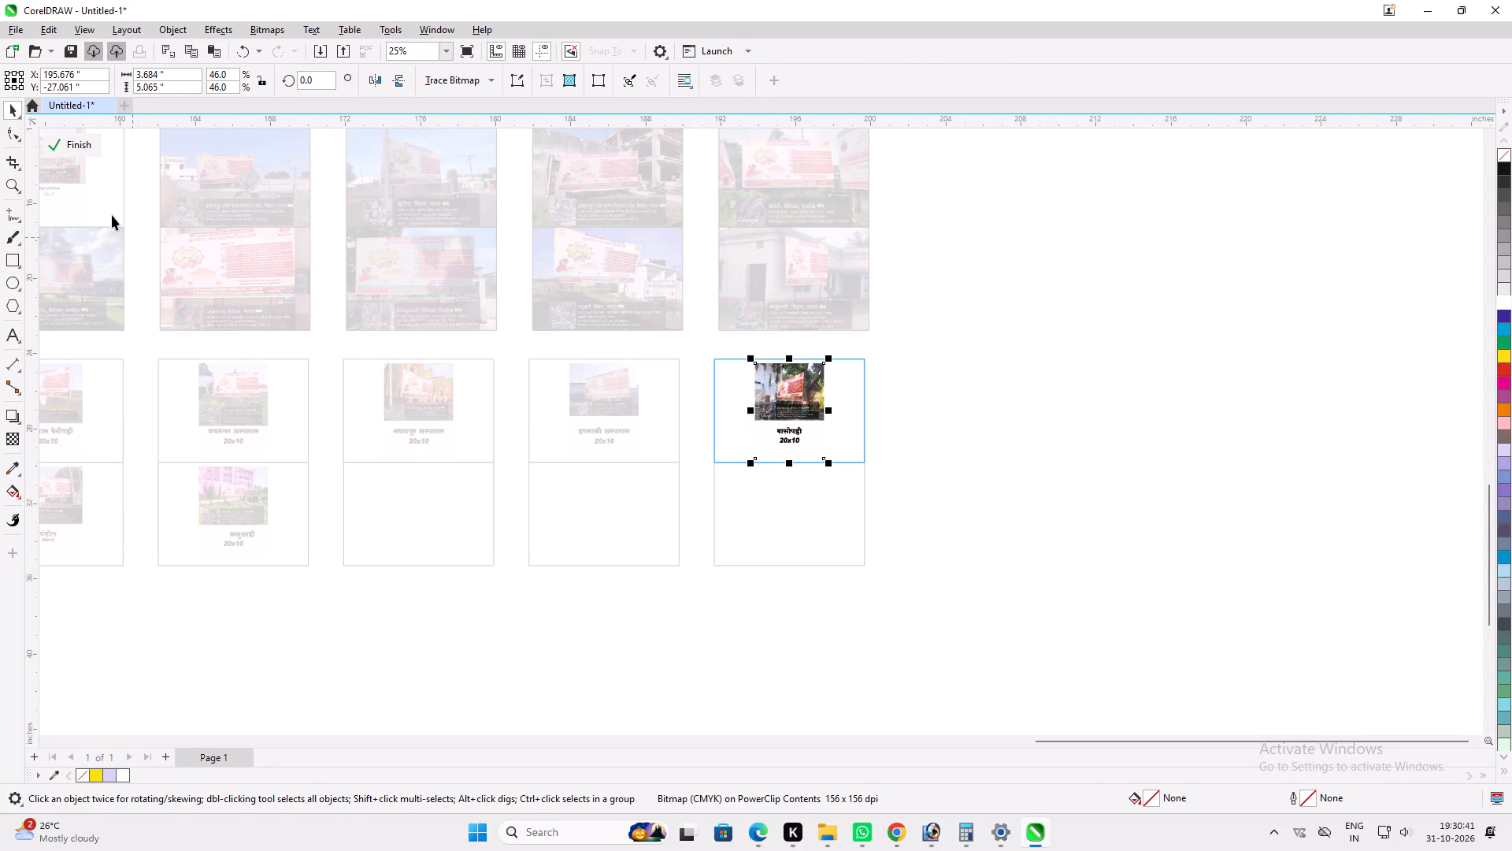
left_click(76, 146)
key("ctrl+v")
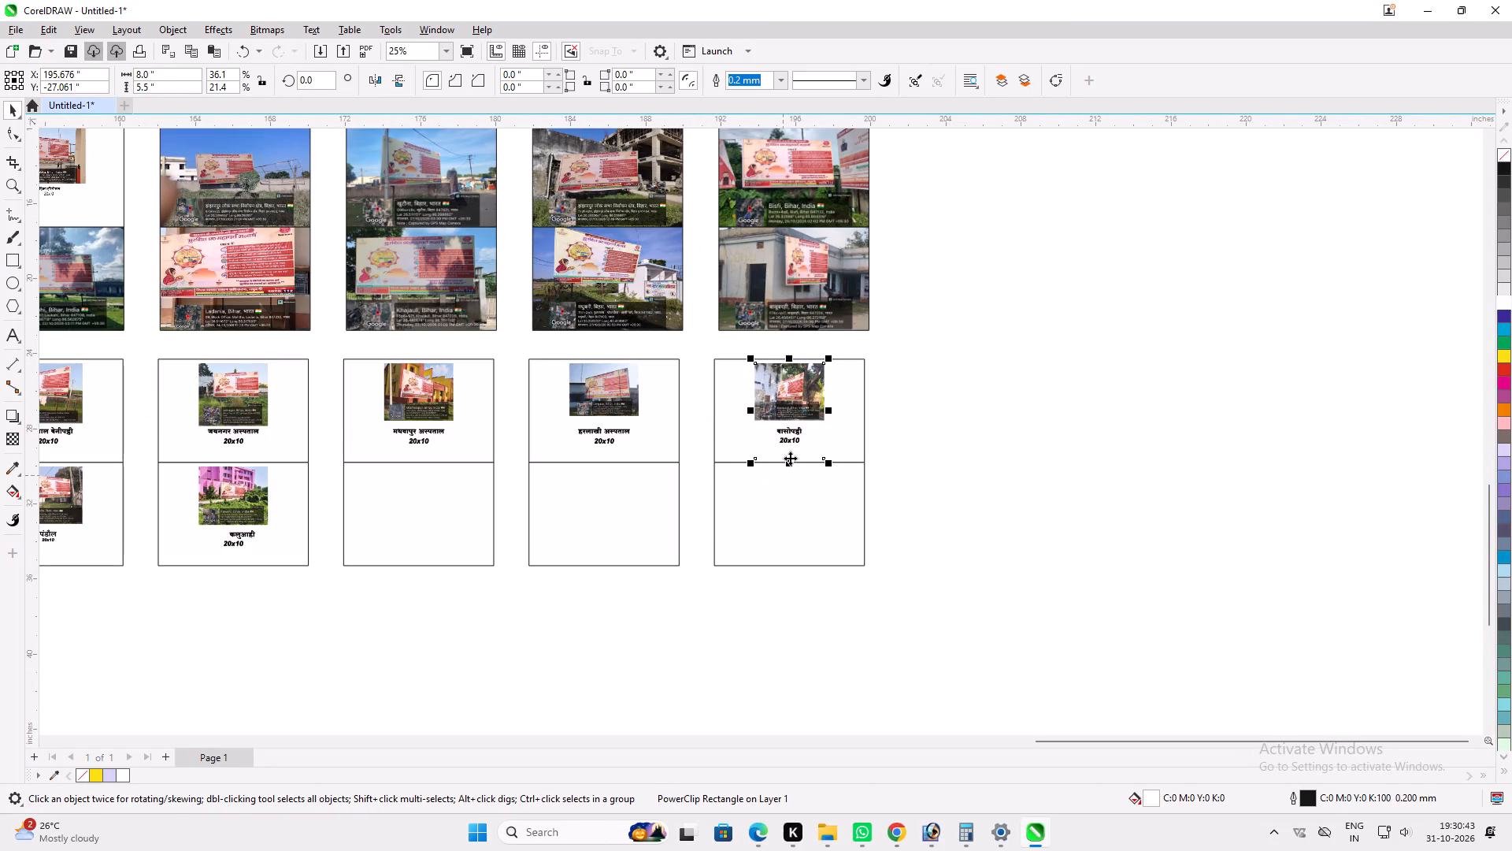
left_click_drag(797, 414, 539, 542)
key("alt+w")
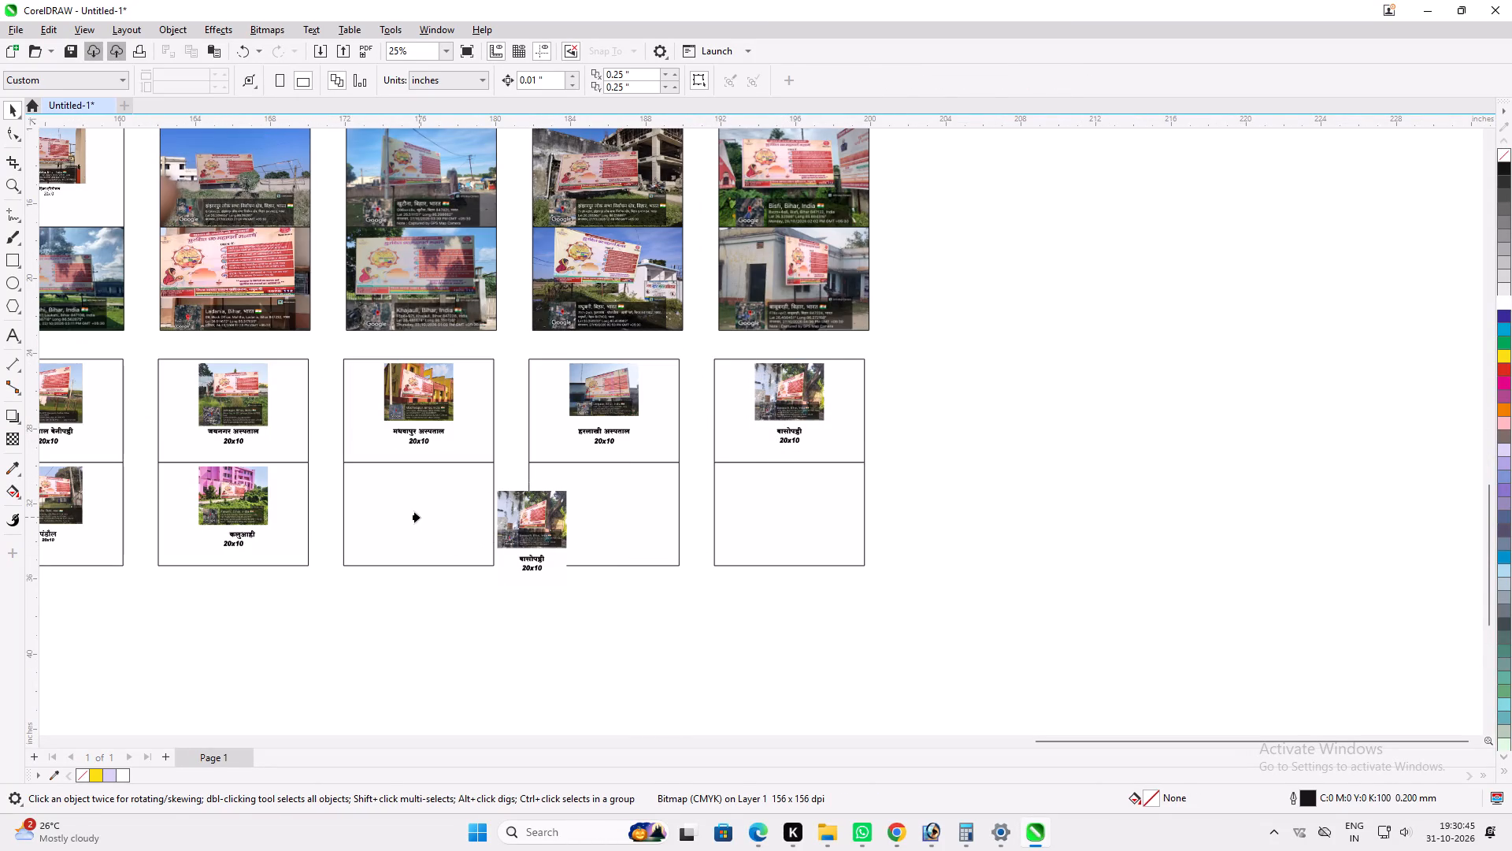
left_click(419, 517)
left_click(481, 607)
Delete the original photo's PowerClip frame at the end of the second row.
left_click(815, 410)
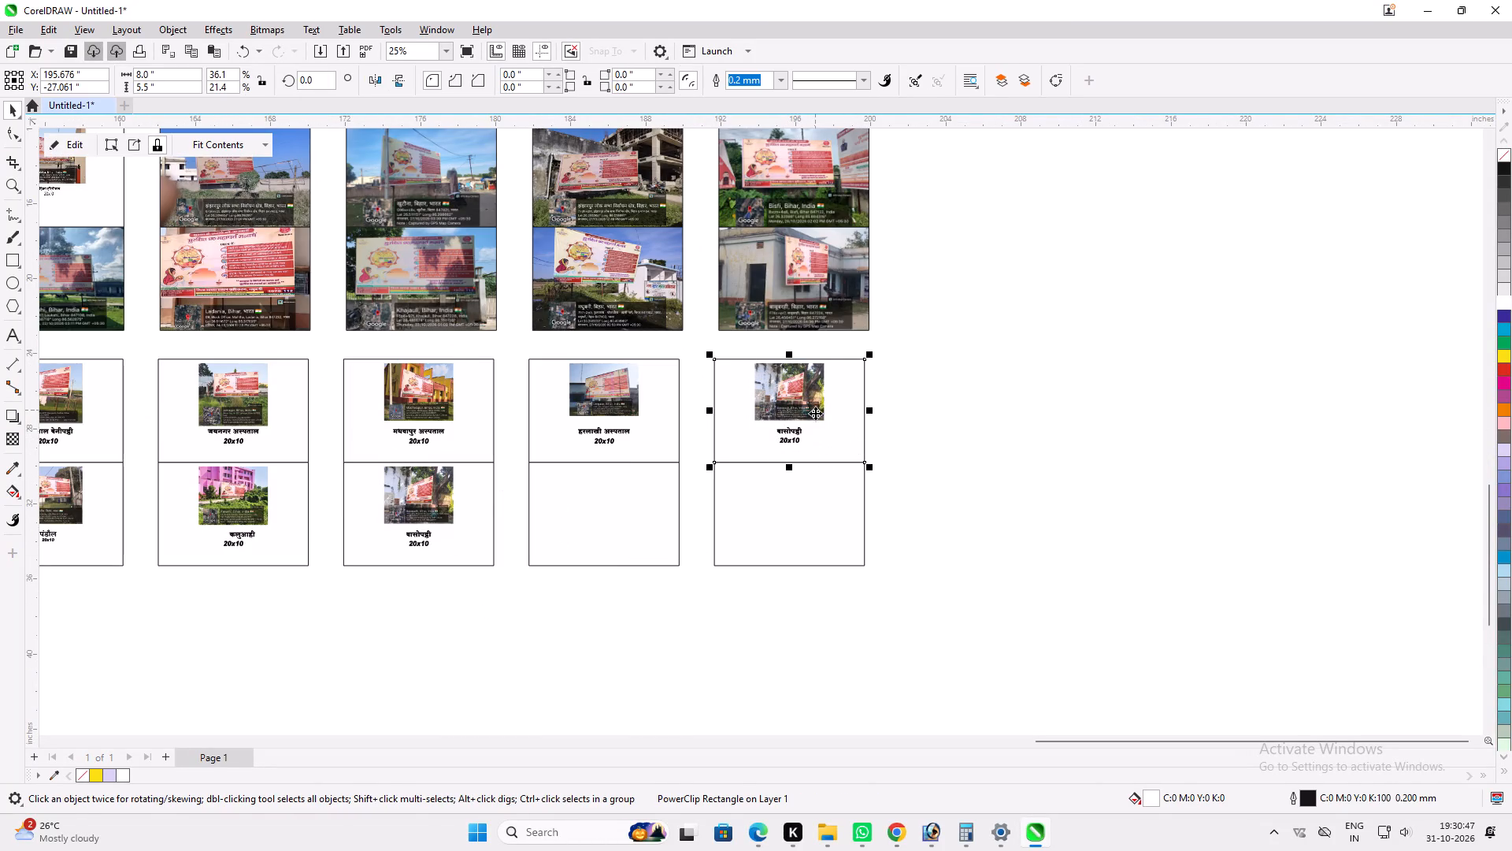
key("Delete")
Move the leftover empty frame clear of the PHC set and duplicate it directly below to form a stacked pair.
left_click(768, 511)
left_click_drag(768, 493, 1016, 444)
scroll(574, 543, "down", 2)
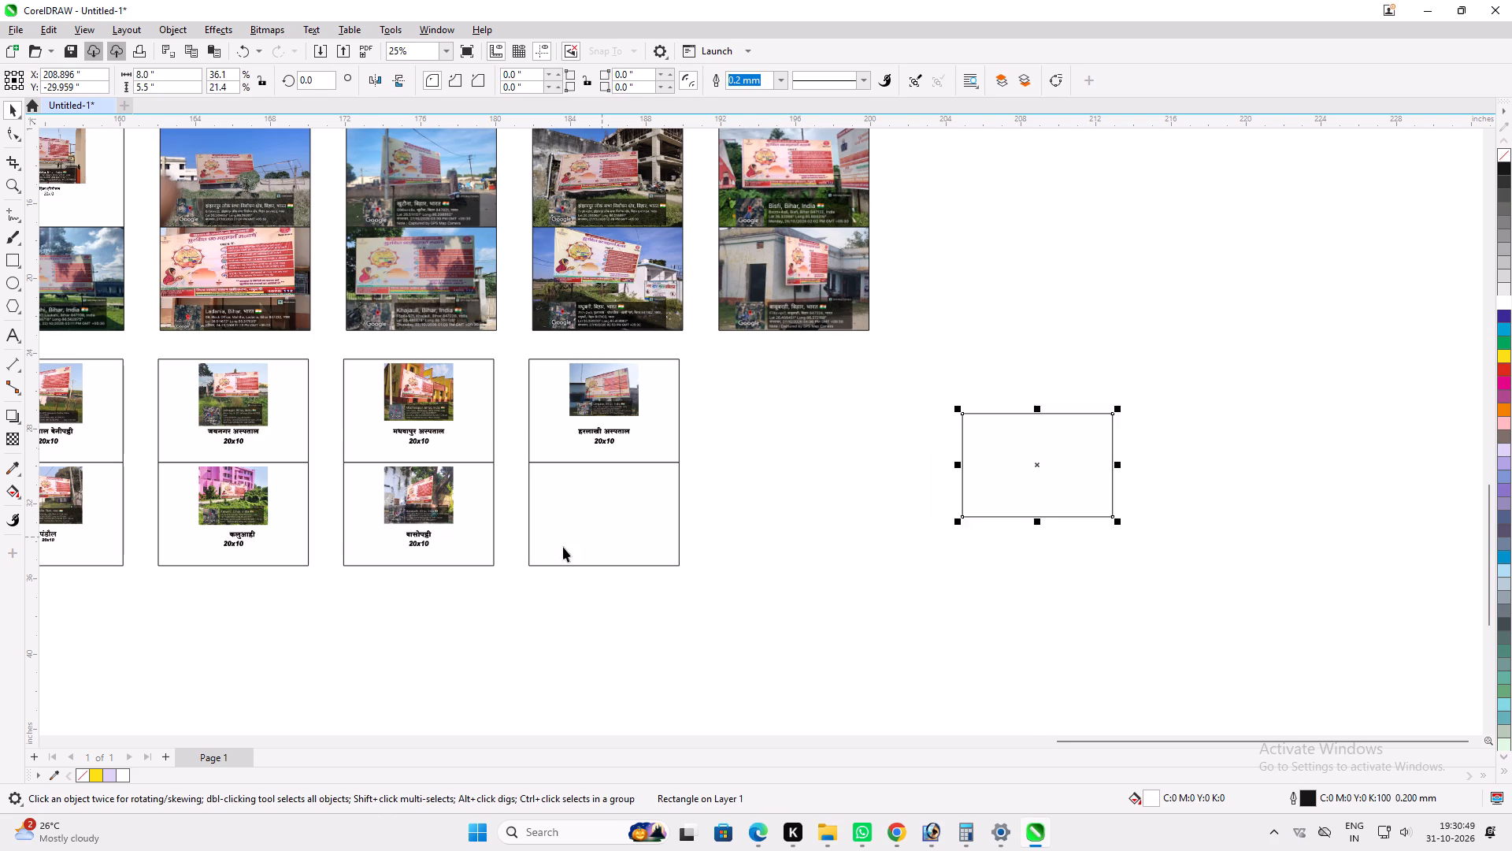
scroll(563, 547, "down", 3)
scroll(547, 509, "up", 7)
scroll(413, 533, "down", 7)
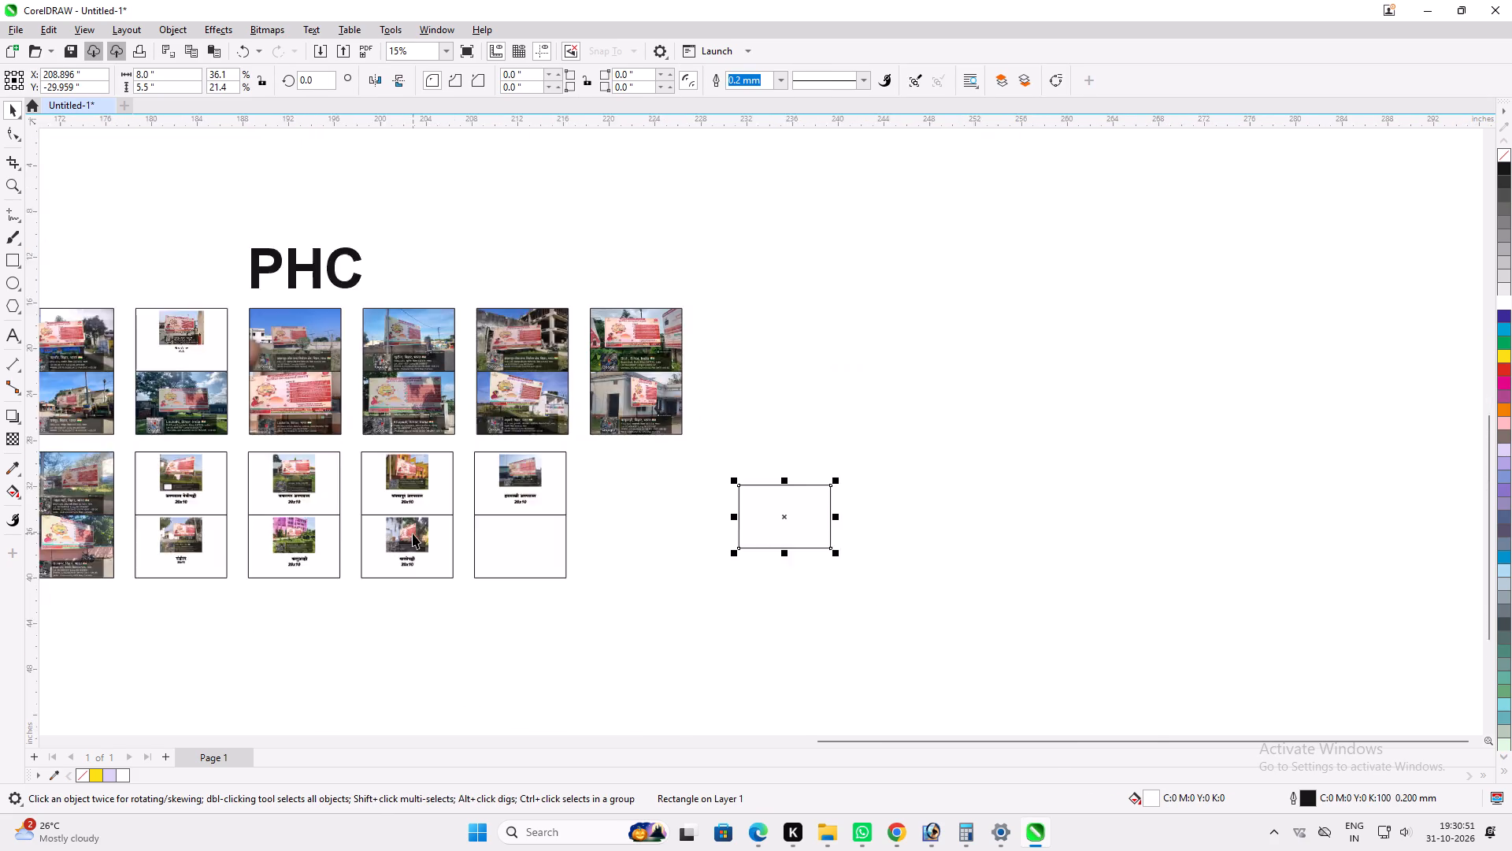
scroll(413, 533, "down", 4)
left_click_drag(606, 529, 649, 436)
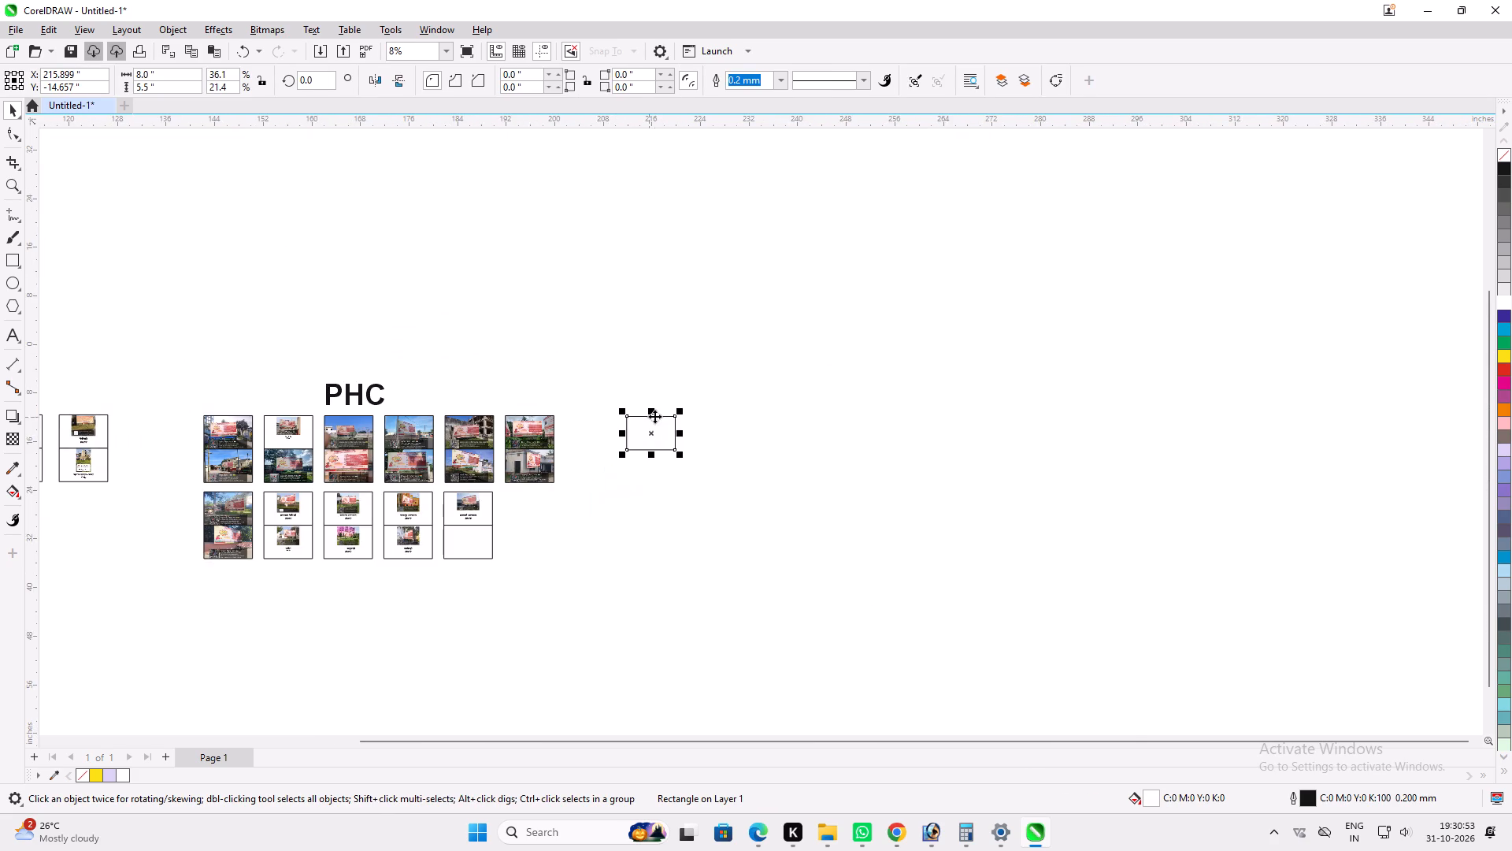
left_click_drag(654, 411, 657, 455, "ctrl")
right_click(657, 455, "ctrl")
scroll(661, 443, "down", 5)
scroll(660, 468, "up", 4)
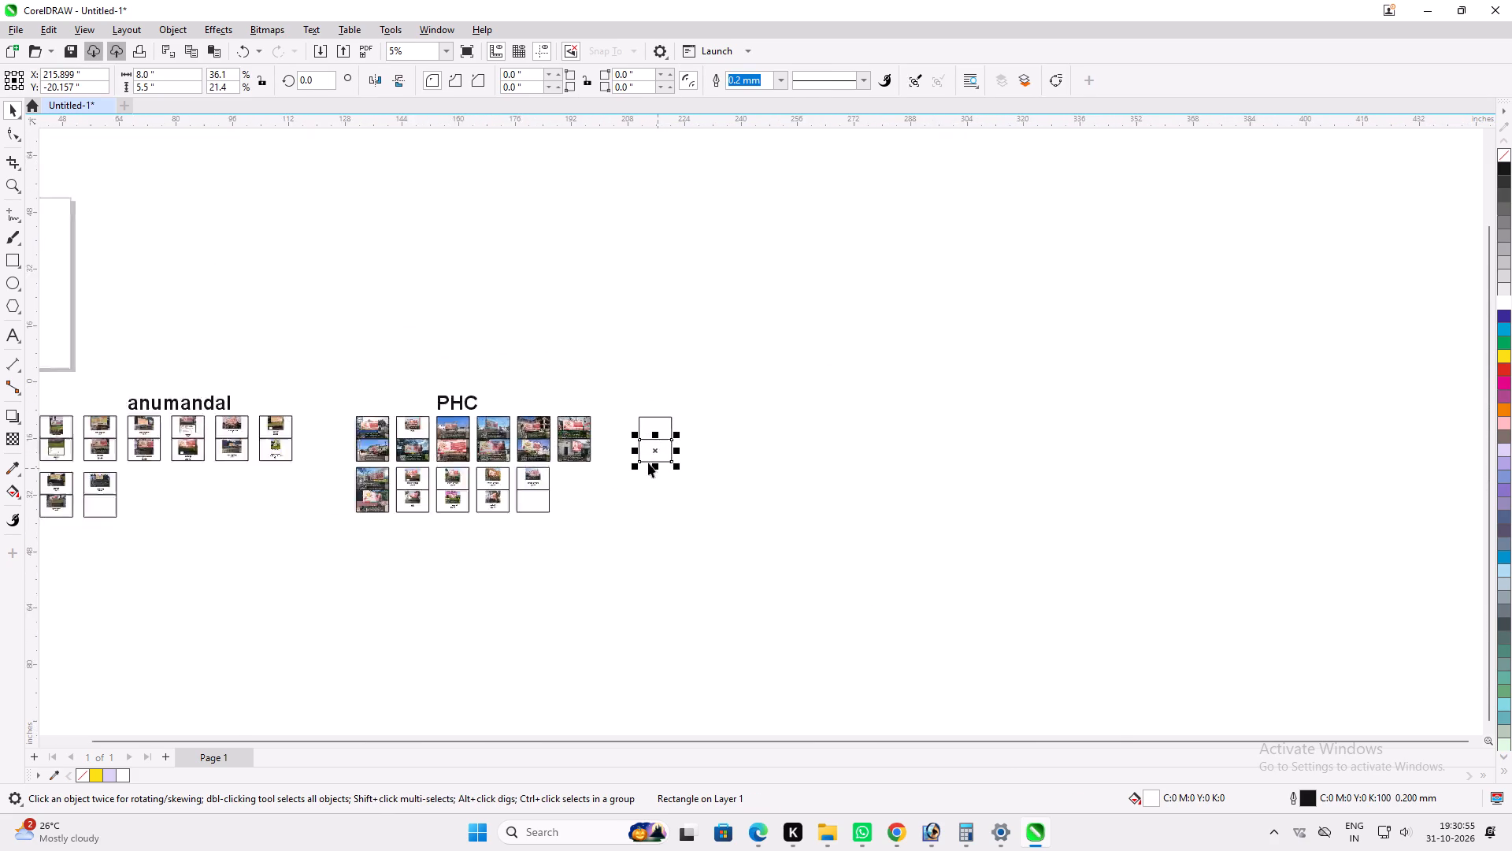
Move the empty stacked pair to the open area below the anumandal set.
scroll(691, 490, "up", 3)
left_click_drag(719, 499, 579, 341)
left_click_drag(632, 380, 692, 385)
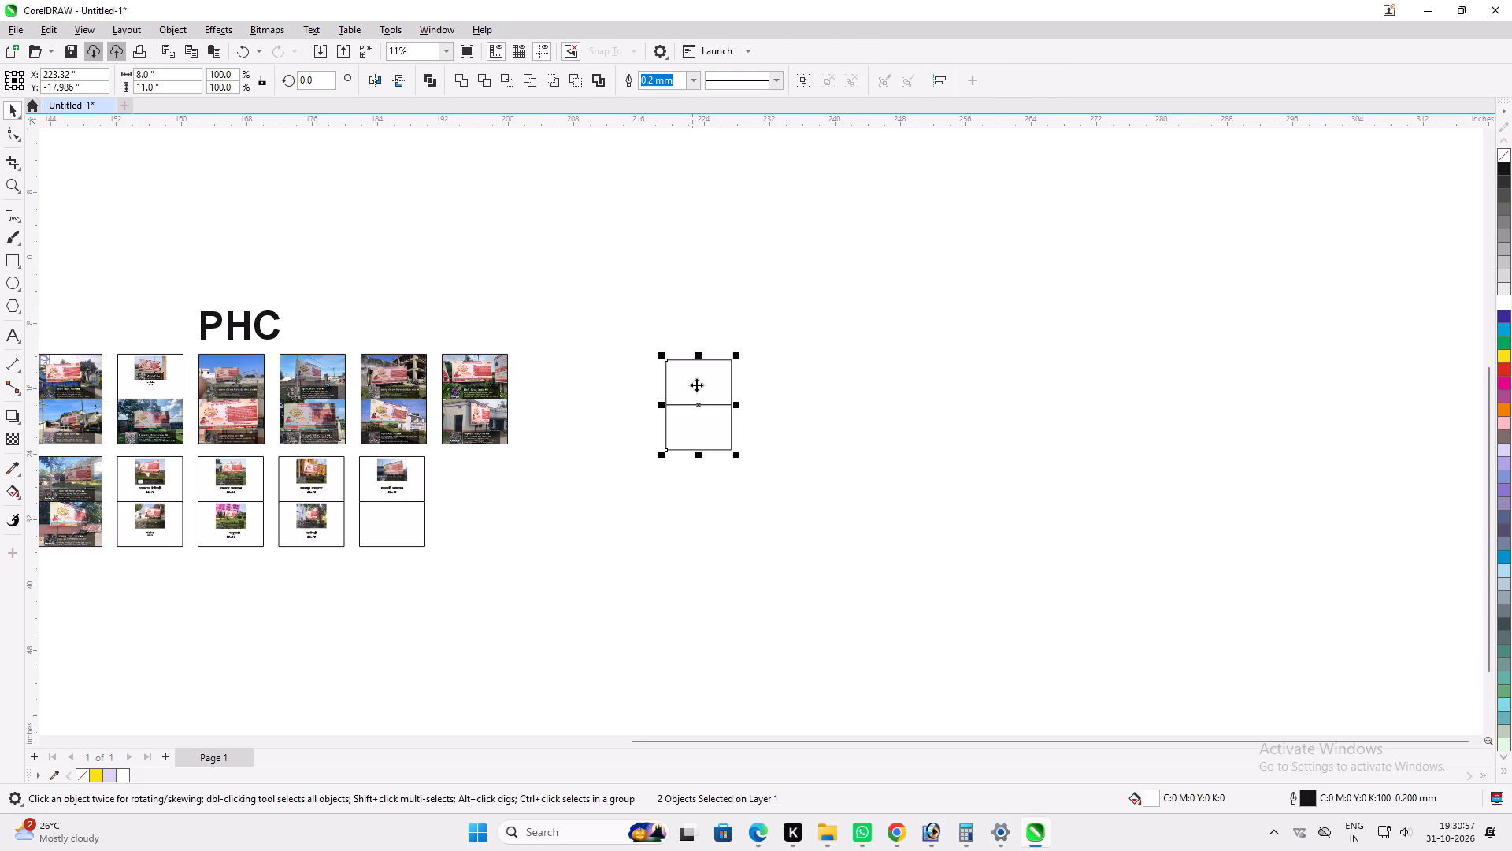
scroll(702, 382, "down", 11)
left_click_drag(707, 382, 466, 493)
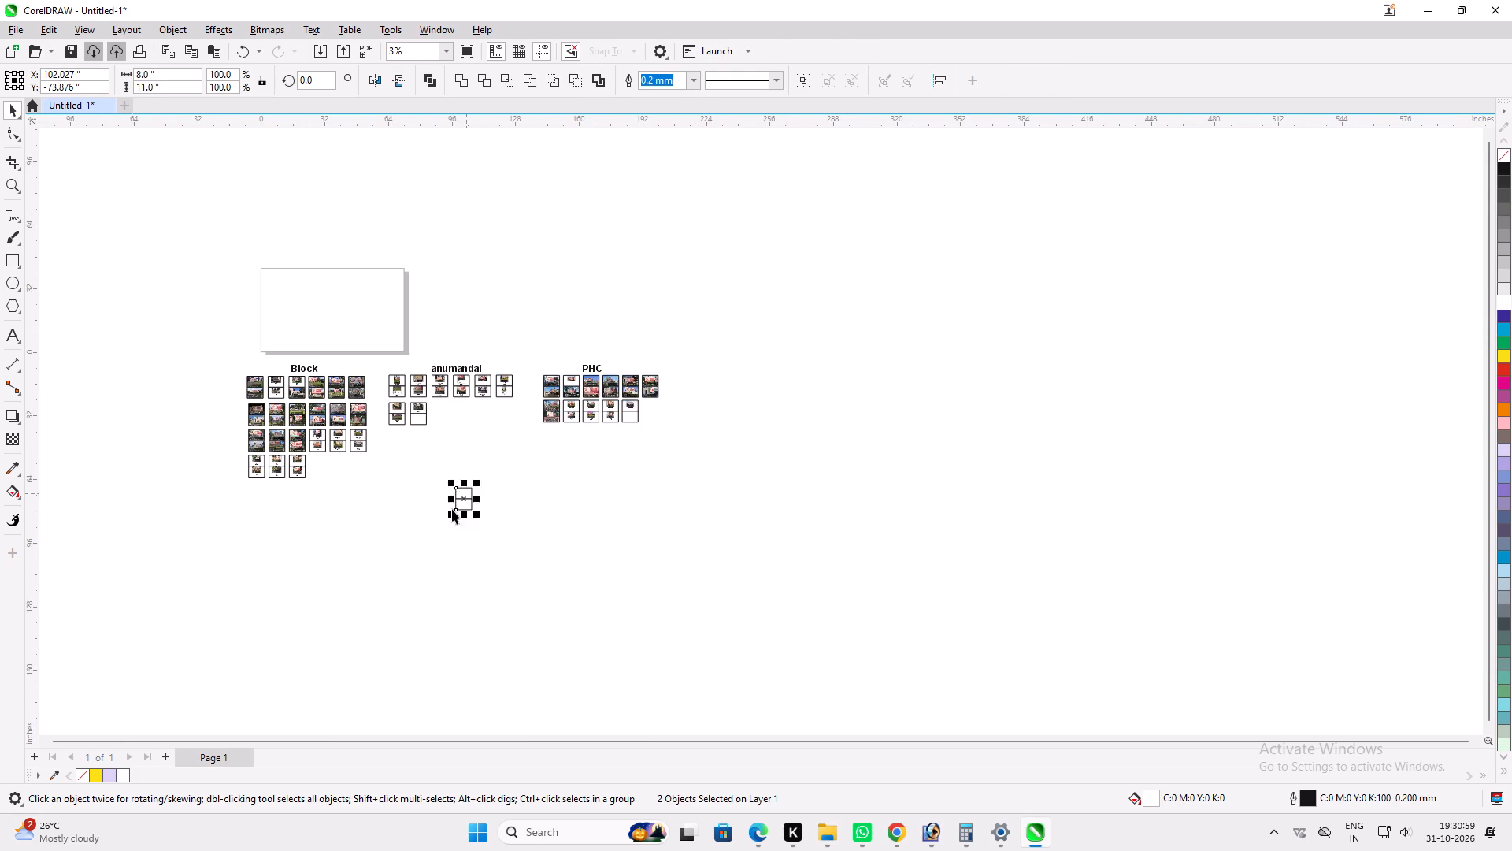
Duplicate the empty pair sideways at equal spacing to make a row of six pairs.
scroll(452, 509, "up", 8)
left_click_drag(468, 477, 527, 481, "ctrl")
right_click(527, 481, "ctrl")
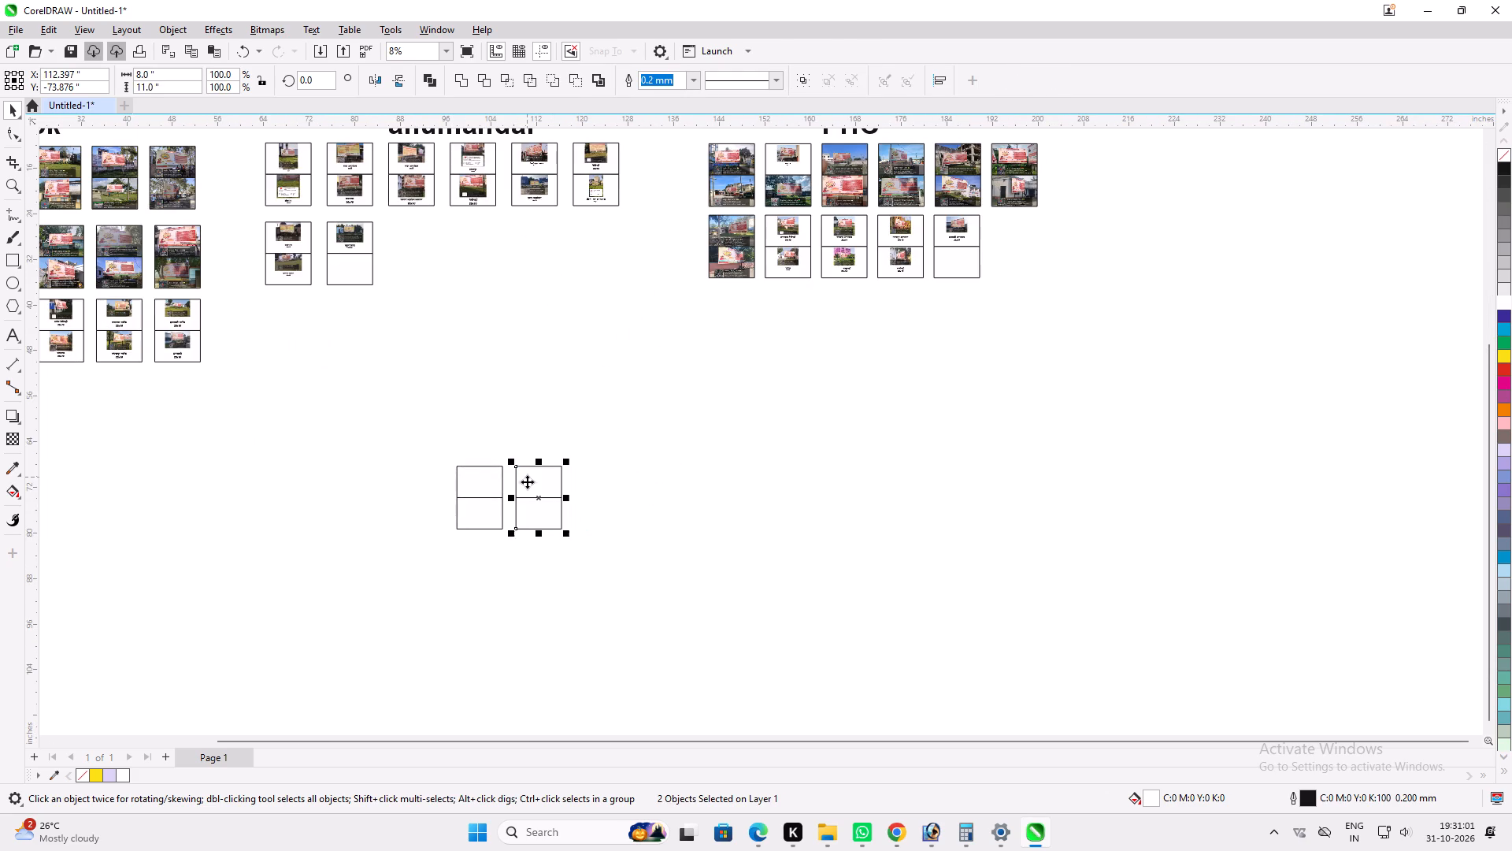
key("ctrl+r")
key("ctrl+r")
key("ctrl+r")
key("ctrl+r")
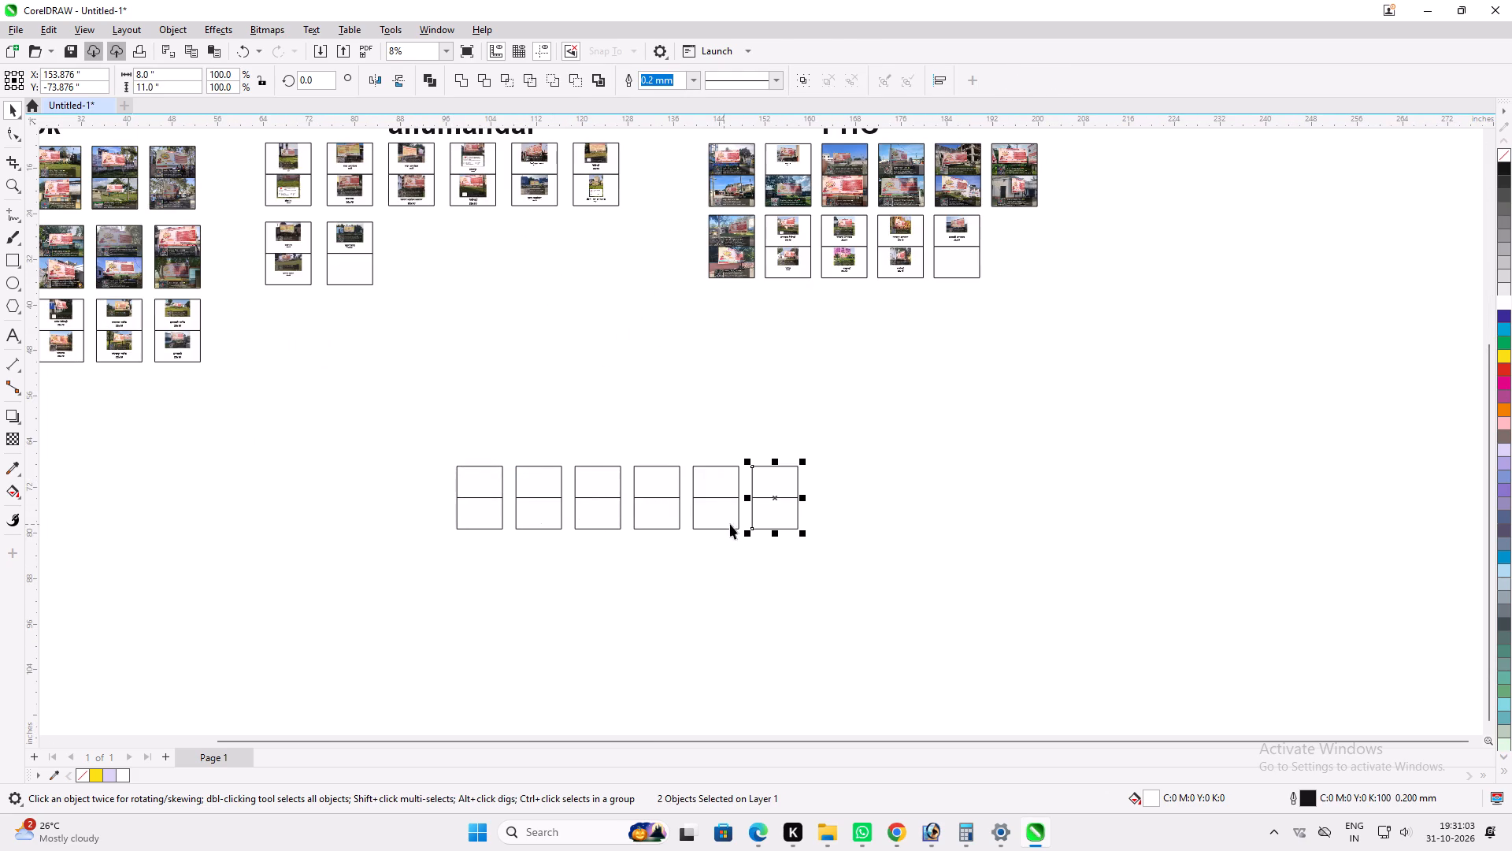
Duplicate the row of six empty pairs downward at equal spacing to make a grid of four rows.
left_click_drag(833, 578, 374, 412)
left_click_drag(594, 488, 584, 552, "ctrl")
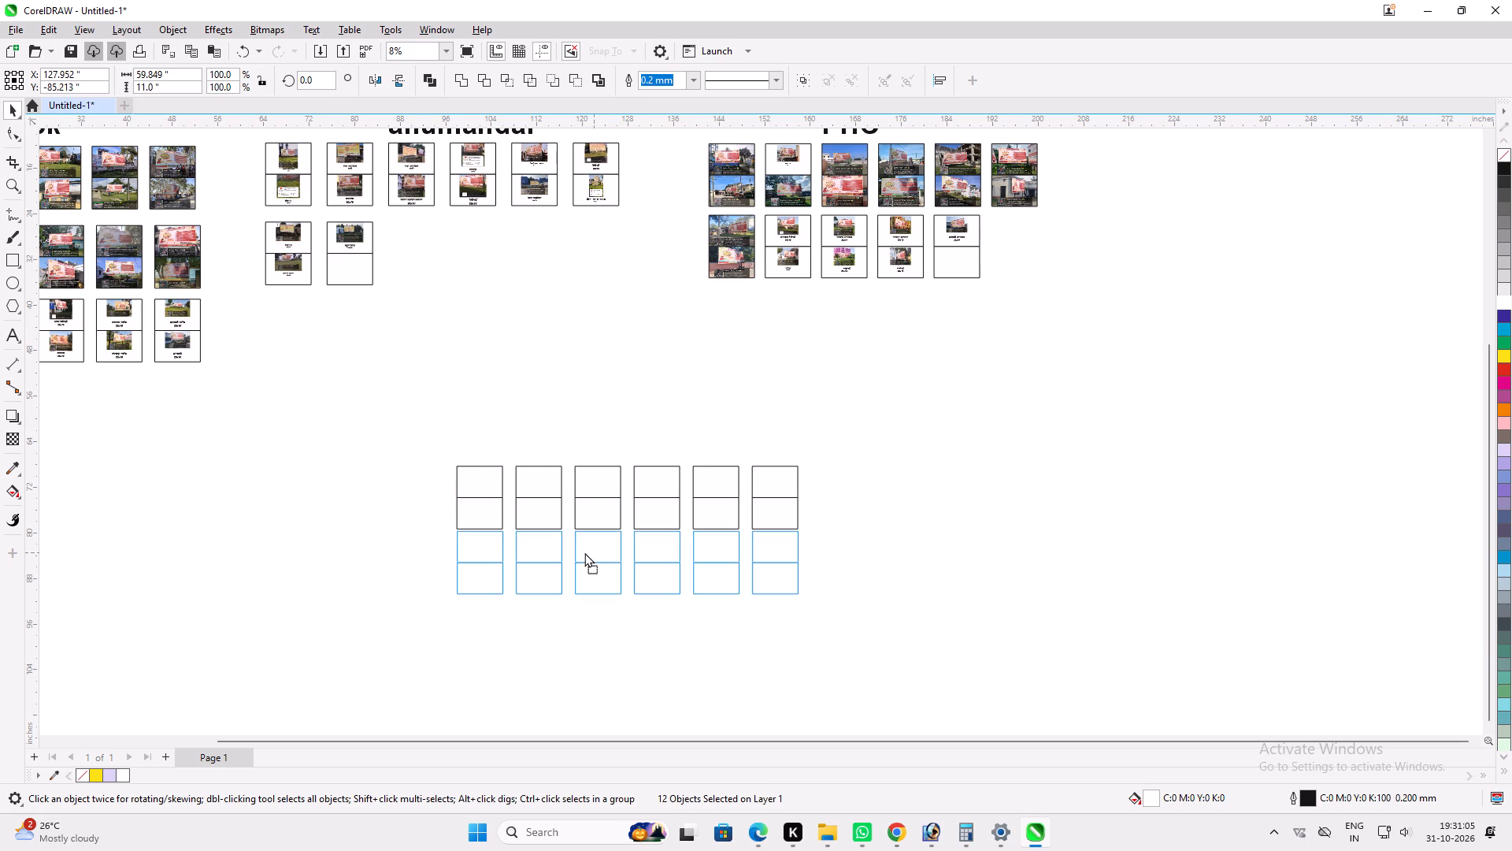
left_click_drag(584, 552, 586, 557, "ctrl")
right_click(586, 557, "ctrl")
key("ctrl+z")
left_click_drag(587, 496, 588, 563, "ctrl")
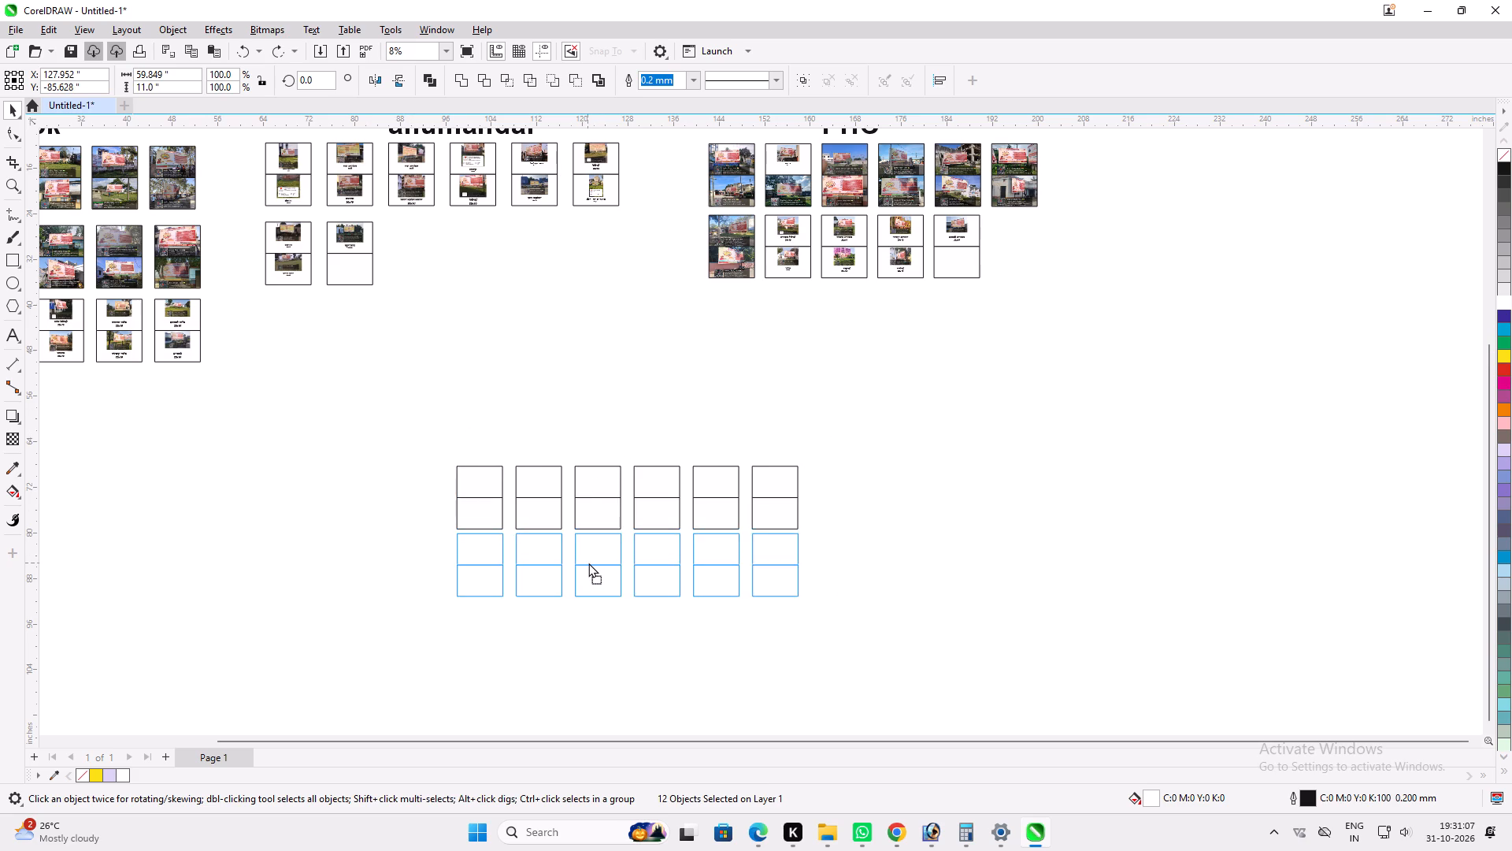
left_click_drag(588, 563, 590, 570, "ctrl")
right_click(590, 570, "ctrl")
key("ctrl+r")
key("ctrl+r")
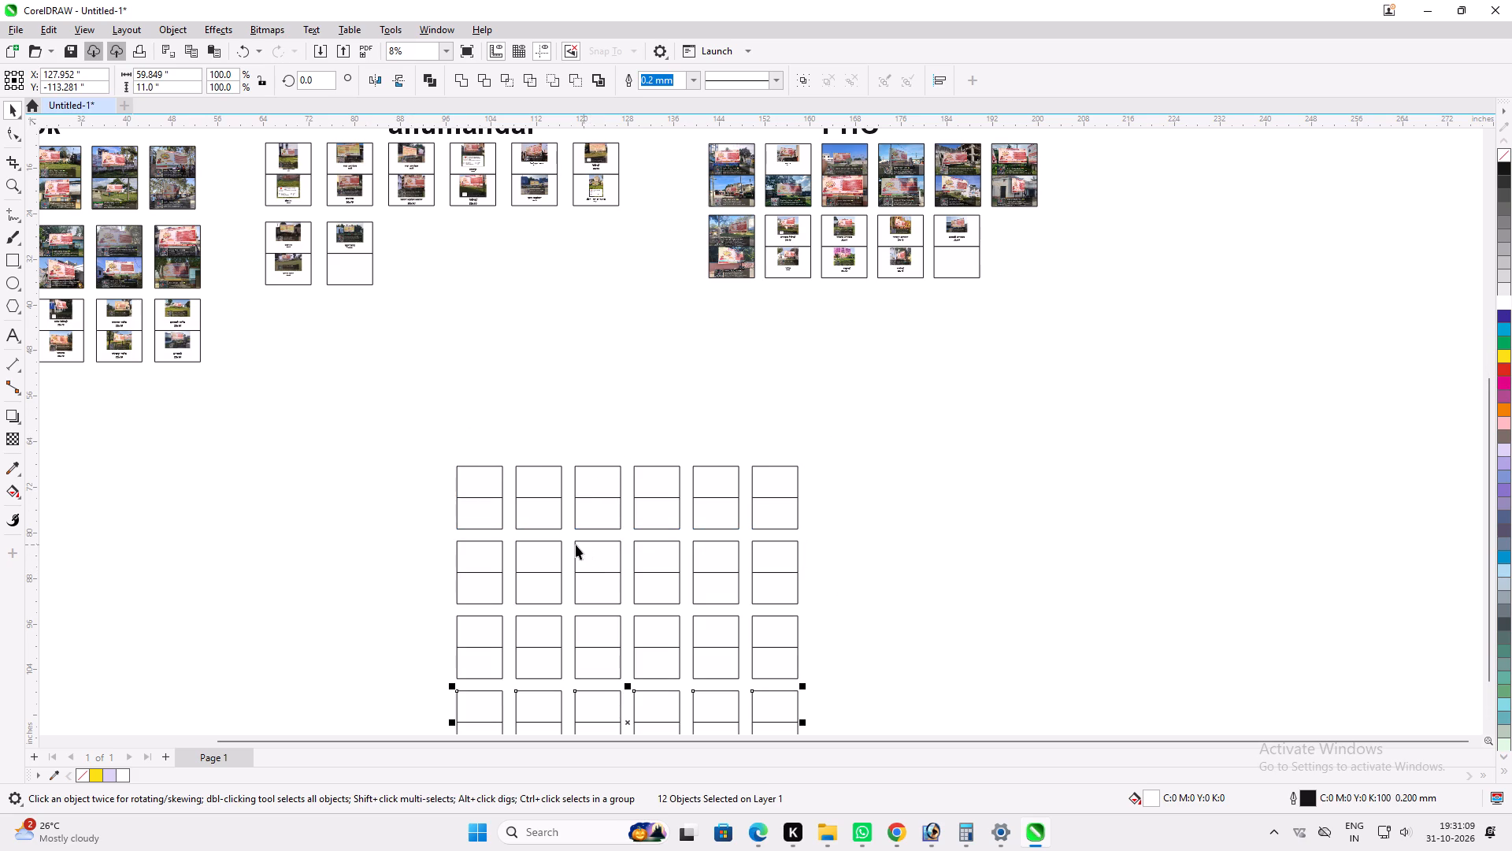
left_click(863, 548)
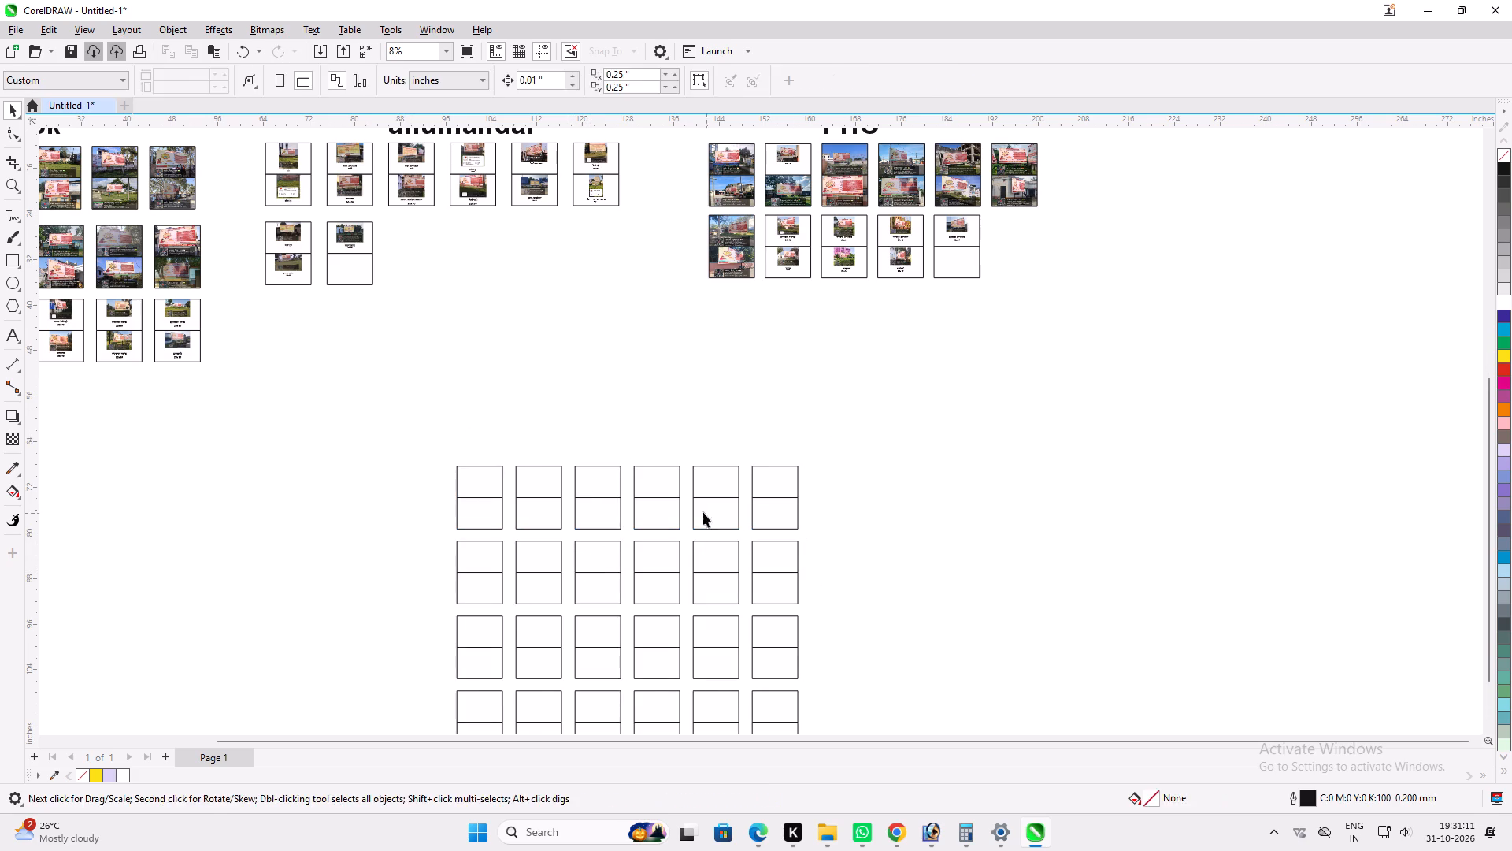
scroll(703, 512, "down", 4, "alt")
Open the Town folder inside october and import all its photos into the CorelDRAW document beside the empty grid.
key("alt+Tab")
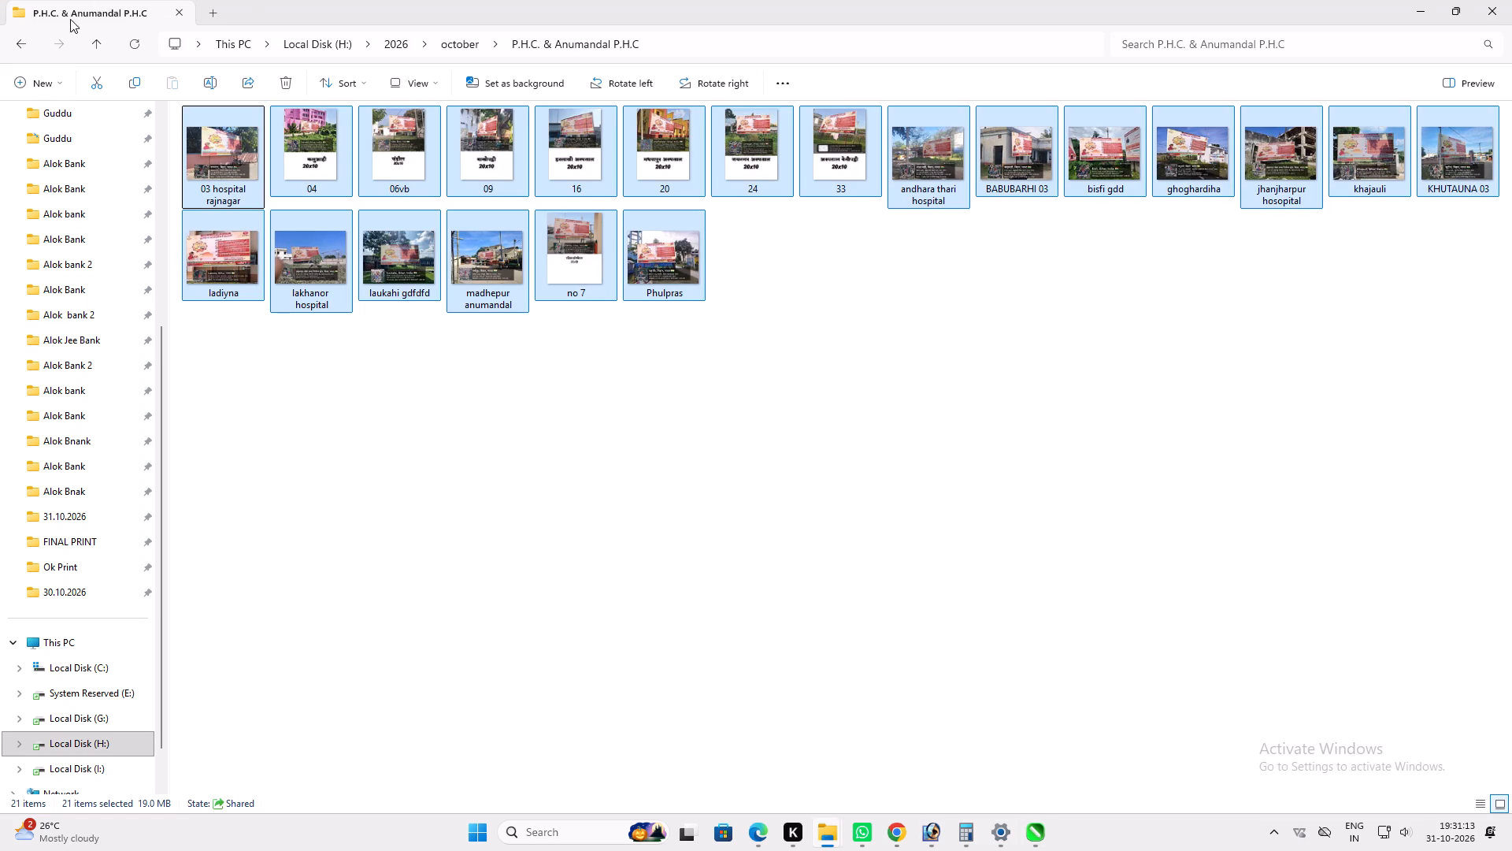
left_click(20, 47)
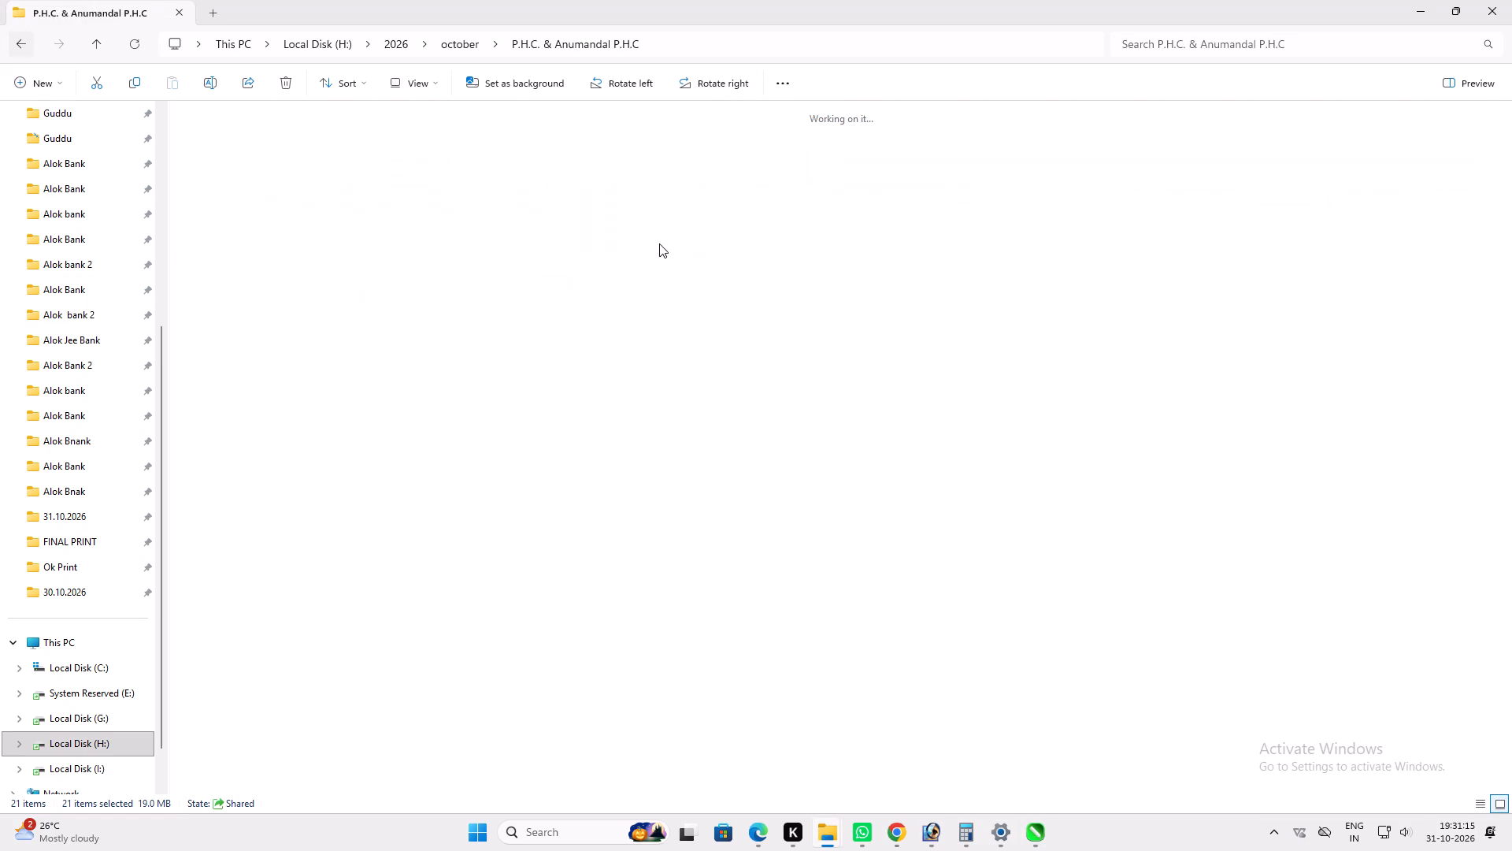
double_click(673, 365)
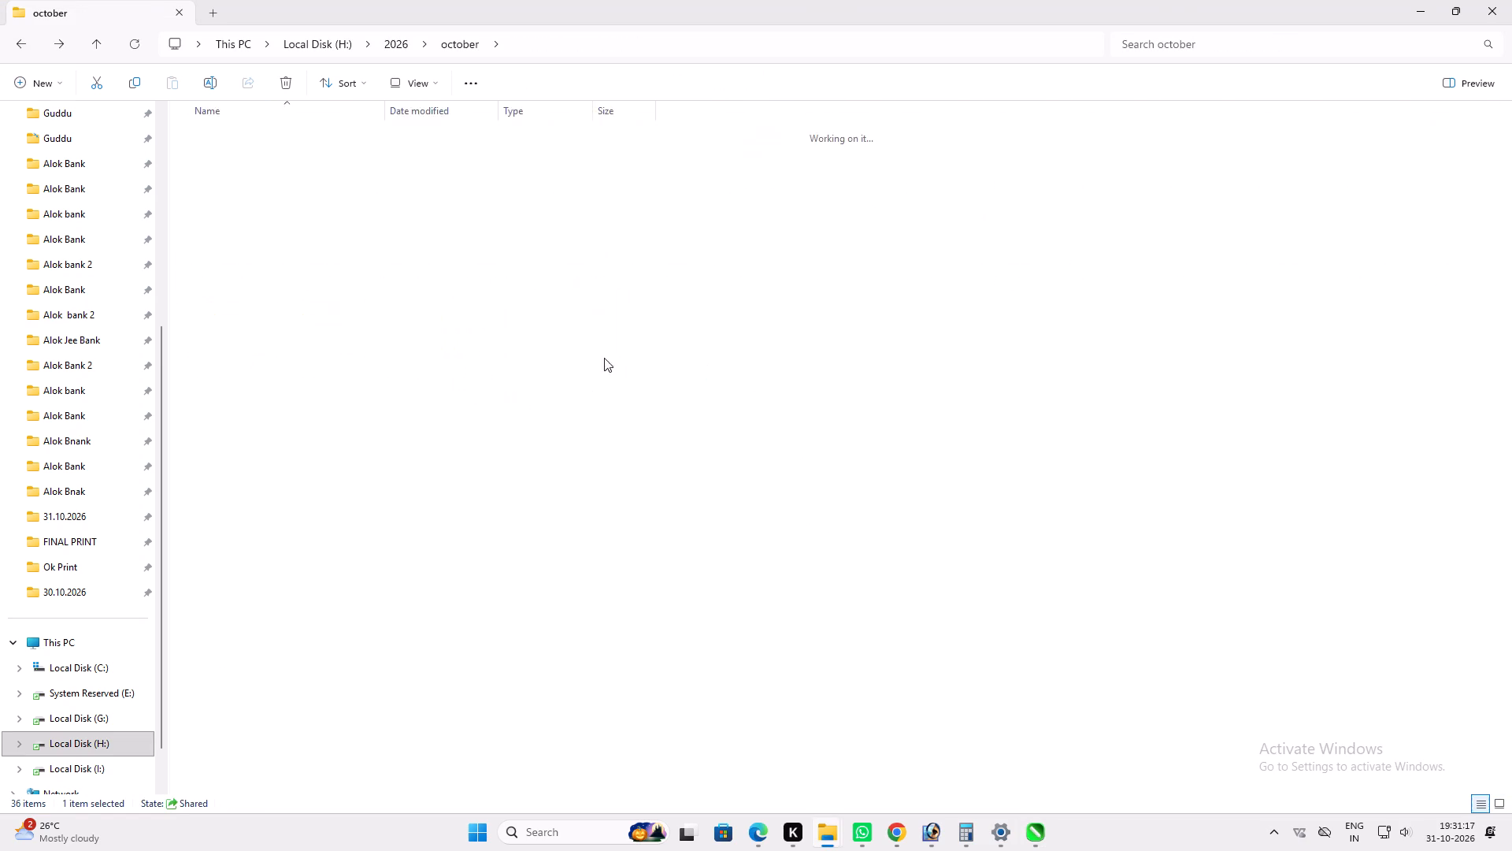
left_click_drag(211, 341, 1499, 127)
left_click_drag(222, 154, 350, 221)
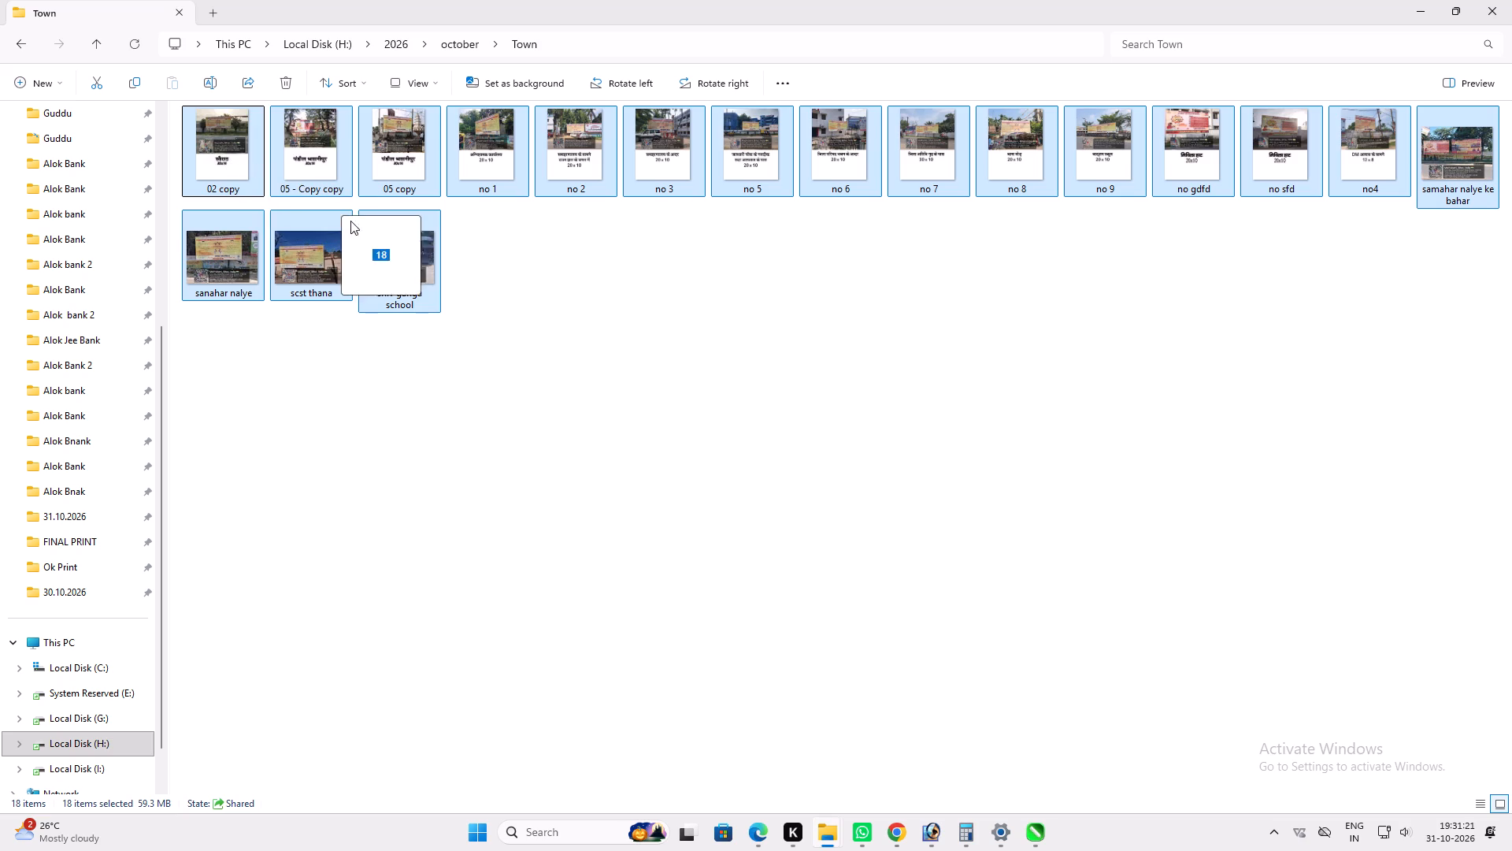
left_click_drag(350, 221, 1043, 842)
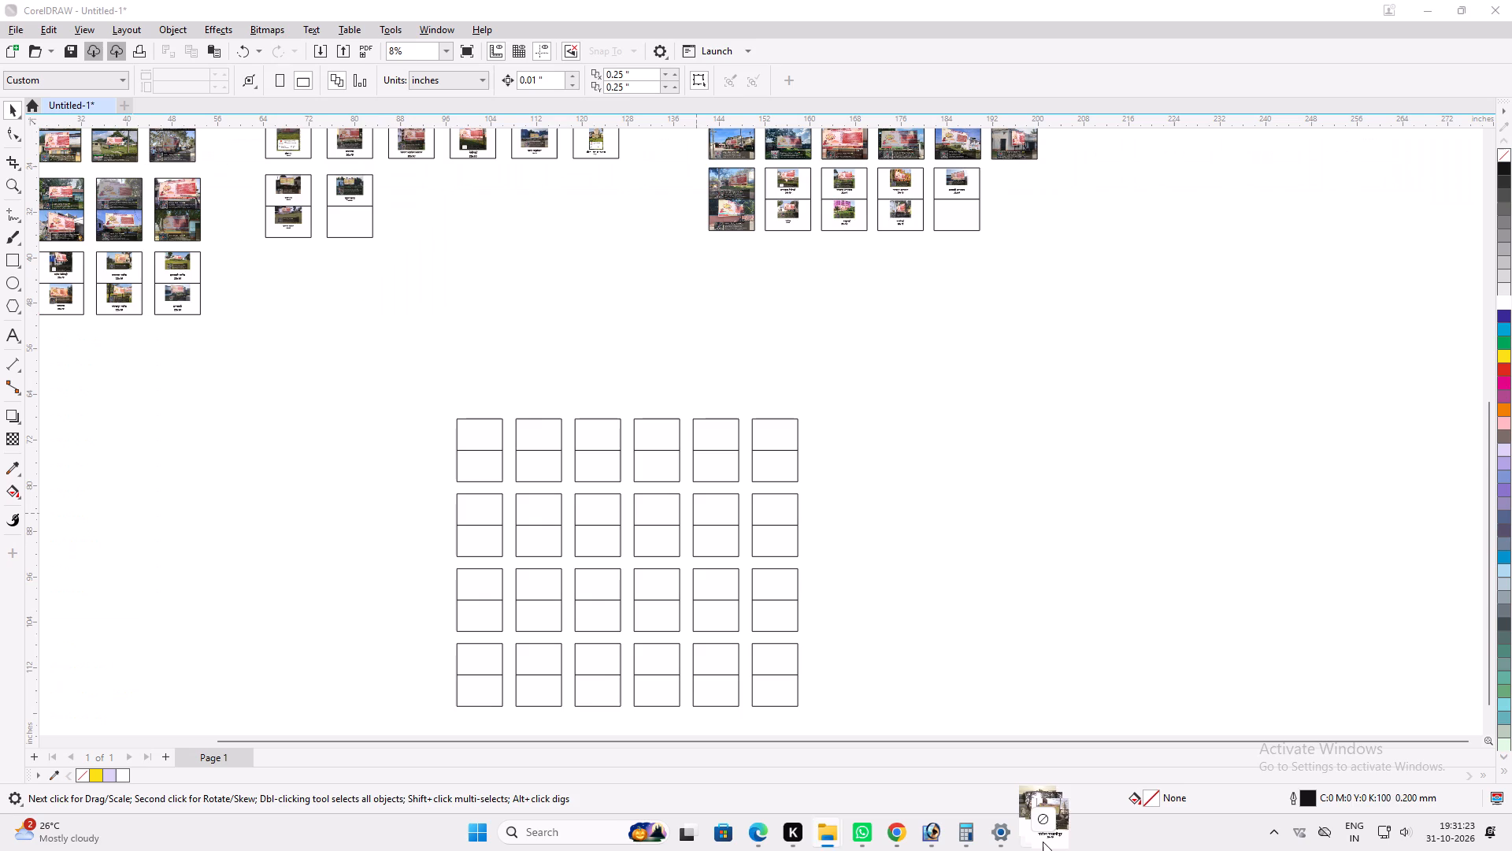
left_click_drag(1043, 842, 1031, 526)
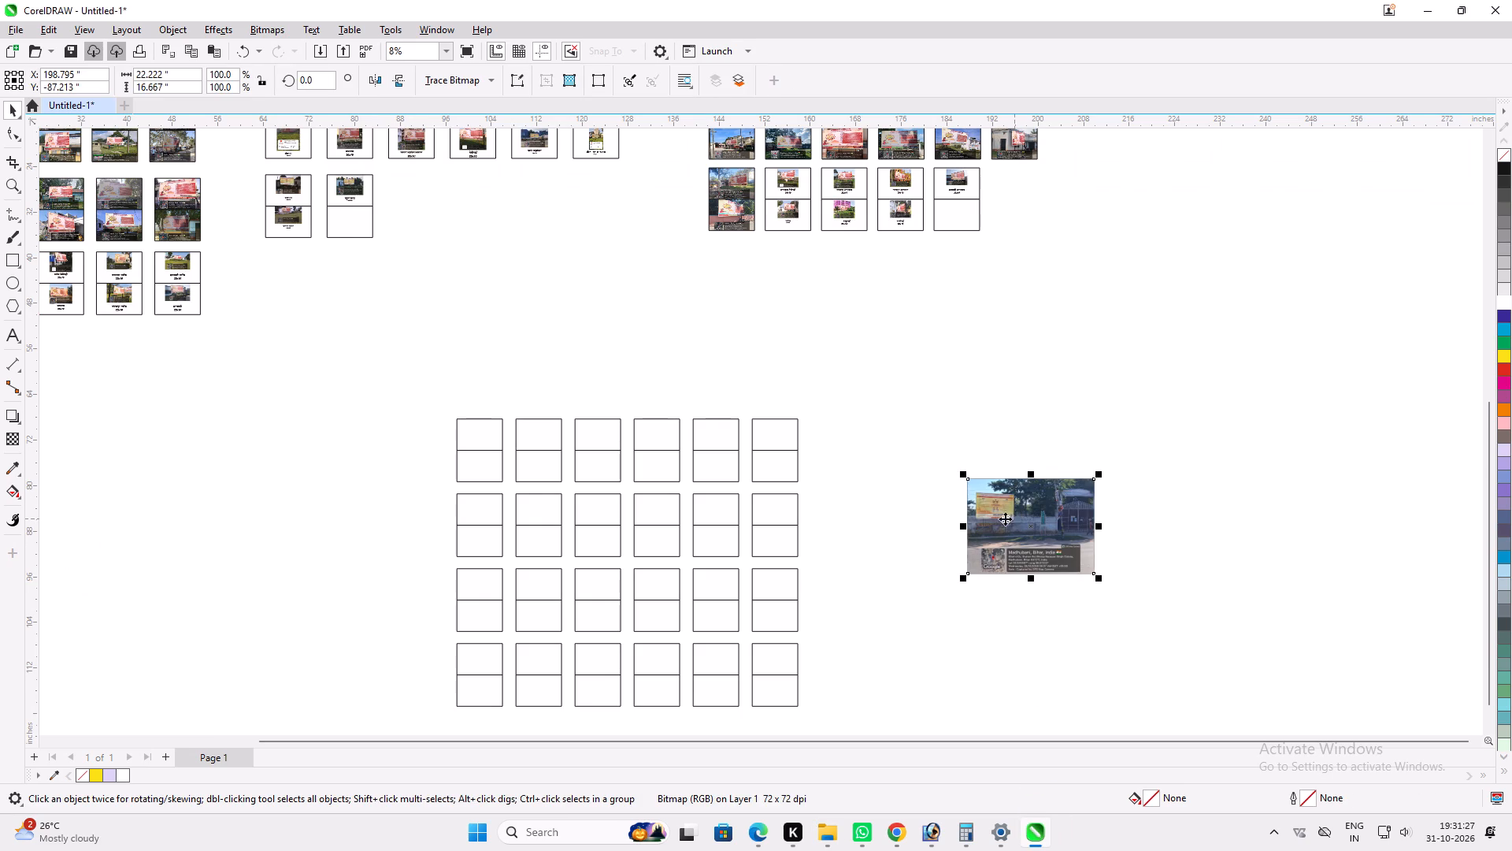
Move the top photo up and away from the stack of imported Town photos.
left_click(926, 436)
left_click(1058, 540)
scroll(1027, 523, "up", 3)
left_click_drag(1027, 523, 955, 420)
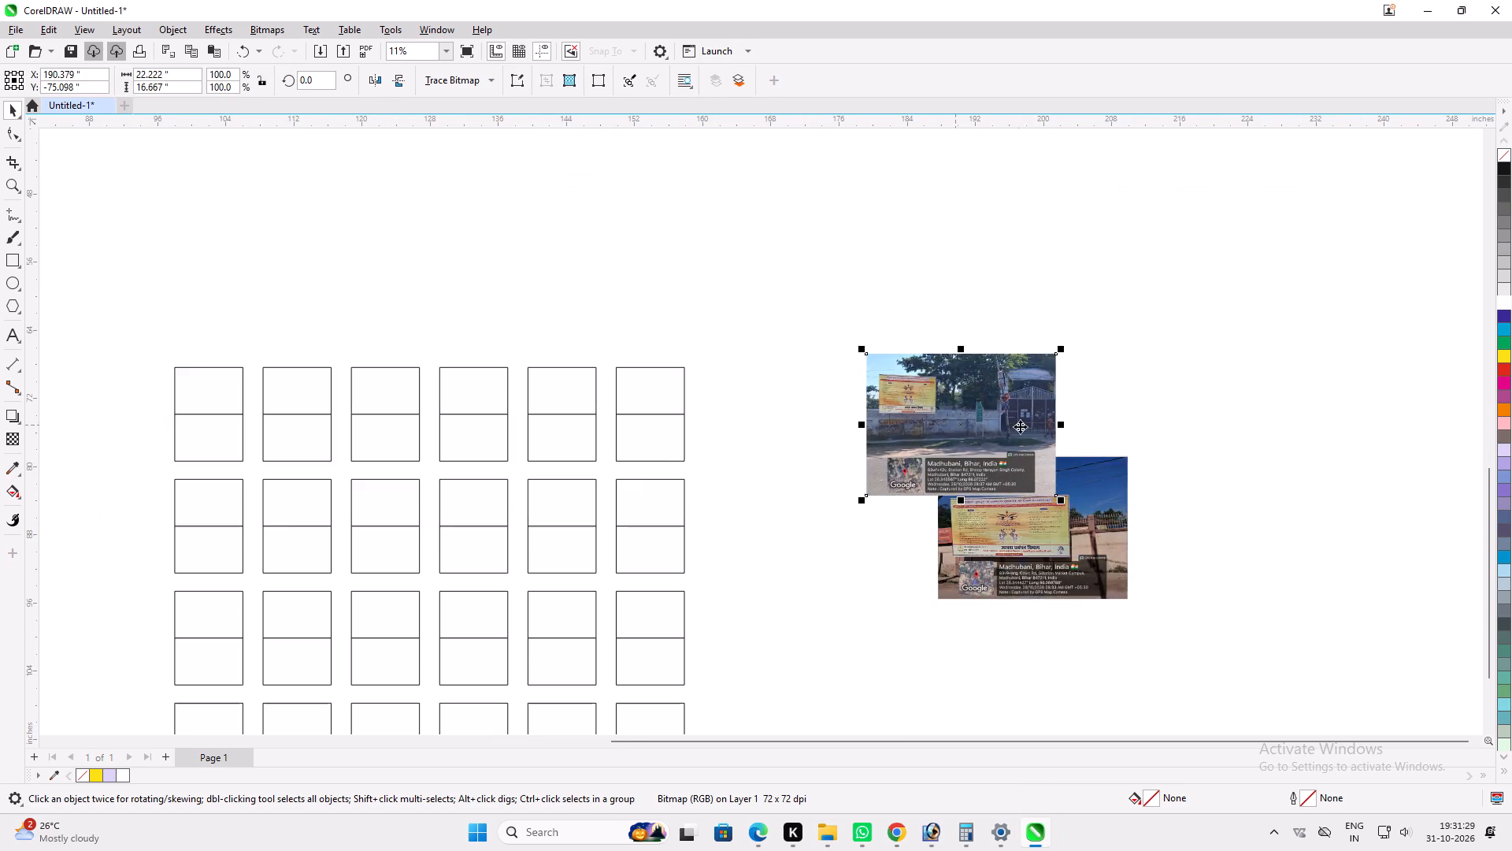
Undo the top photo's move and place that Town photo inside the first pair's upper frame, filling the frame.
scroll(1021, 435, "down", 5)
key("ctrl+z")
left_click(975, 351)
left_click(999, 472)
key("alt+w")
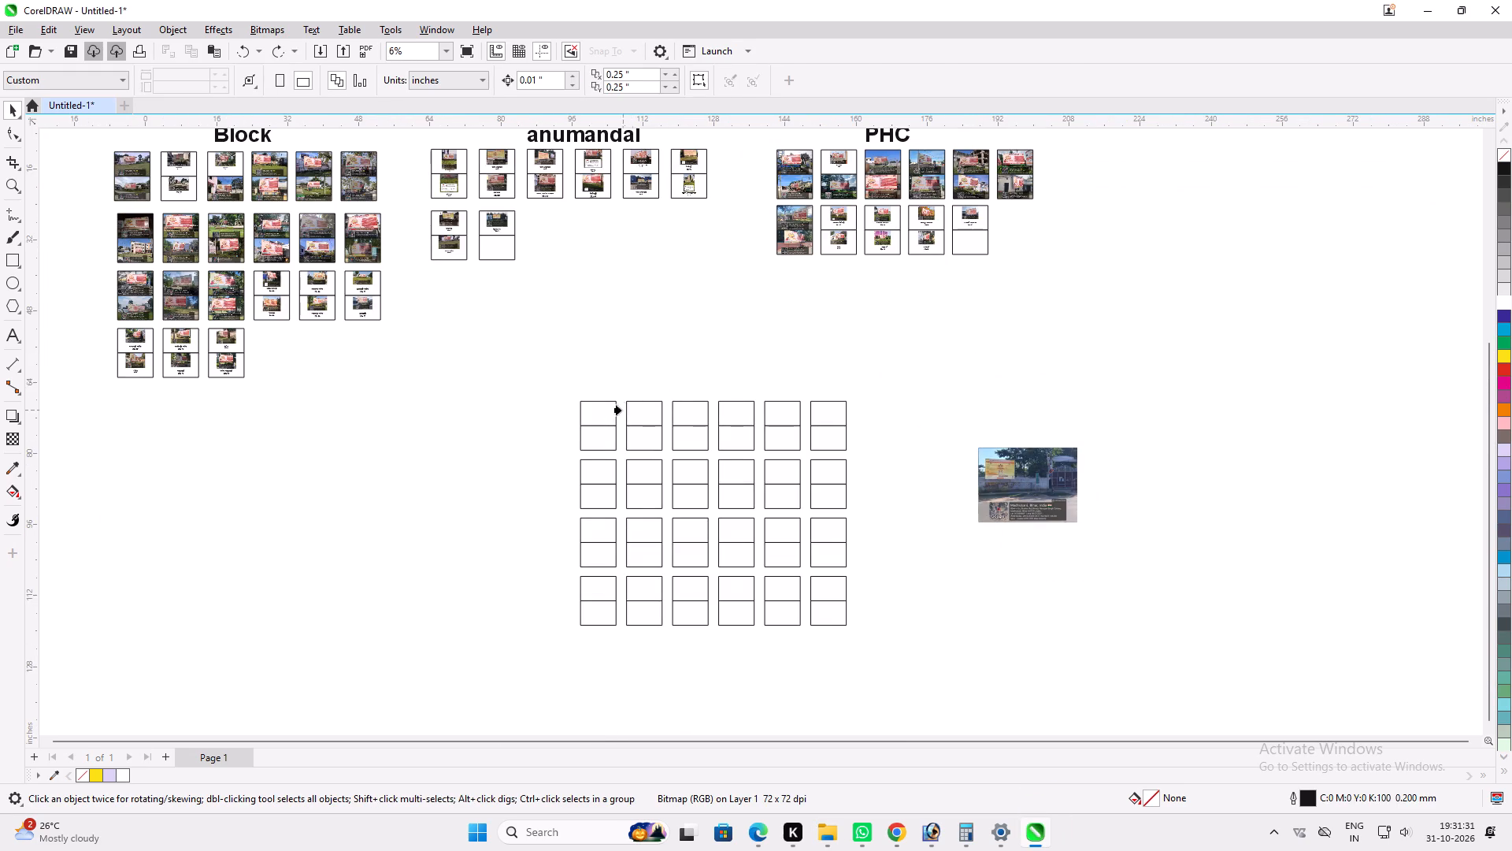
left_click(599, 415)
key("alt+q")
left_click(751, 351)
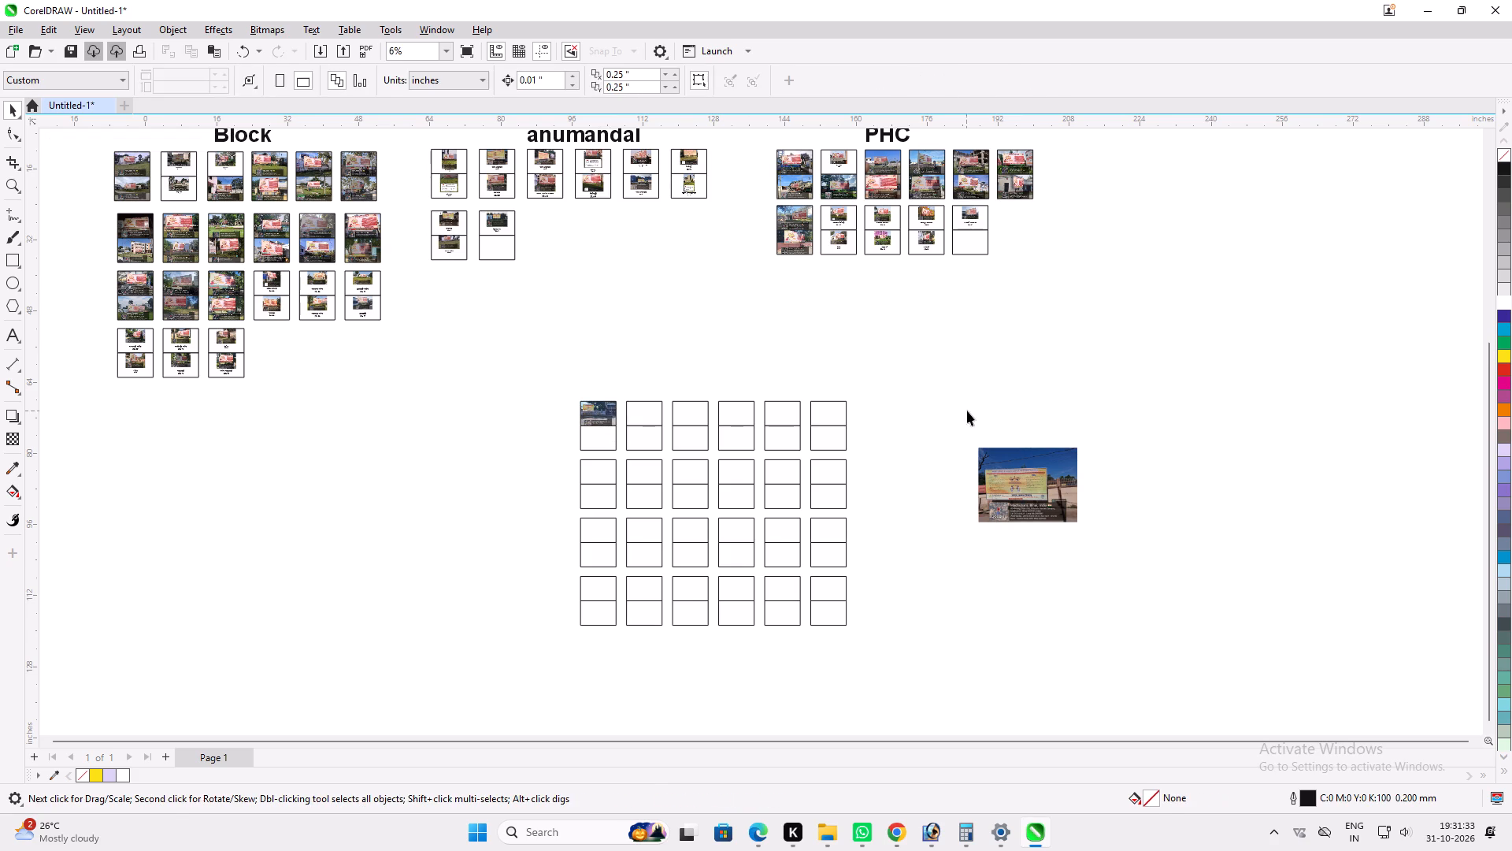
Move the remaining stack of Town photos to the left side of the grid and scale it down to slightly larger than a frame.
left_click_drag(936, 402, 1179, 612)
left_click_drag(1028, 499, 492, 434)
scroll(479, 402, "up", 7)
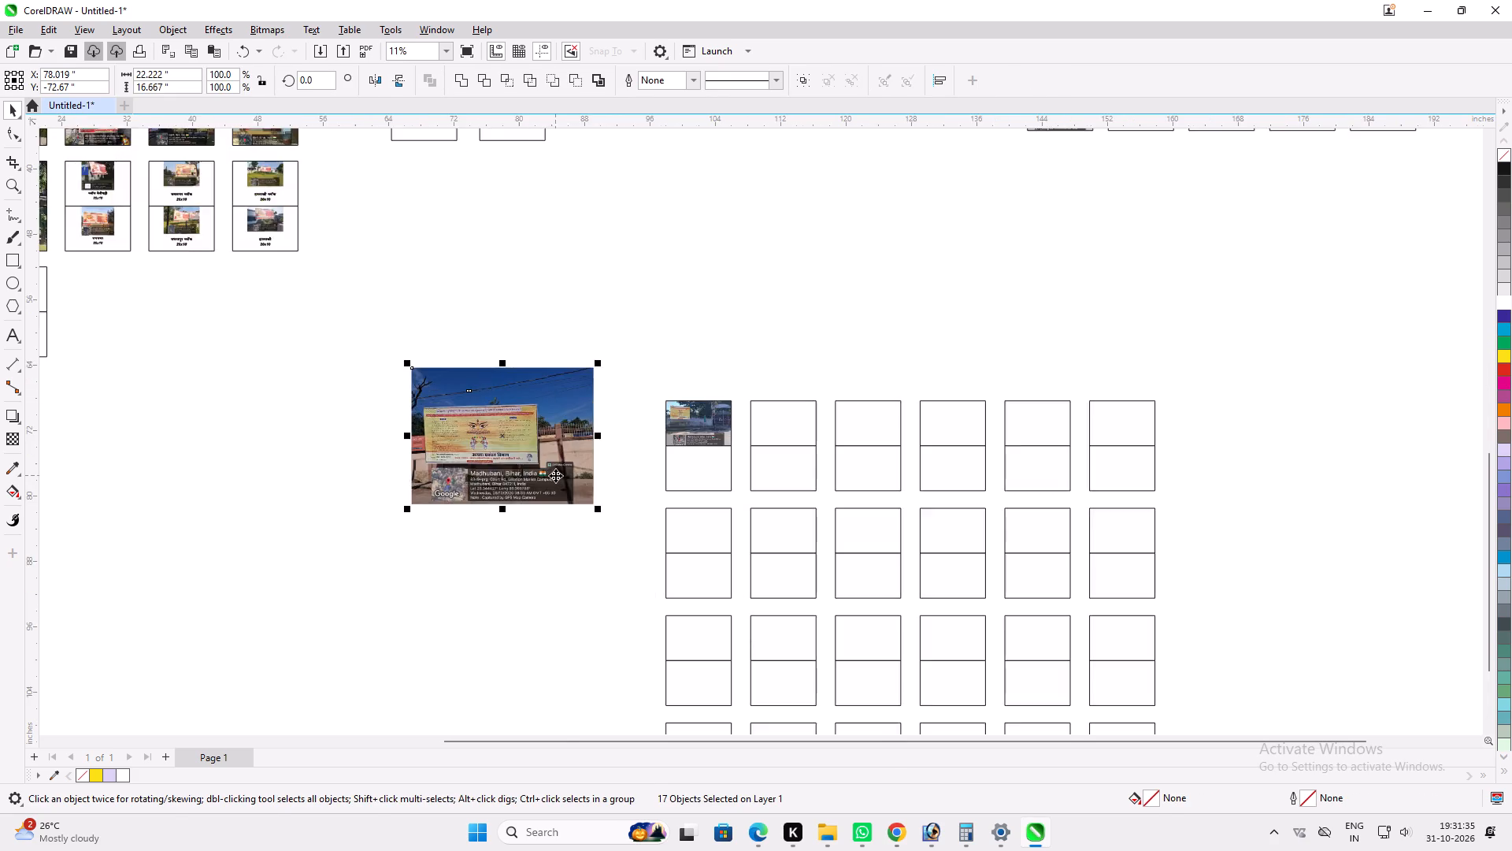
scroll(555, 475, "up", 2)
left_click_drag(629, 529, 512, 478, "shift")
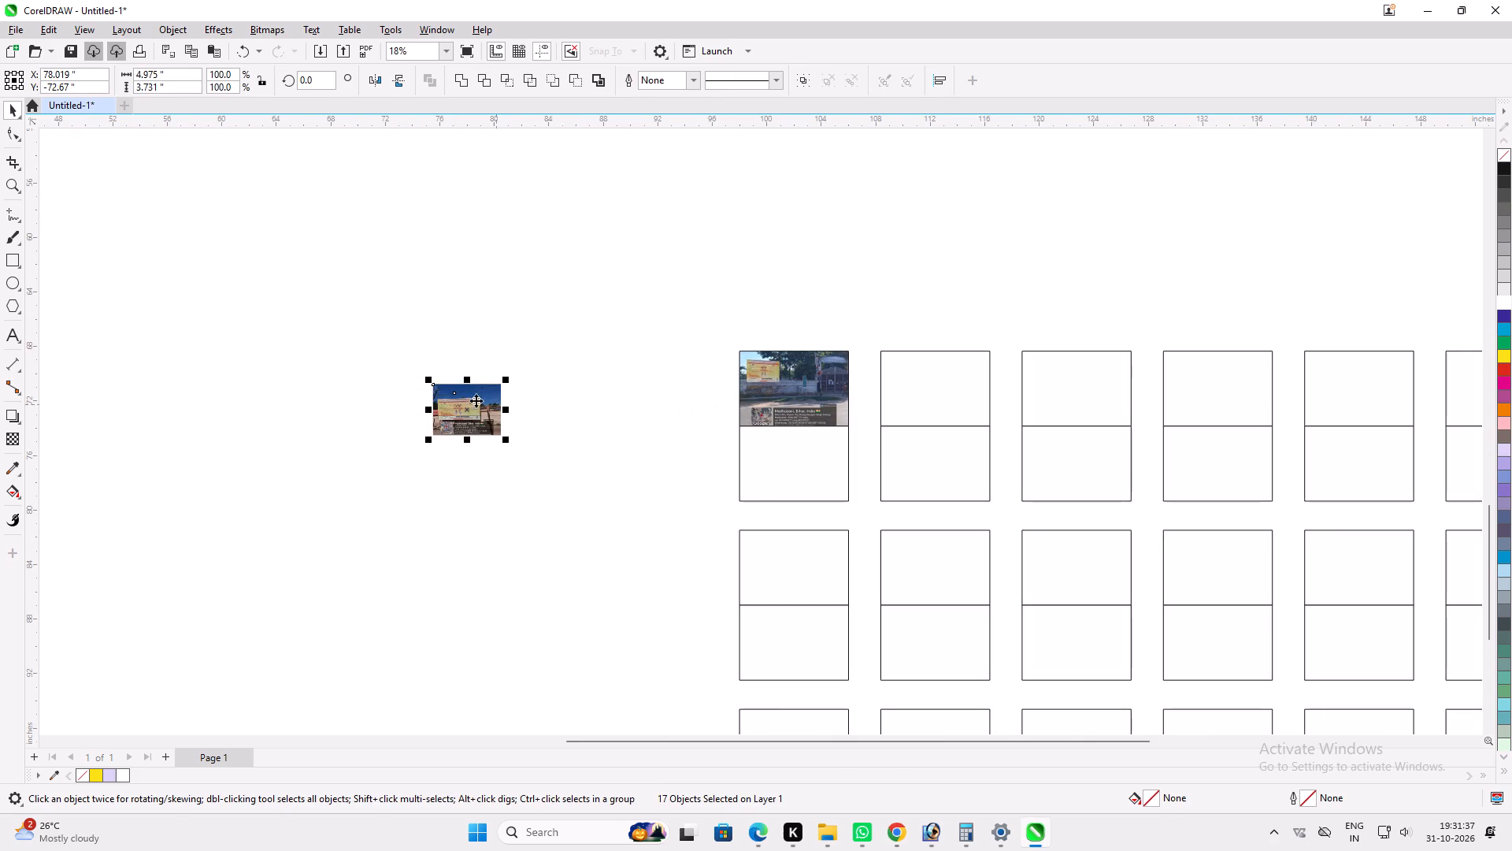
left_click_drag(467, 399, 649, 382)
scroll(672, 407, "up", 4)
left_click_drag(699, 433, 751, 471, "shift")
scroll(715, 438, "up", 3)
scroll(341, 388, "down", 4)
left_click(296, 385)
scroll(673, 434, "up", 2)
Fill the second pair's upper frame with the next stacked photo and shift it up so the whole location caption shows.
left_click(491, 388)
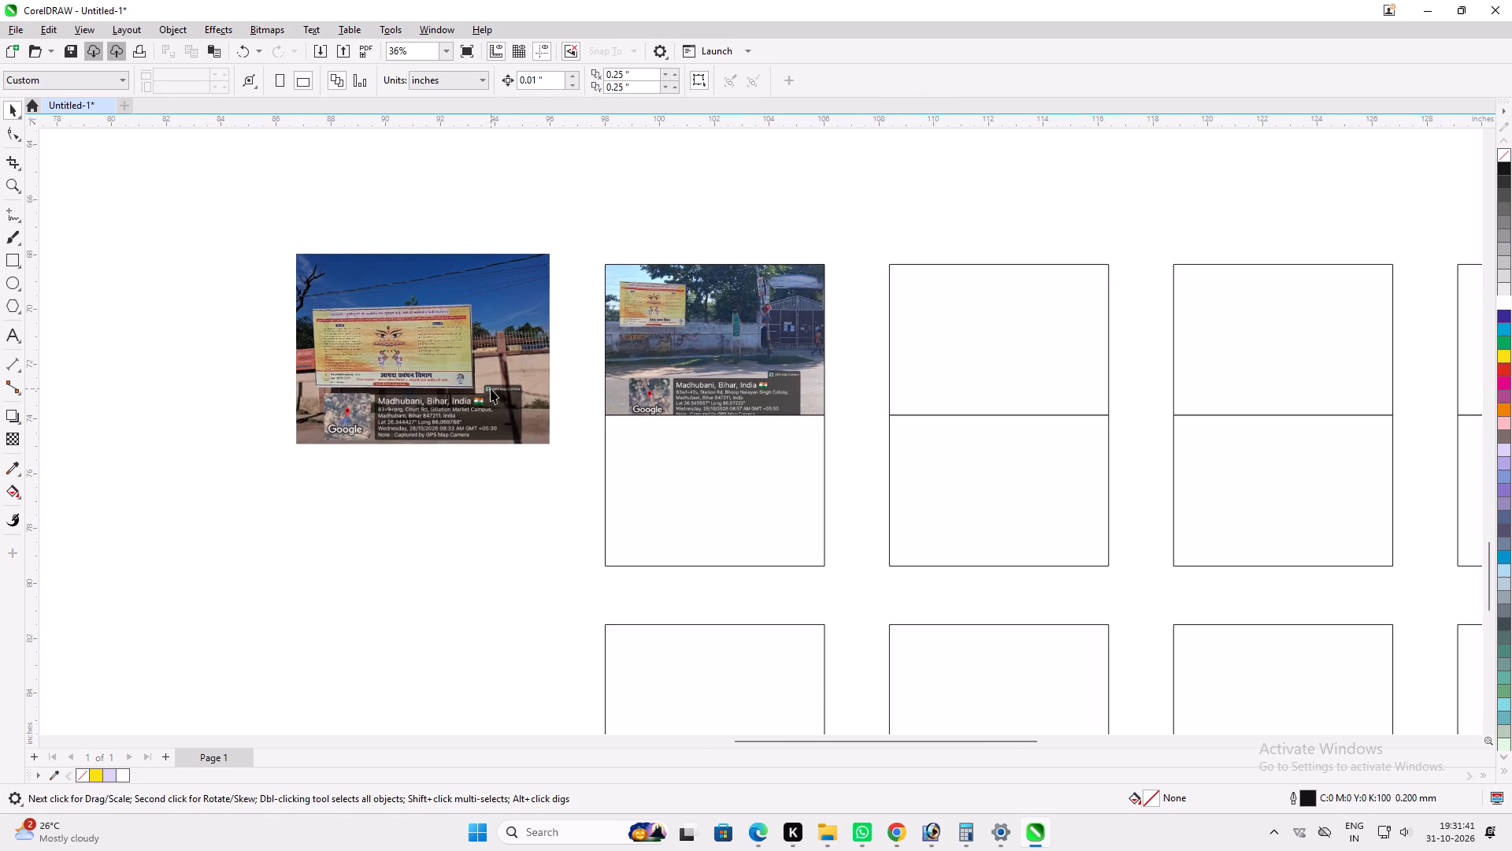
key("alt+w")
left_click(1017, 385)
key("alt+q")
scroll(1023, 370, "up", 2)
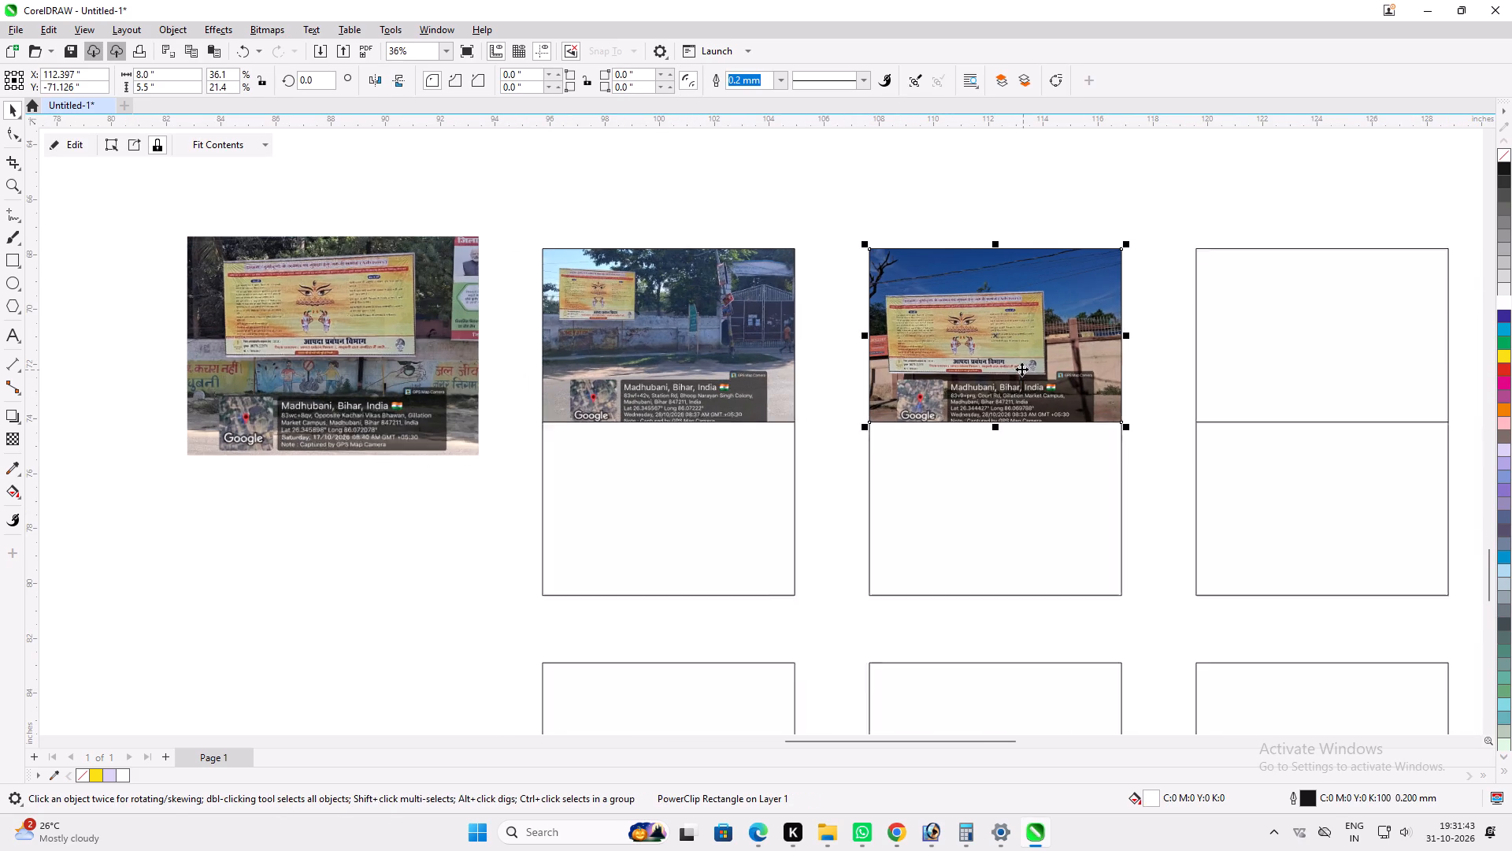
triple_click(909, 333)
scroll(991, 358, "up", 3)
left_click_drag(996, 378, 992, 370, "ctrl")
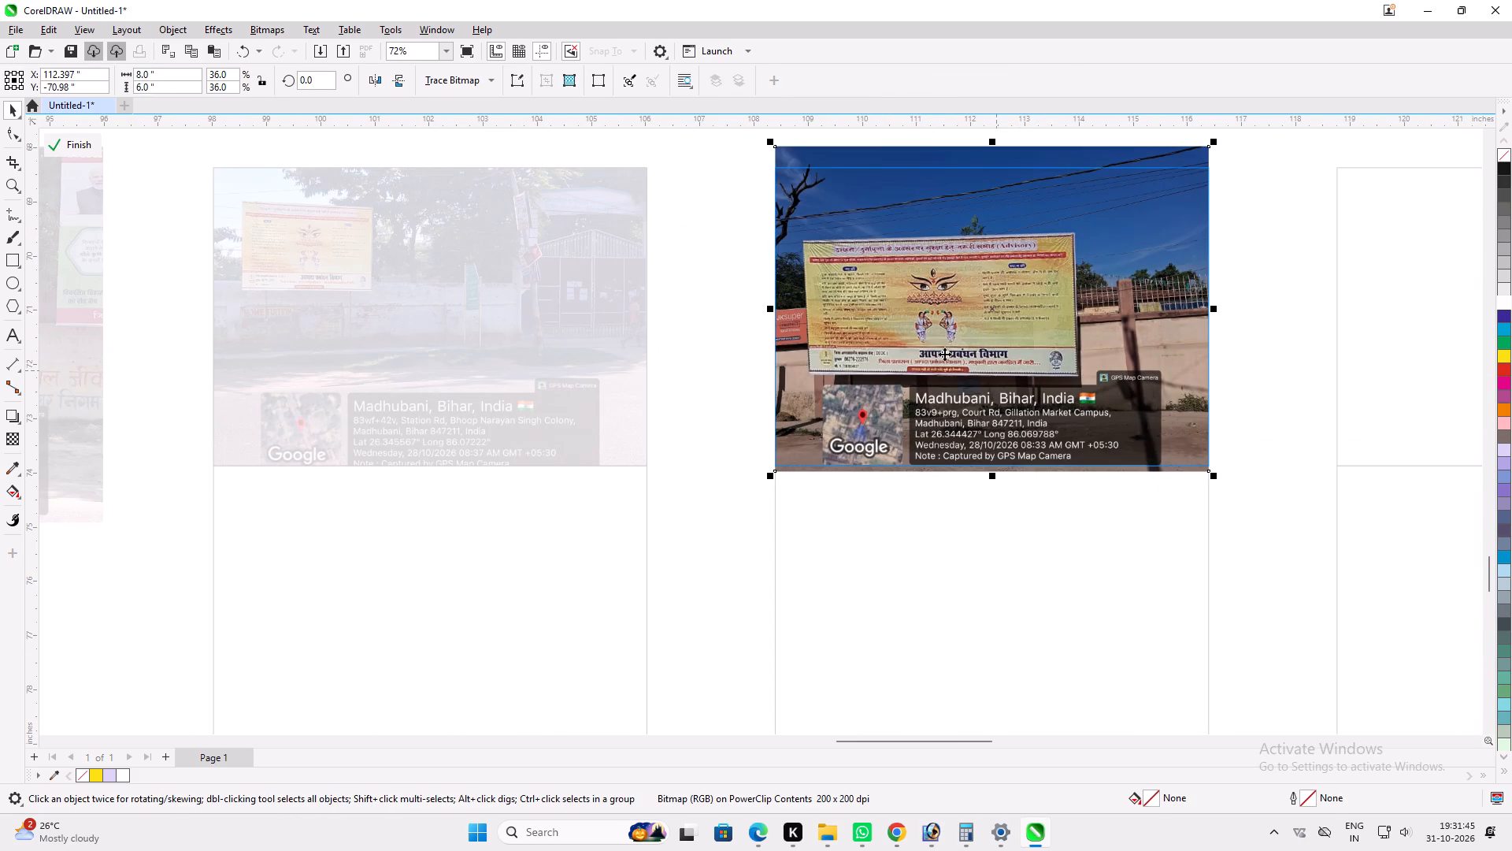
left_click(83, 147)
Shift the photo up inside the first pair's upper frame so its full location caption shows.
triple_click(576, 375)
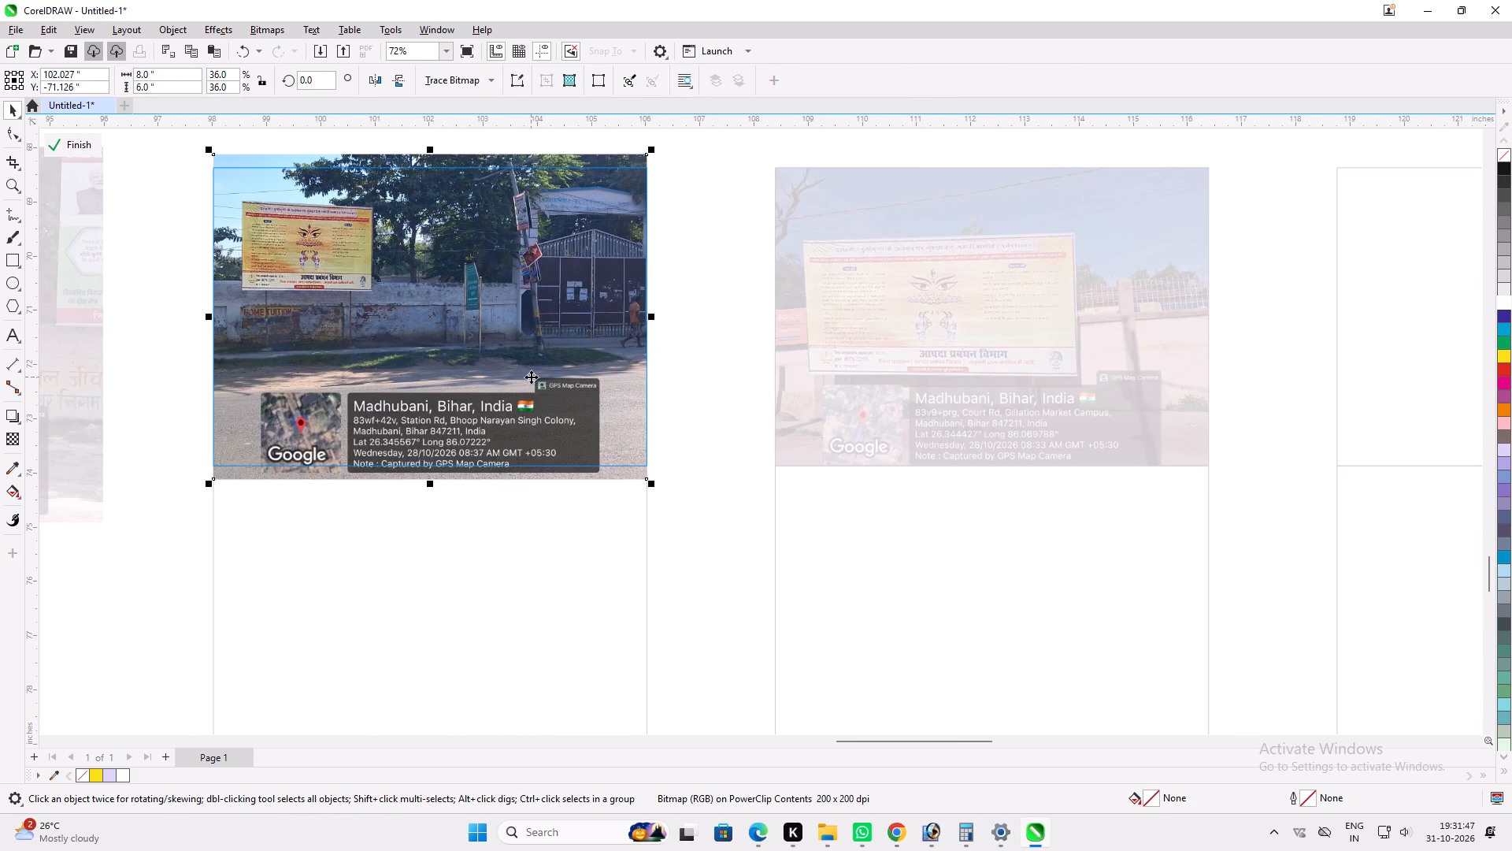
left_click_drag(518, 387, 526, 378, "ctrl")
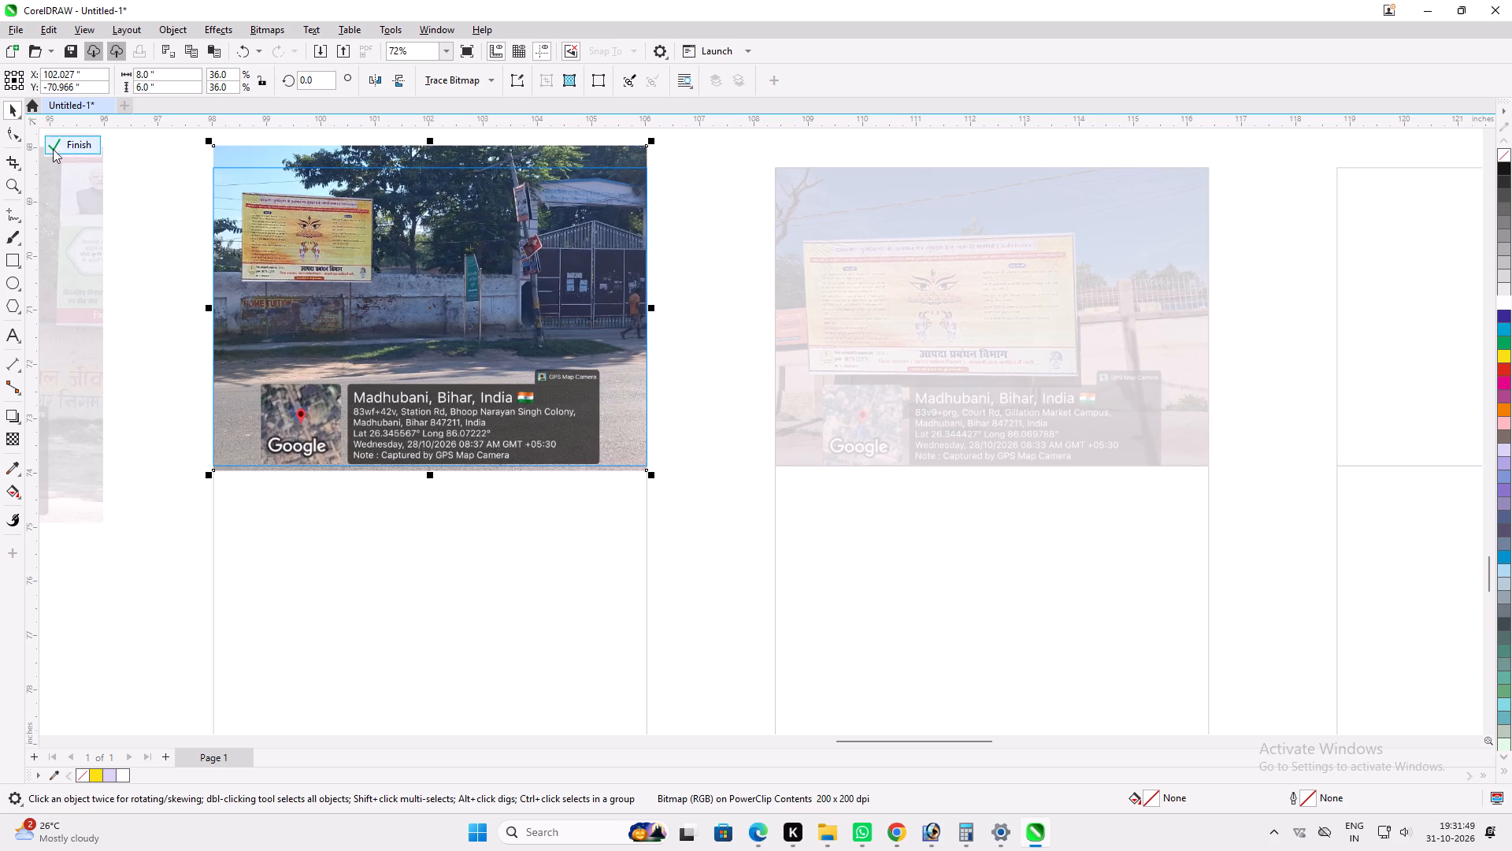
left_click(57, 147)
Fill the third pair's upper frame with the next photo and reduce the photo's height to 5.764 inches to fit its caption.
scroll(706, 297, "down", 6)
left_click(239, 318)
key("alt+w")
left_click(980, 345)
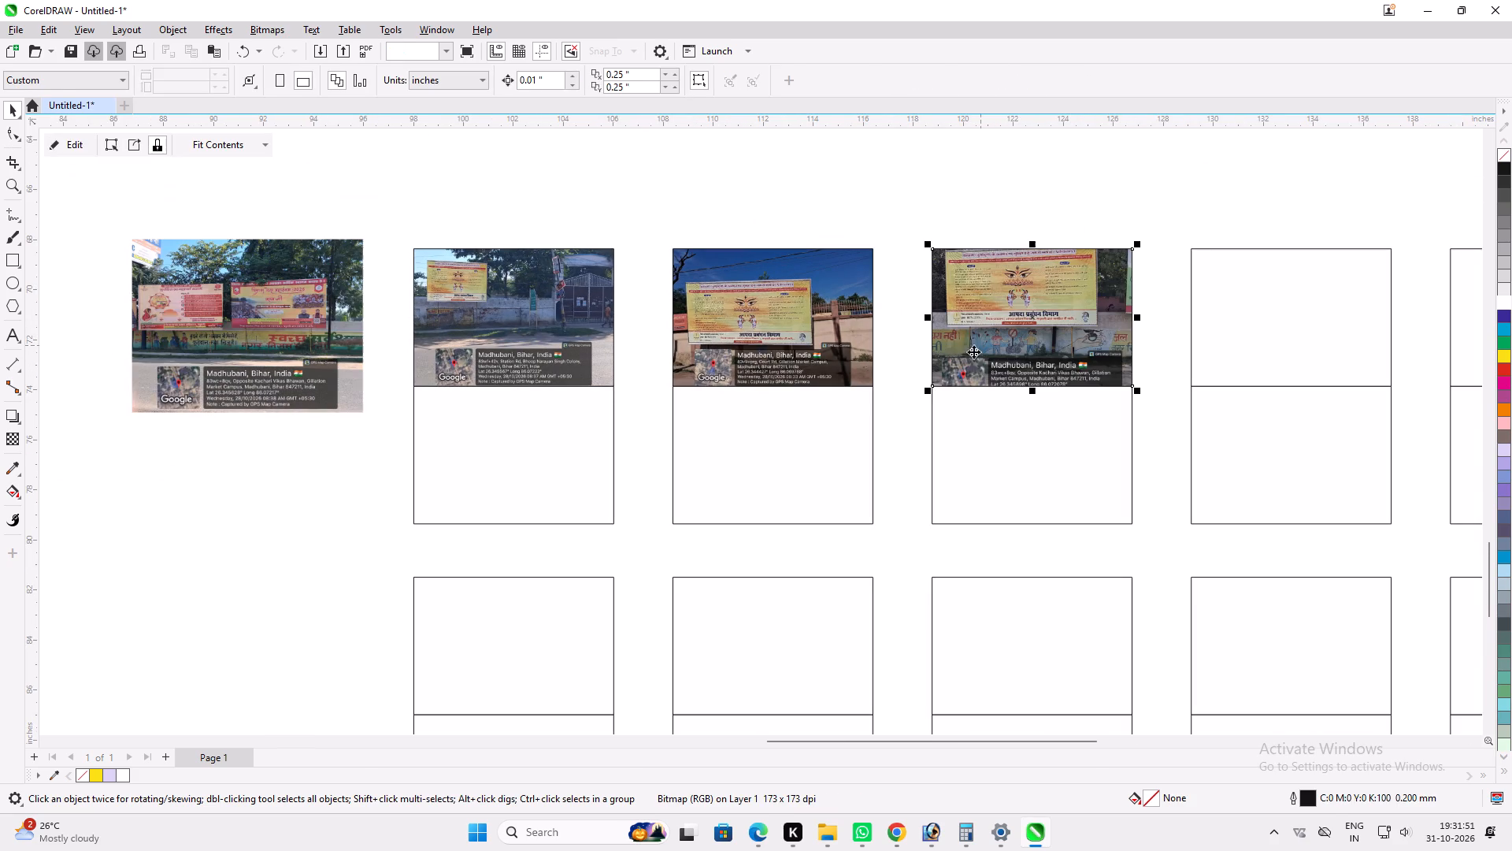
key("alt+q")
scroll(1049, 361, "up", 6)
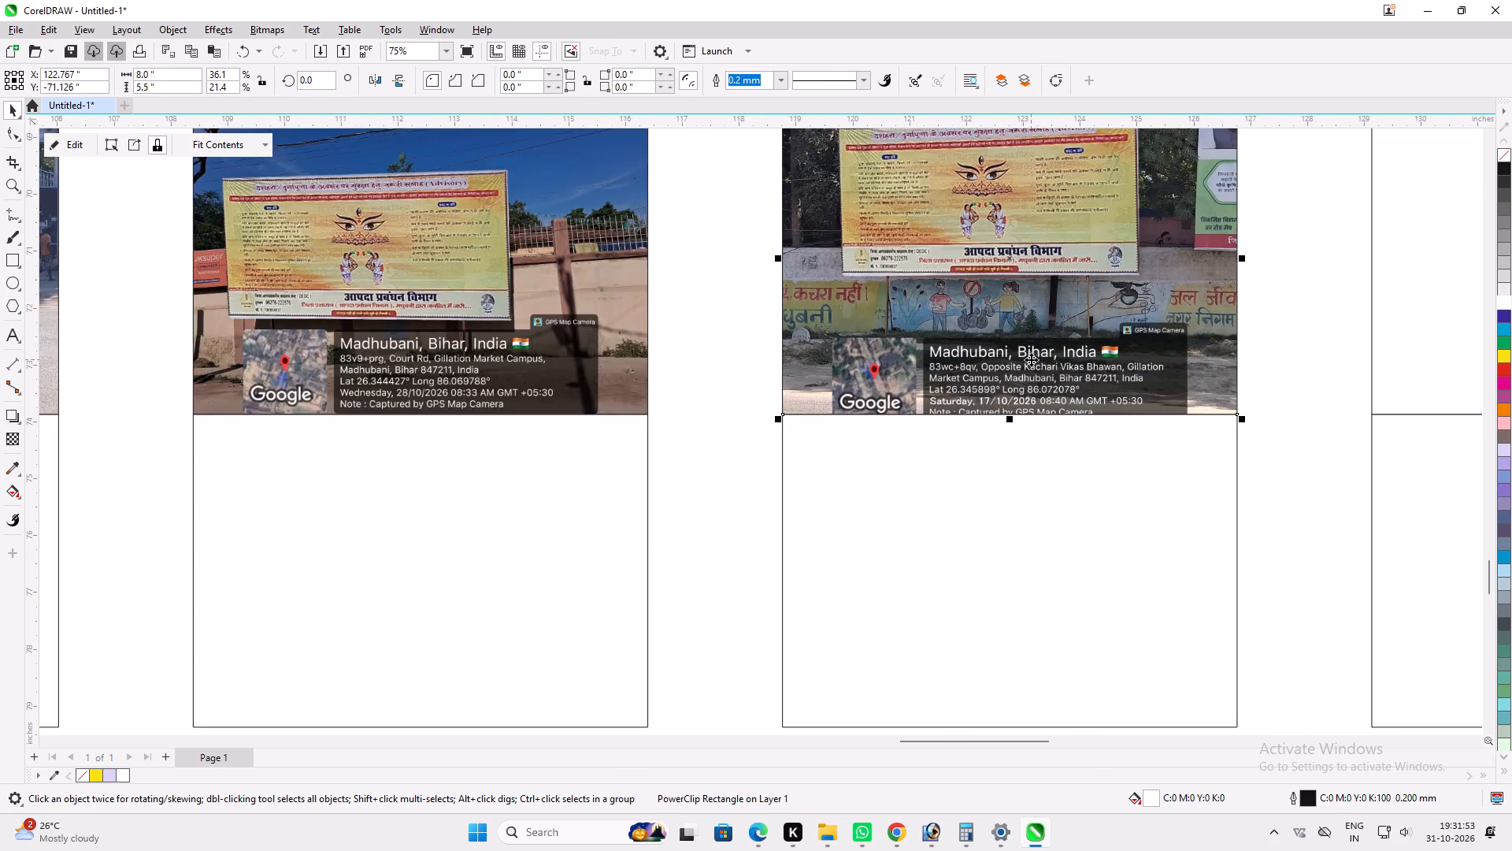
triple_click(1031, 359)
left_click_drag(1009, 436, 1004, 422)
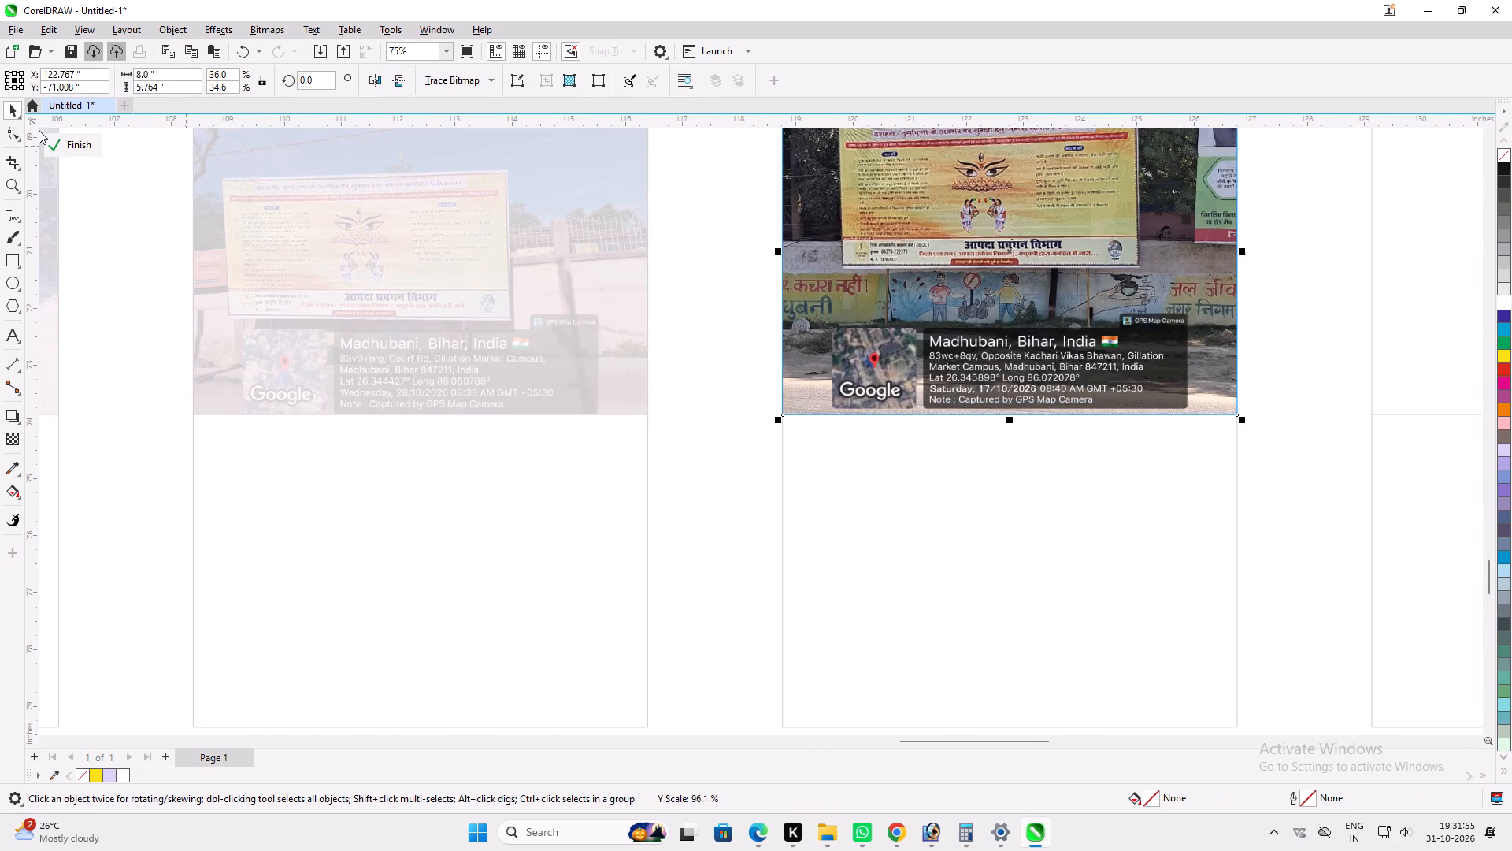
left_click(59, 147)
Fill the first pair's lower frame with the two-banner roadside photo and shift it up so its caption shows.
scroll(914, 295, "down", 8)
left_click(240, 327)
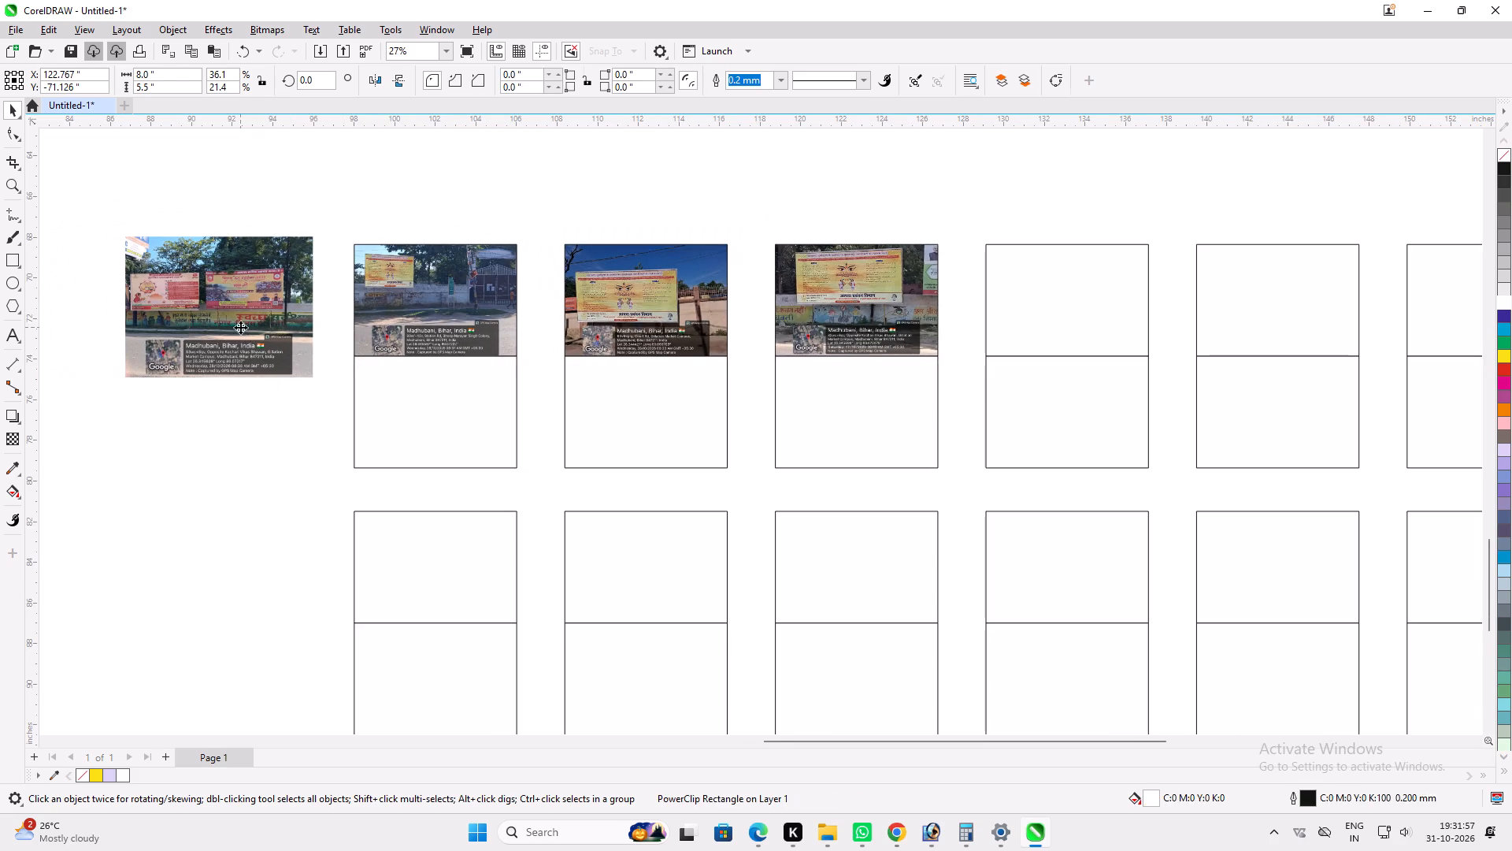
scroll(258, 338, "up", 3)
key("alt+w")
left_click(470, 437)
key("alt+q")
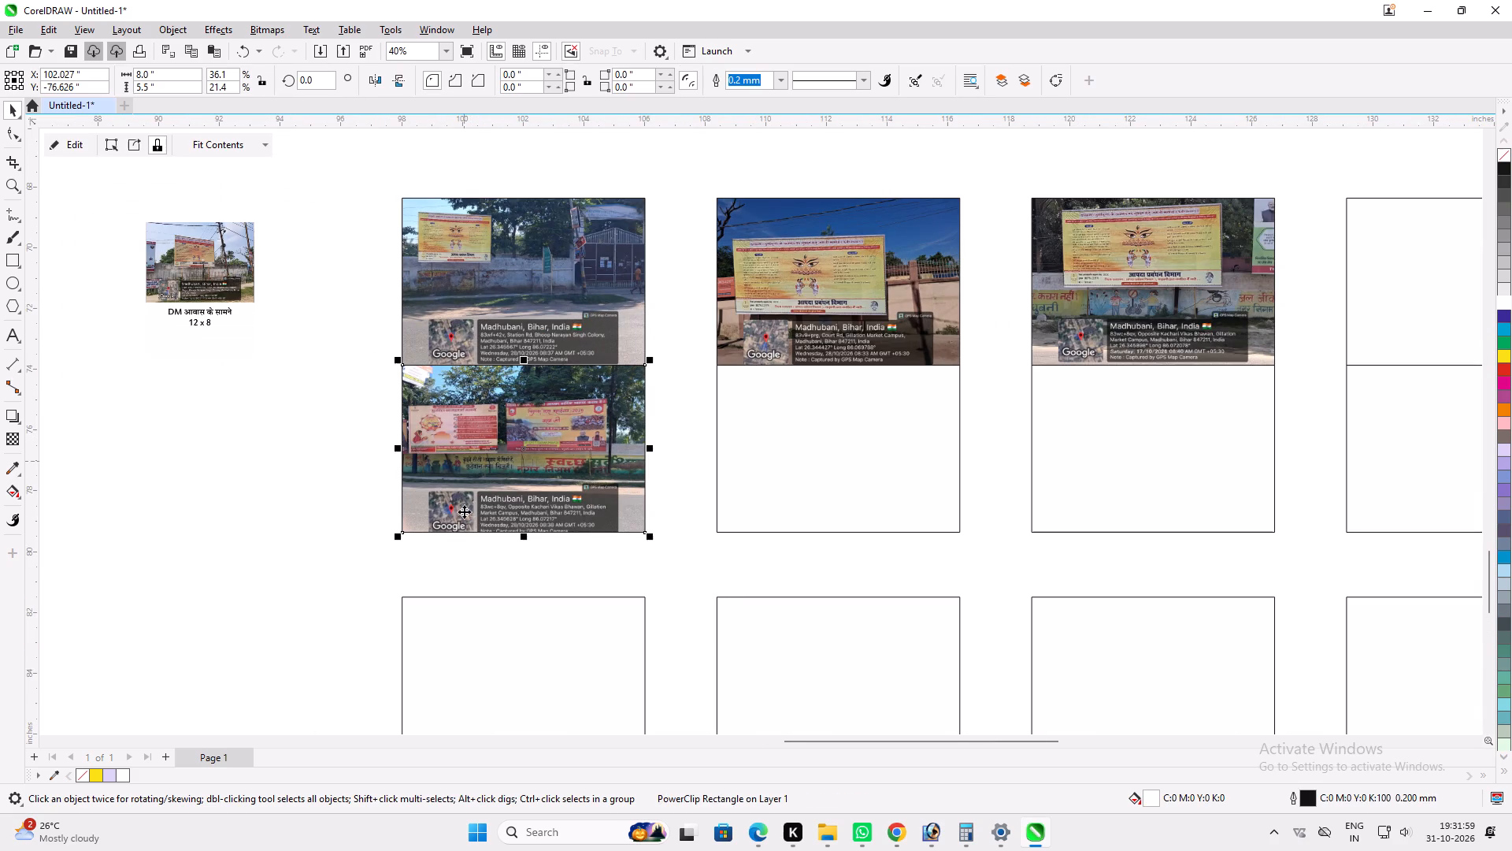
triple_click(484, 479)
scroll(485, 479, "up", 4)
left_click_drag(487, 481, 491, 470, "ctrl")
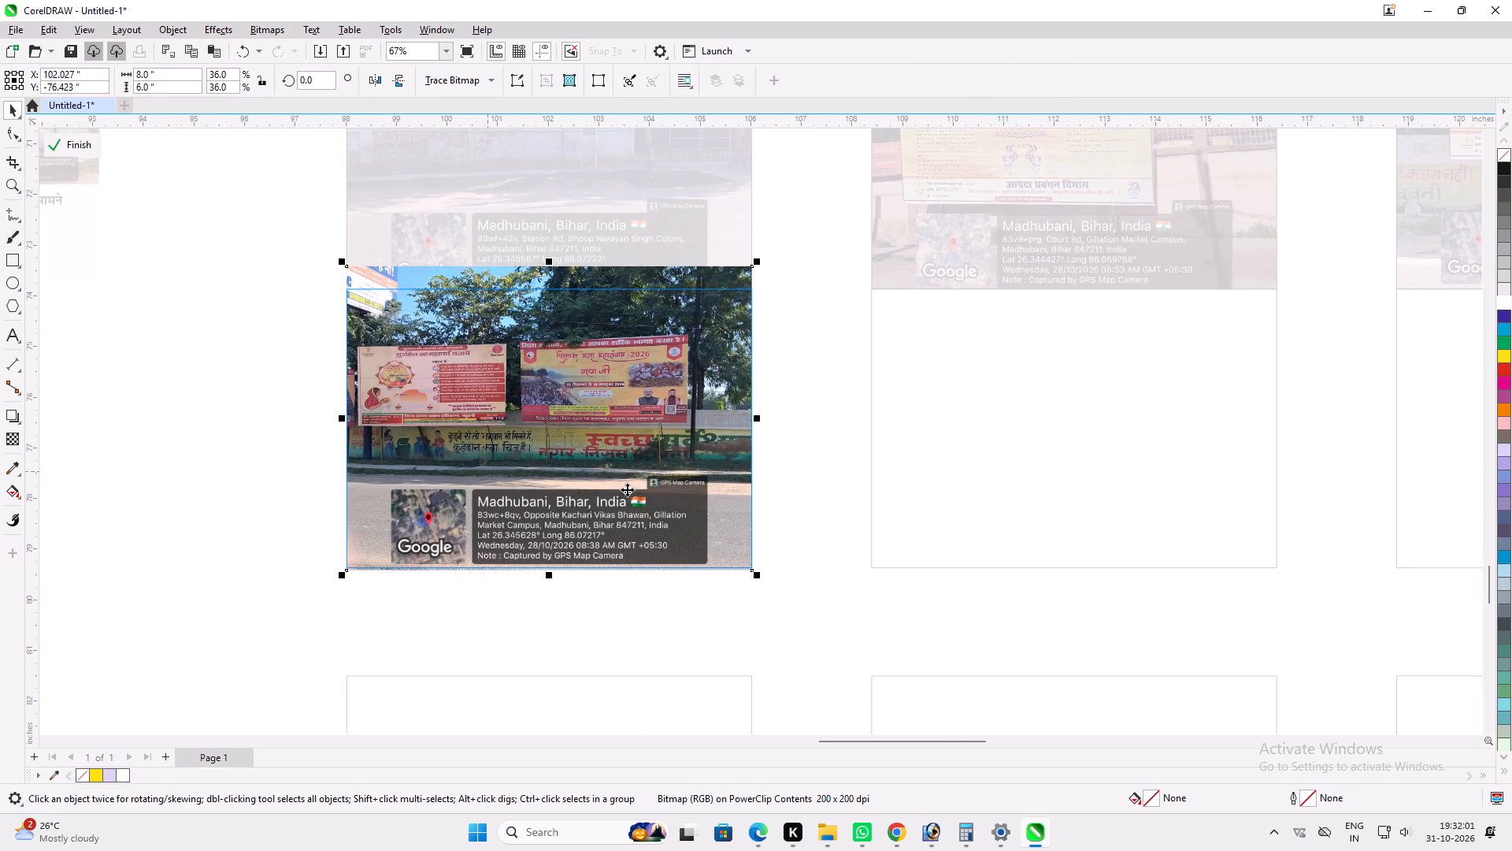
left_click(81, 145)
Place the DM आवास के सामने photo and the two मिथिला हाट photos inside the lower frames of the second, third and fourth pairs.
scroll(190, 257, "down", 5)
left_click(109, 199)
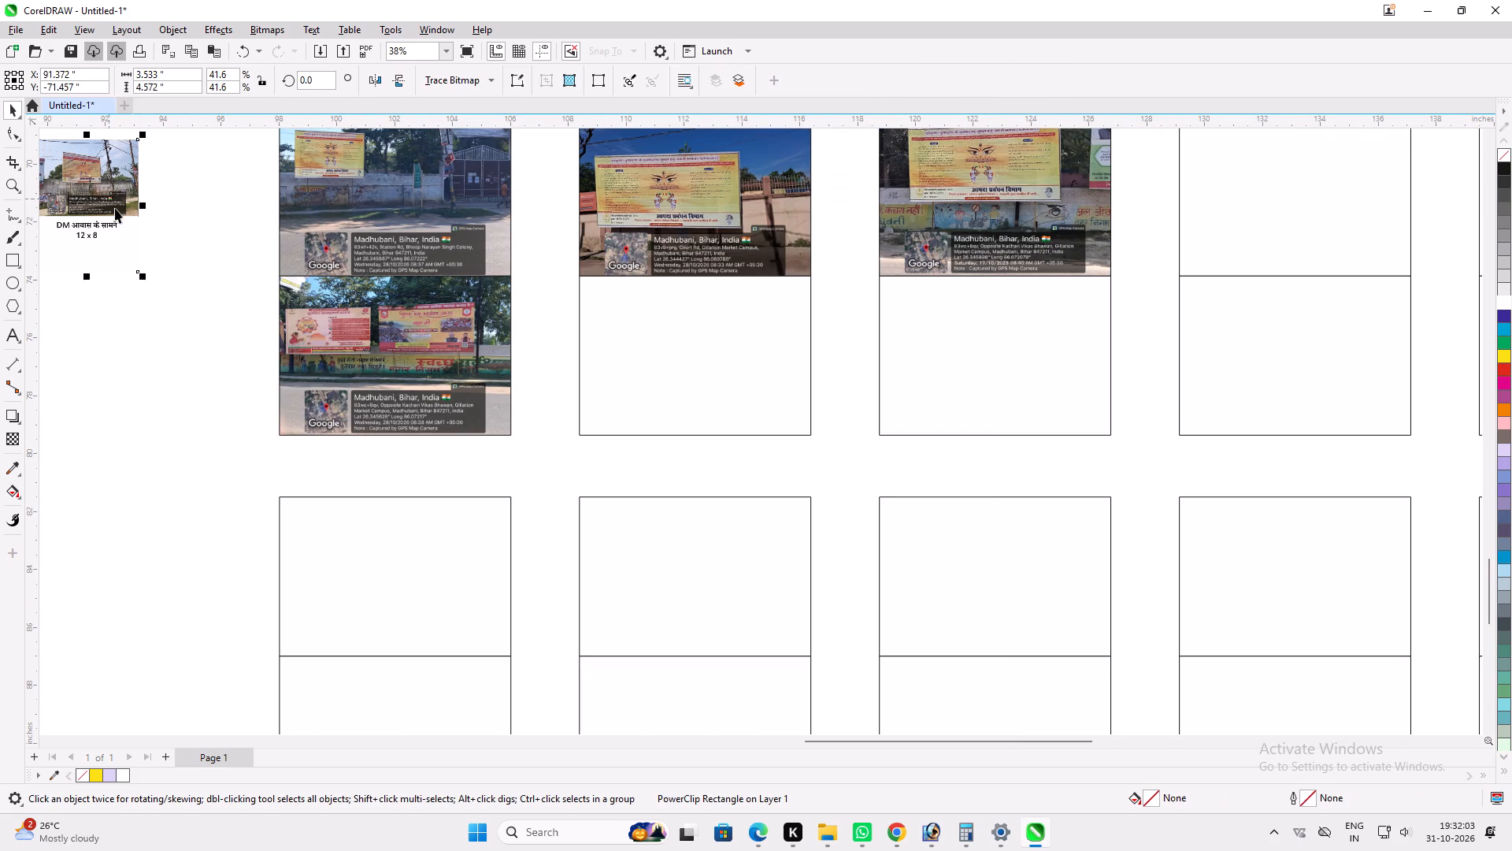
key("alt+w")
left_click(602, 389)
scroll(632, 418, "down", 4)
scroll(676, 379, "up", 3)
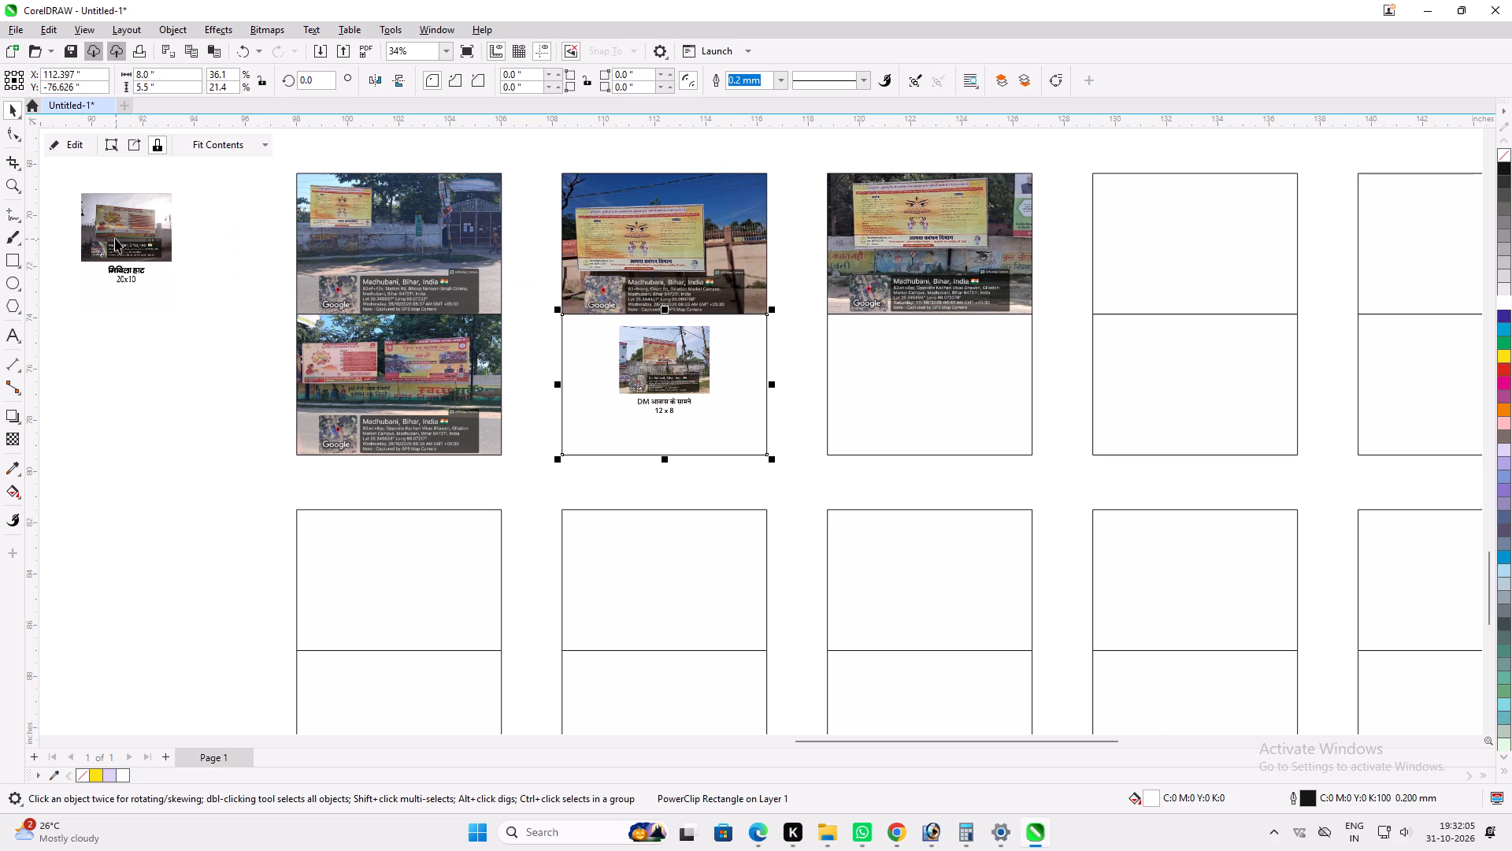
left_click(115, 238)
key("alt+w")
left_click(889, 405)
left_click(152, 239)
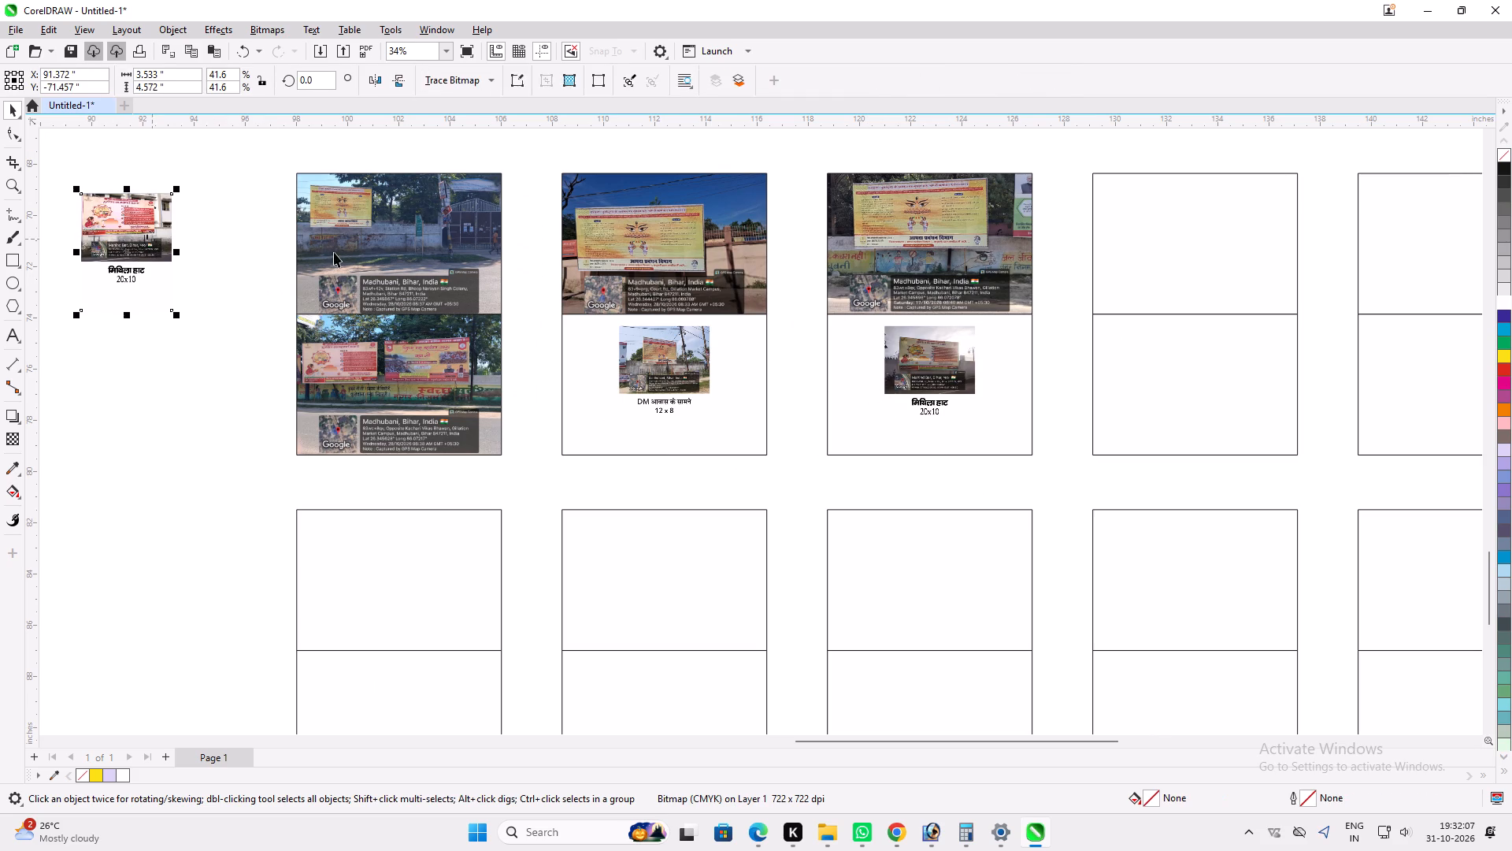
key("alt+w")
left_click(1147, 373)
Place the वाट्सन स्कूल and थाना मोड़ photos inside the upper frames of the fourth and fifth pairs.
left_click(111, 225)
key("alt+w")
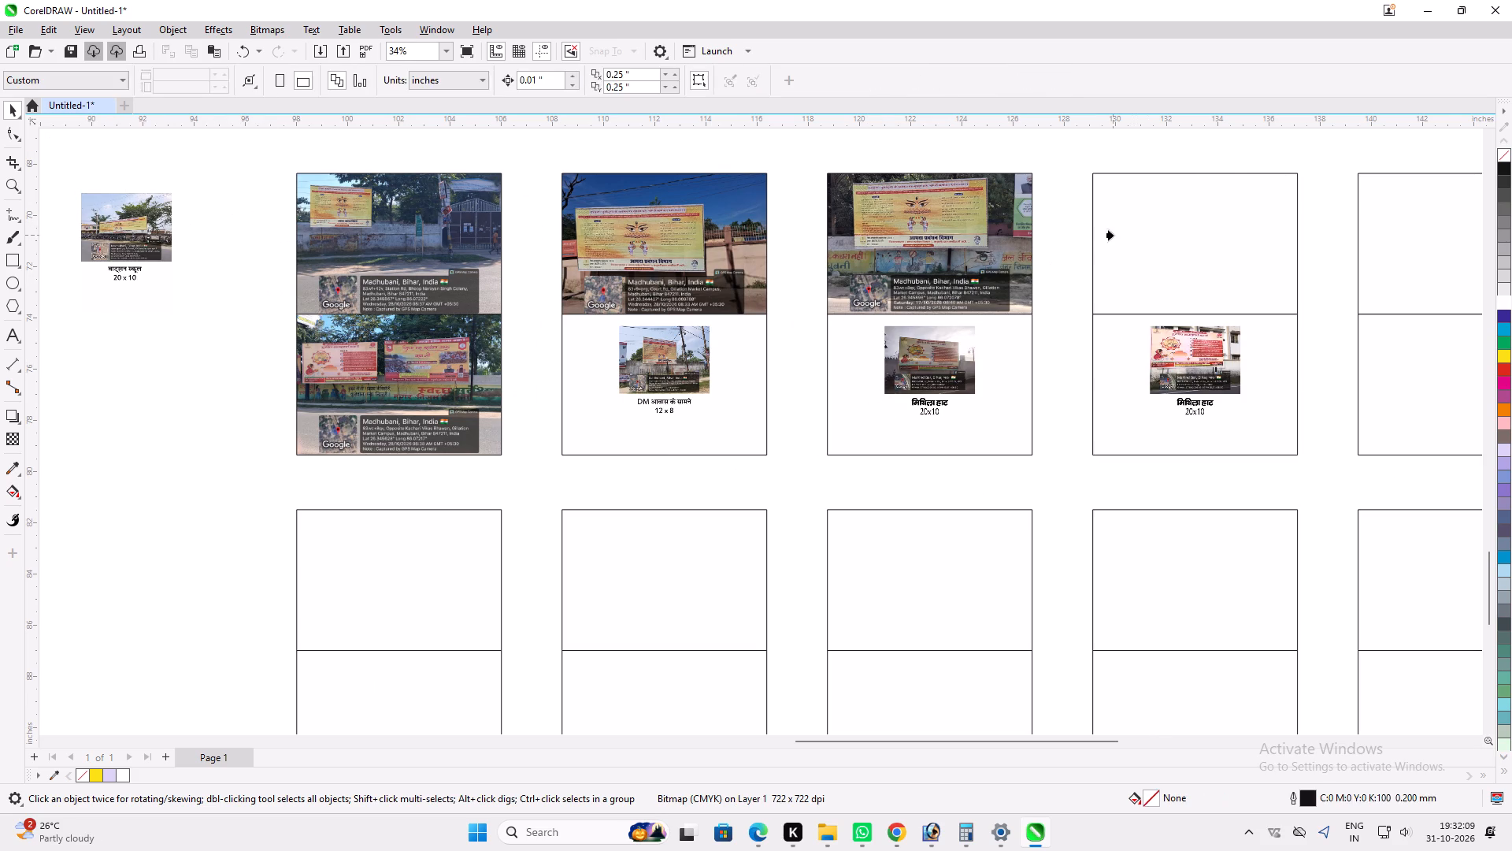
left_click(1113, 235)
scroll(734, 258, "down", 1)
left_click(210, 224)
key("alt+w")
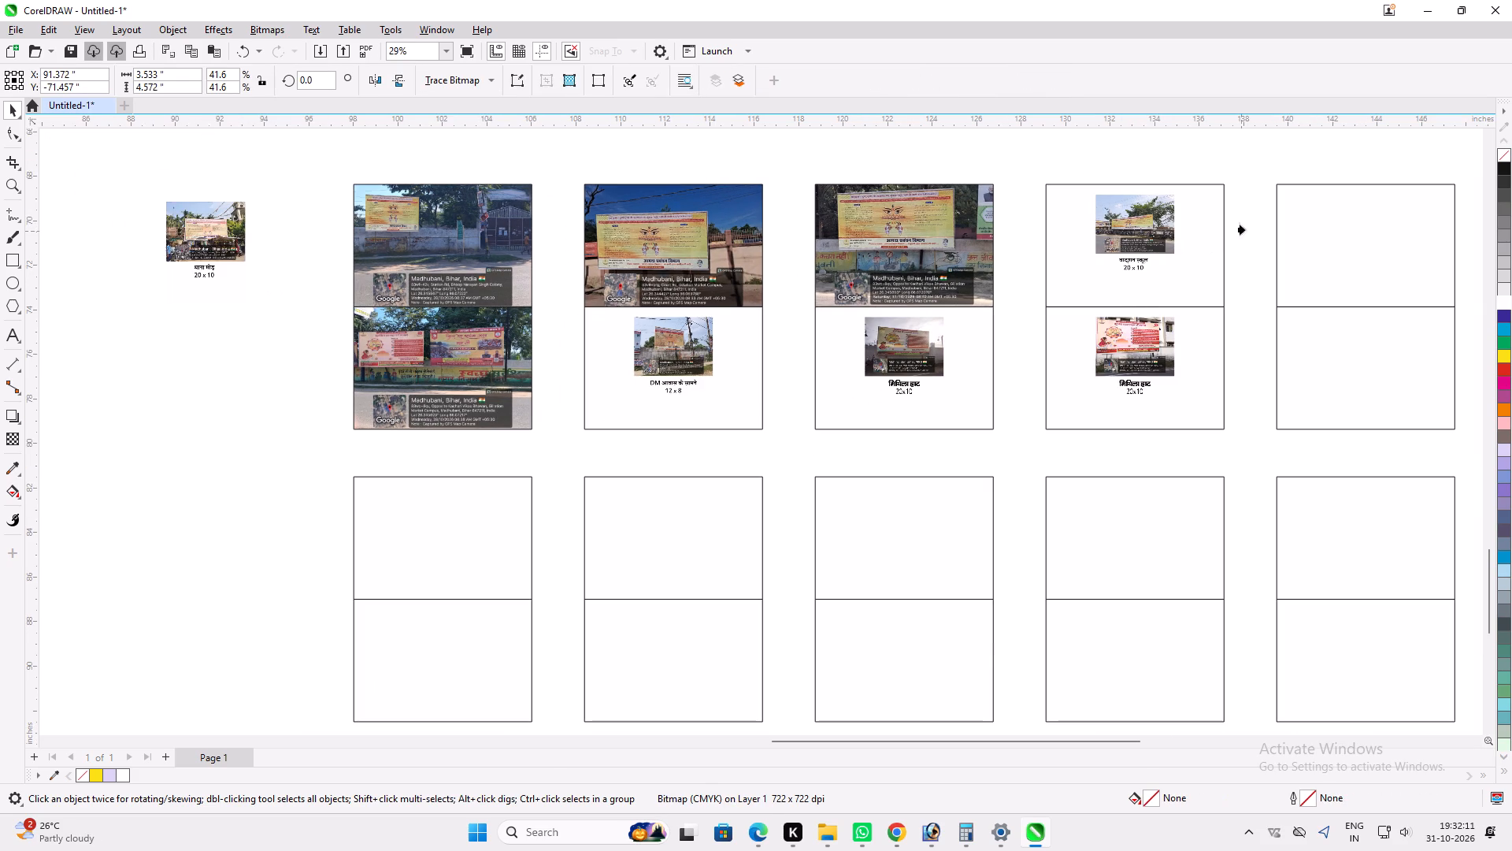
left_click(1301, 238)
Place the next three stacked photos inside the fifth pair's lower frame and both frames of the sixth pair.
scroll(417, 191, "down", 2)
scroll(1124, 257, "up", 9)
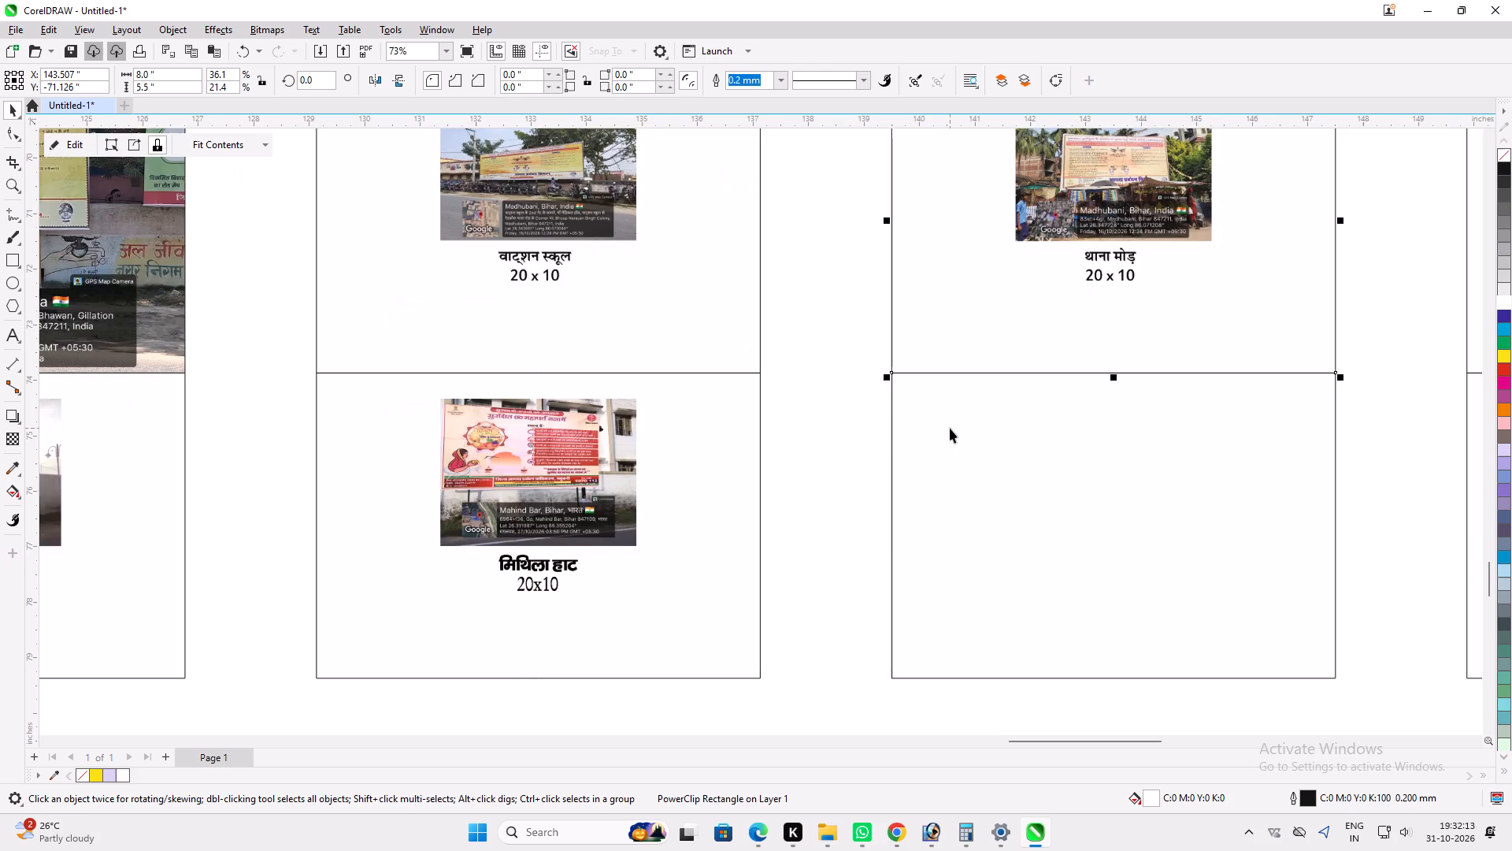
scroll(950, 428, "down", 8)
scroll(929, 339, "down", 5)
scroll(307, 351, "up", 2)
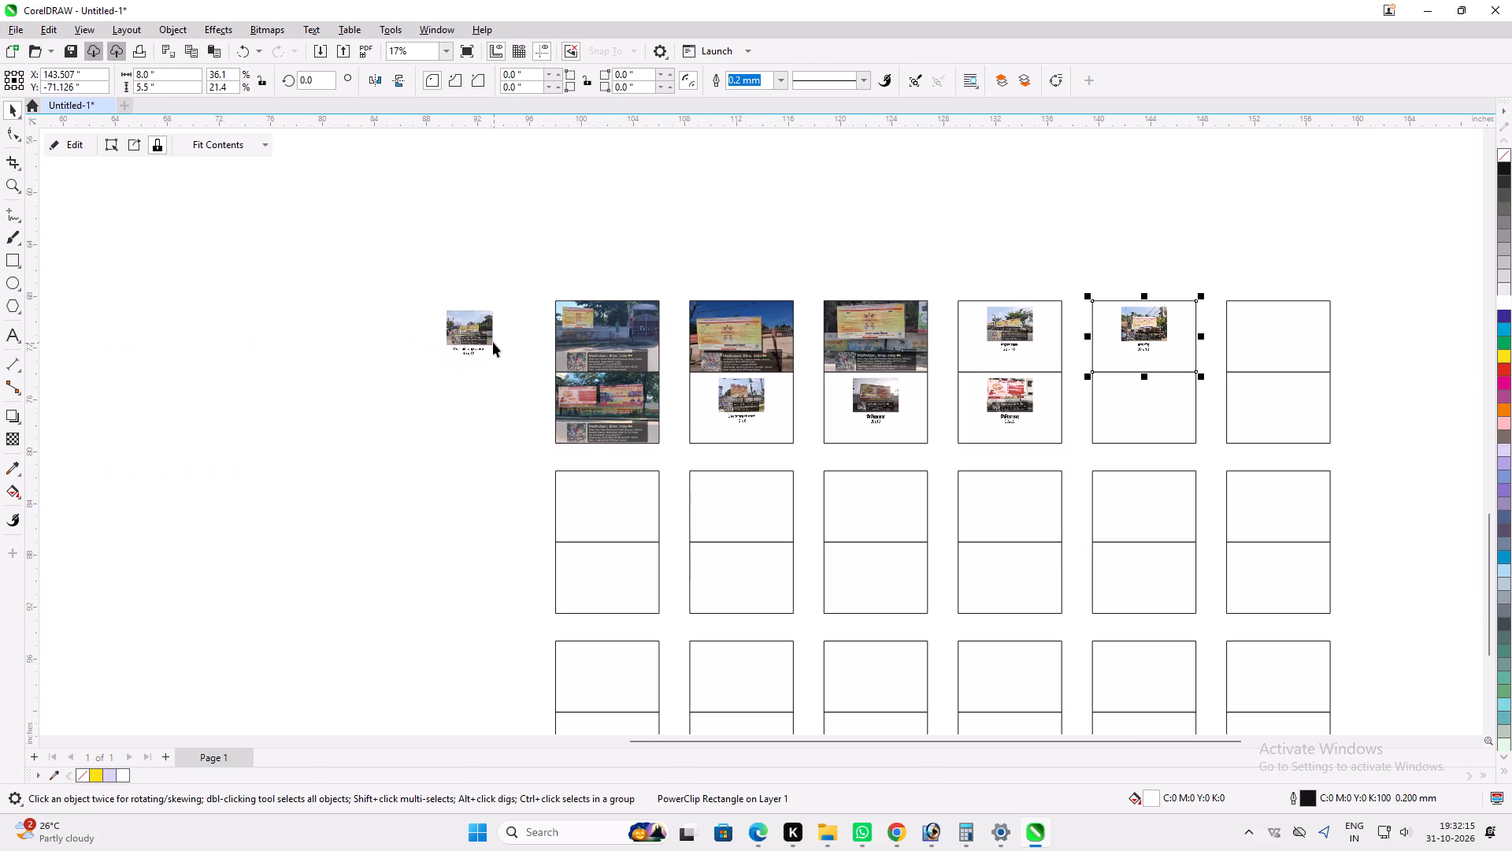
left_click(493, 342)
key("alt+w")
left_click(1136, 423)
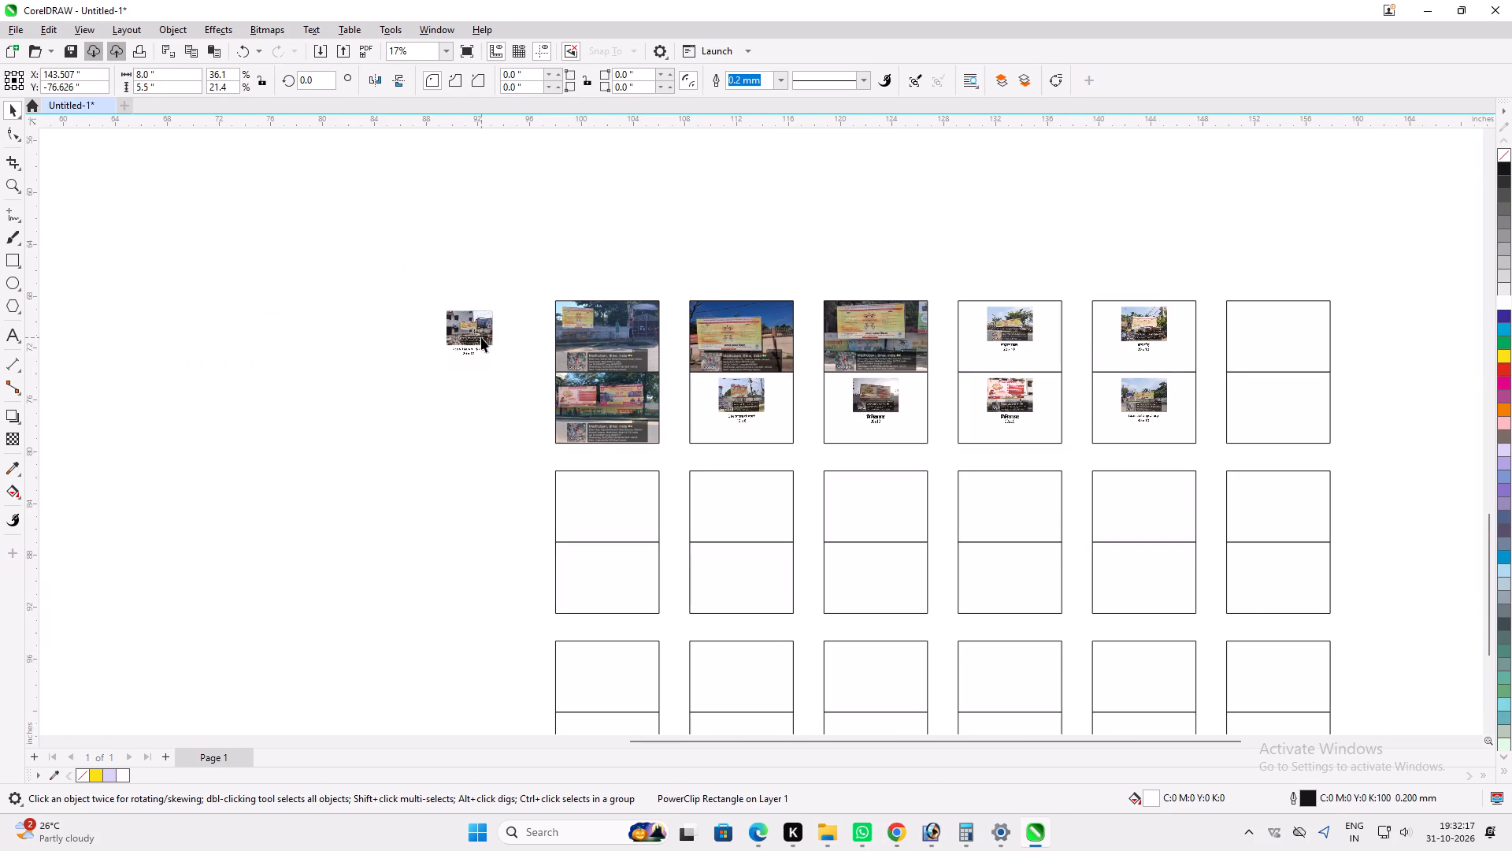
left_click(481, 337)
key("alt+w")
left_click(1238, 357)
left_click(471, 343)
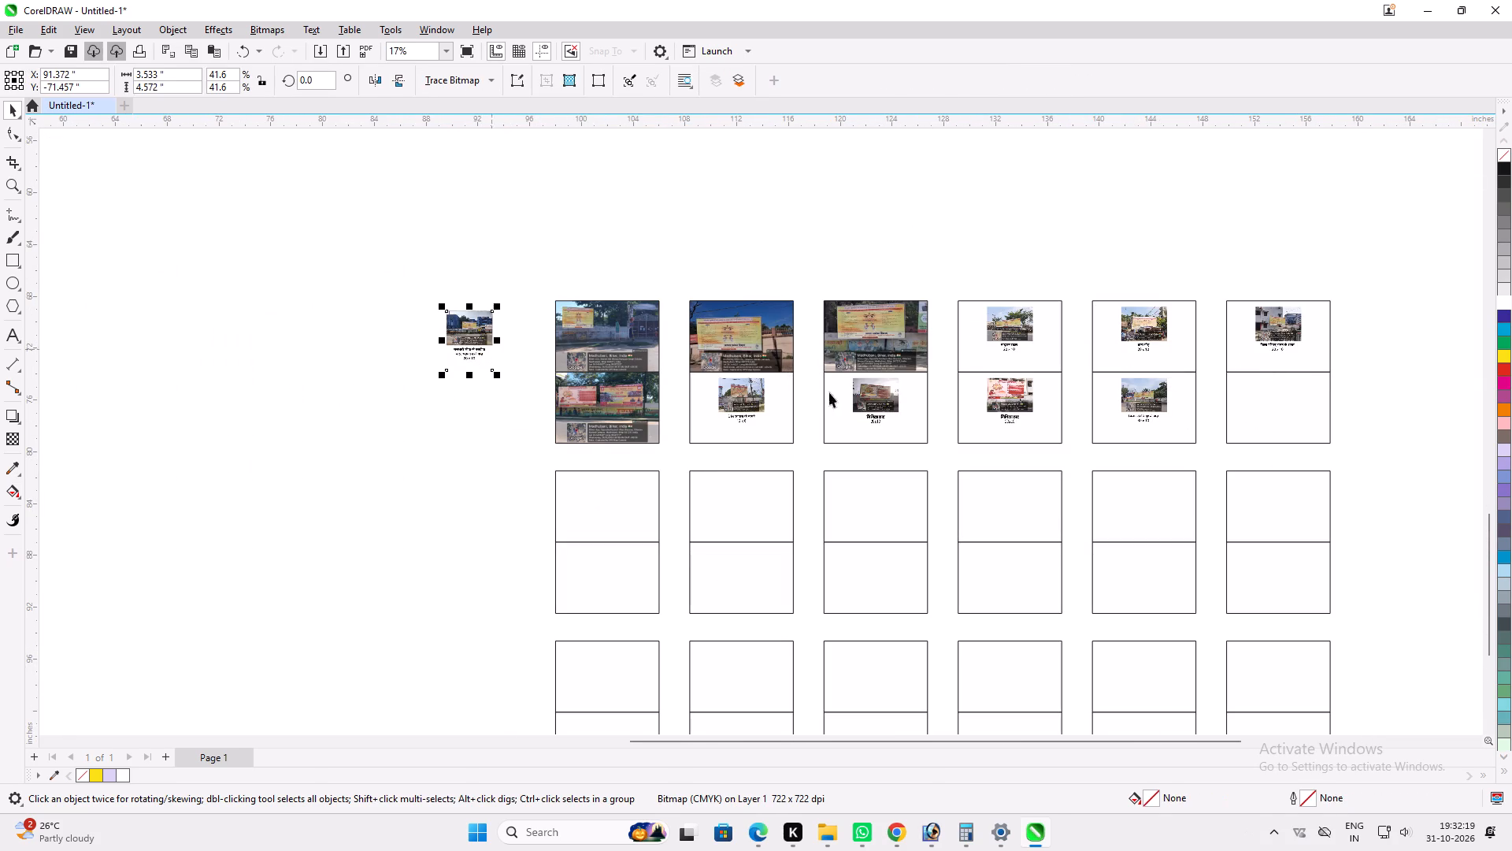
key("alt+w")
left_click(1267, 404)
Place the next two stacked photos inside the upper and lower frames of the second row's first pair.
left_click(477, 337)
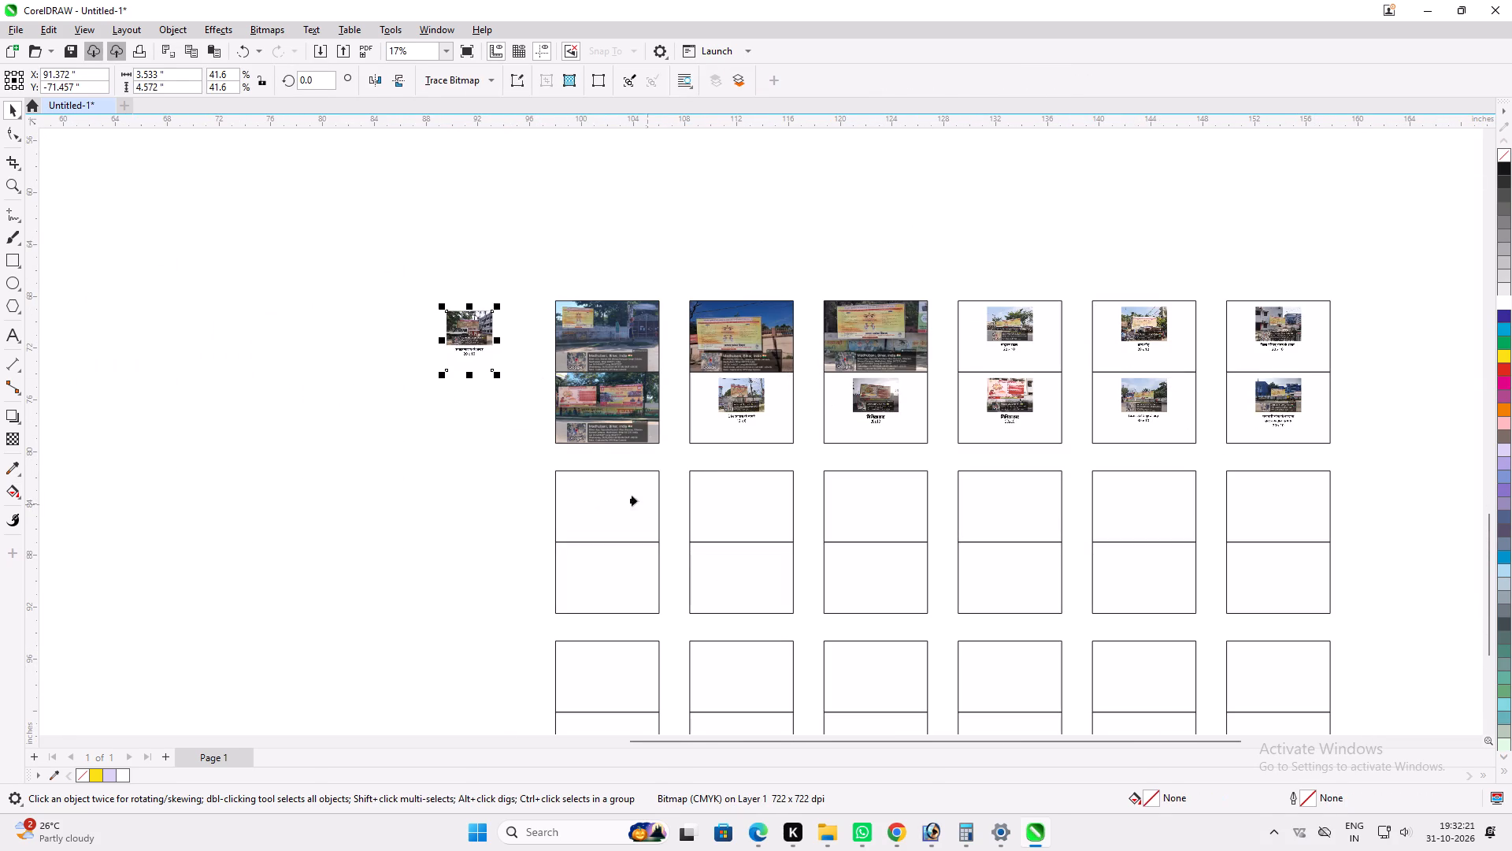
key("alt+w")
left_click(625, 496)
left_click(471, 335)
key("alt+w")
left_click(628, 585)
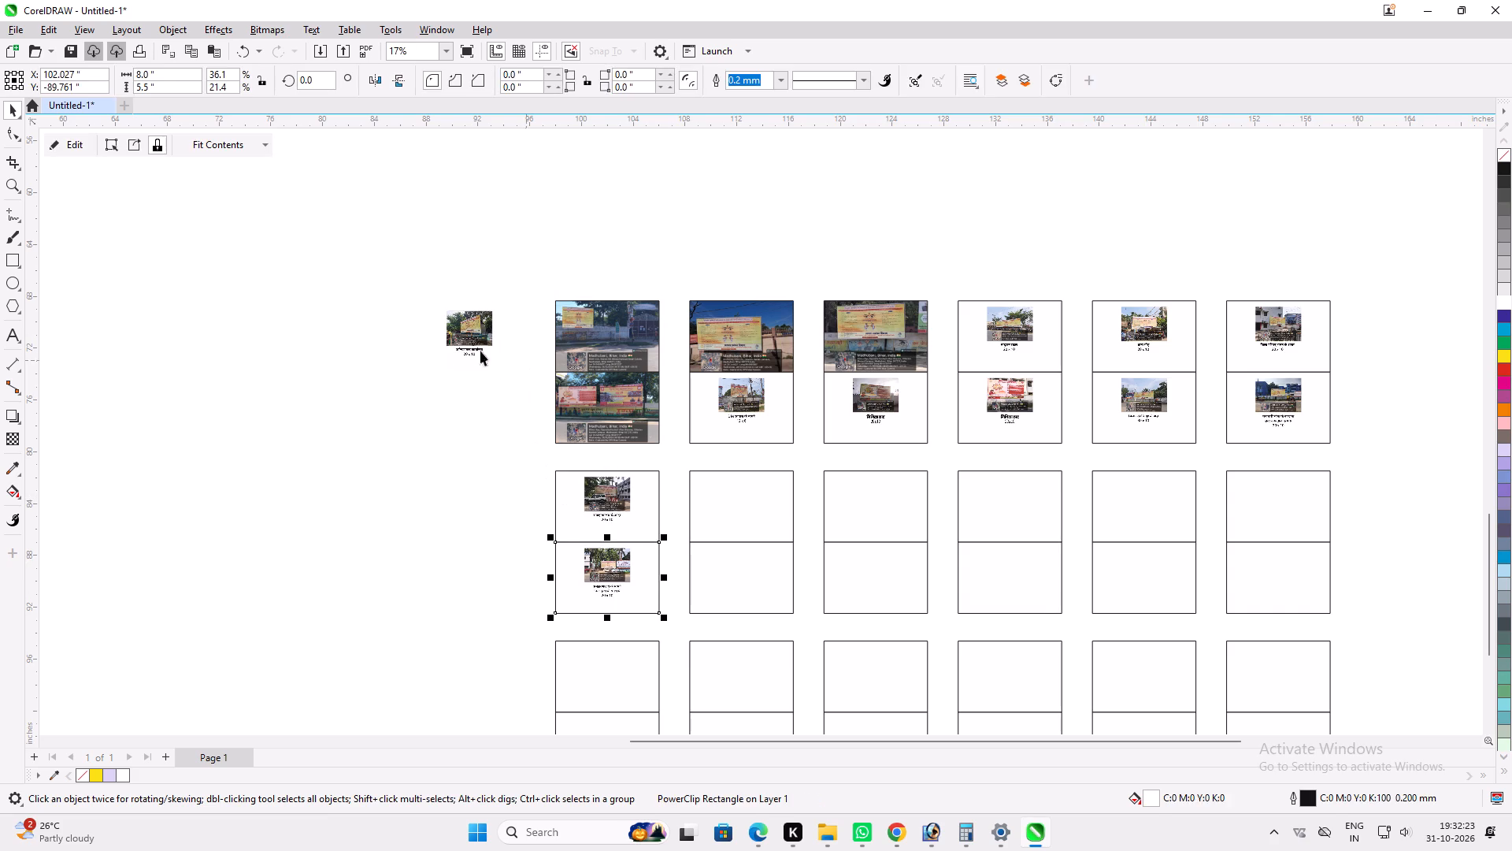
Place the next two stacked photos inside the upper and lower frames of the second row's second pair.
left_click(469, 347)
key("alt+w")
left_click(758, 507)
left_click(458, 332)
key("alt+w")
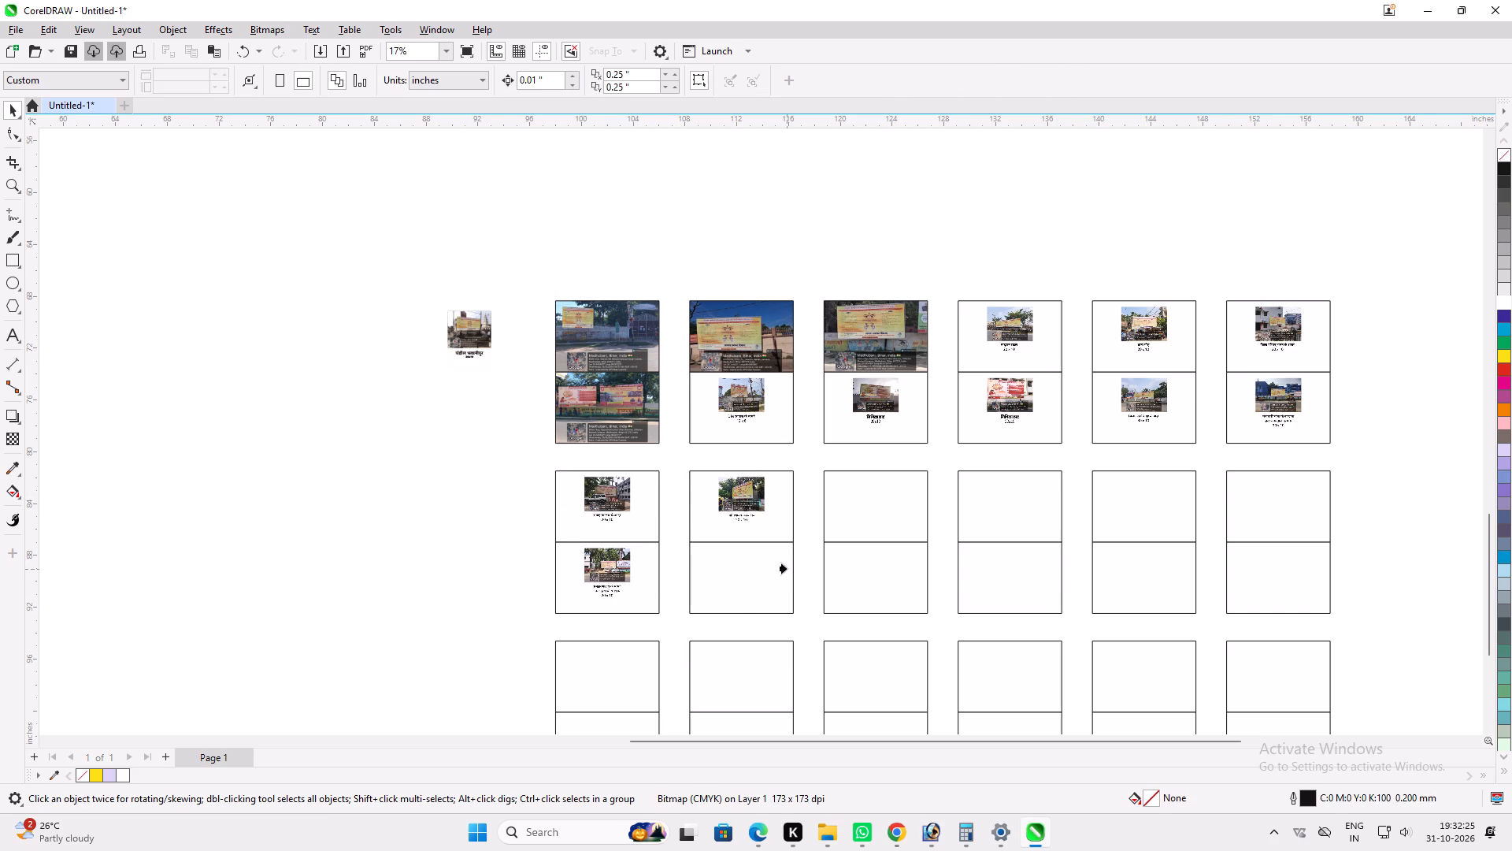
left_click(784, 568)
Place the last two stacked photos inside the upper and lower frames of the second row's third pair.
left_click(451, 336)
key("alt+w")
left_click(874, 512)
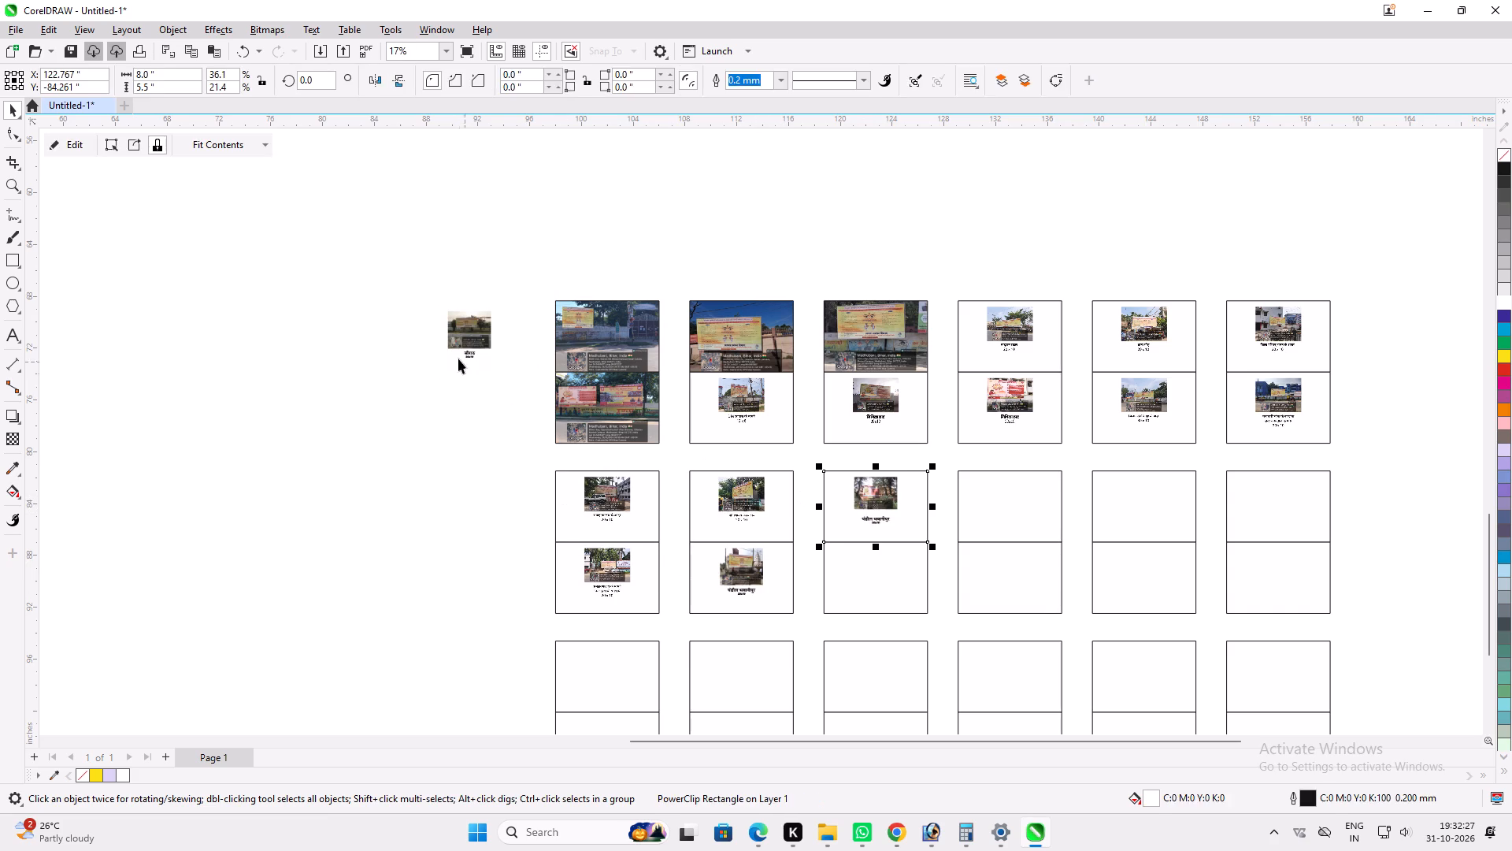
left_click(458, 355)
key("alt+w")
left_click(837, 575)
Delete the two bottom rows of empty pairs from the Town grid.
scroll(741, 498, "down", 3)
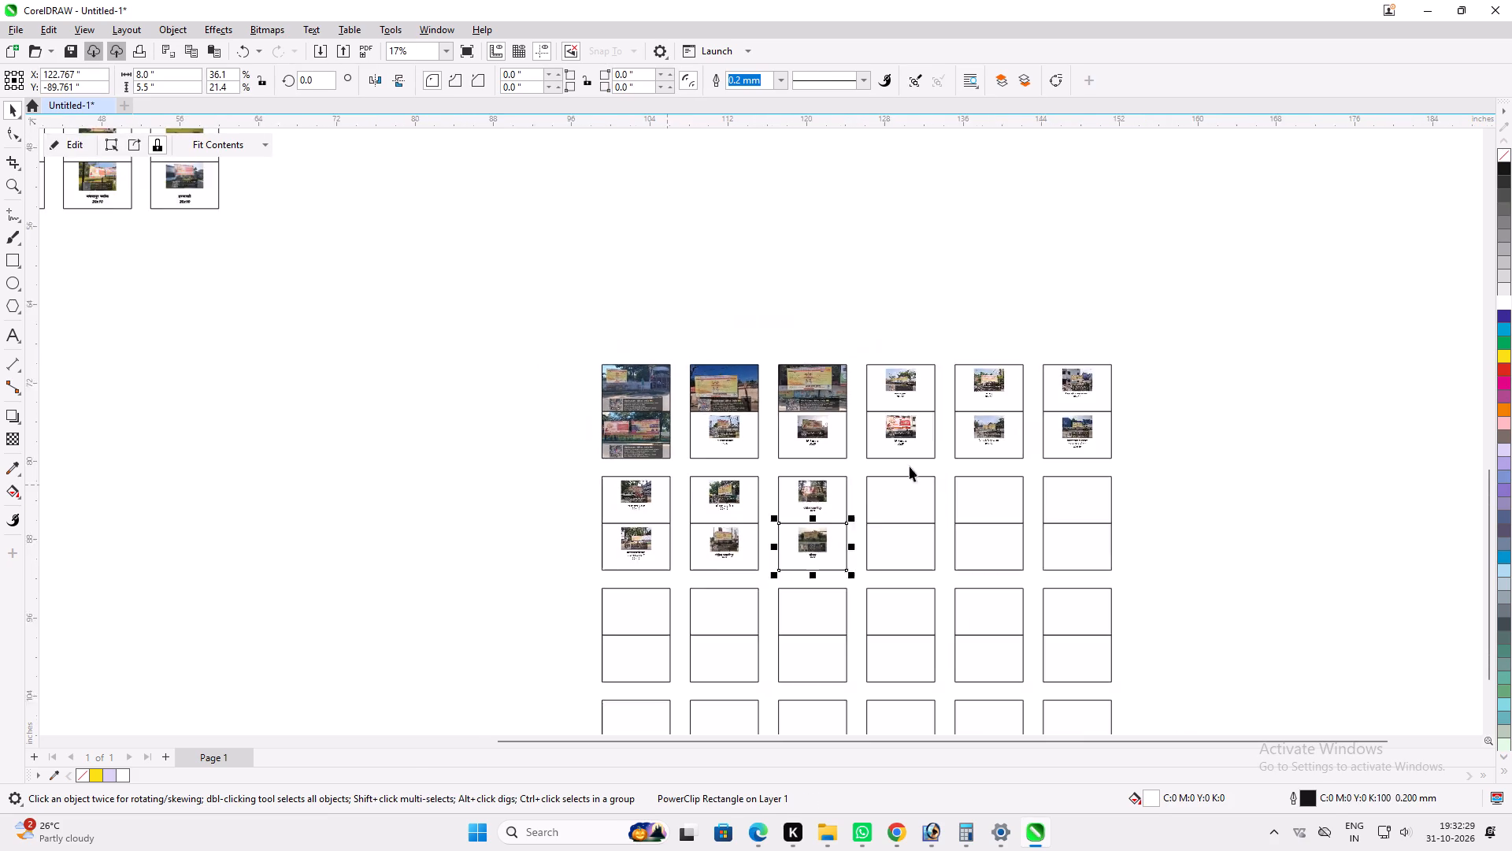
scroll(910, 466, "down", 6)
left_click_drag(1094, 656, 754, 536)
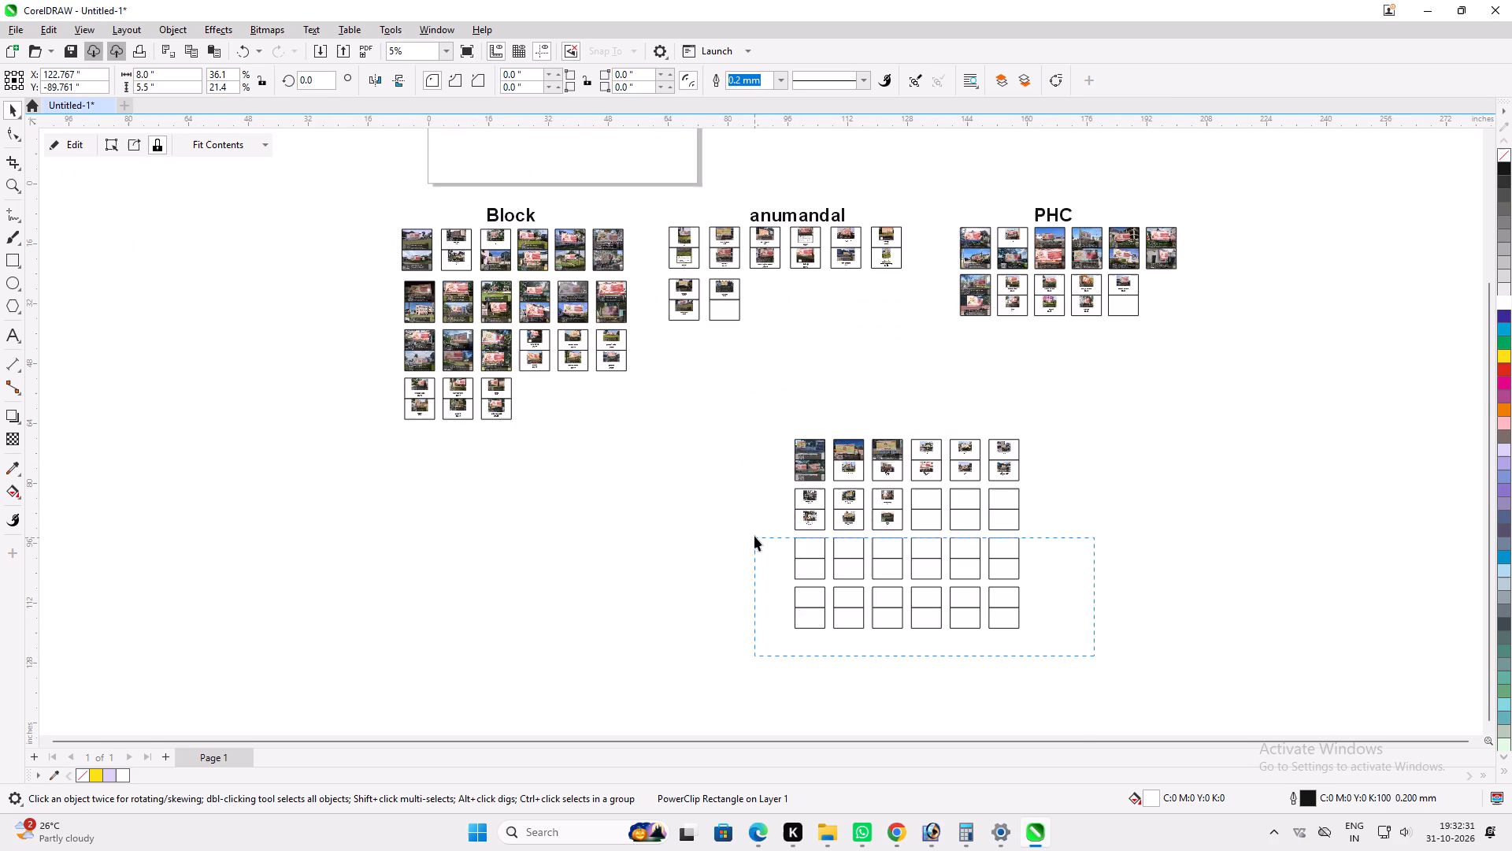
left_click_drag(754, 536, 754, 533)
key("Delete")
Delete the three unused empty pairs at the end of the Town grid's second row.
left_click_drag(1062, 552, 910, 482)
key("Delete")
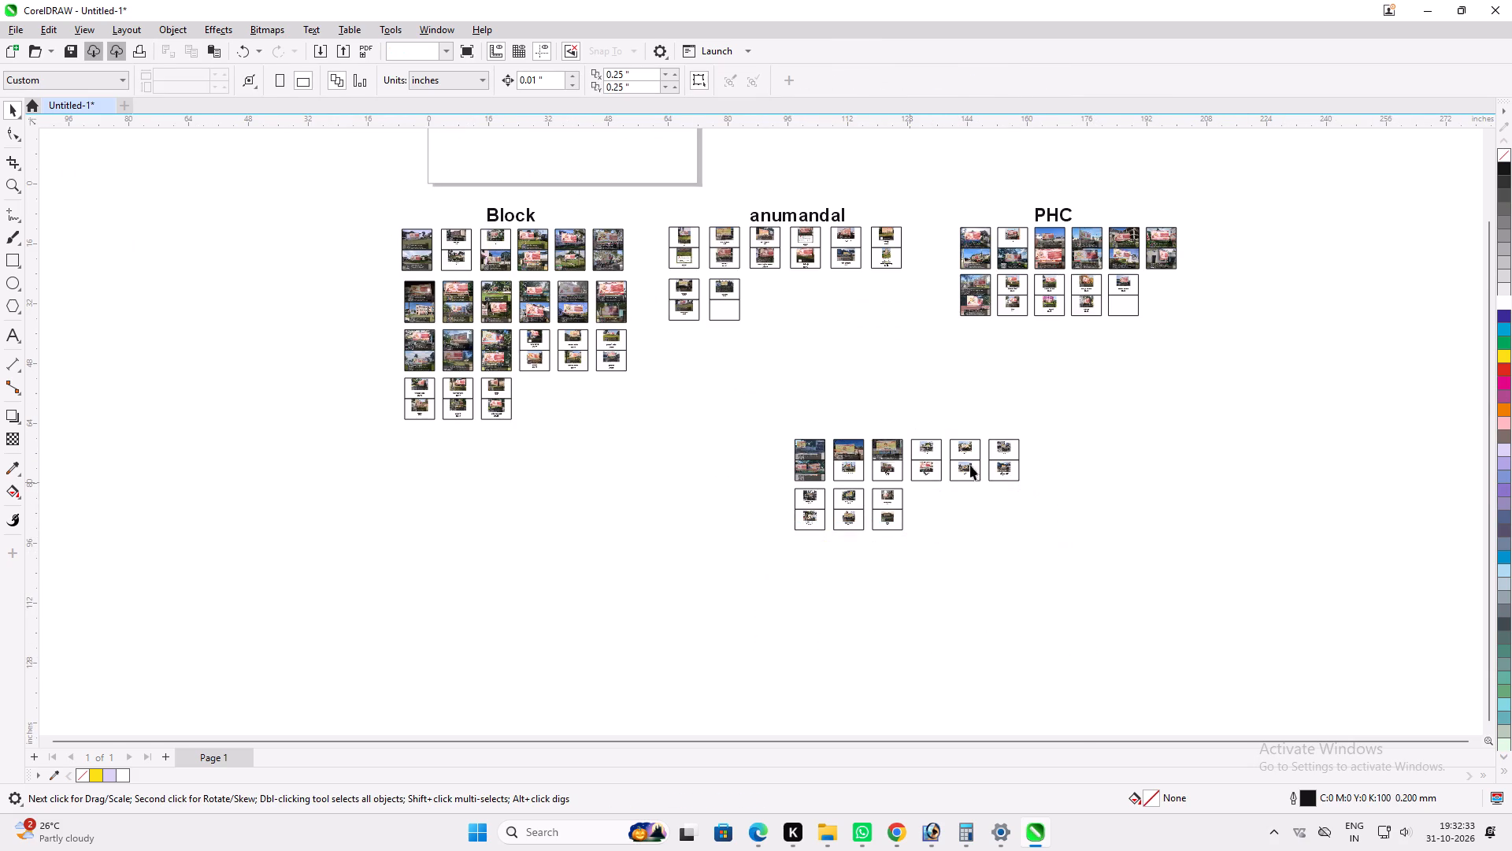
scroll(1025, 445, "up", 3)
scroll(683, 329, "up", 2)
key("ctrl+z")
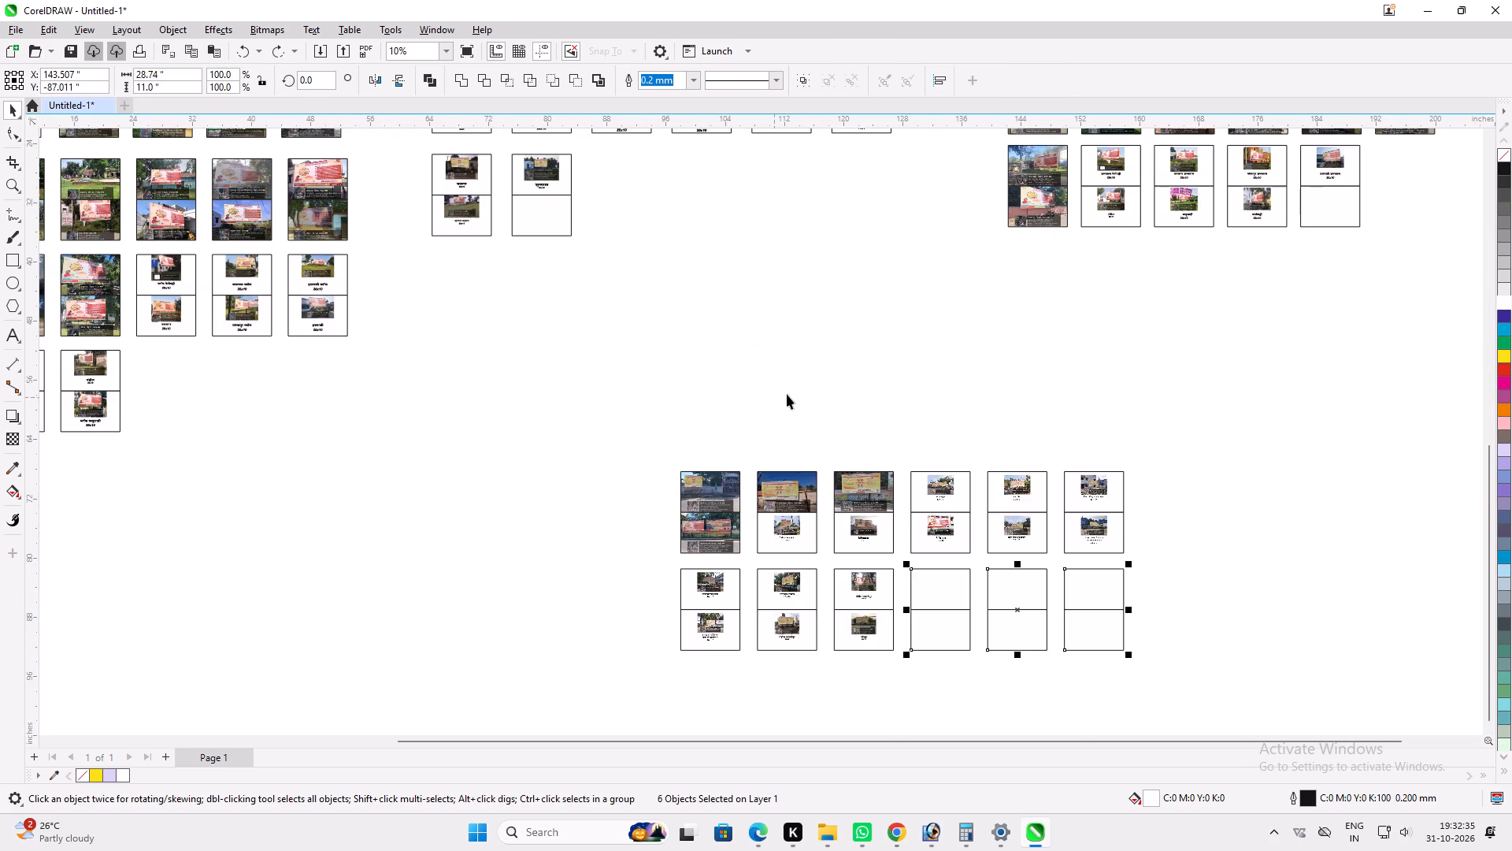
key("Delete")
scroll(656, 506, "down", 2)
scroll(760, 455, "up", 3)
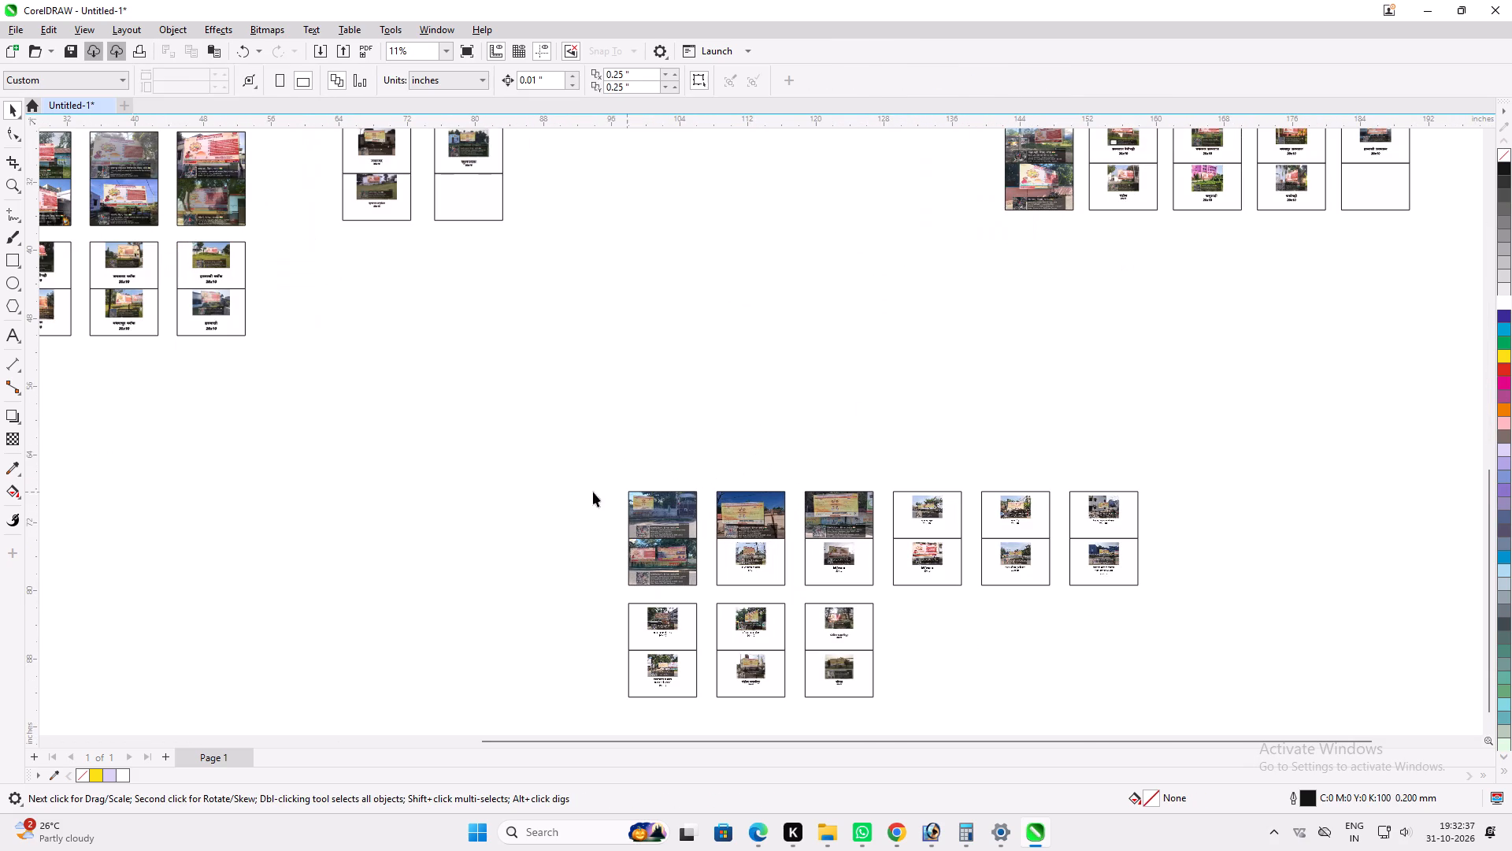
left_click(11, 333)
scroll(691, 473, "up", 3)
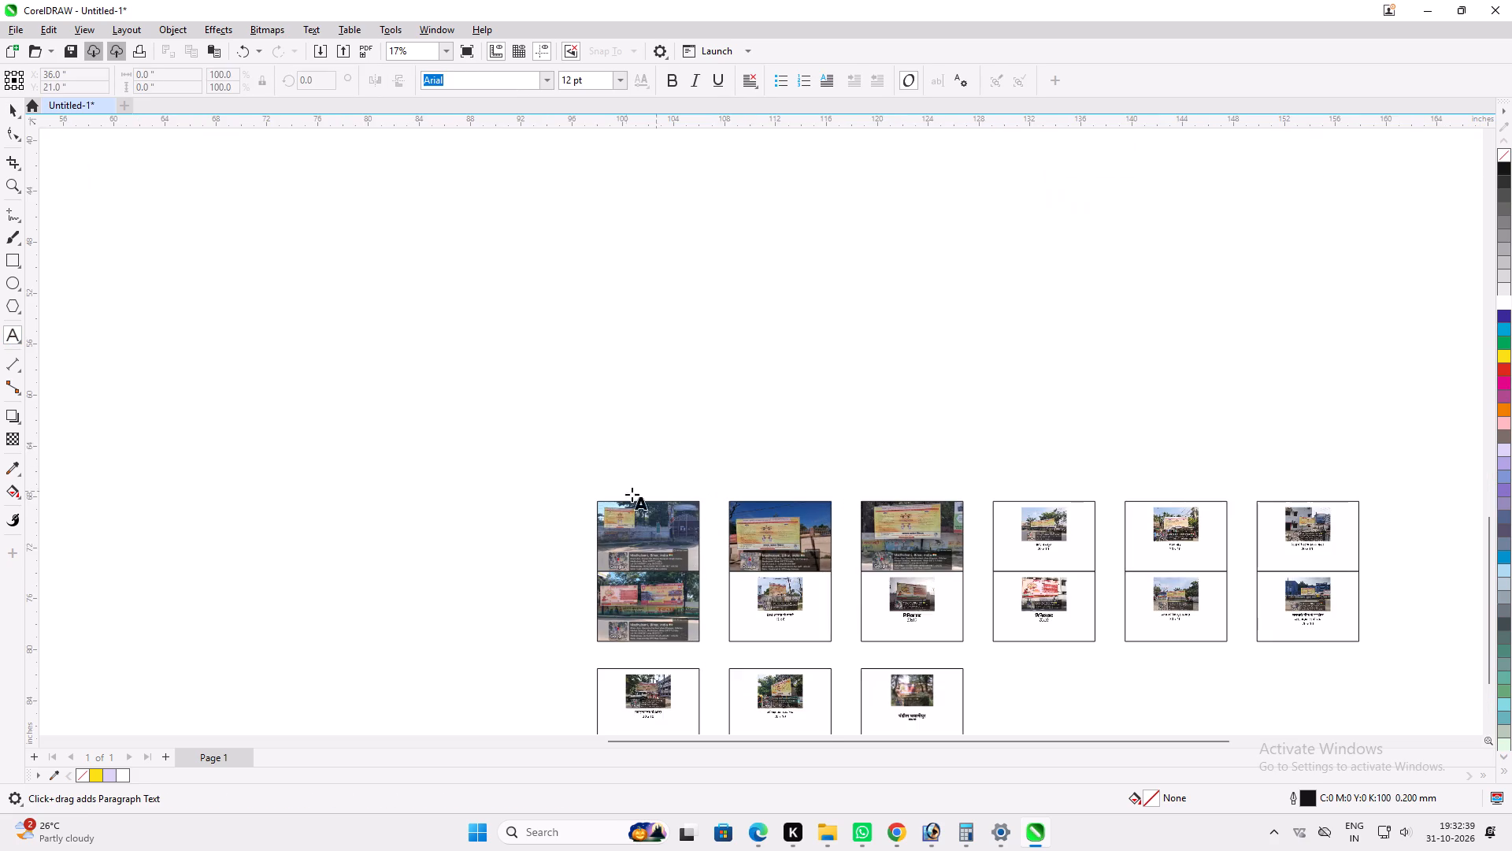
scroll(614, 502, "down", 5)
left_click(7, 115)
Copy the PHC heading to just above the Town grid and change the copy's text to TOWN.
scroll(934, 420, "down", 5)
left_click(1014, 245)
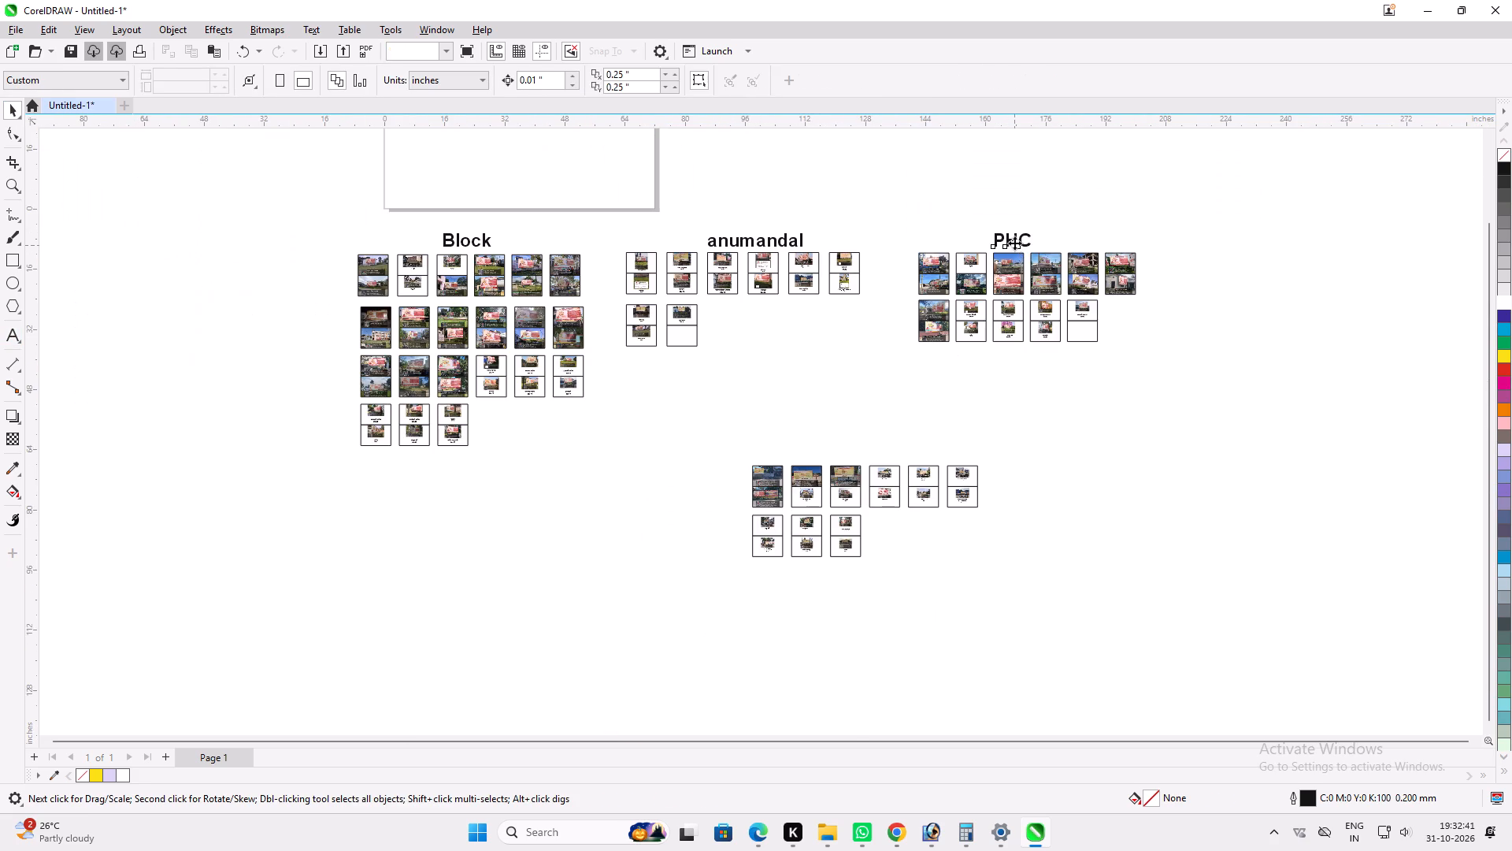
left_click_drag(1015, 238, 859, 447)
right_click(859, 447)
scroll(904, 459, "up", 3)
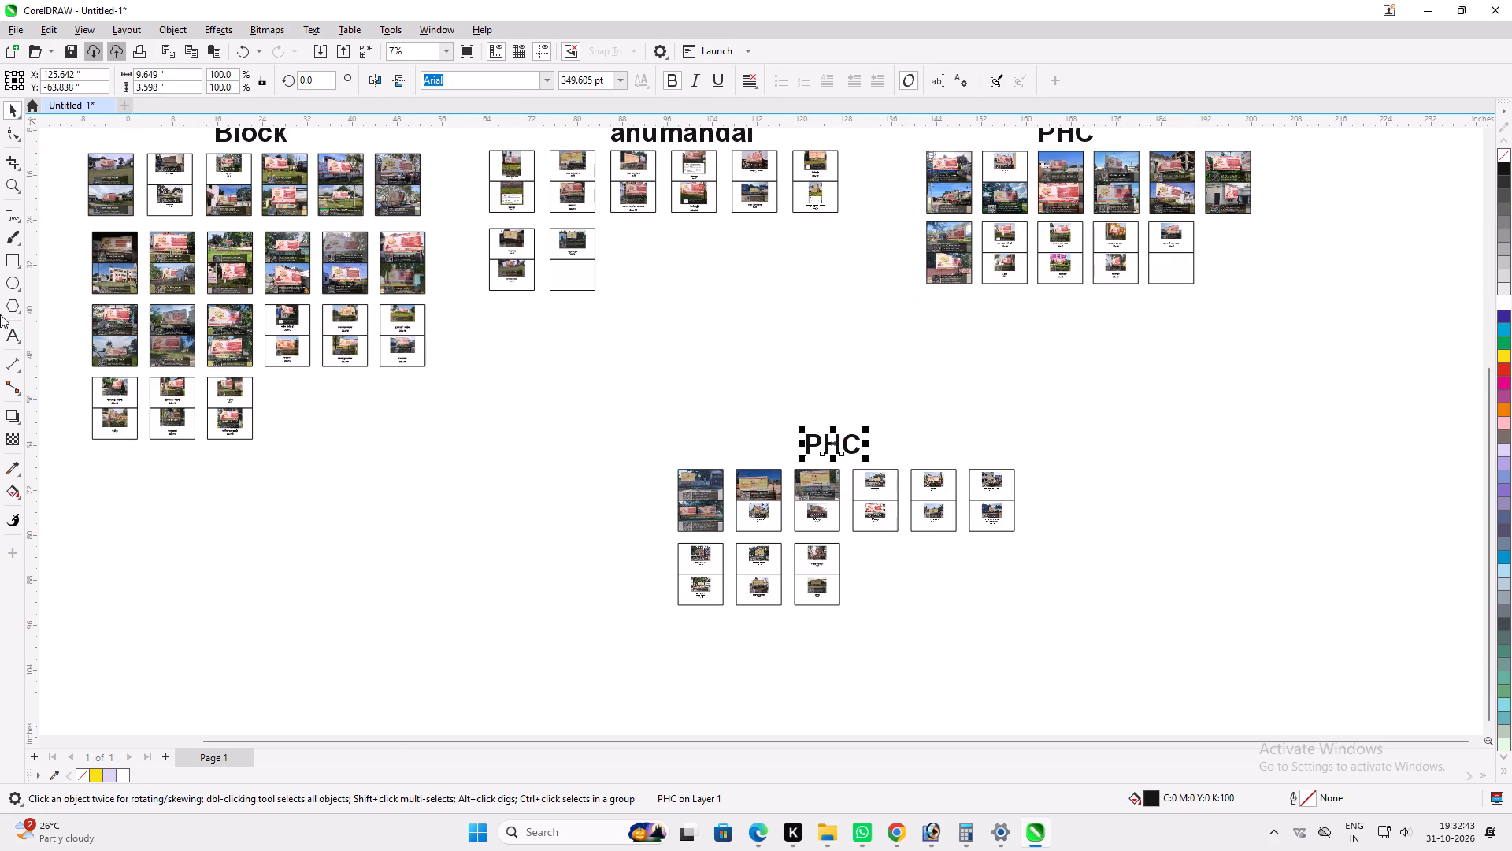
left_click(13, 335)
key("ctrl+a")
type("TOWN")
scroll(702, 419, "up", 1)
left_click(5, 111)
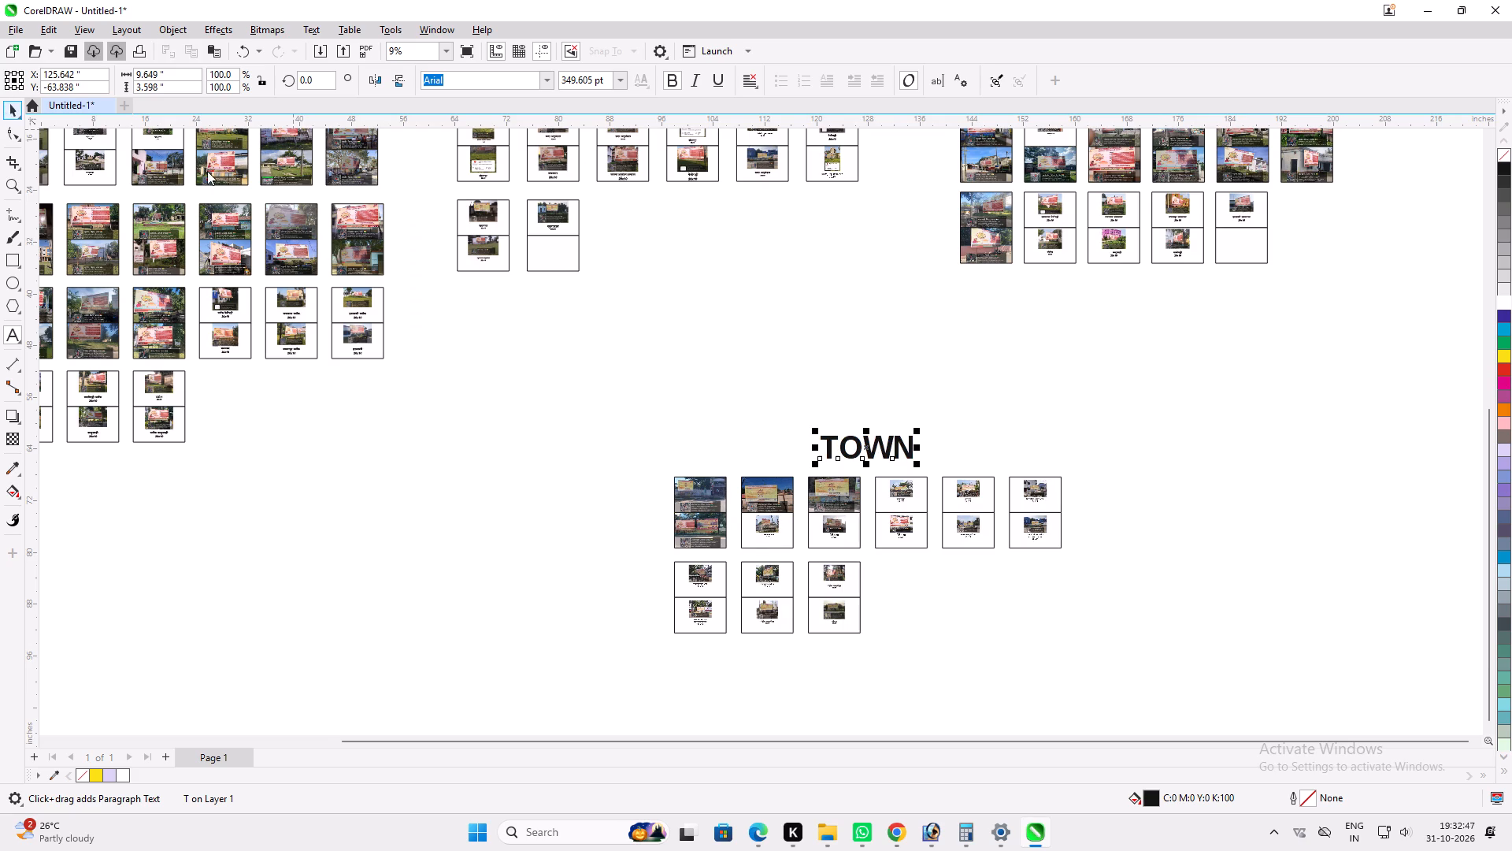
Select all the headed photo sets and save the drawing on the Desktop as RRR.
scroll(864, 392, "down", 2)
left_click(735, 352)
scroll(756, 411, "down", 7)
left_click_drag(436, 244, 1121, 557)
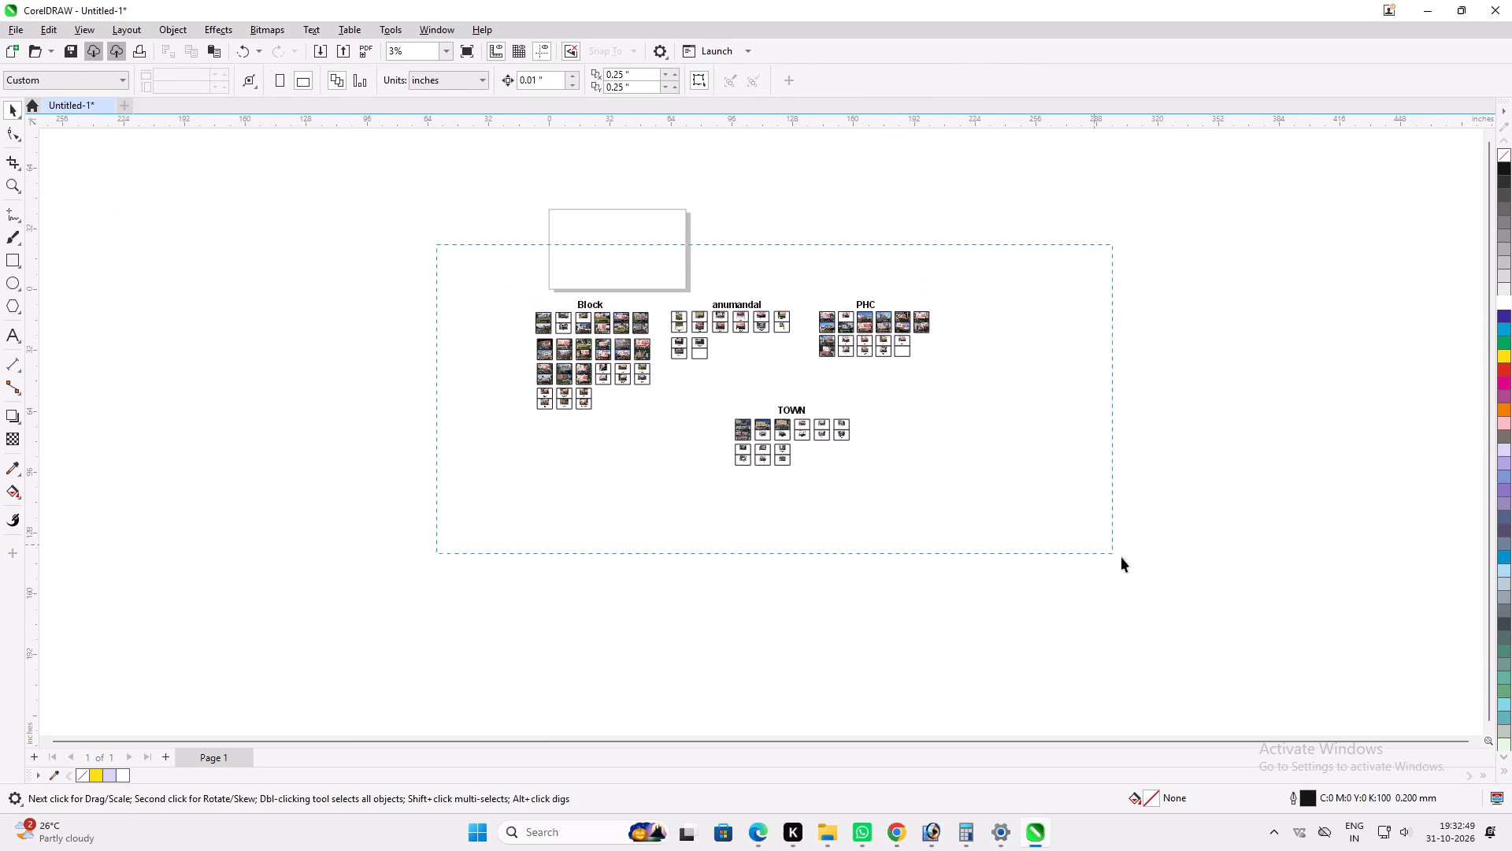
left_click_drag(1121, 557, 1122, 558)
key("ctrl+s")
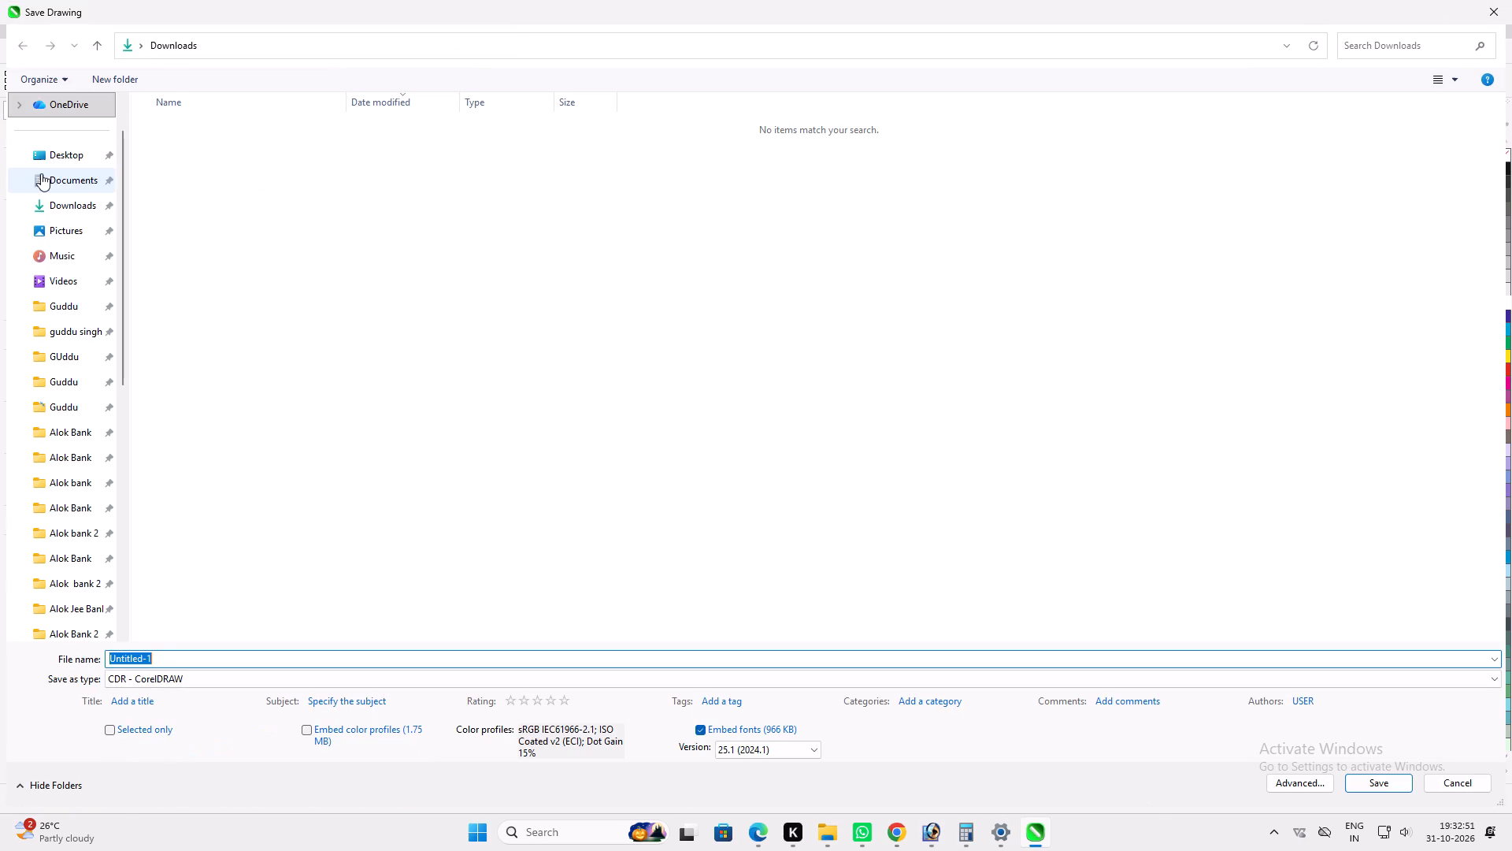
left_click(52, 160)
left_click(224, 662)
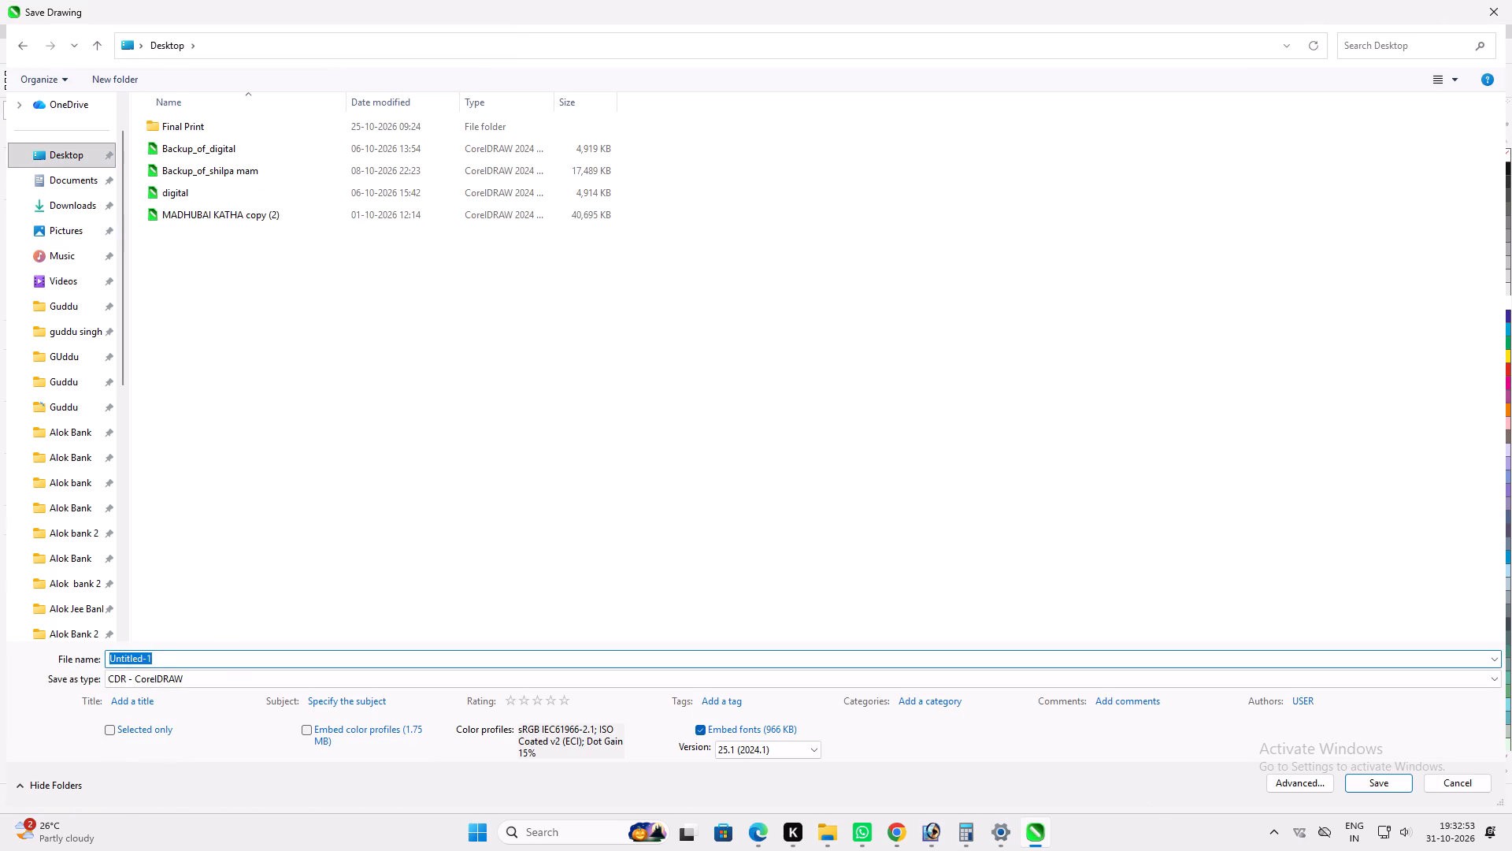
type("RRR")
key("space")
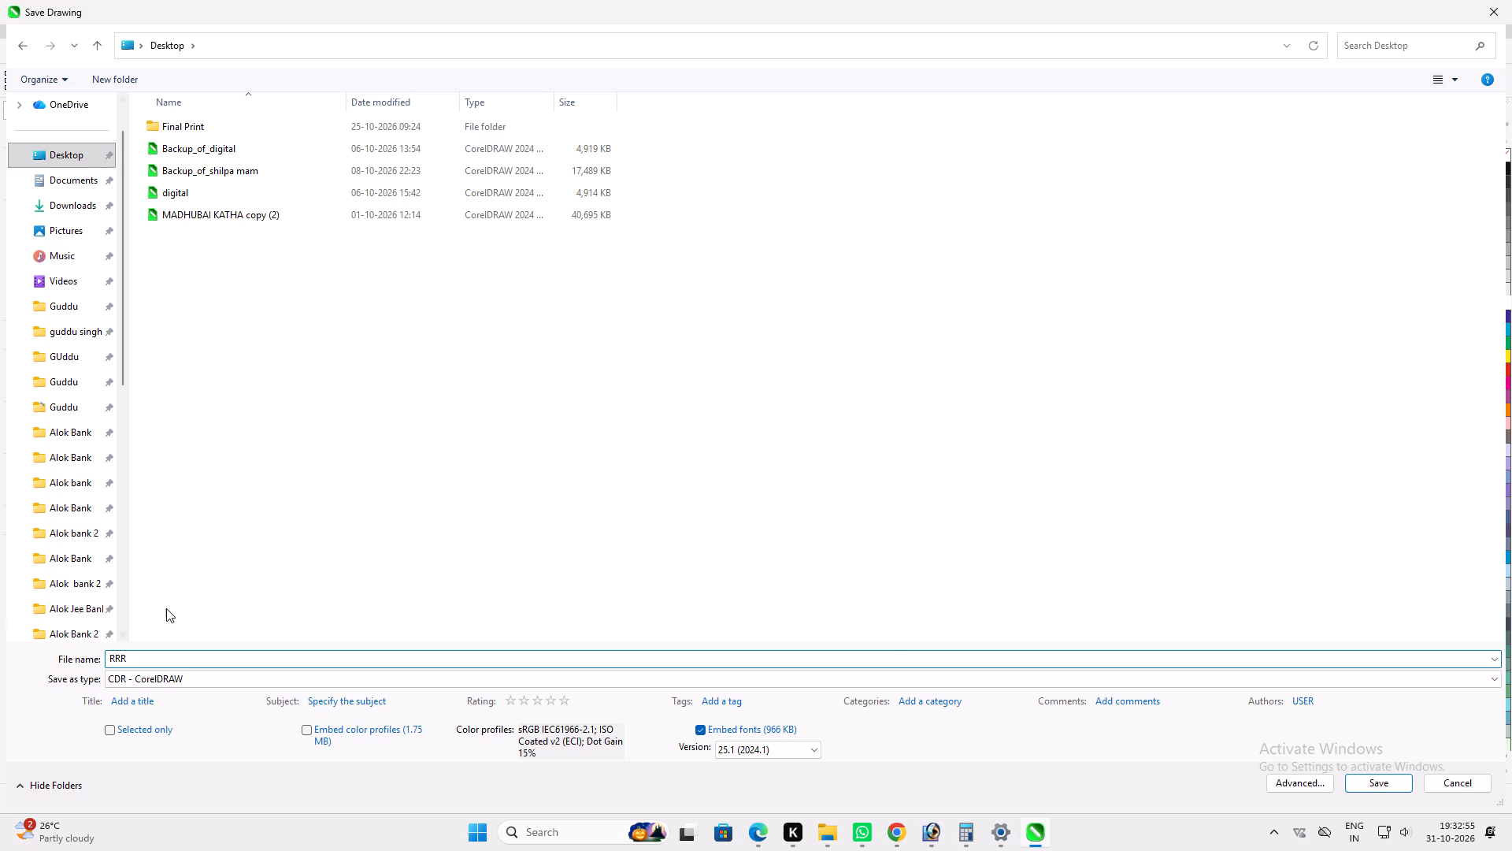
left_click(1366, 785)
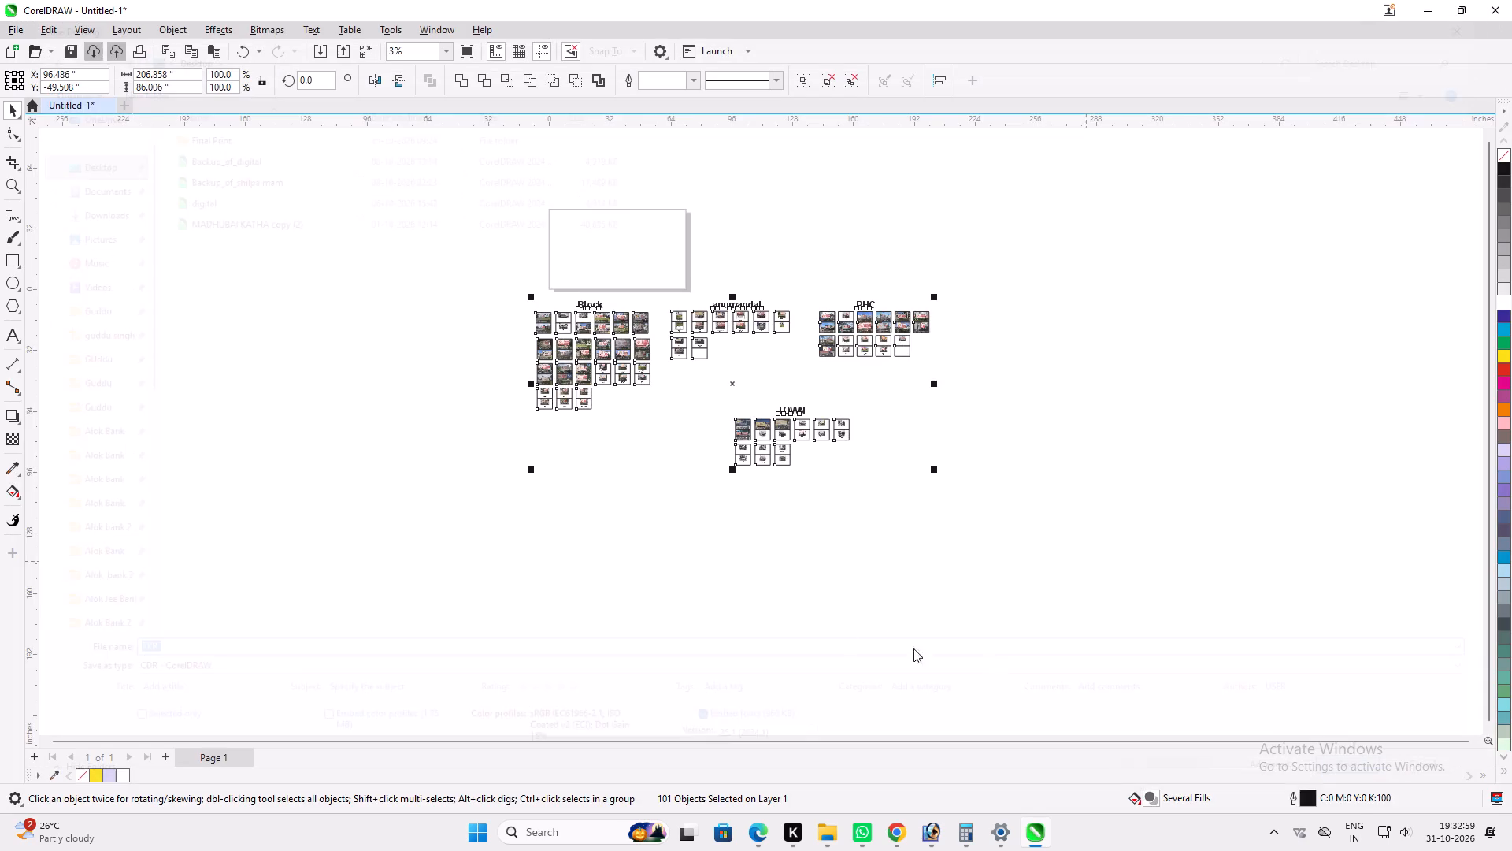
Examine the Block set's photos closely, down to the labelled pairs in its last row.
left_click(791, 520)
scroll(854, 366, "up", 2)
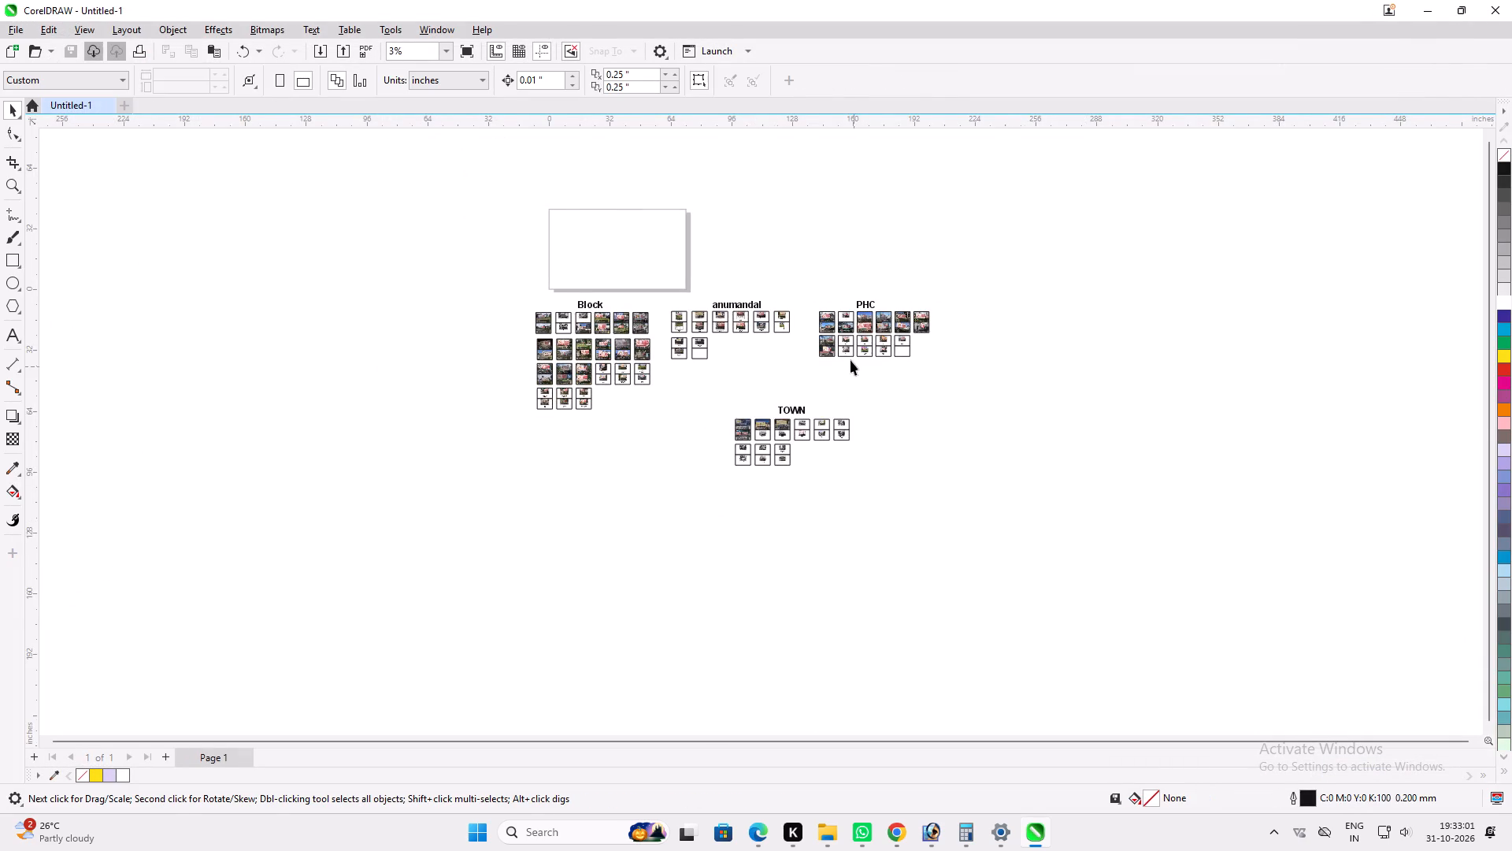
scroll(850, 360, "up", 3)
scroll(551, 268, "up", 2)
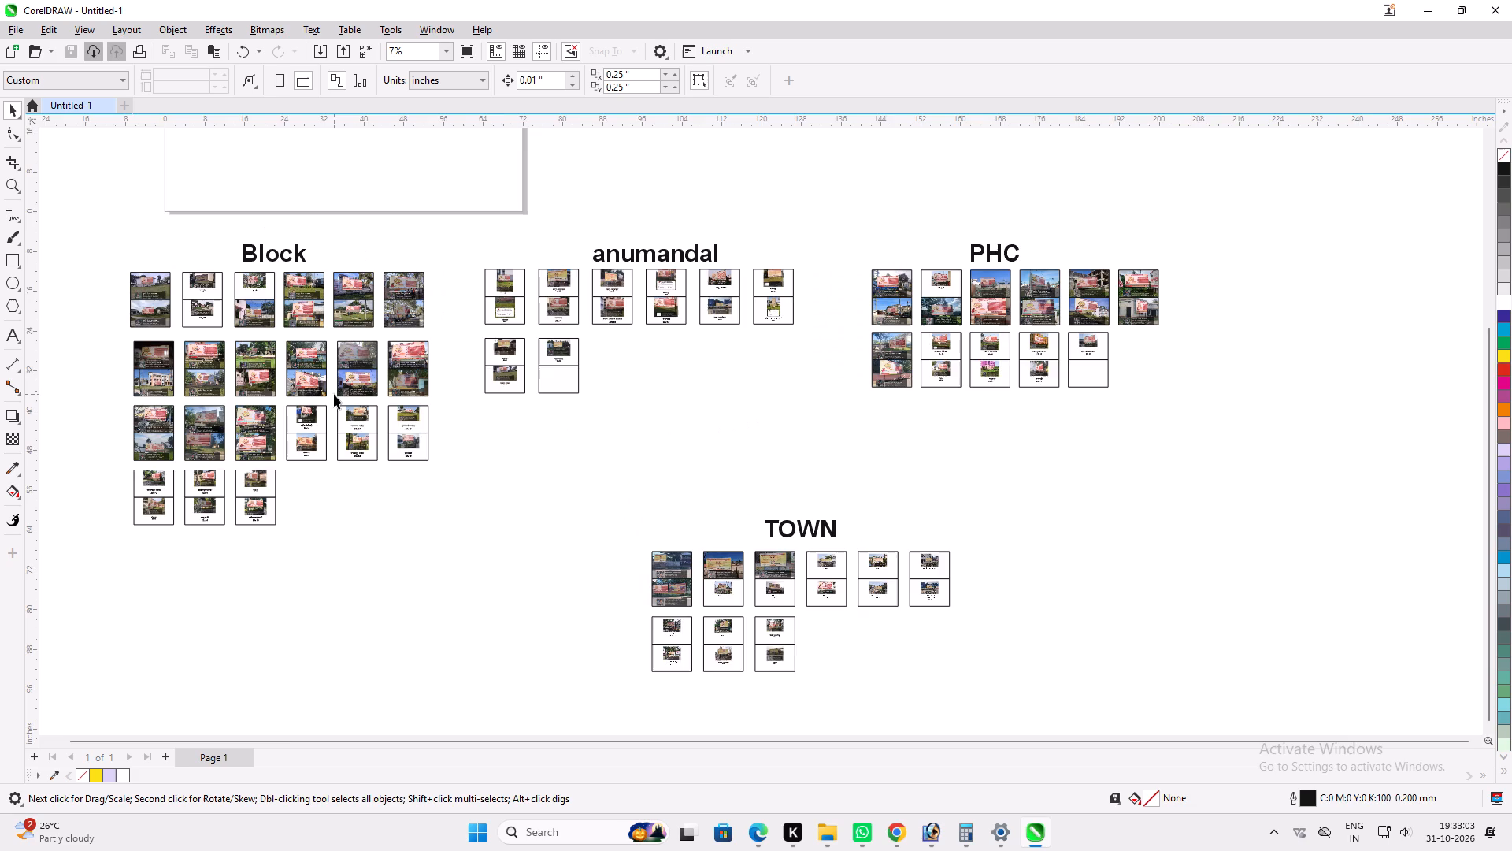
scroll(324, 391, "up", 3)
scroll(432, 274, "down", 4)
scroll(117, 202, "up", 4)
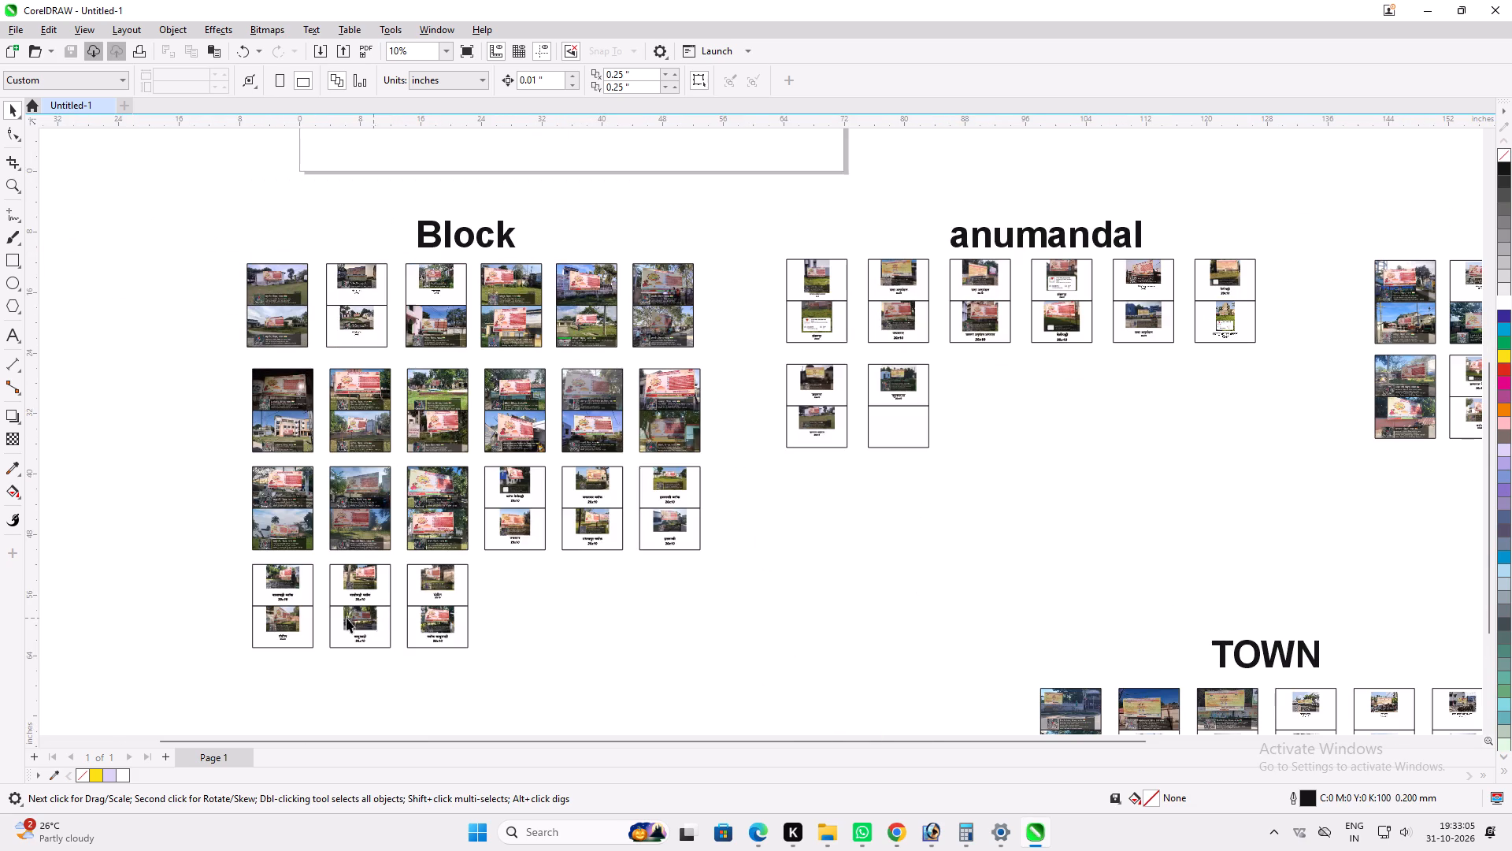
scroll(286, 622, "up", 6)
scroll(658, 668, "down", 1)
scroll(658, 661, "up", 7)
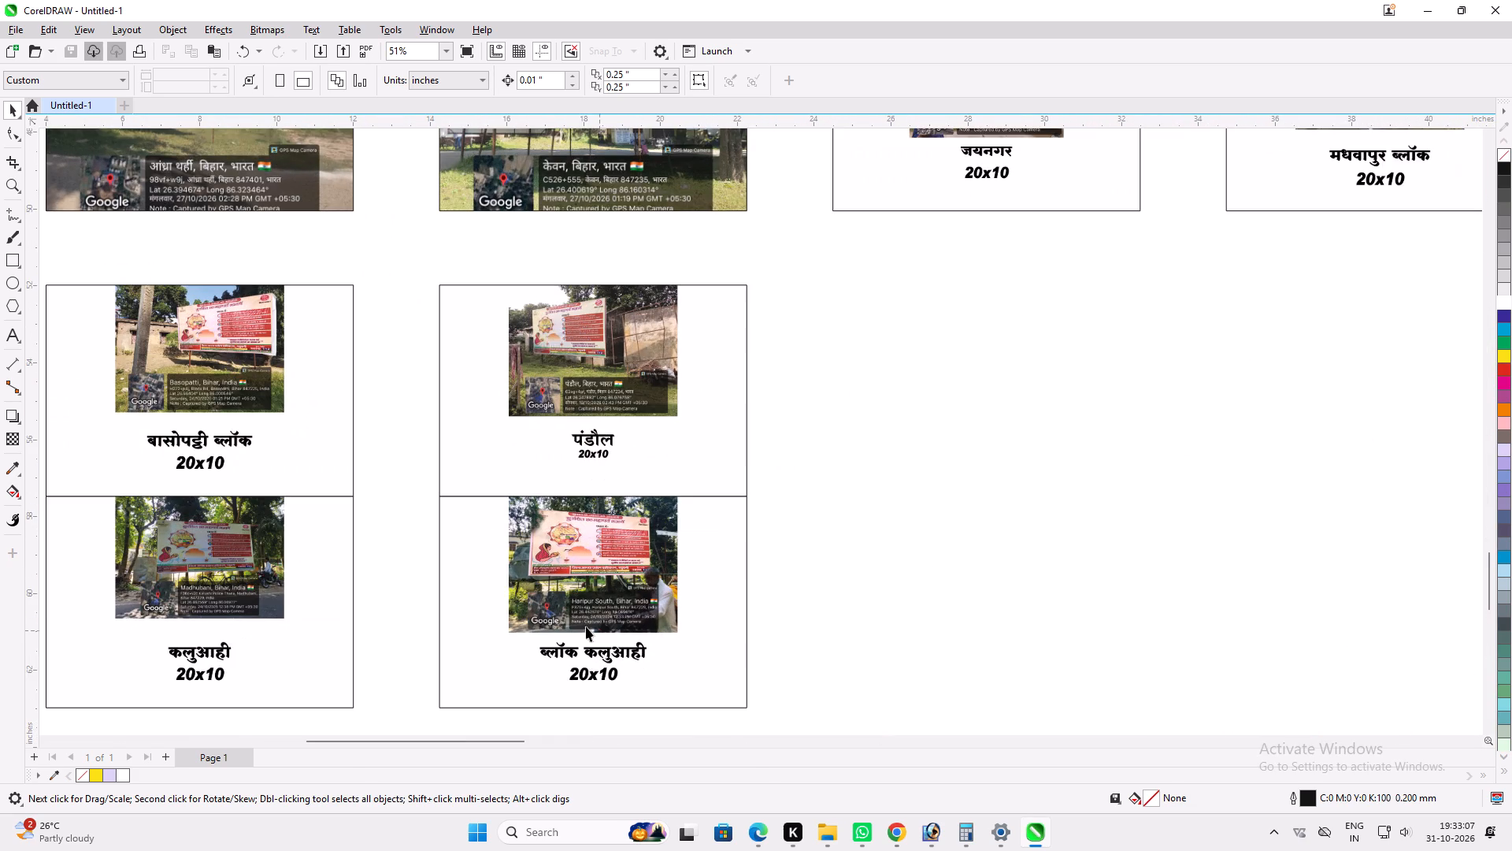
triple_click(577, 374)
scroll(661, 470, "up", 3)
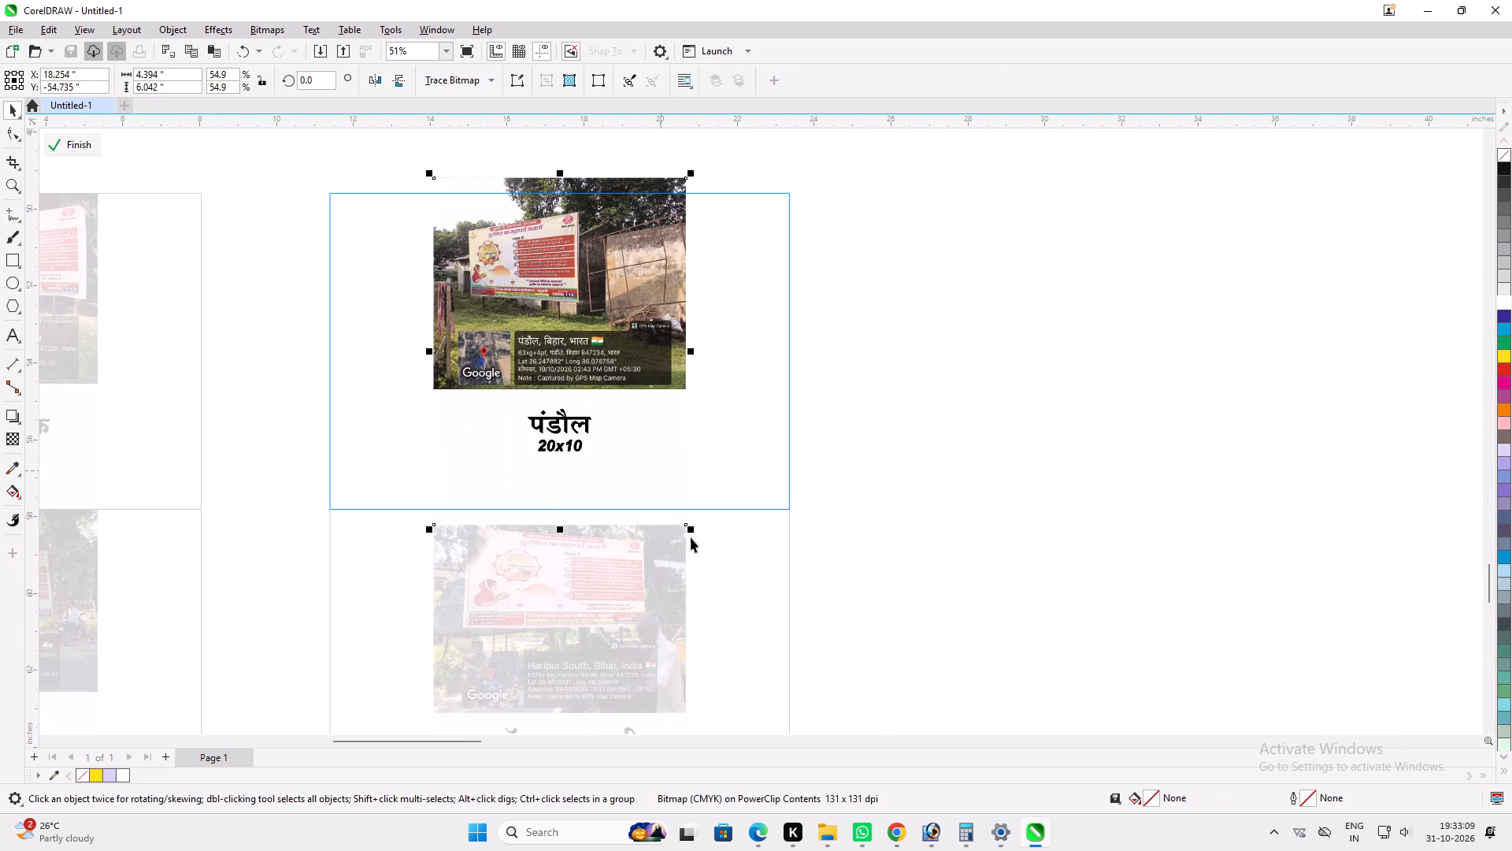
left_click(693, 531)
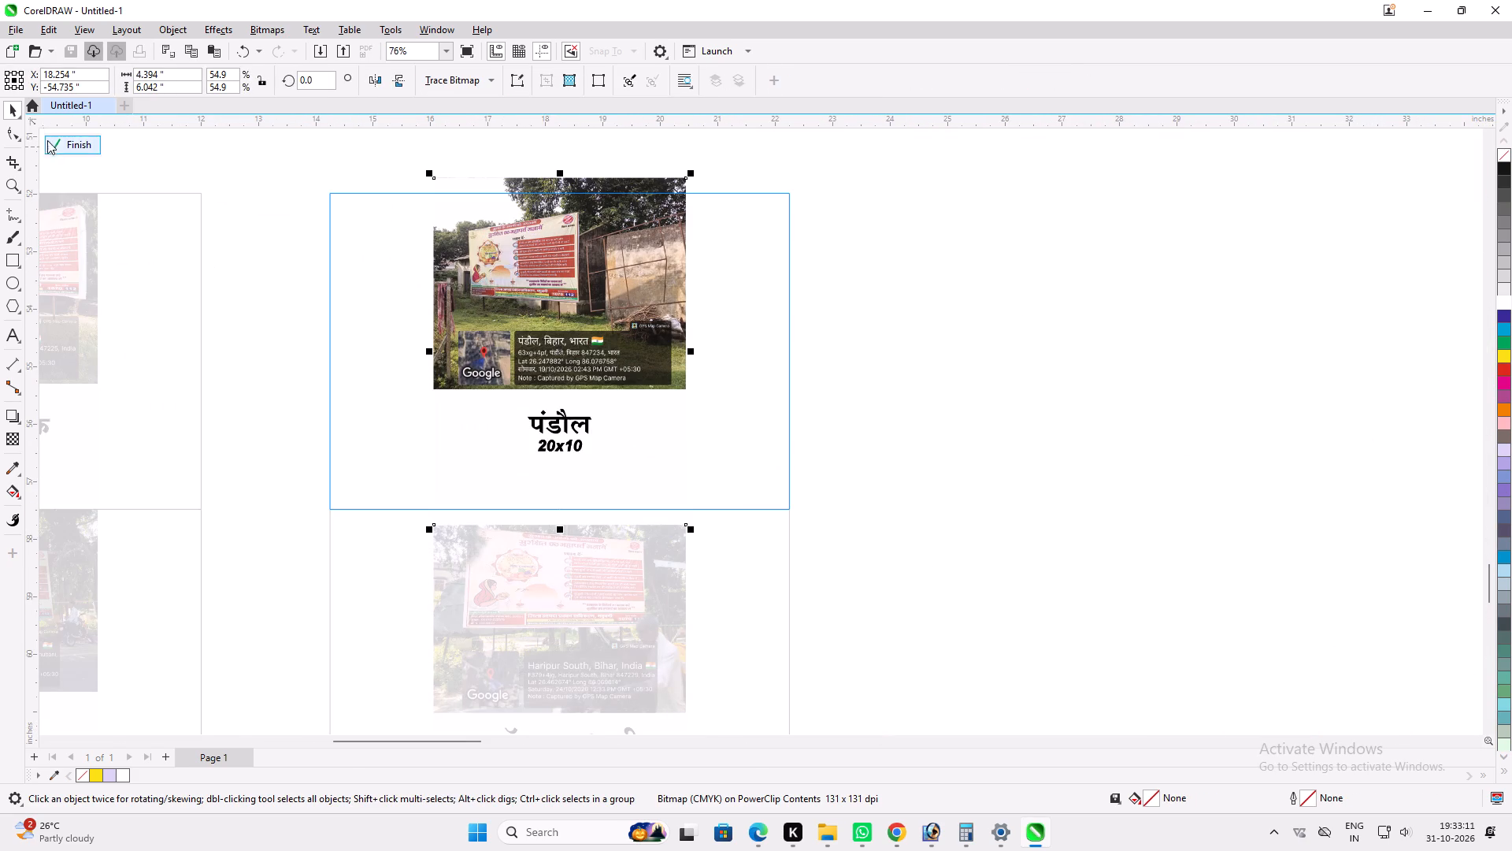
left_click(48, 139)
Examine how the labelled photos sit in their frames in the Block set's third row.
scroll(491, 528, "down", 10)
scroll(587, 452, "down", 4)
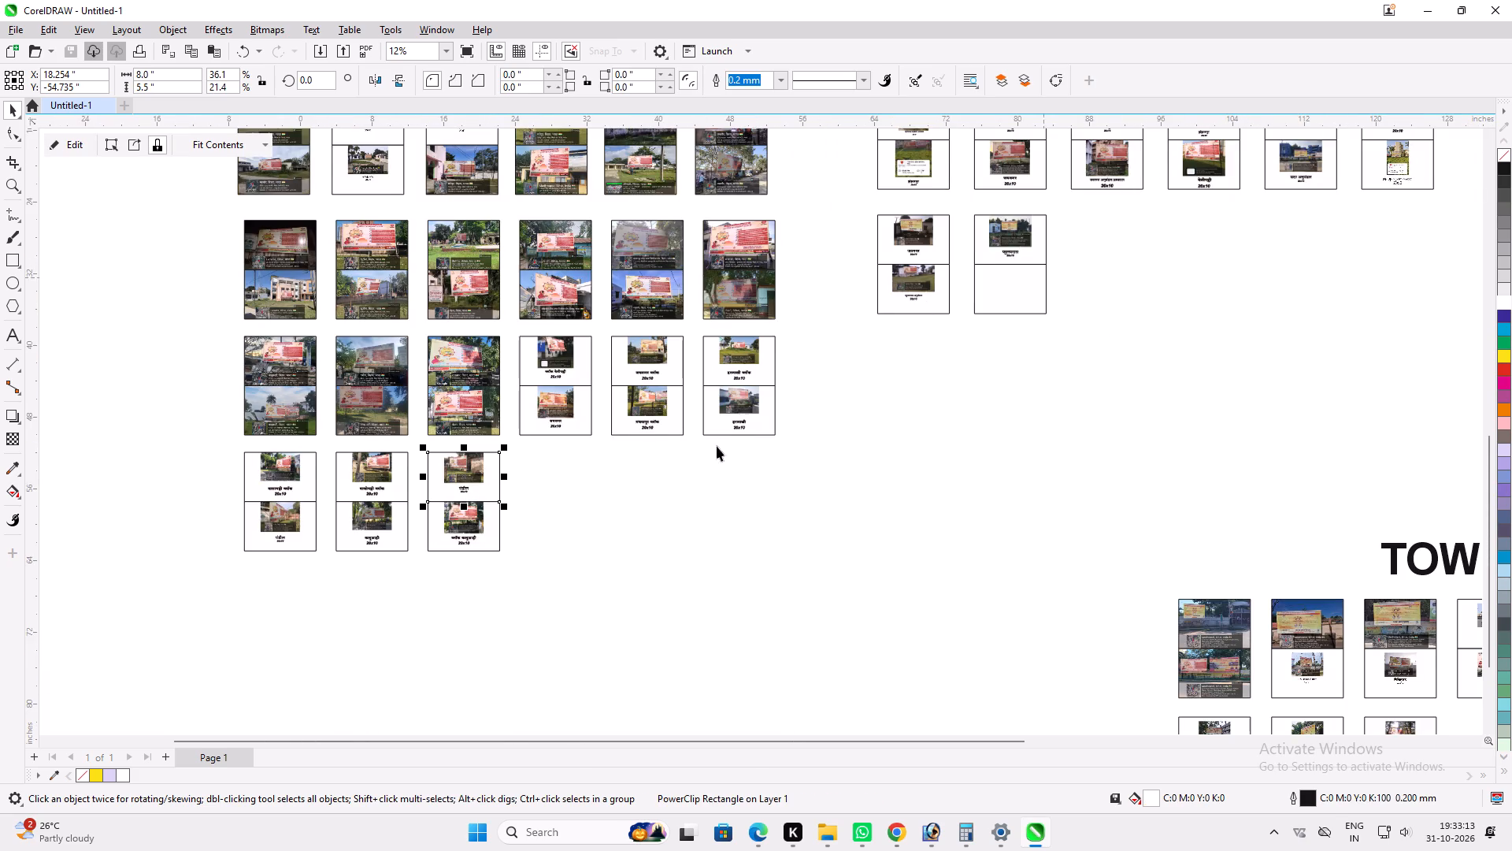
scroll(667, 452, "down", 1)
scroll(665, 330, "up", 14)
scroll(588, 416, "down", 4)
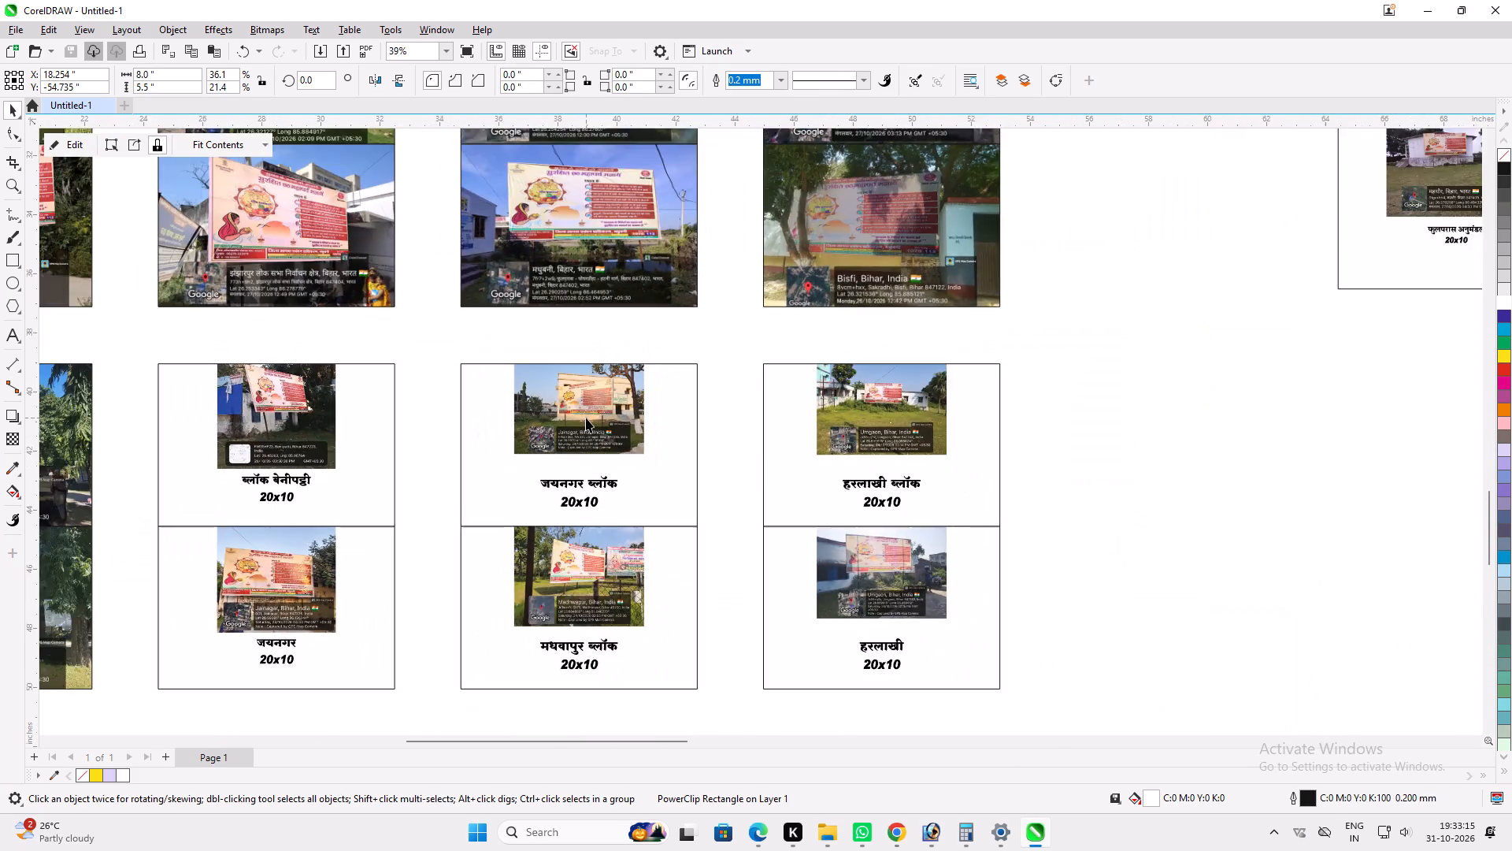
scroll(586, 418, "up", 5)
scroll(616, 442, "down", 5)
scroll(480, 434, "down", 11)
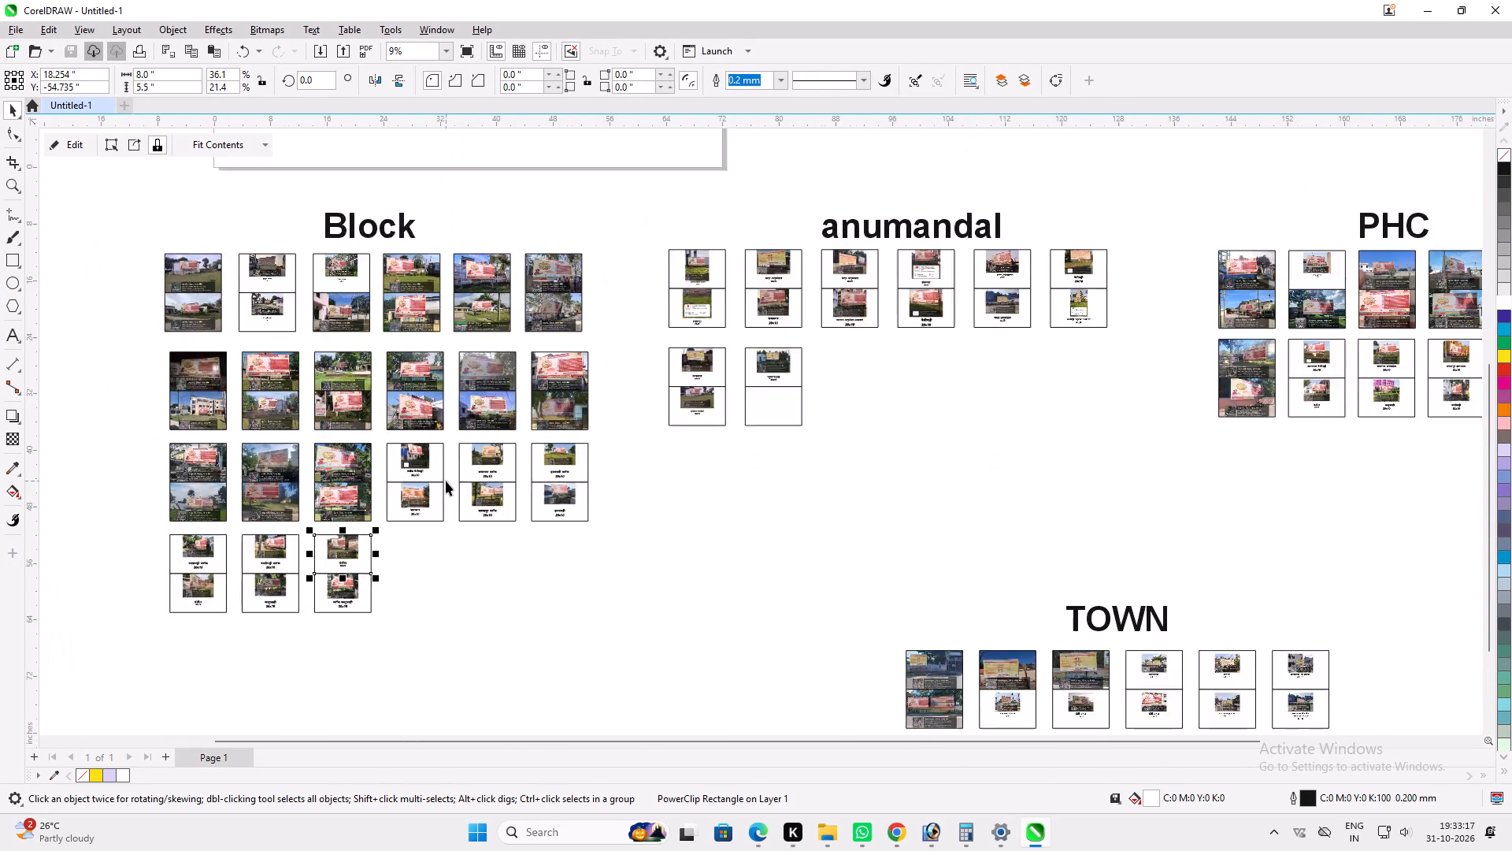
Enlarge the बासोपट्टी photo to about 50% inside the lower frame of the PHC second row's fourth pair, filling the frame height.
scroll(446, 481, "down", 5)
scroll(1162, 385, "up", 13)
scroll(854, 403, "down", 5)
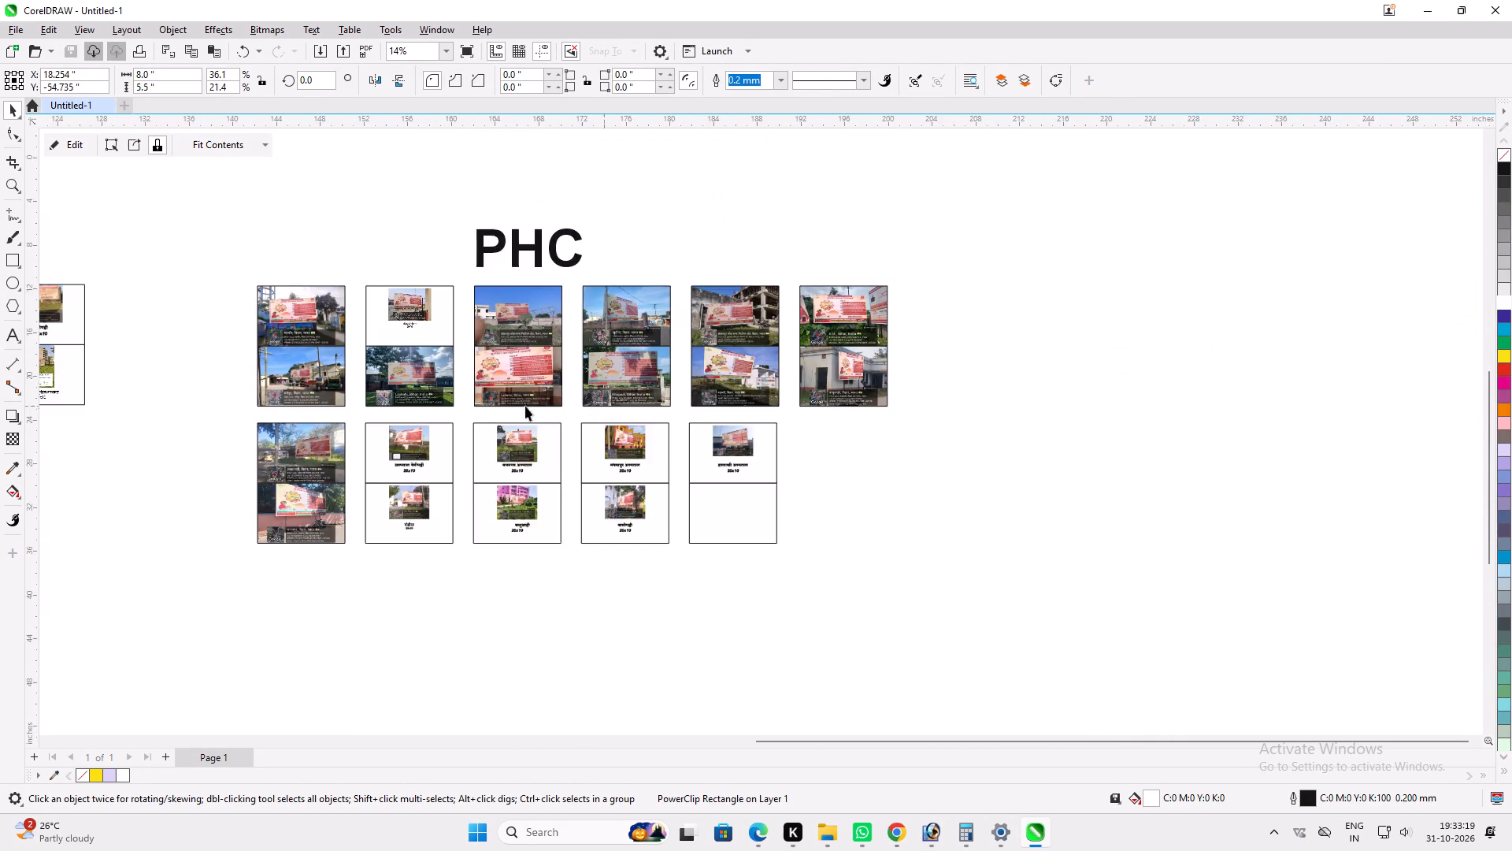
scroll(448, 409, "up", 4)
scroll(615, 530, "up", 4)
scroll(1033, 670, "up", 4)
scroll(787, 563, "up", 4)
triple_click(777, 544)
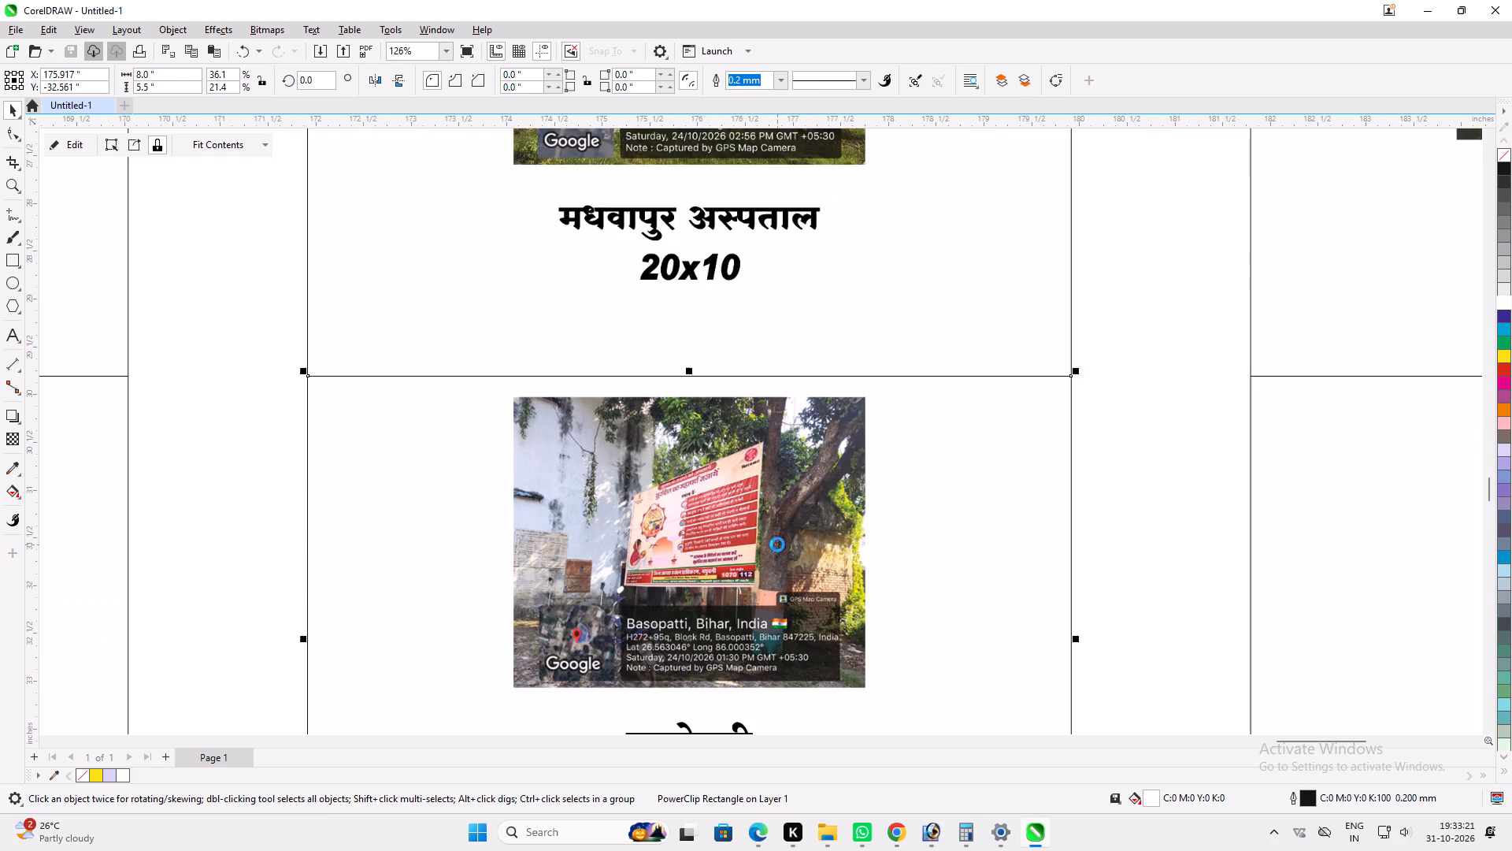
scroll(836, 469, "up", 4)
left_click_drag(891, 344, 920, 308, "shift")
left_click(71, 151)
scroll(507, 554, "down", 6)
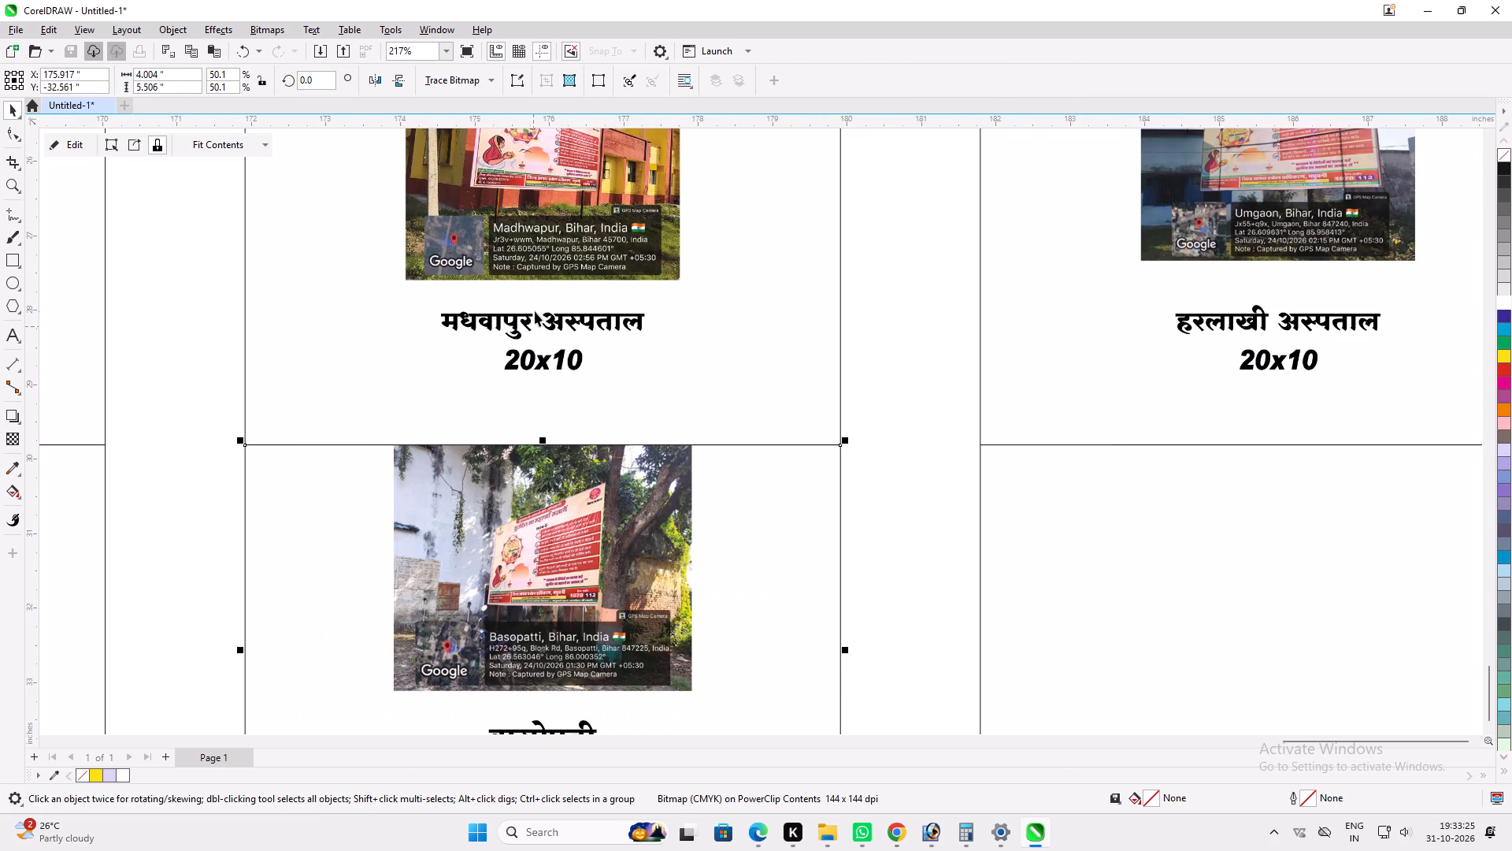
Enlarge the मधवापुर अस्पताल photo inside the upper frame of the same PHC pair to fill the frame height.
triple_click(535, 311)
scroll(636, 411, "up", 3)
left_click_drag(707, 442, 728, 459, "shift")
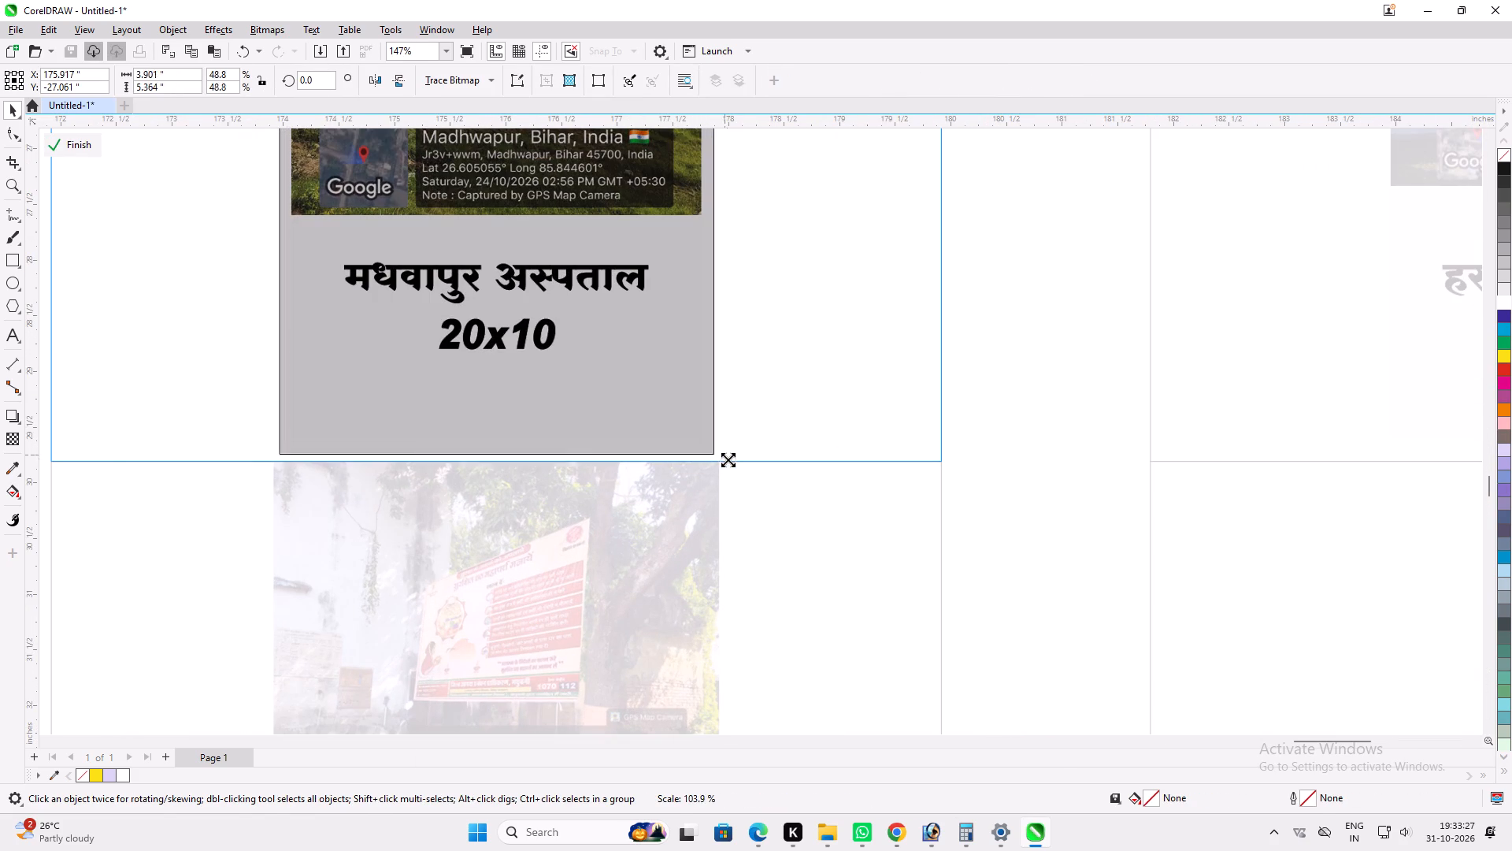
left_click_drag(728, 459, 732, 468, "shift")
left_click(57, 147)
Enlarge the कलुआही photo to about 50% inside the lower frame of the PHC second row's third pair.
scroll(900, 430, "down", 10)
scroll(392, 514, "up", 4)
triple_click(476, 488)
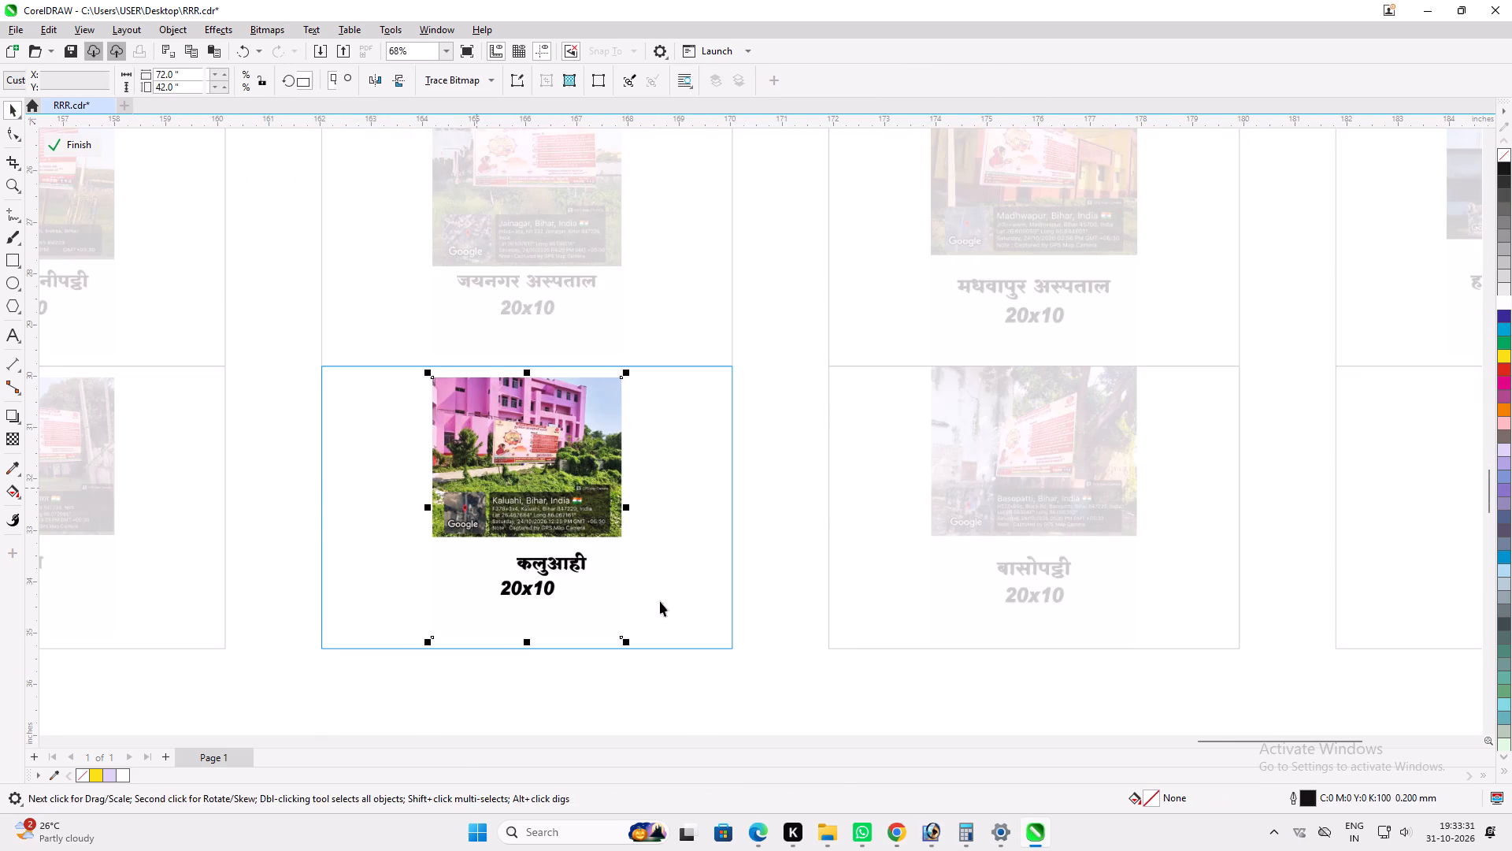
scroll(660, 604, "up", 3)
left_click_drag(611, 658, 626, 676, "shift")
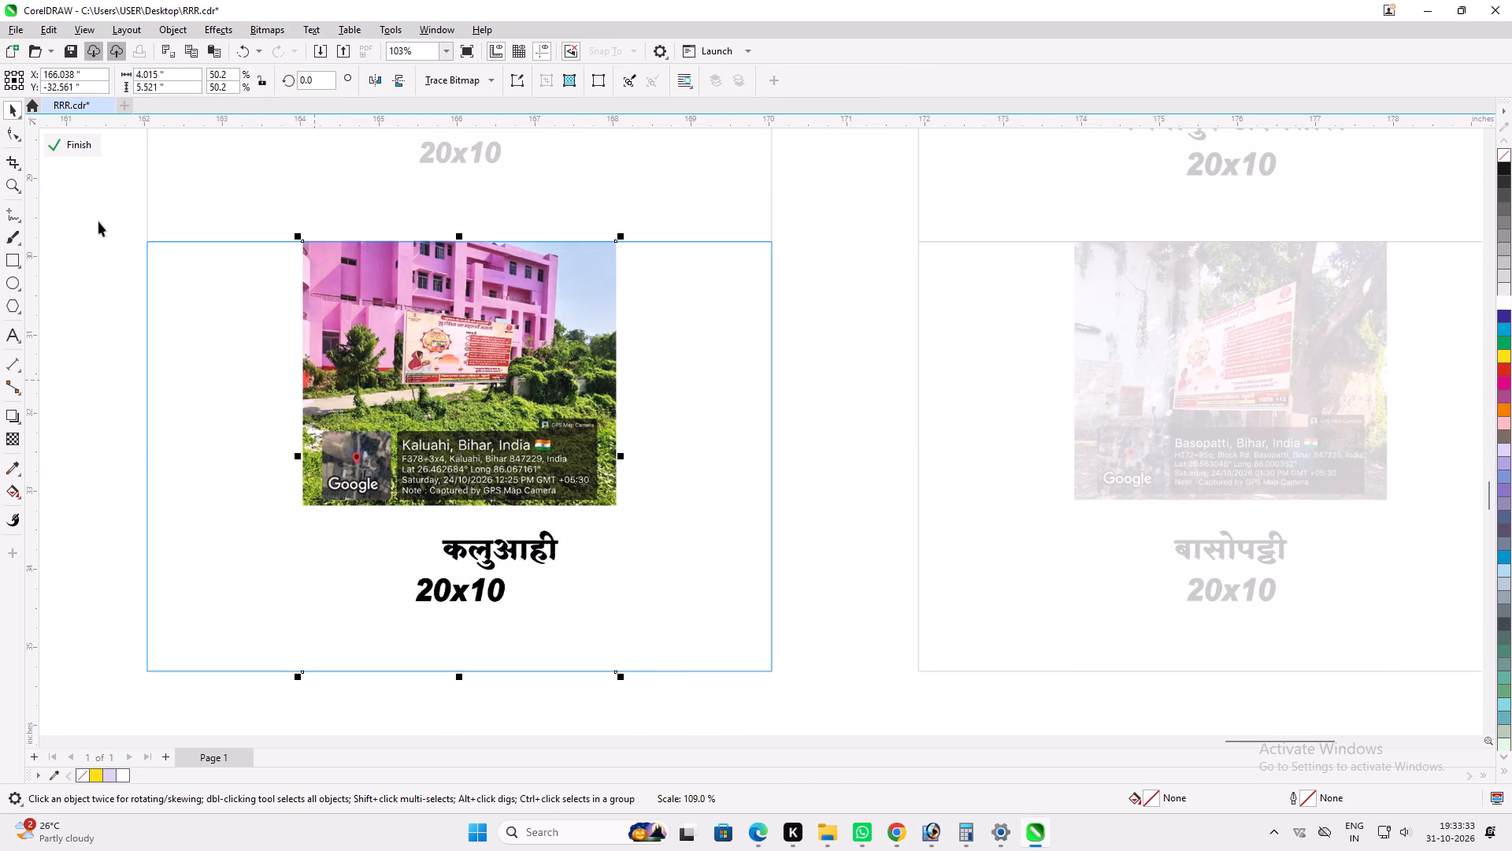
left_click(85, 154)
Enlarge the जयनगर अस्पताल photo to about 50% inside the upper frame of the PHC second row's third pair.
scroll(394, 432, "down", 6)
scroll(431, 292, "up", 4)
triple_click(427, 274)
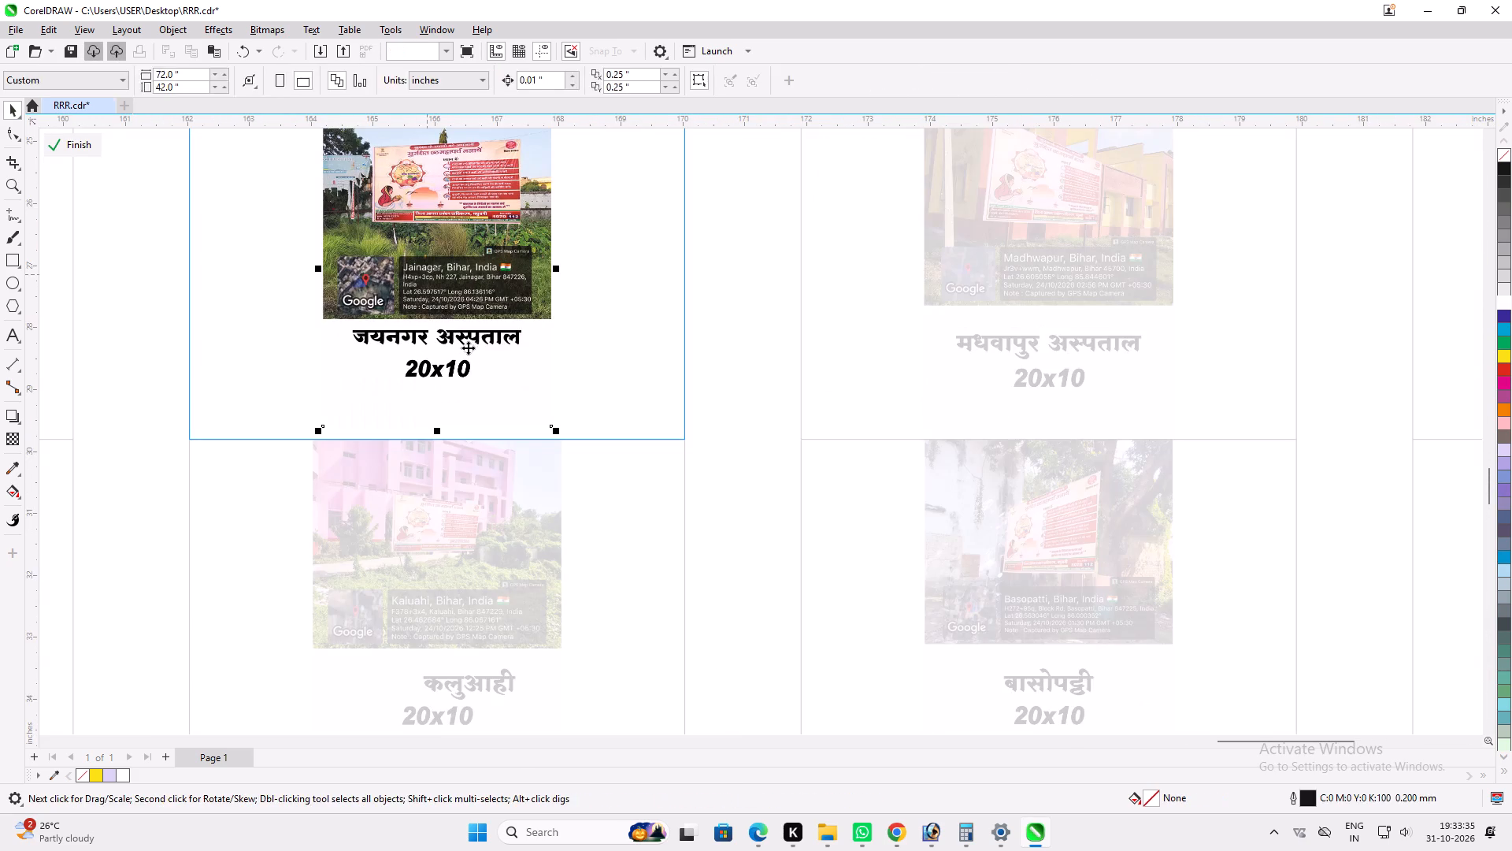
left_click_drag(553, 432, 569, 444, "shift")
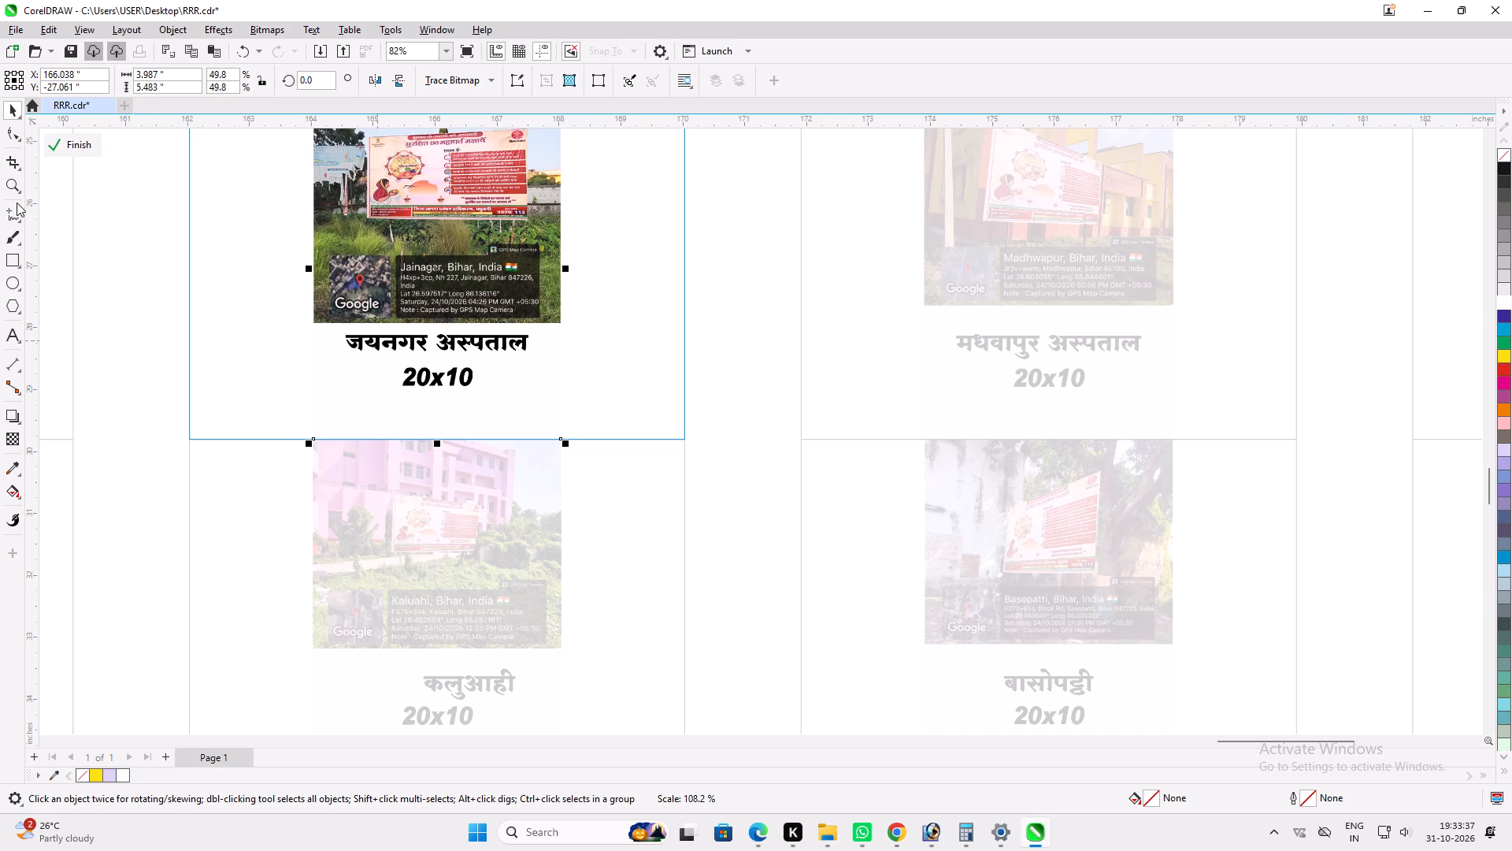
left_click(69, 152)
Enlarge the अस्पताल बेनीपट्टी photo to 50% inside the upper frame of the PHC second row's second pair.
scroll(667, 368, "down", 9)
scroll(430, 357, "up", 4)
triple_click(411, 348)
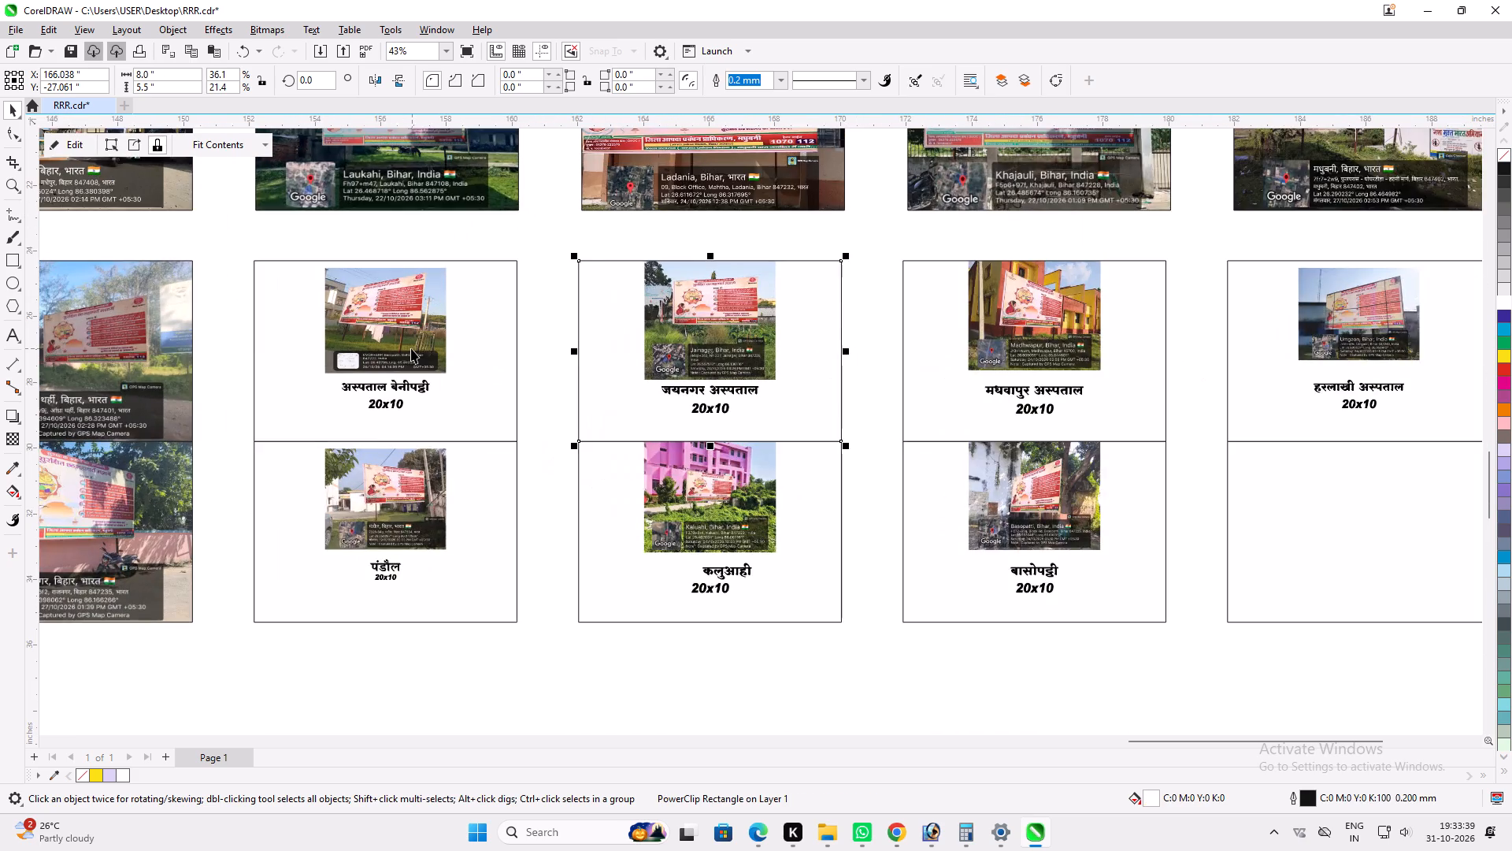
scroll(427, 453, "up", 3)
left_click(461, 425, "shift")
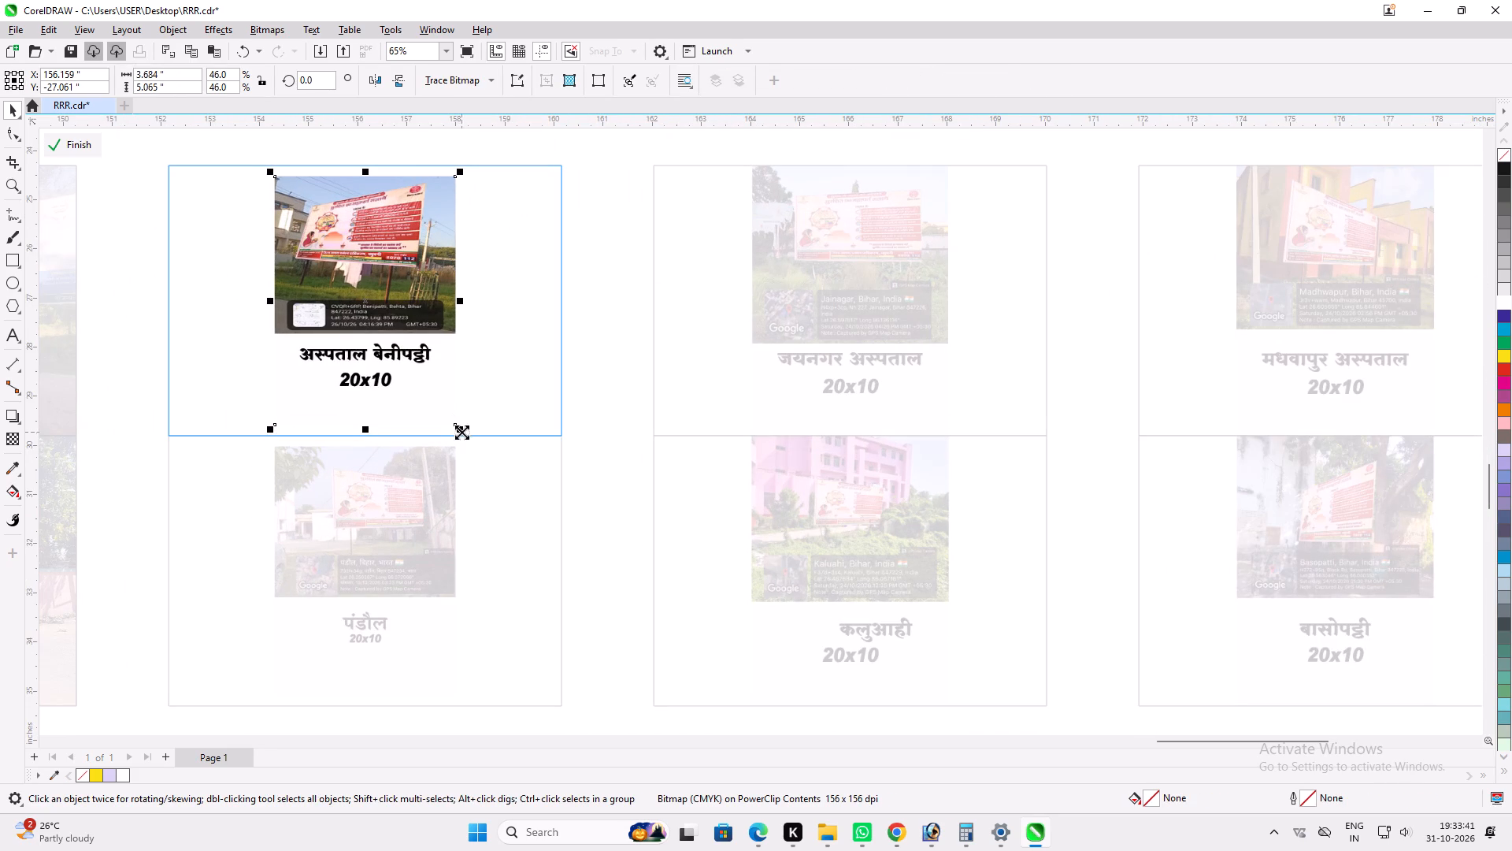
left_click_drag(461, 432, 473, 443, "shift")
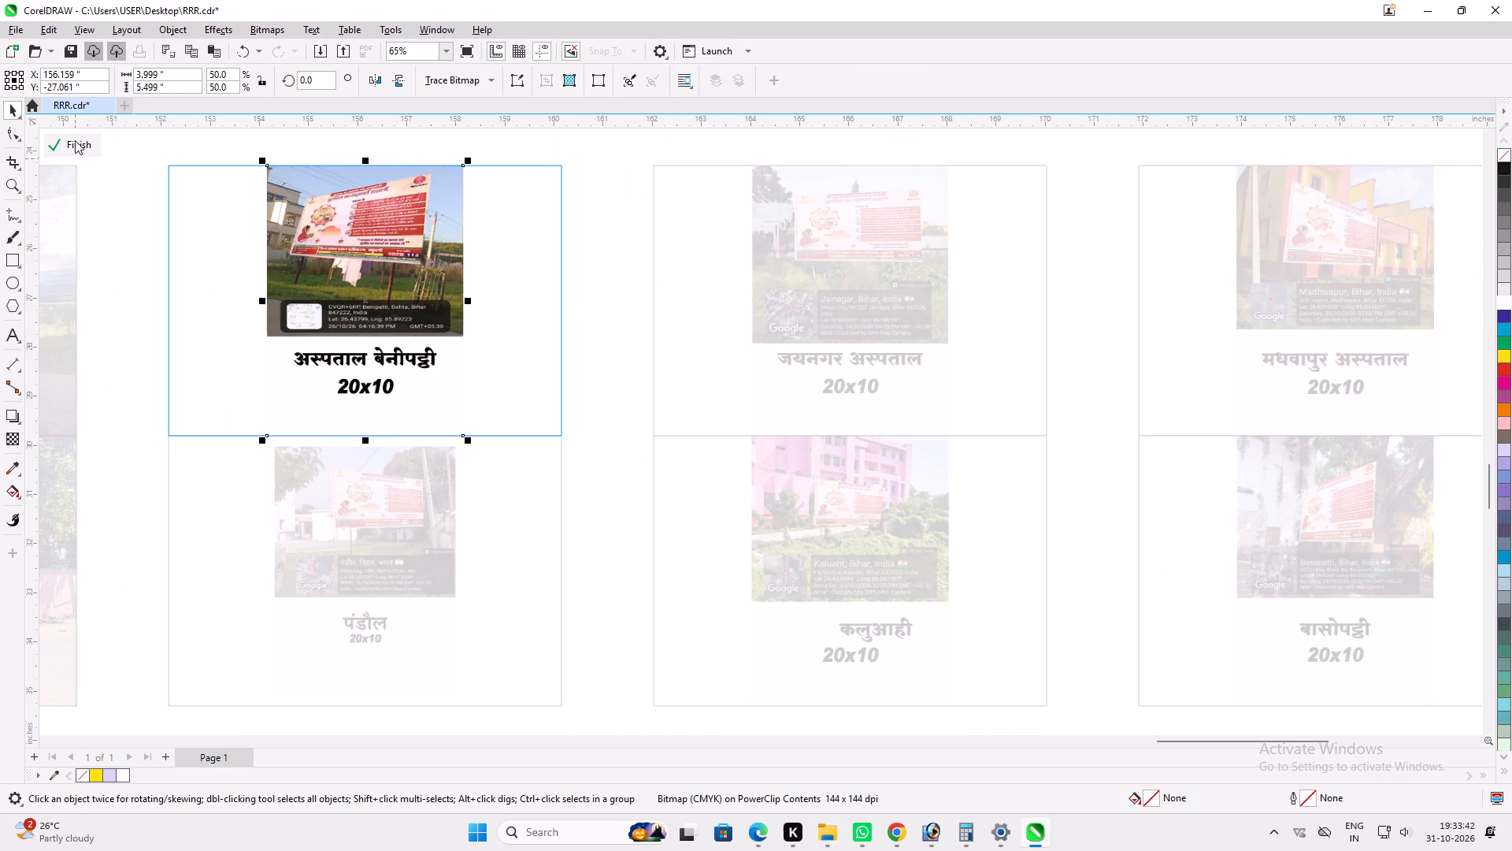
left_click(75, 140)
Enlarge the पंडौल photo to about 51% inside the lower frame of the PHC second row's second pair.
double_click(332, 485)
scroll(483, 477, "up", 2)
left_click(405, 479)
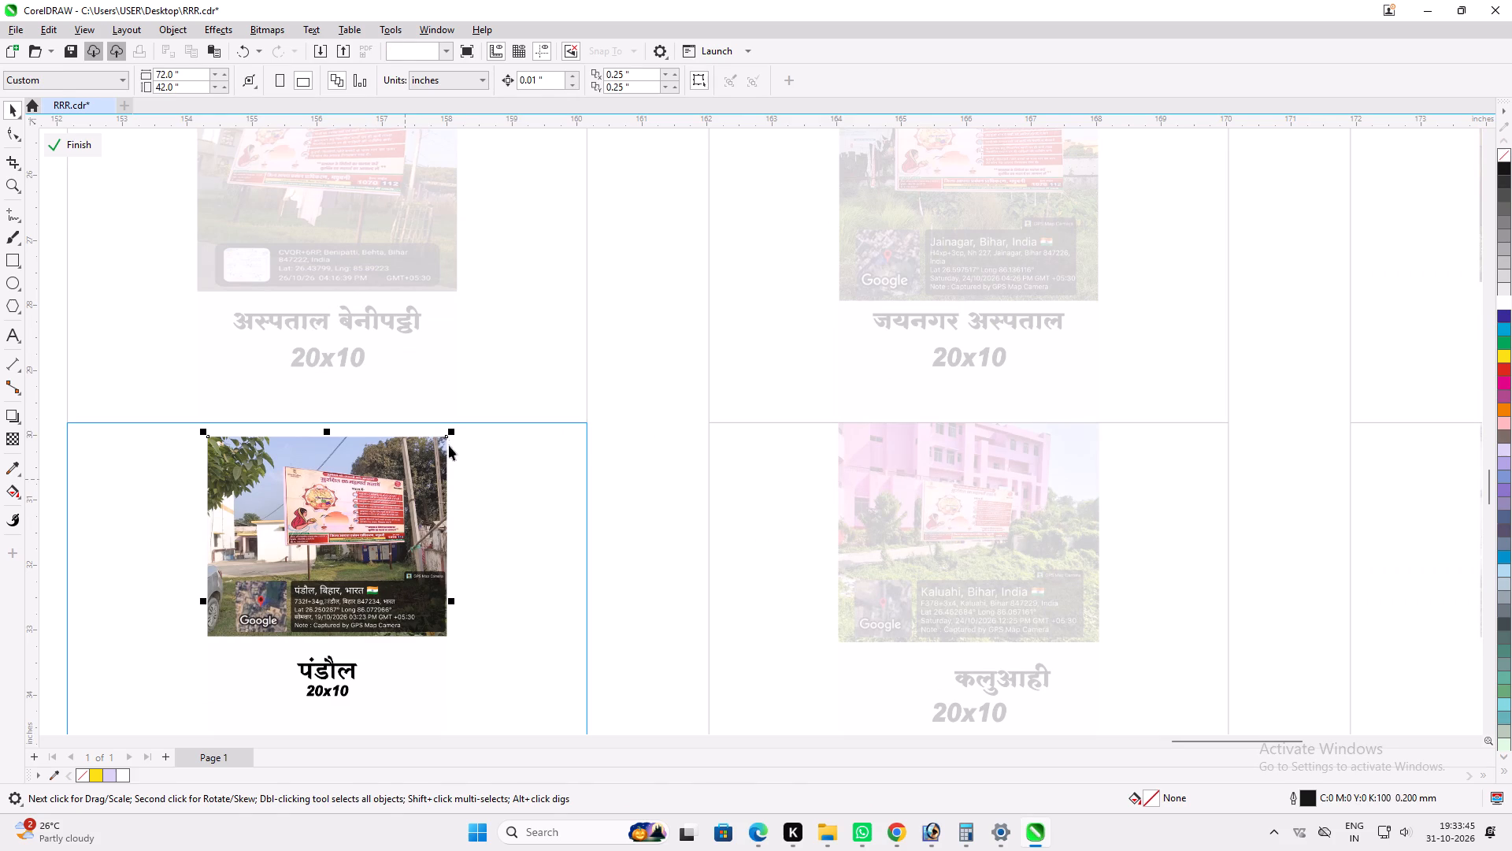
left_click_drag(450, 431, 464, 414, "shift")
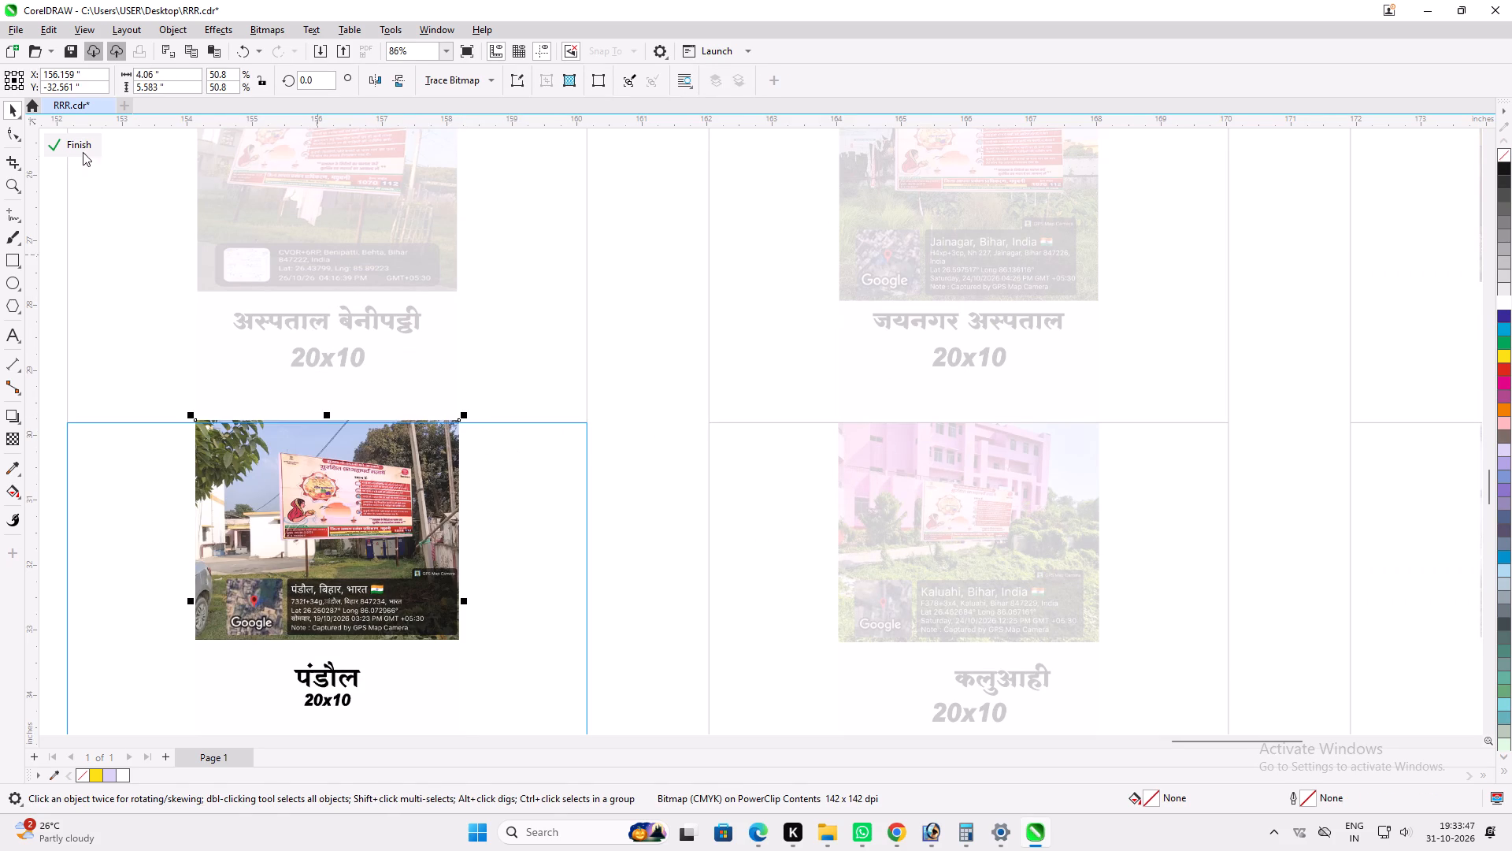
left_click(81, 148)
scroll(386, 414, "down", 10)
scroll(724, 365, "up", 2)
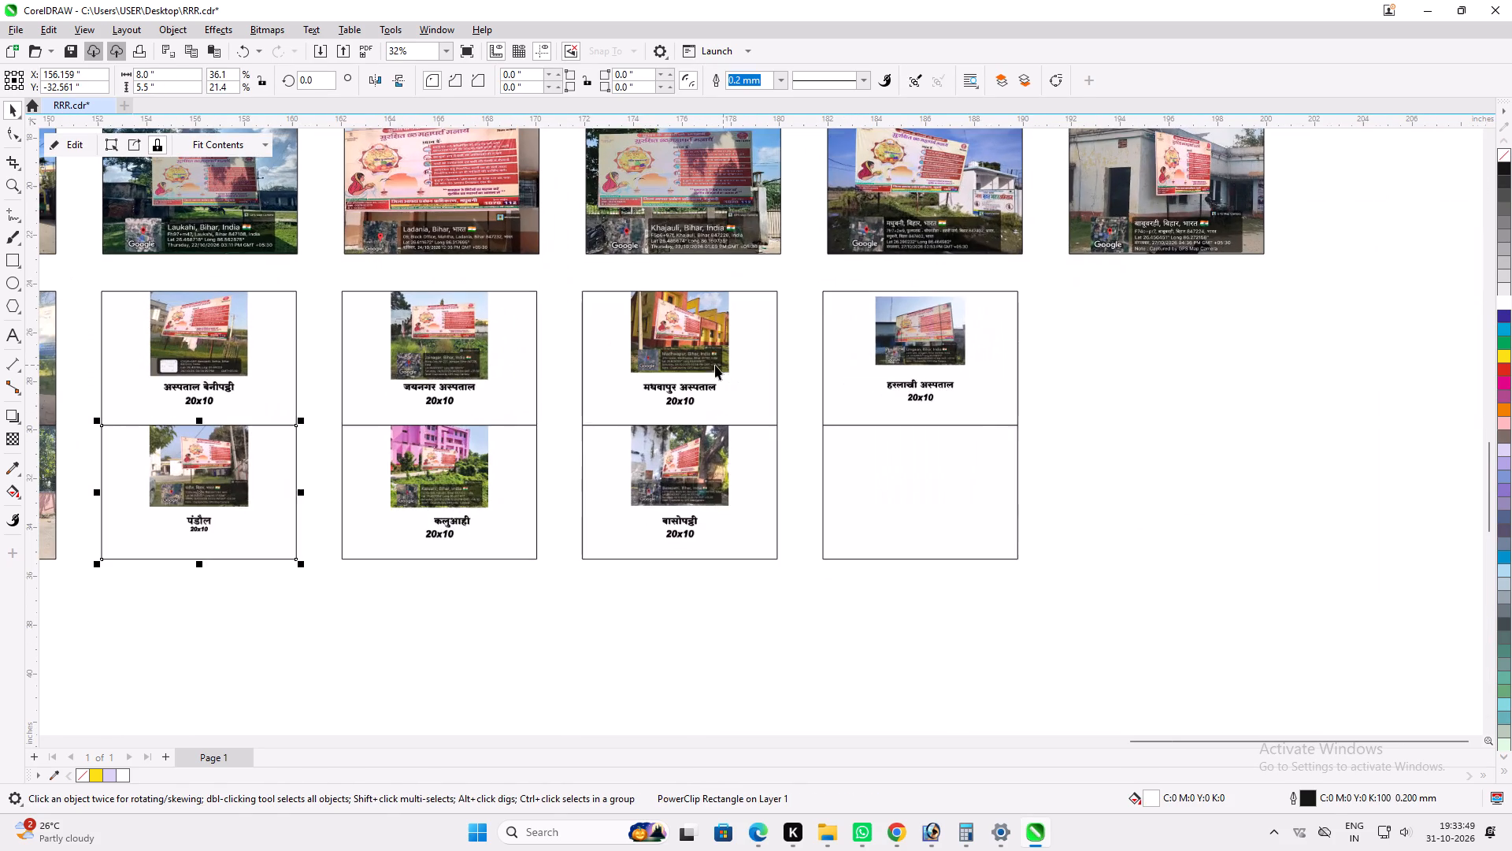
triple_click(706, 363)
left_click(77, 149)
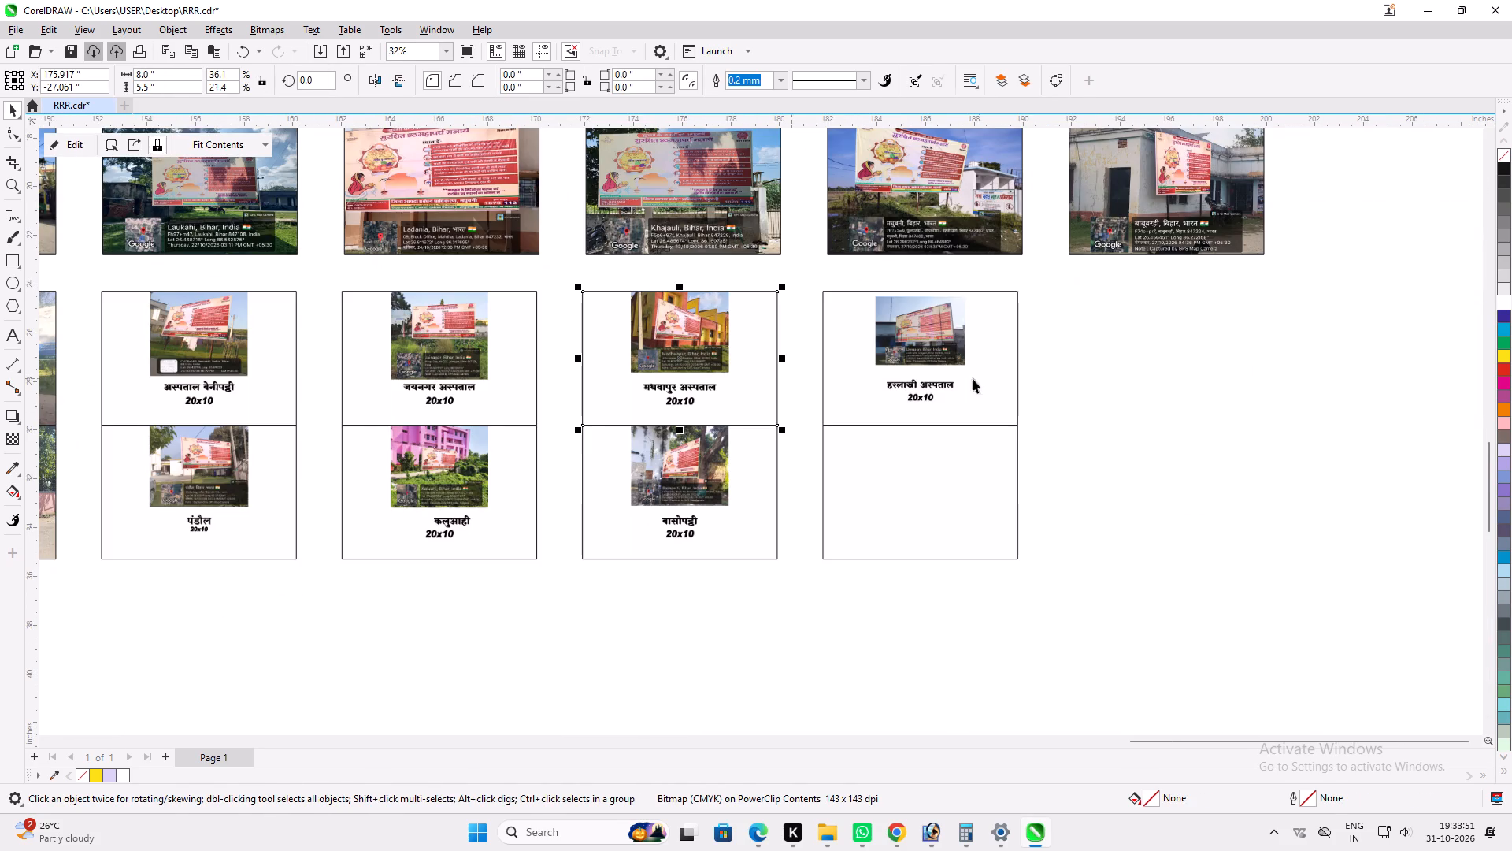
Enlarge the हरलाखी अस्पताल photo to about 50% inside the upper frame of the PHC second row's fifth pair.
left_click(926, 373)
double_click(895, 376)
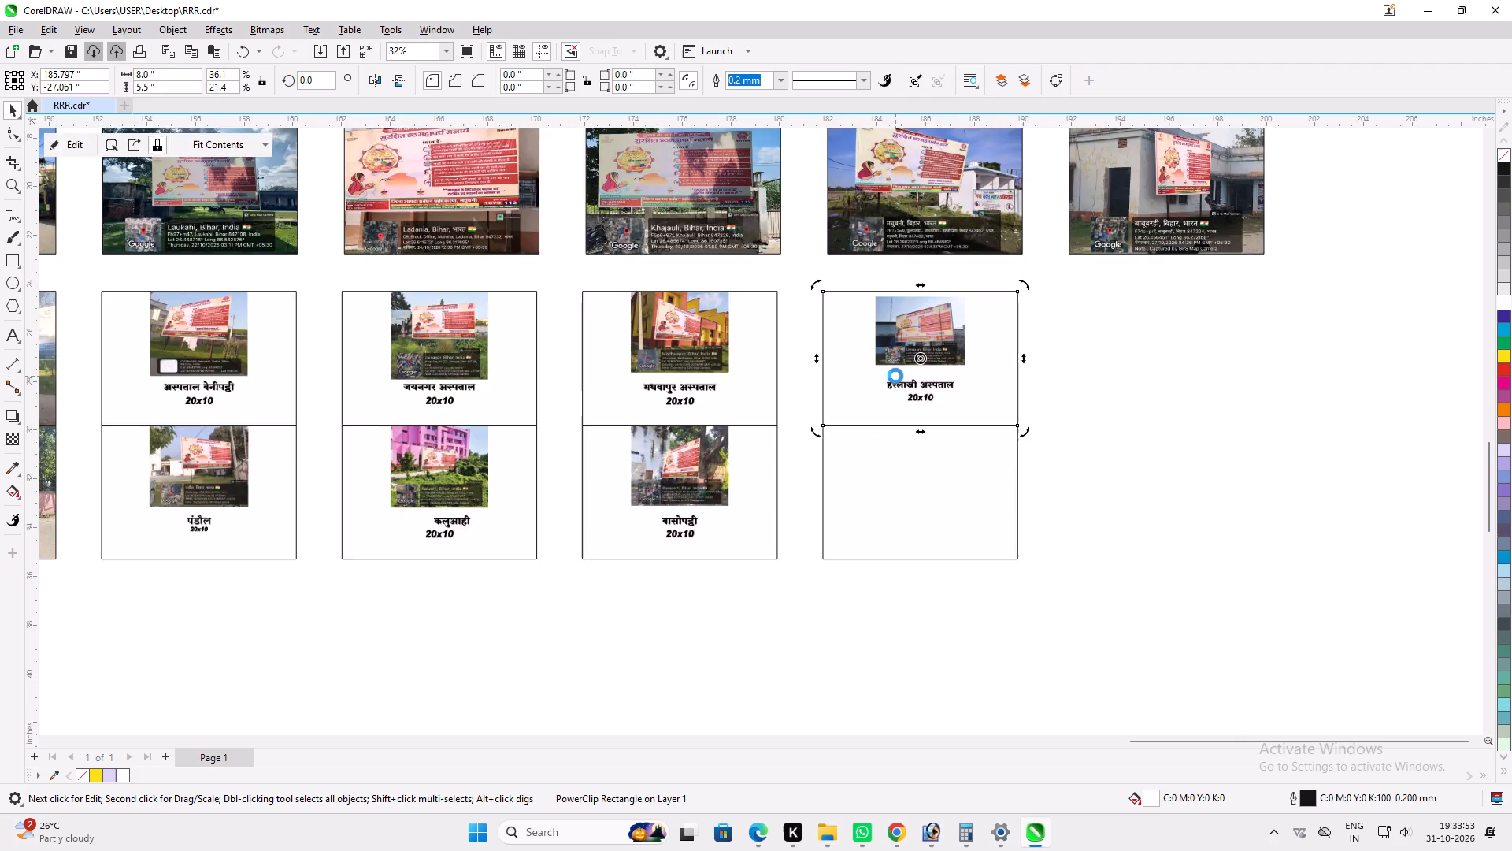
scroll(984, 400, "up", 4)
left_click(907, 375)
scroll(954, 446, "up", 2)
left_click_drag(961, 436, 965, 437, "shift")
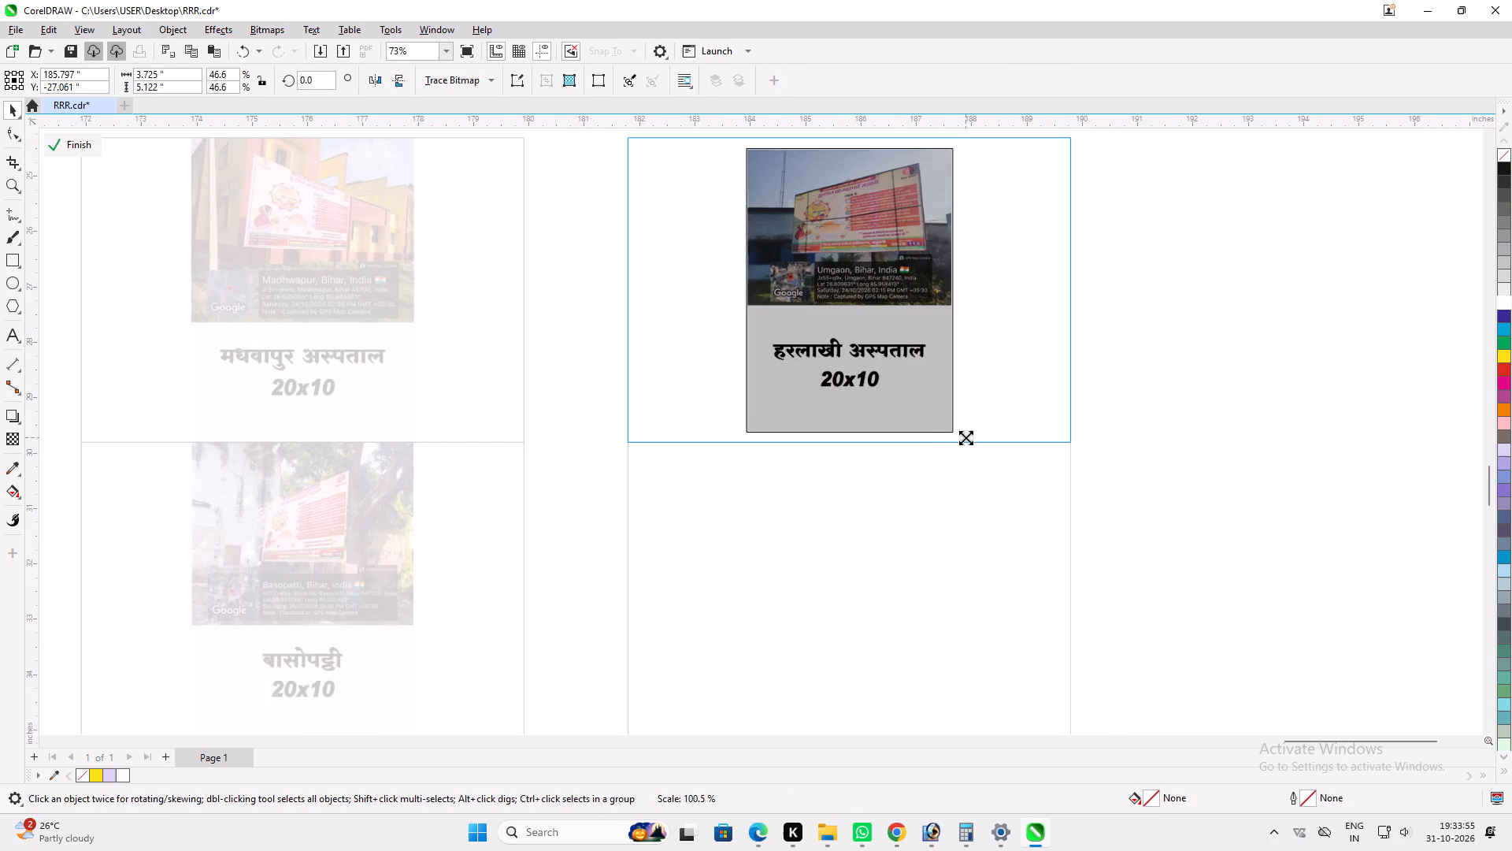
left_click_drag(965, 437, 973, 448, "shift")
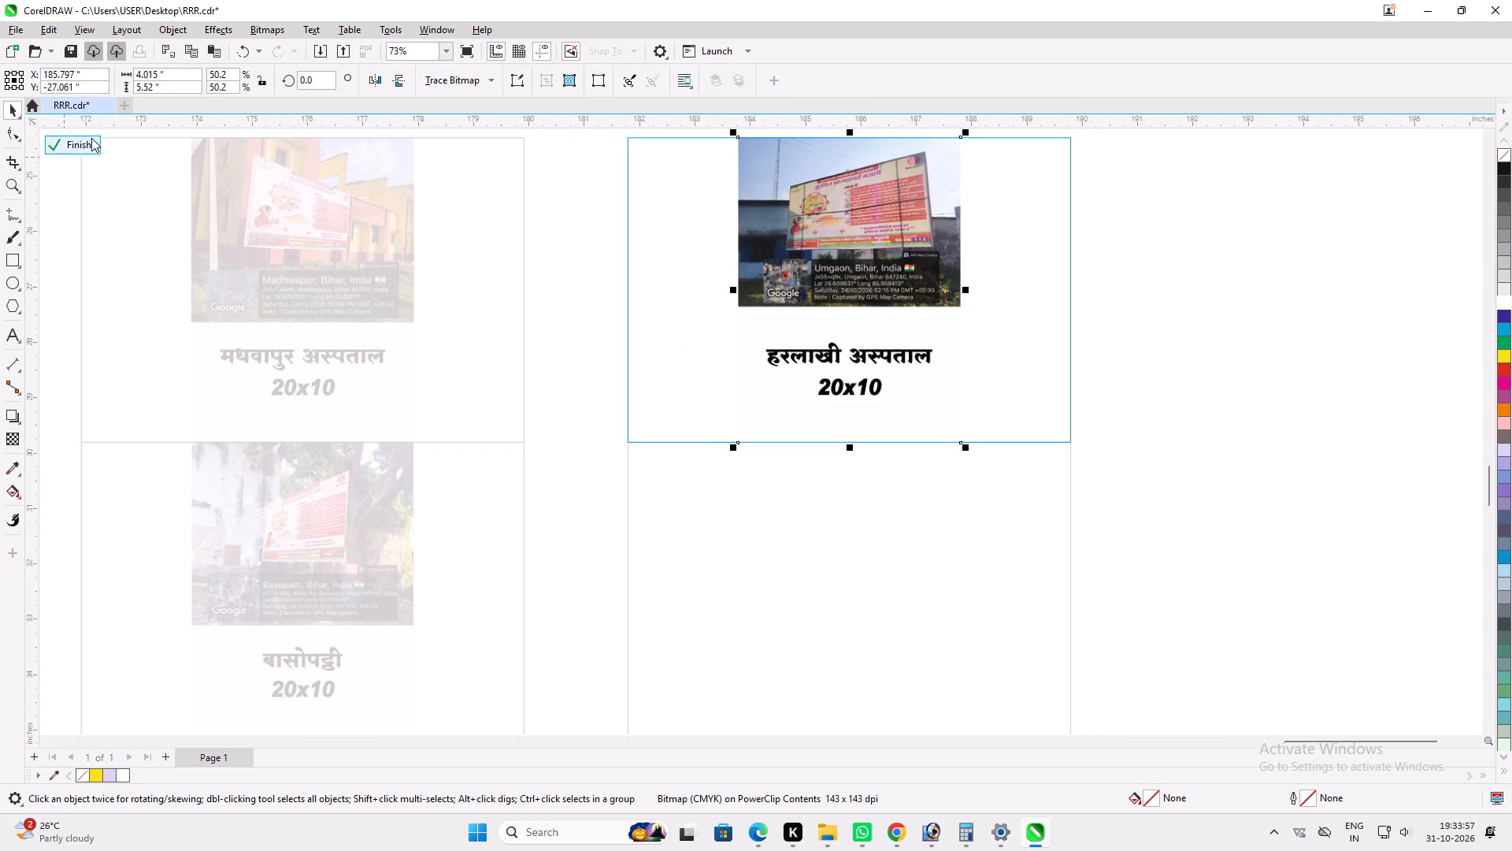
left_click(91, 138)
Enlarge the रहिका हॉस्पीटल photo to 50% inside the upper frame of the PHC first row's second pair.
scroll(875, 418, "down", 9)
scroll(414, 462, "down", 2)
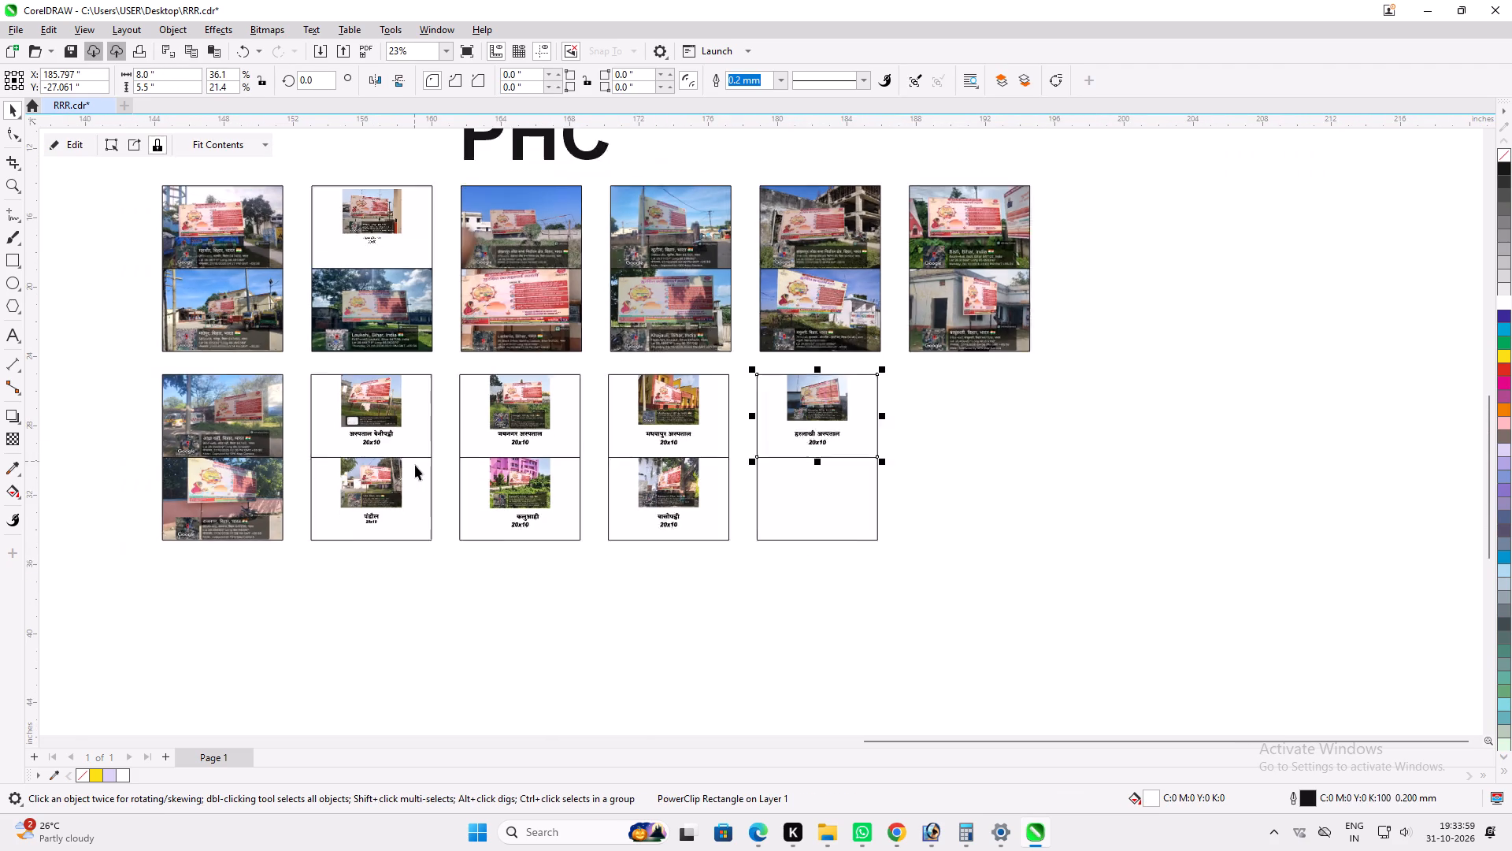
scroll(335, 244, "up", 4)
scroll(397, 222, "up", 3)
triple_click(402, 232)
scroll(427, 269, "up", 3)
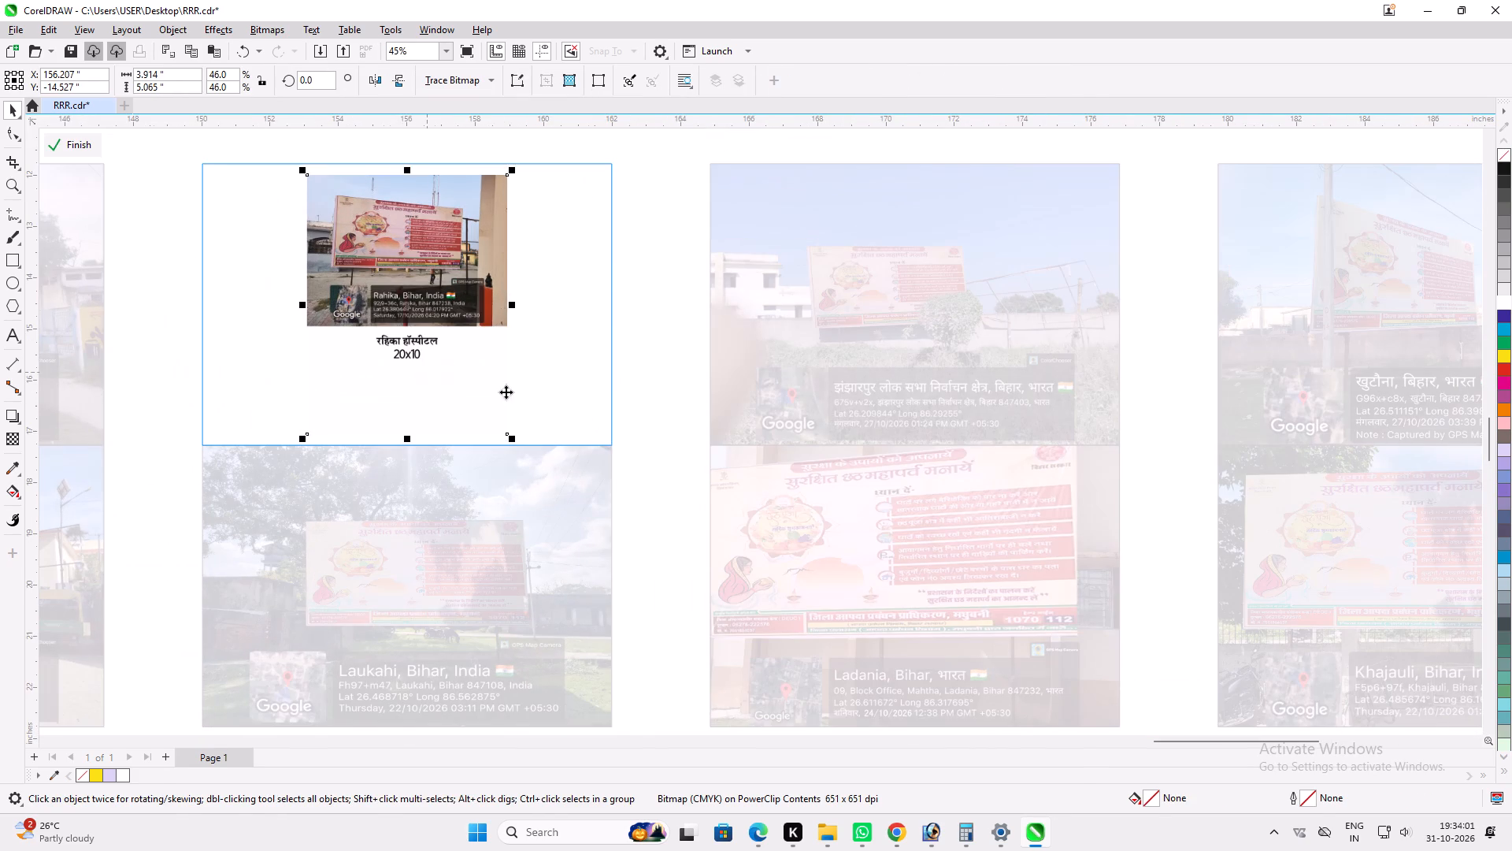
left_click_drag(513, 440, 522, 451, "shift")
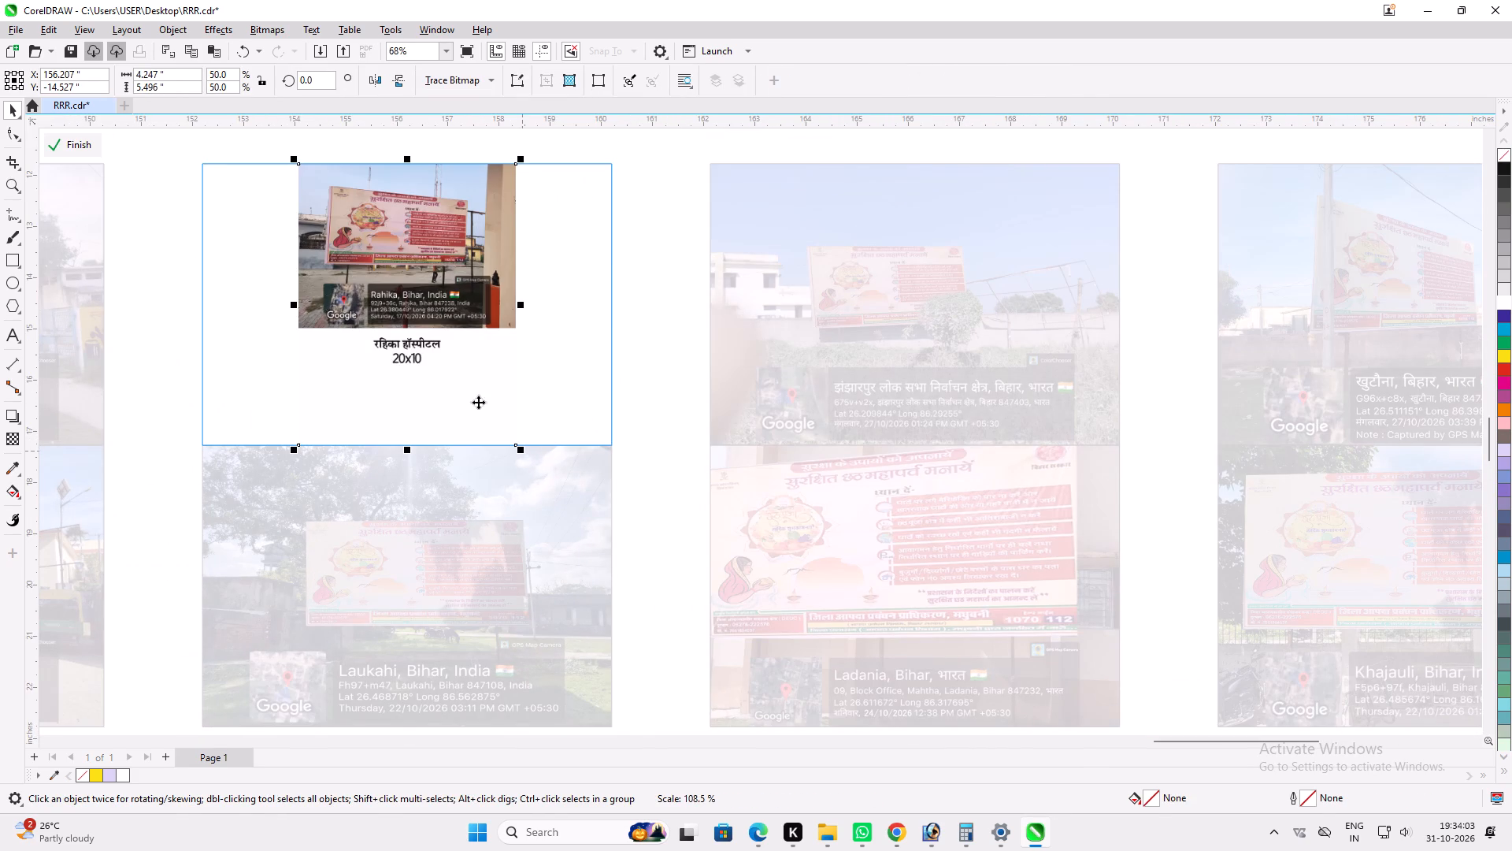
left_click(86, 143)
Enlarge the जिला परिषद भवन के अन्दर photo to about 50.5% inside the upper frame of the TOWN first row's sixth pair.
scroll(566, 290, "down", 9)
scroll(508, 314, "down", 3)
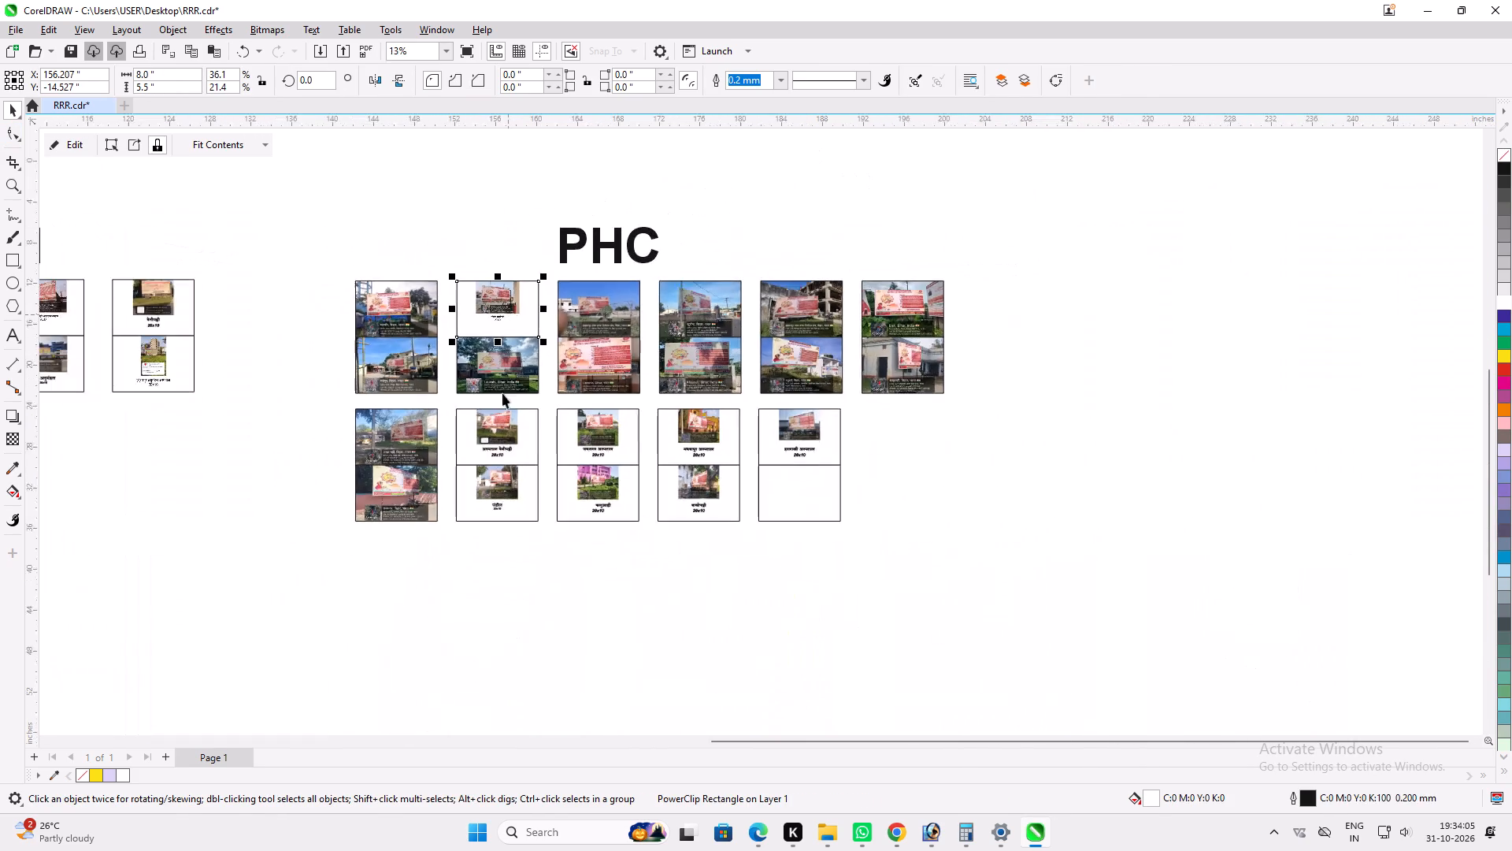
scroll(596, 382, "down", 5)
scroll(257, 328, "up", 10)
scroll(555, 426, "up", 3)
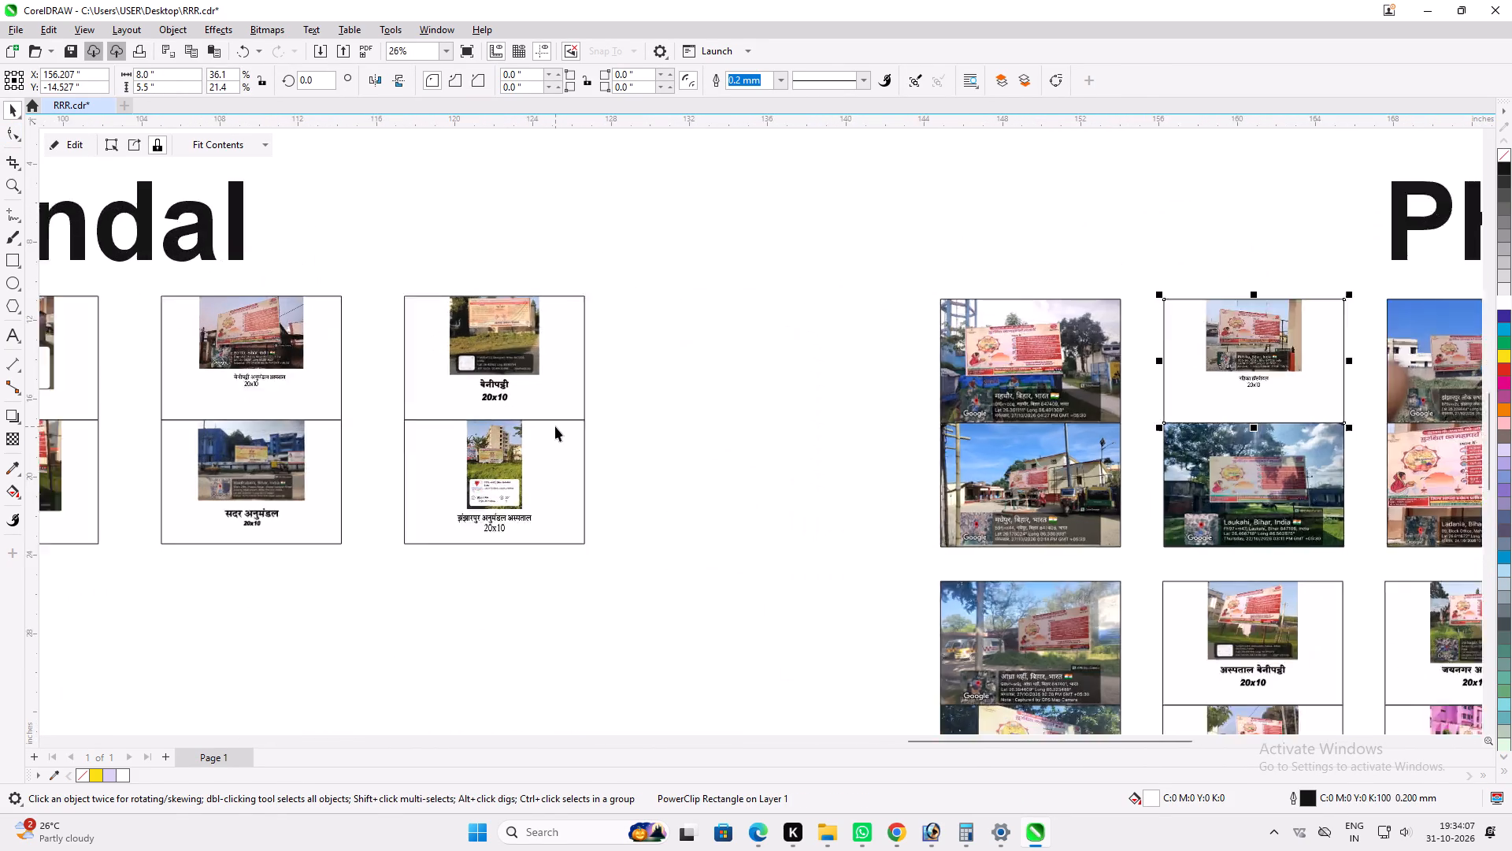
scroll(555, 426, "up", 1)
scroll(562, 392, "down", 10)
scroll(461, 335, "down", 9)
scroll(512, 570, "up", 2)
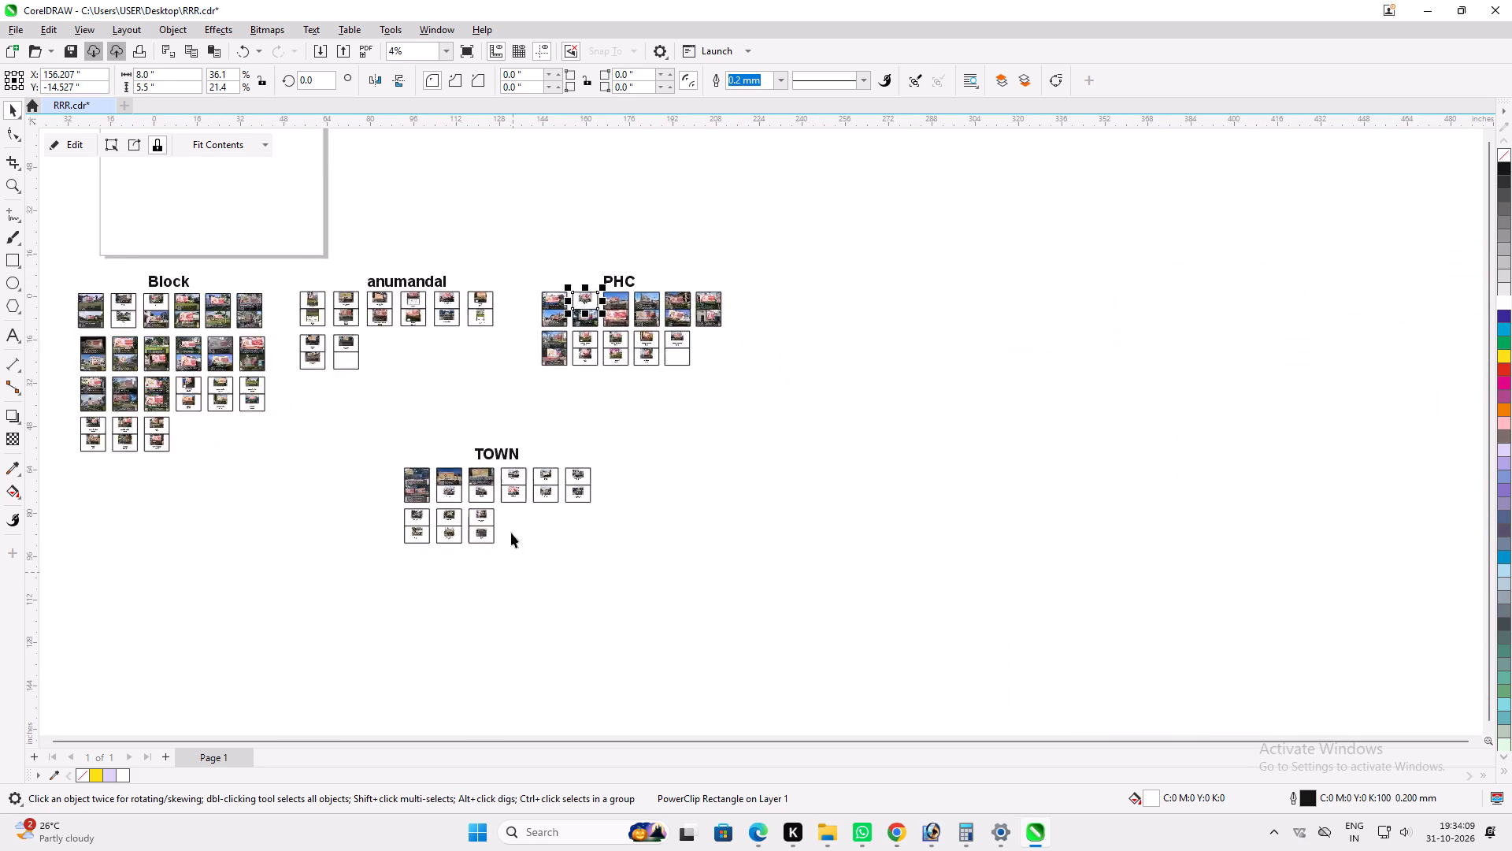
scroll(511, 533, "up", 13)
scroll(502, 457, "up", 2)
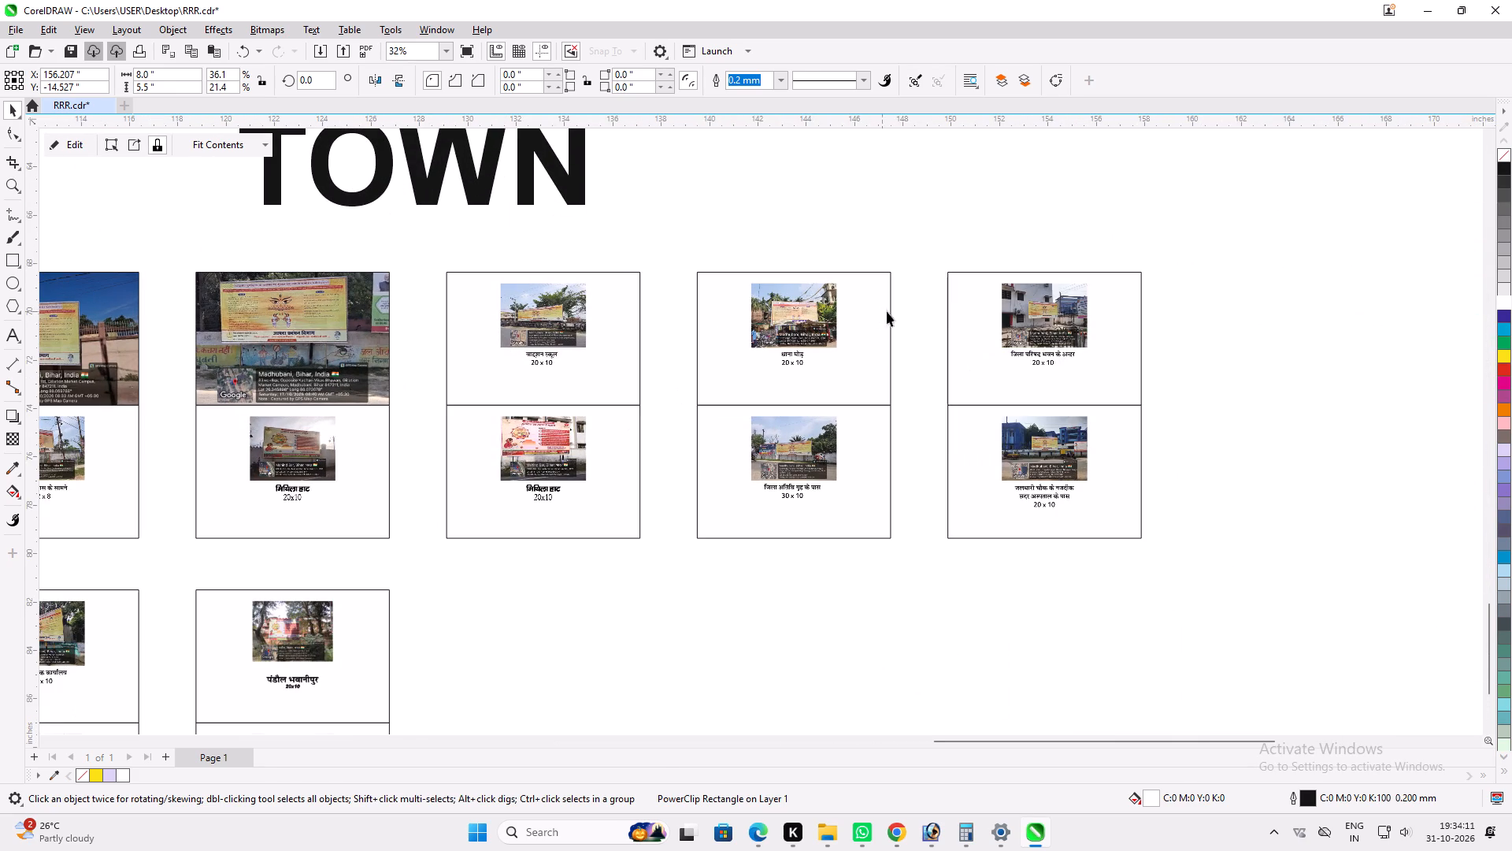
scroll(1256, 370, "up", 4)
triple_click(918, 270)
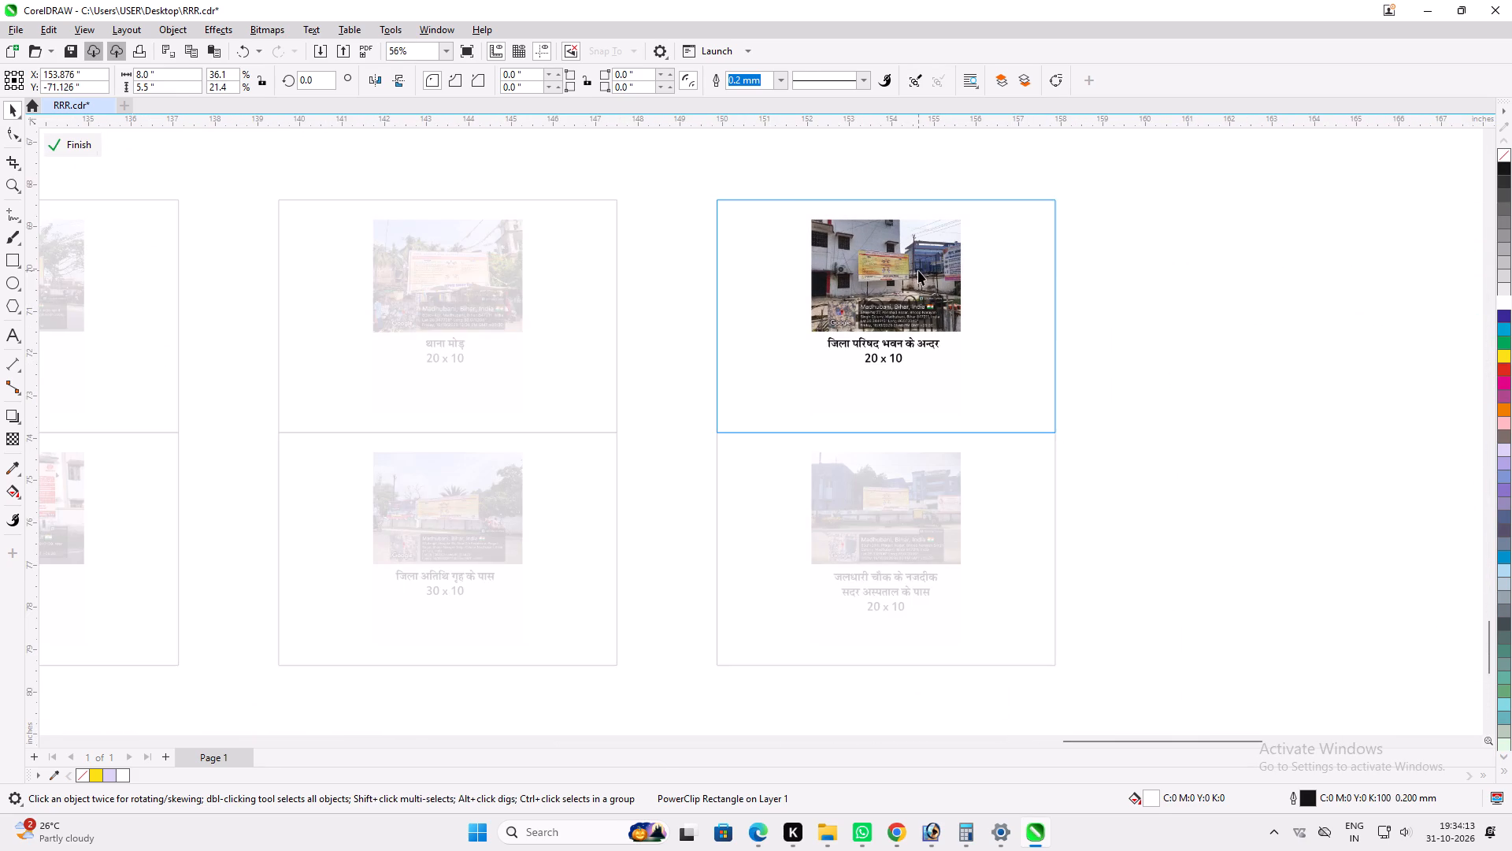
scroll(944, 413, "up", 2)
left_click_drag(975, 418, 992, 442, "shift")
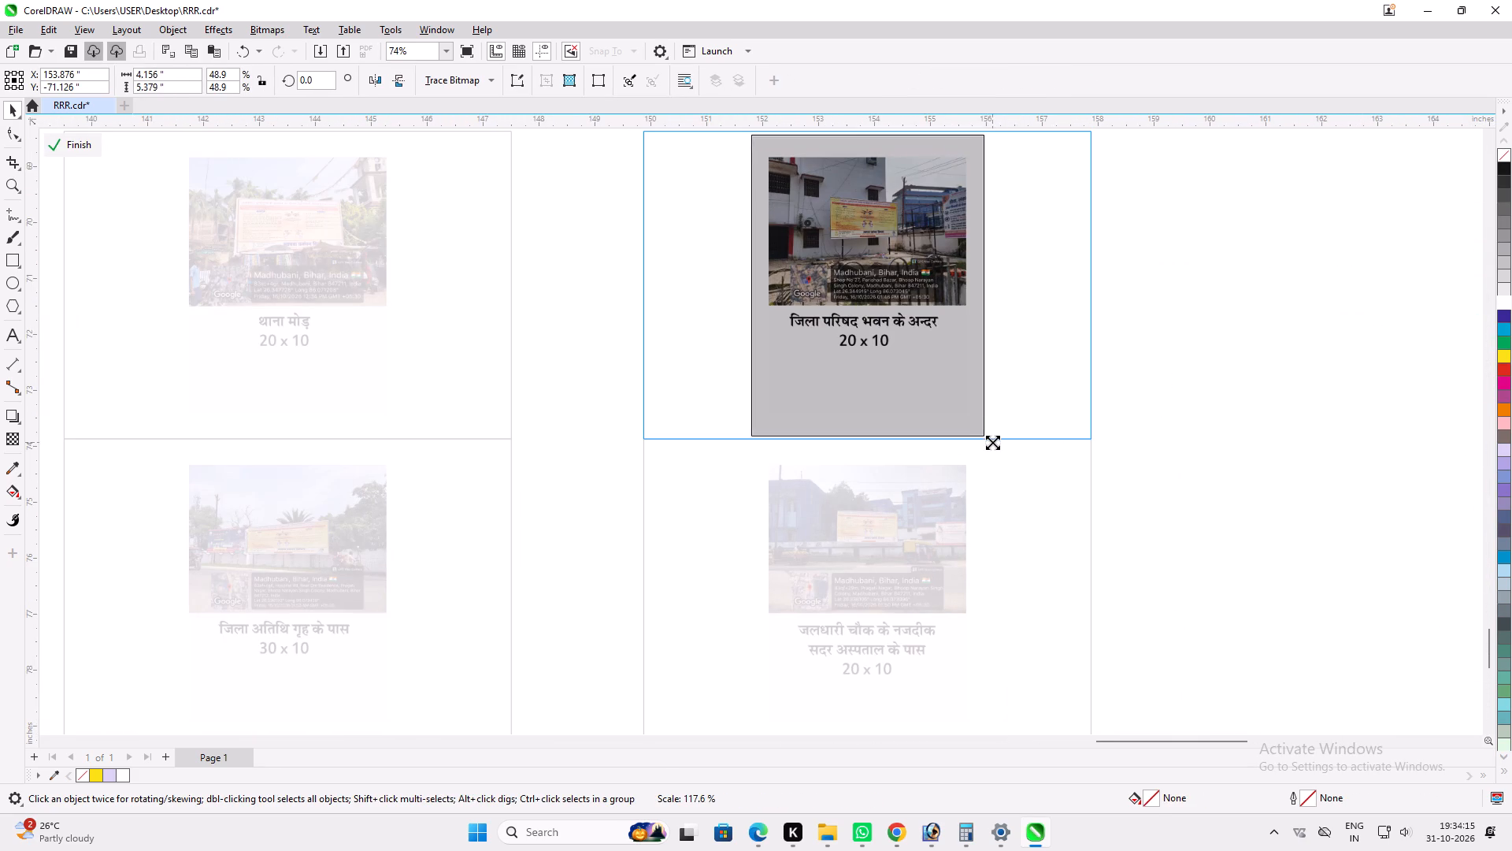
left_click_drag(992, 442, 996, 446, "shift")
left_click(148, 151)
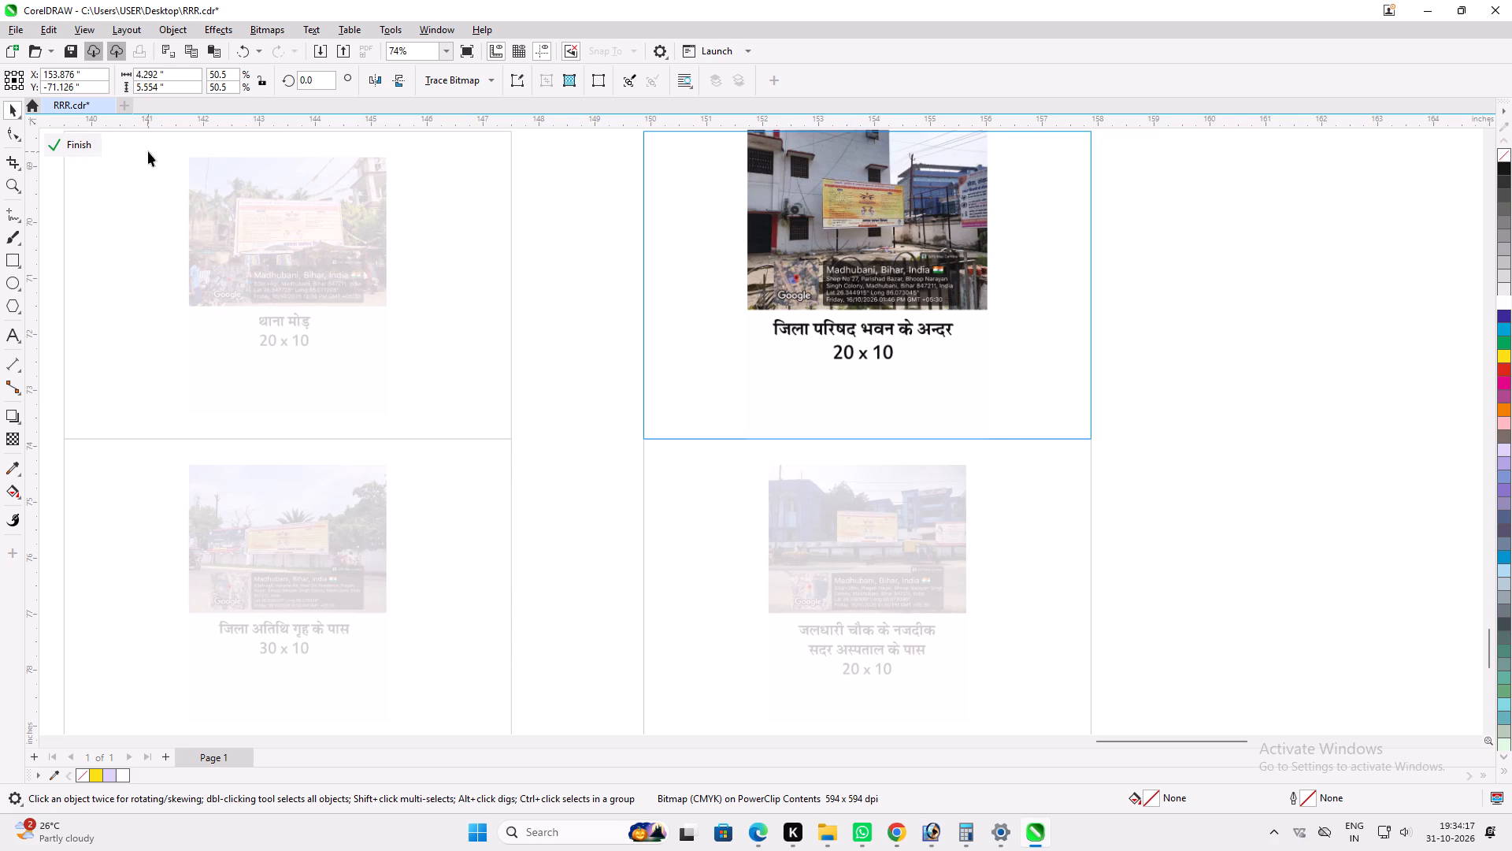
left_click(88, 142)
Enlarge the जलधारी चौक photo to fill the height of the lower frame in the TOWN first row's sixth pair.
scroll(502, 229, "down", 6)
scroll(759, 419, "up", 2)
triple_click(673, 384)
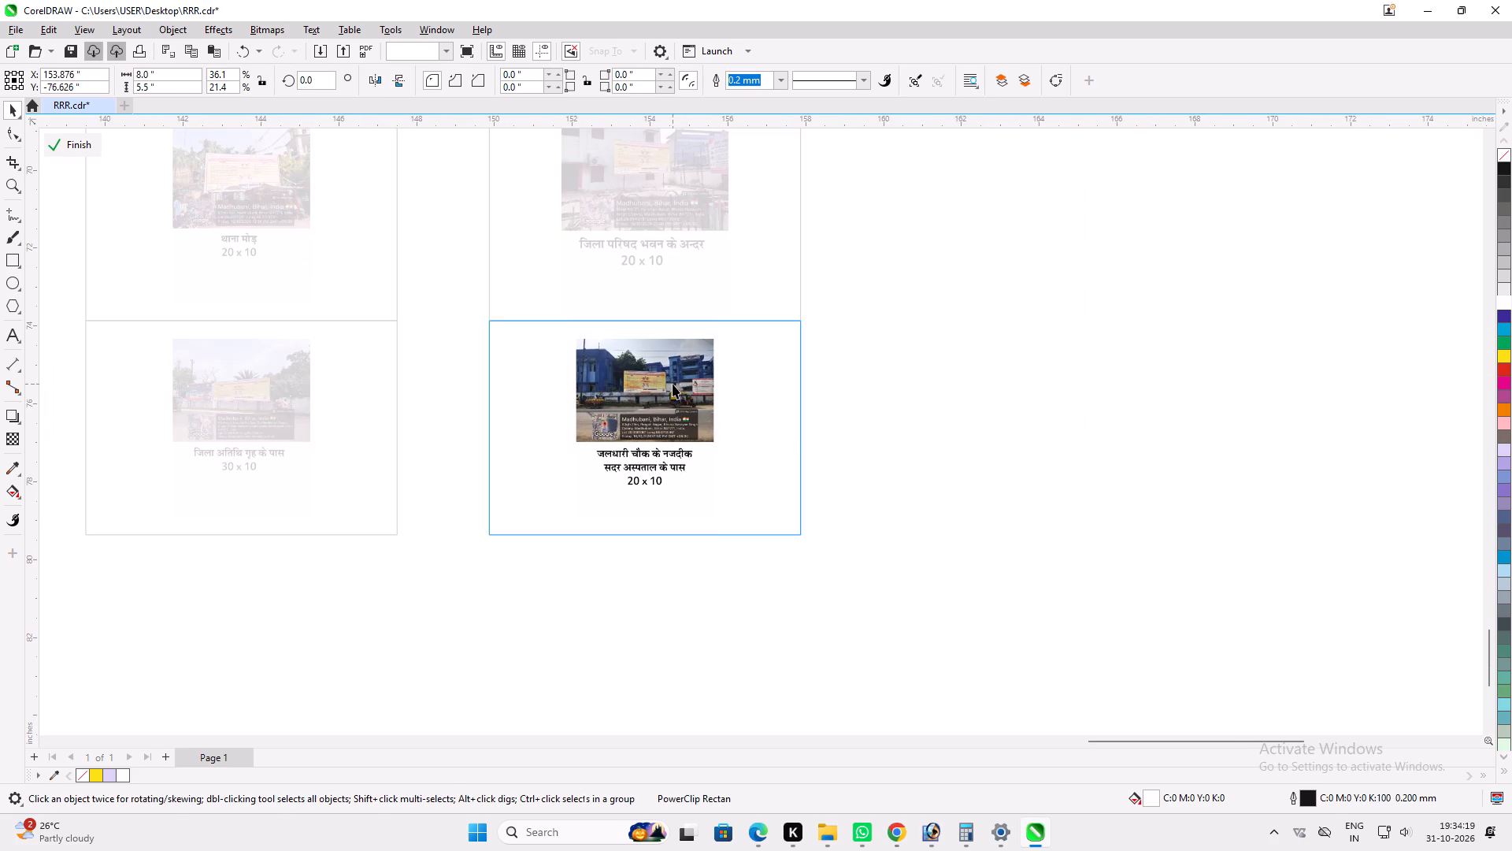
left_click_drag(720, 525, 734, 553, "shift")
left_click(67, 144)
Enlarge the थाना मोड़ photo to about 50.6% inside the upper frame of the TOWN first row's fifth pair.
scroll(639, 399, "down", 6)
scroll(378, 265, "up", 4)
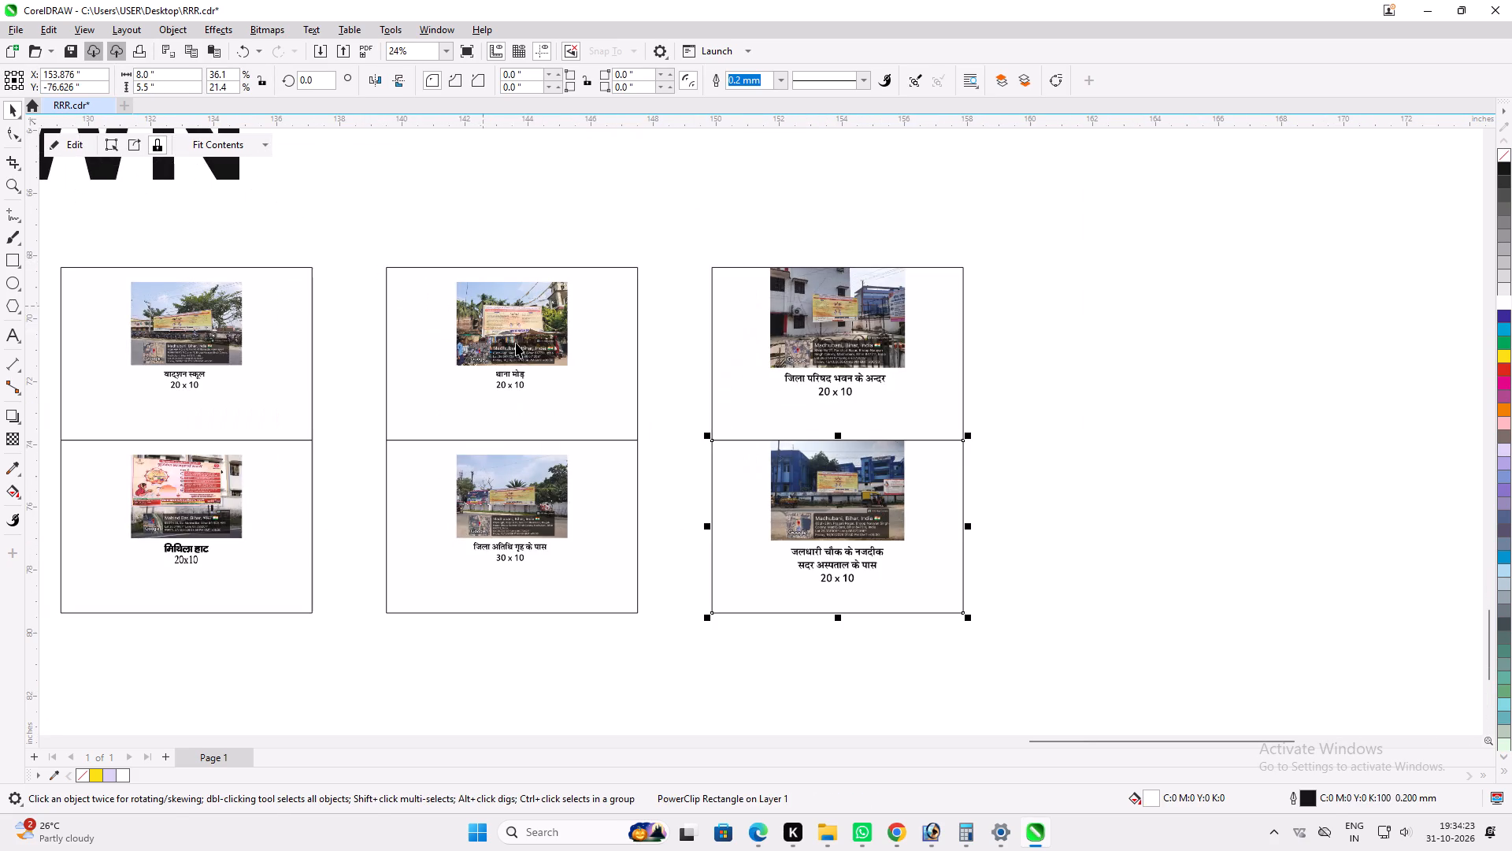
triple_click(517, 343)
left_click_drag(572, 433, 584, 448, "shift")
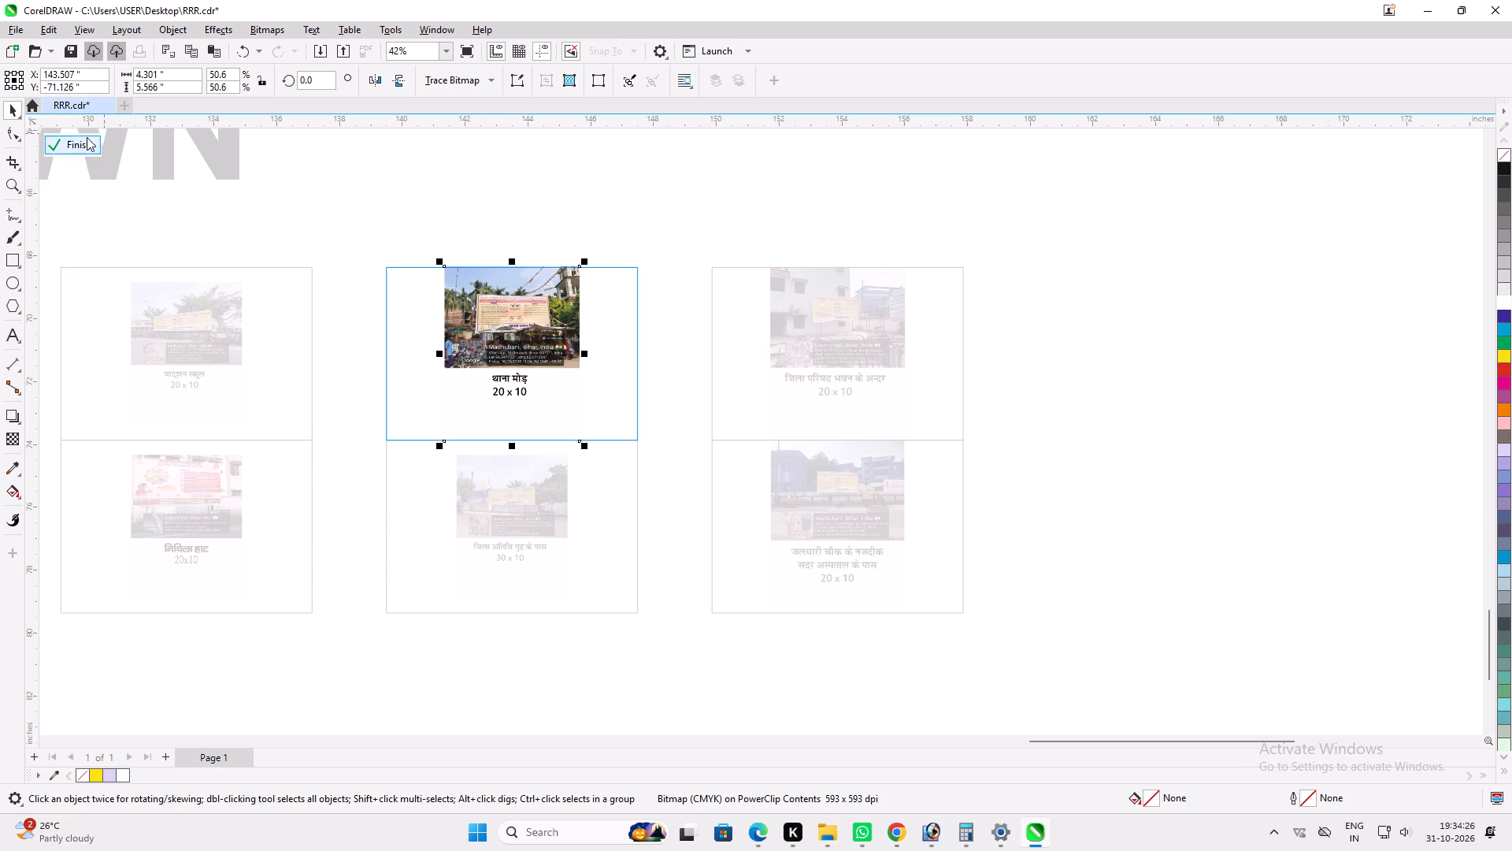
left_click(87, 137)
Enlarge the जिला अतिथि गृह के पास photo to about 50.6% inside the lower frame of the TOWN first row's fifth pair.
scroll(845, 440, "down", 5)
scroll(680, 481, "up", 5)
triple_click(676, 481)
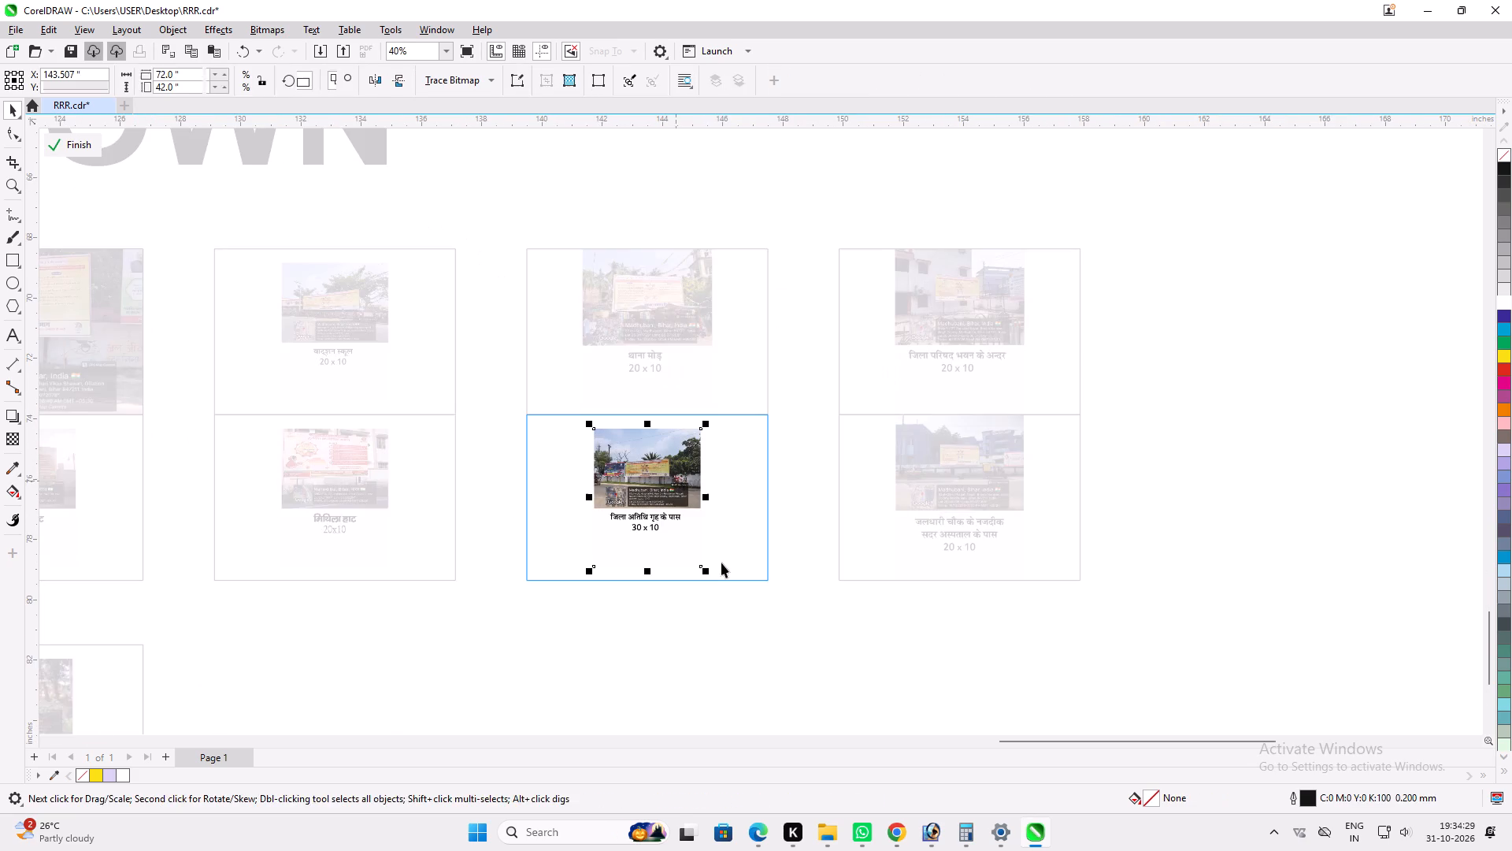
scroll(721, 563, "up", 4)
left_click_drag(695, 574, 711, 604, "shift")
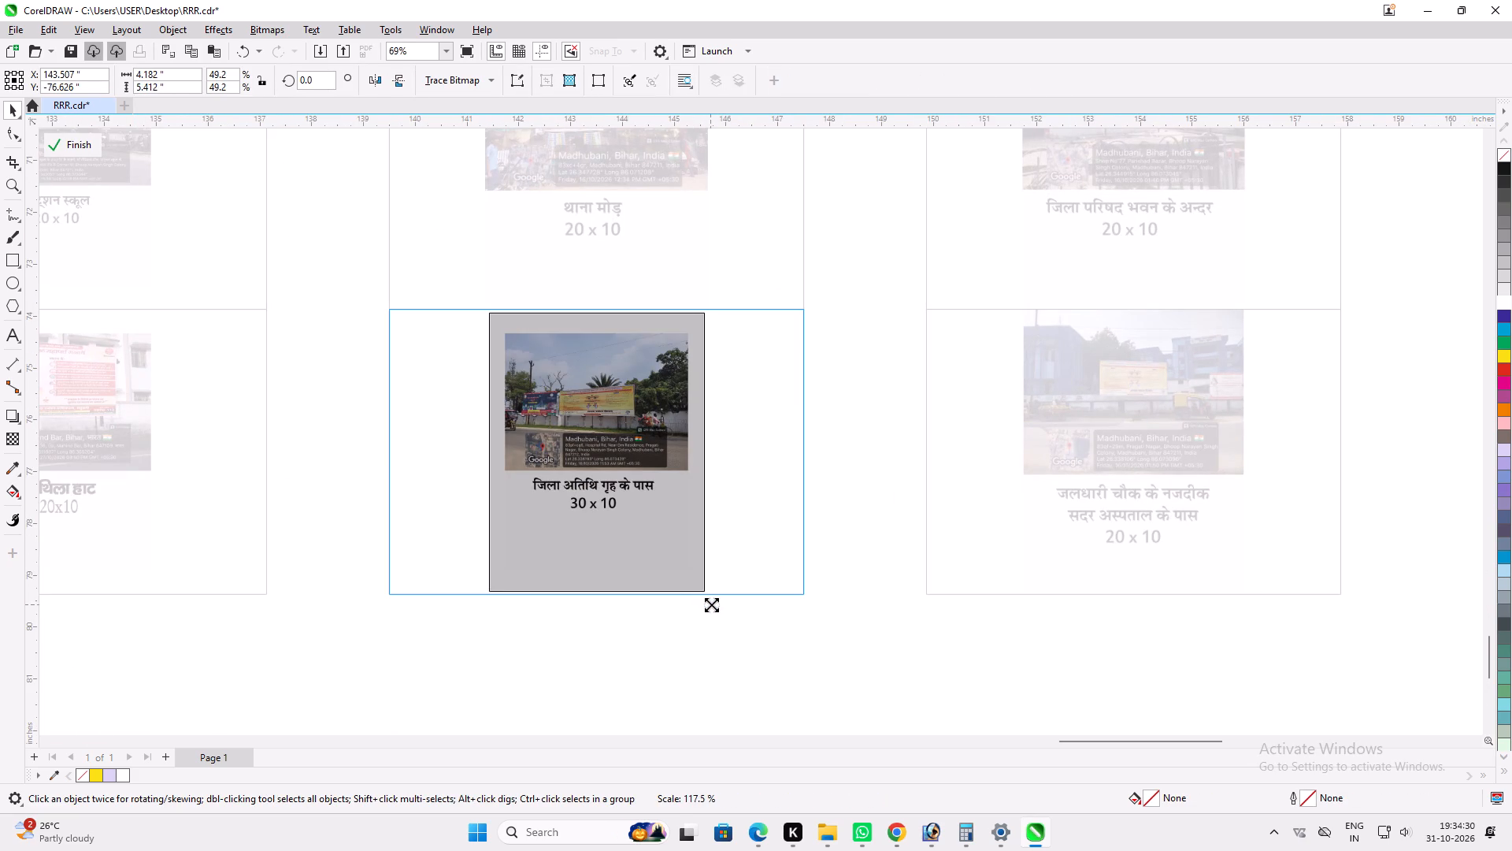
left_click_drag(711, 604, 714, 608, "shift")
left_click(74, 141)
Enlarge the वाट्शन स्कूल photo to about 50.7% inside the upper frame of the TOWN first row's fourth pair.
scroll(666, 421, "down", 6)
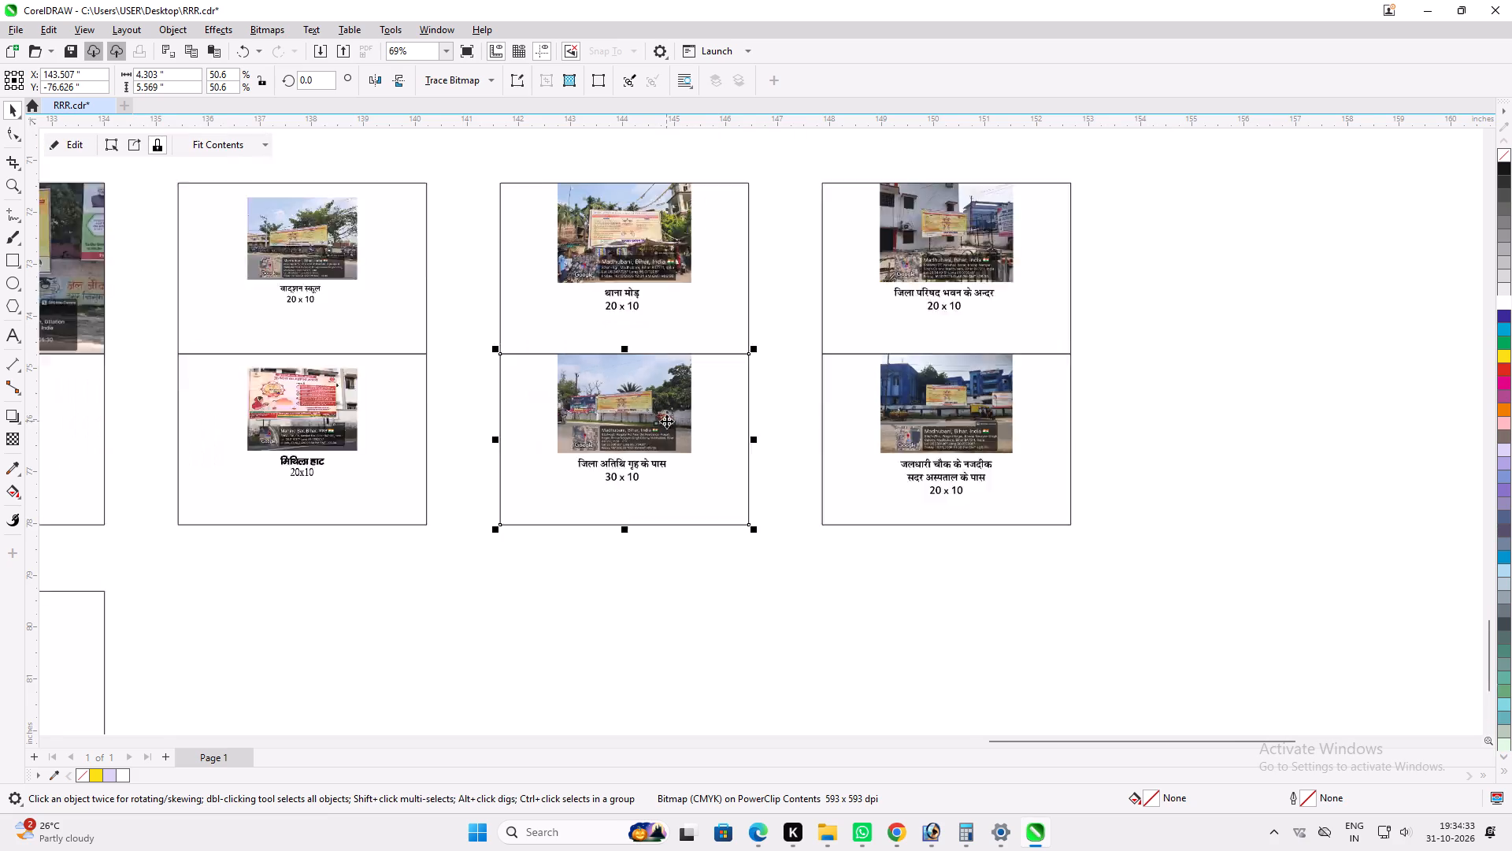
triple_click(381, 281)
scroll(384, 299, "up", 5)
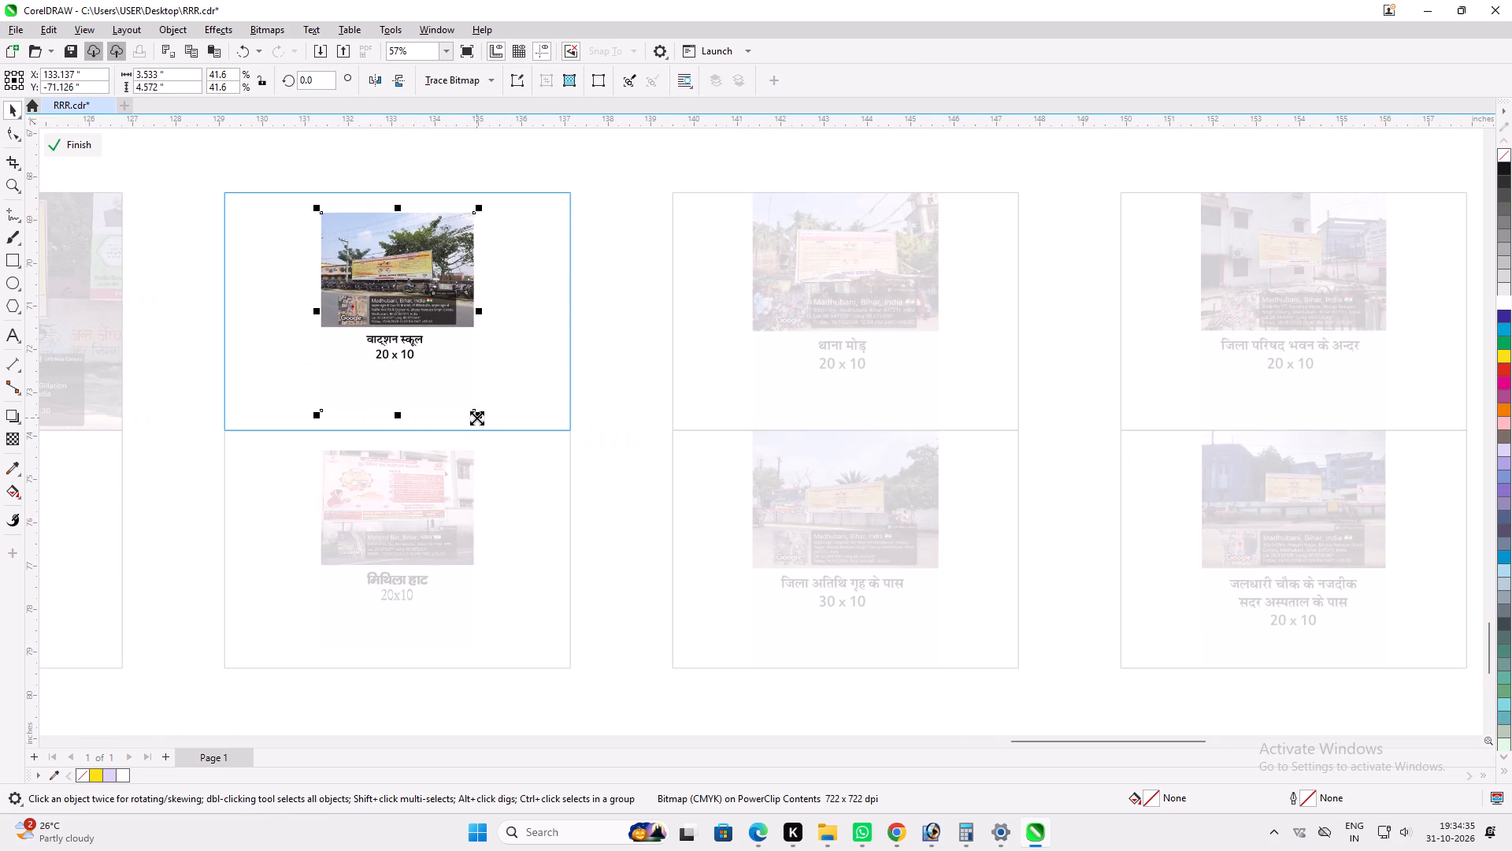
left_click_drag(476, 418, 493, 440, "shift")
left_click(65, 150)
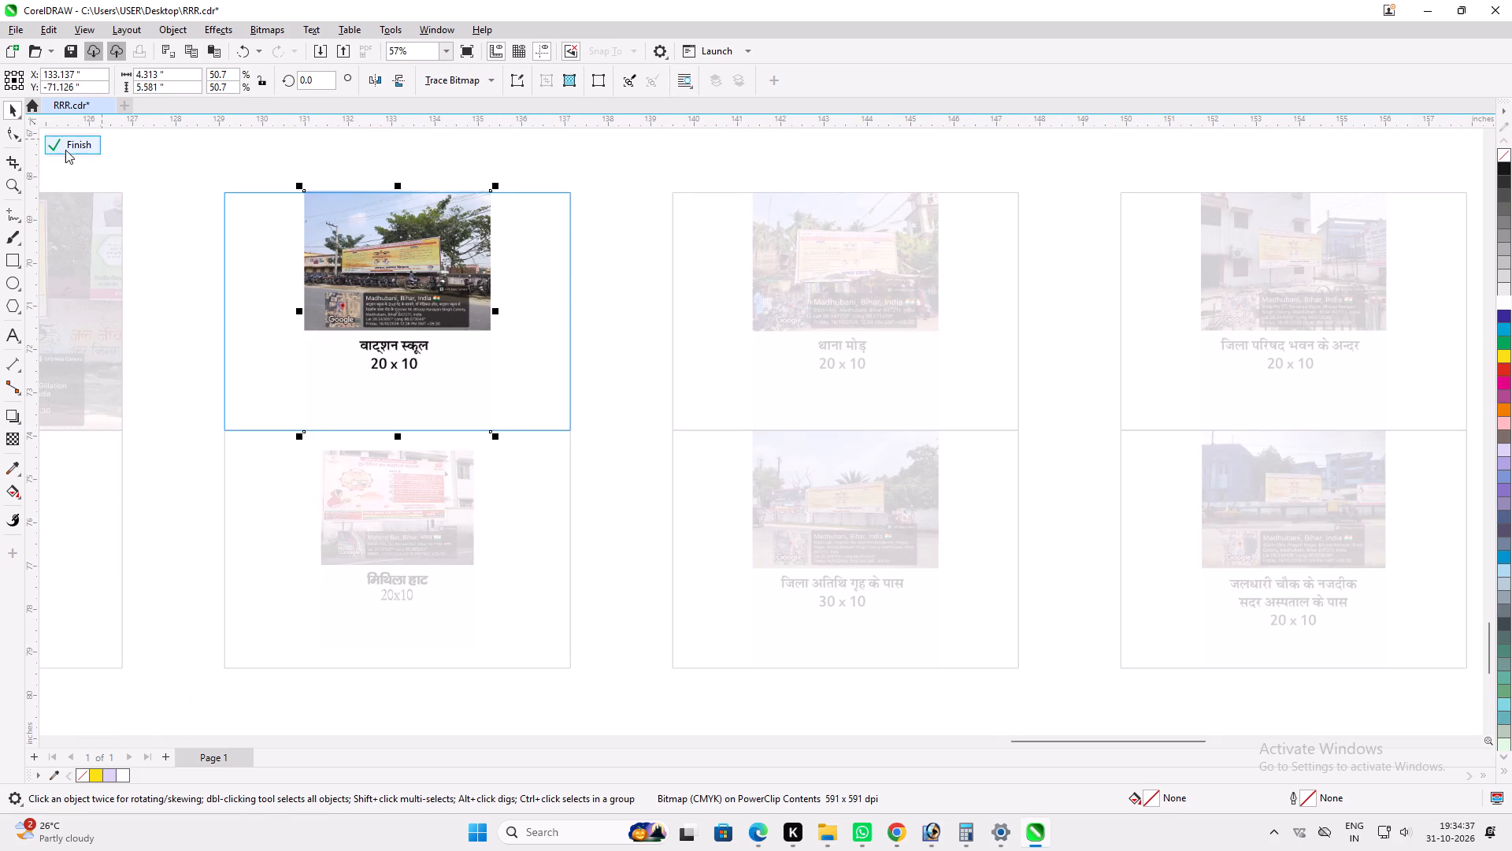
Enlarge the मिथिला हाट photo to about 50.4% inside the lower frame of the TOWN first row's fourth pair.
triple_click(437, 522)
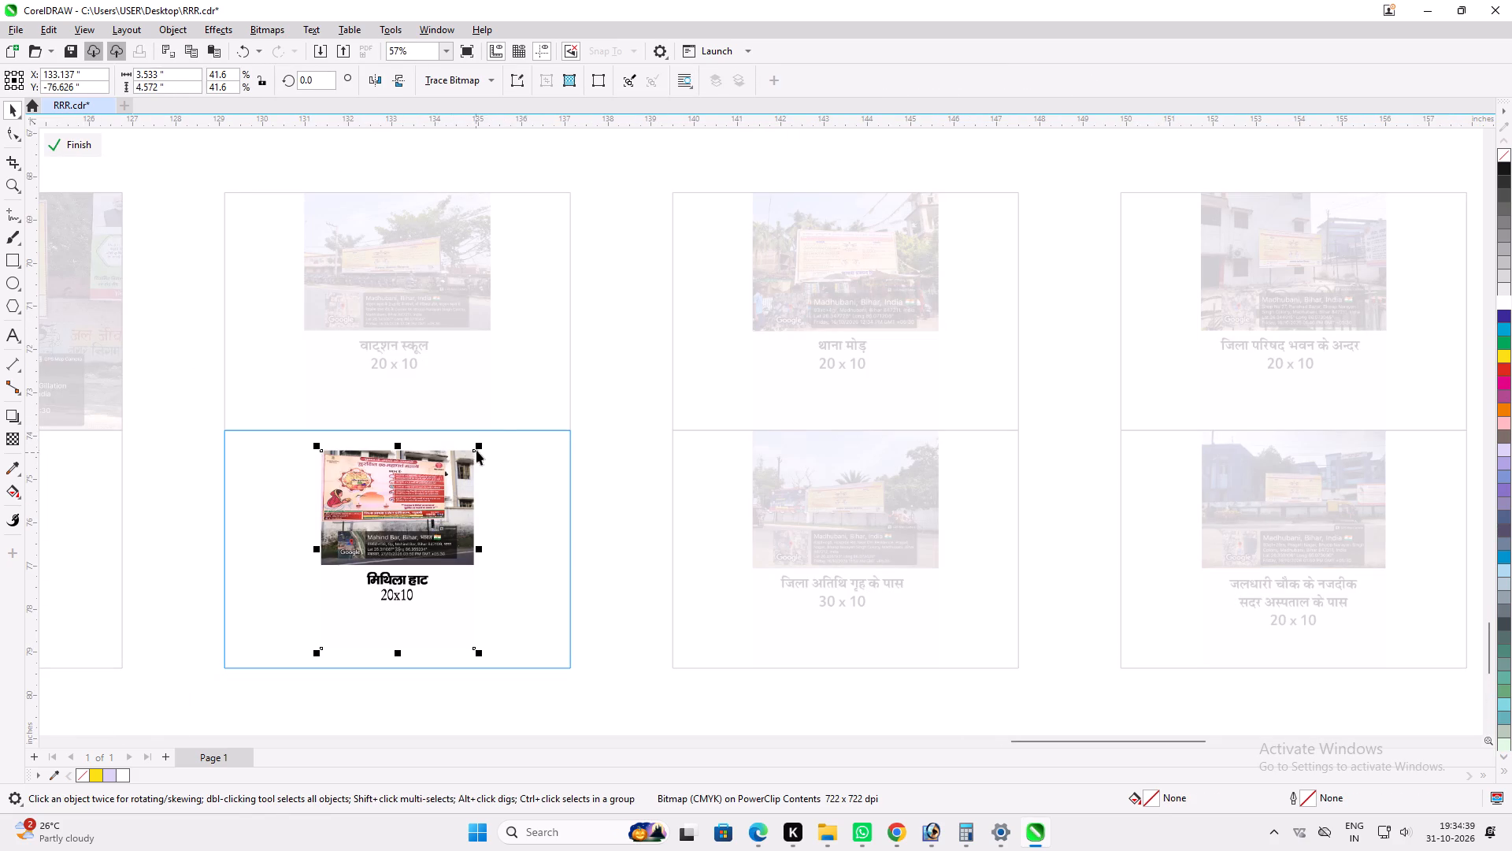
left_click_drag(479, 447, 495, 425, "shift")
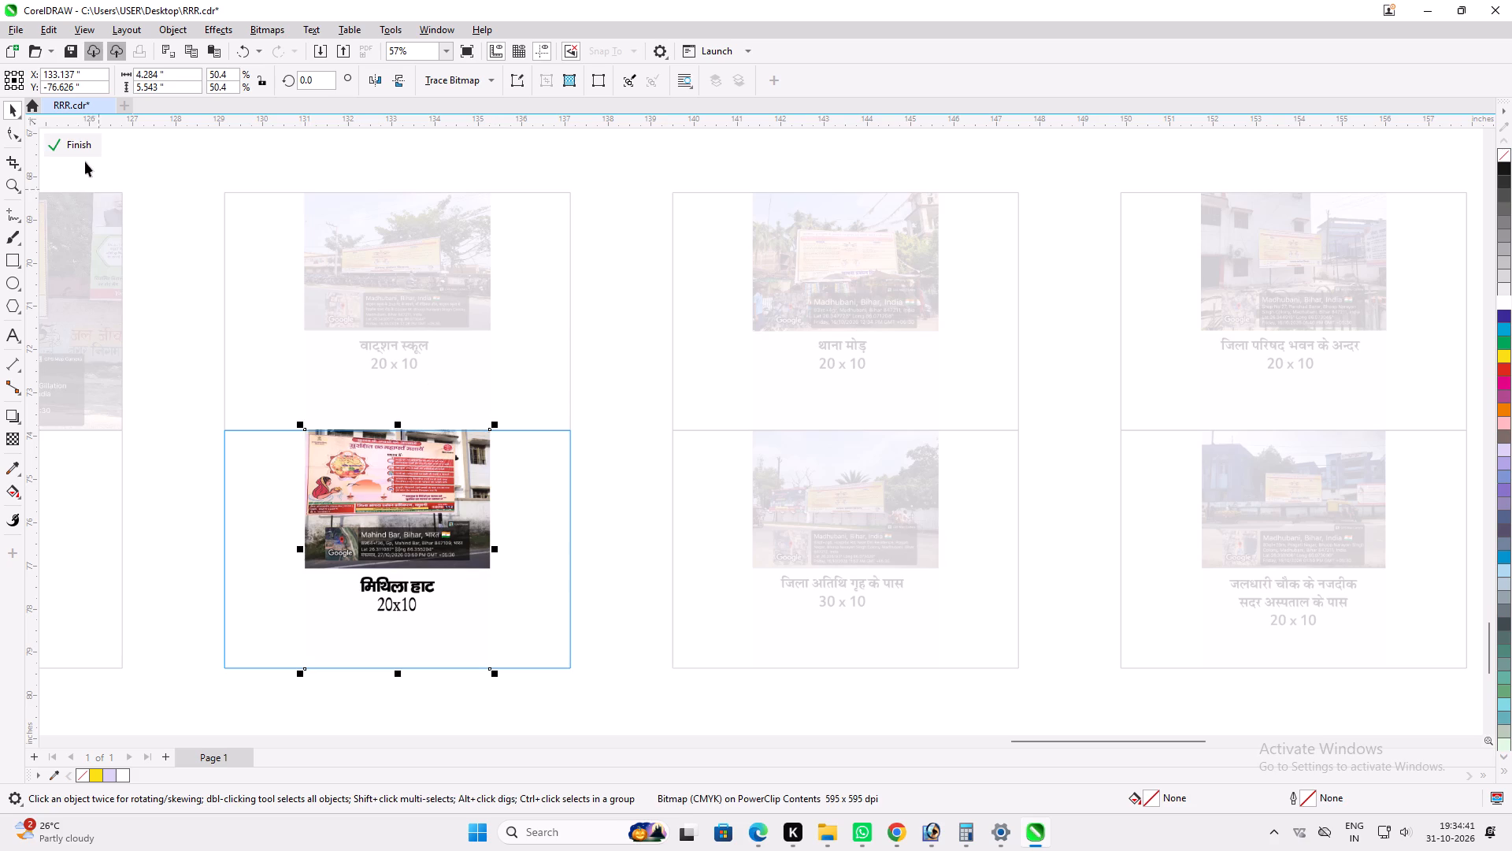
left_click(82, 150)
Enlarge the मिथिला हाट photo to about 50.5% inside the lower frame of the TOWN first row's third pair.
scroll(823, 386, "down", 5)
scroll(424, 331, "up", 1)
scroll(480, 321, "down", 5)
scroll(418, 418, "up", 5)
scroll(489, 328, "down", 3)
scroll(457, 387, "up", 3)
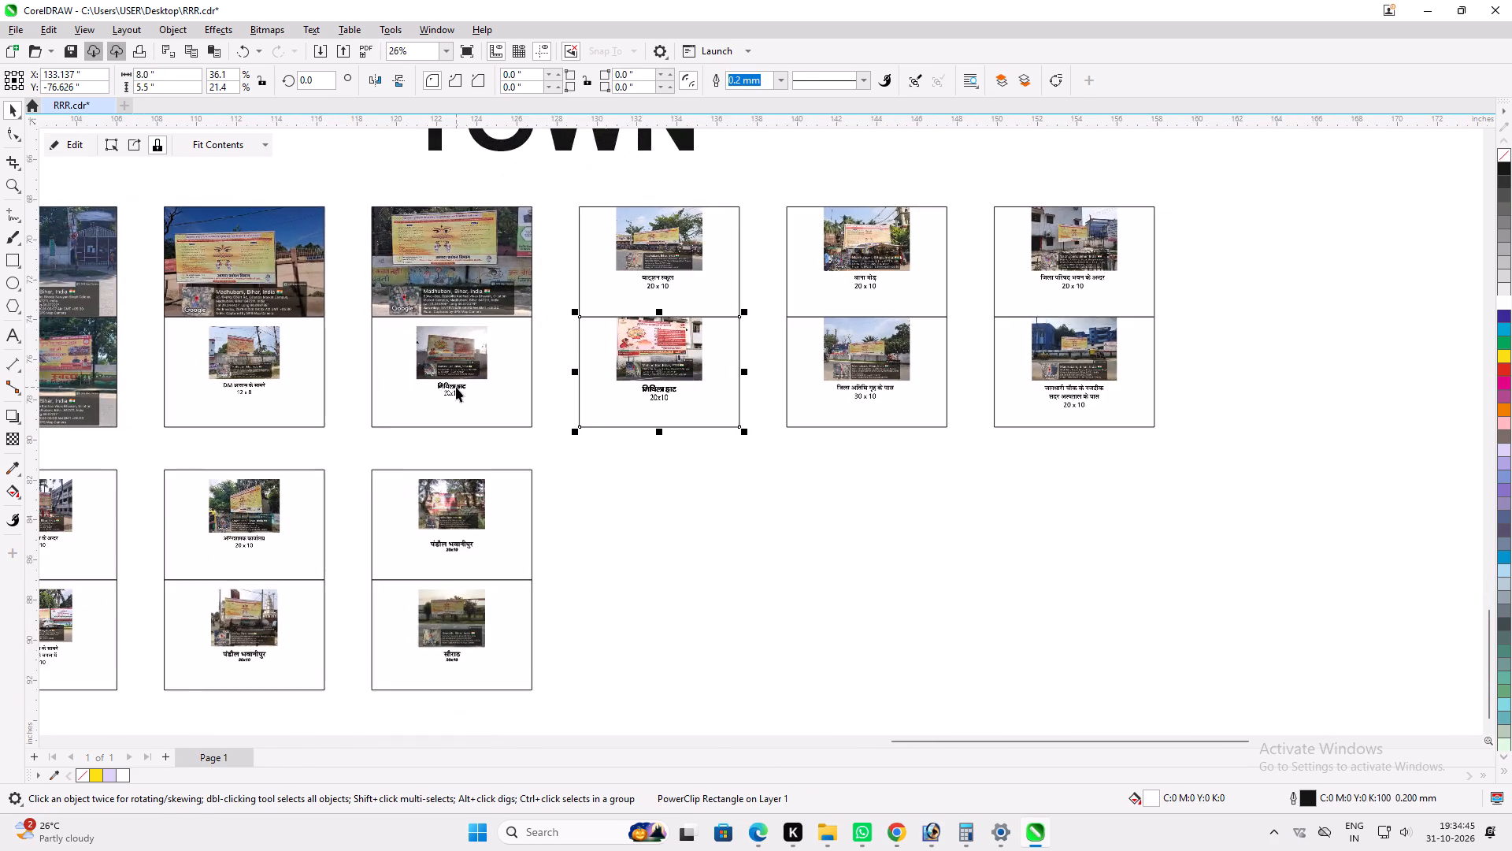
scroll(456, 387, "up", 1)
triple_click(461, 371)
scroll(478, 426, "up", 4)
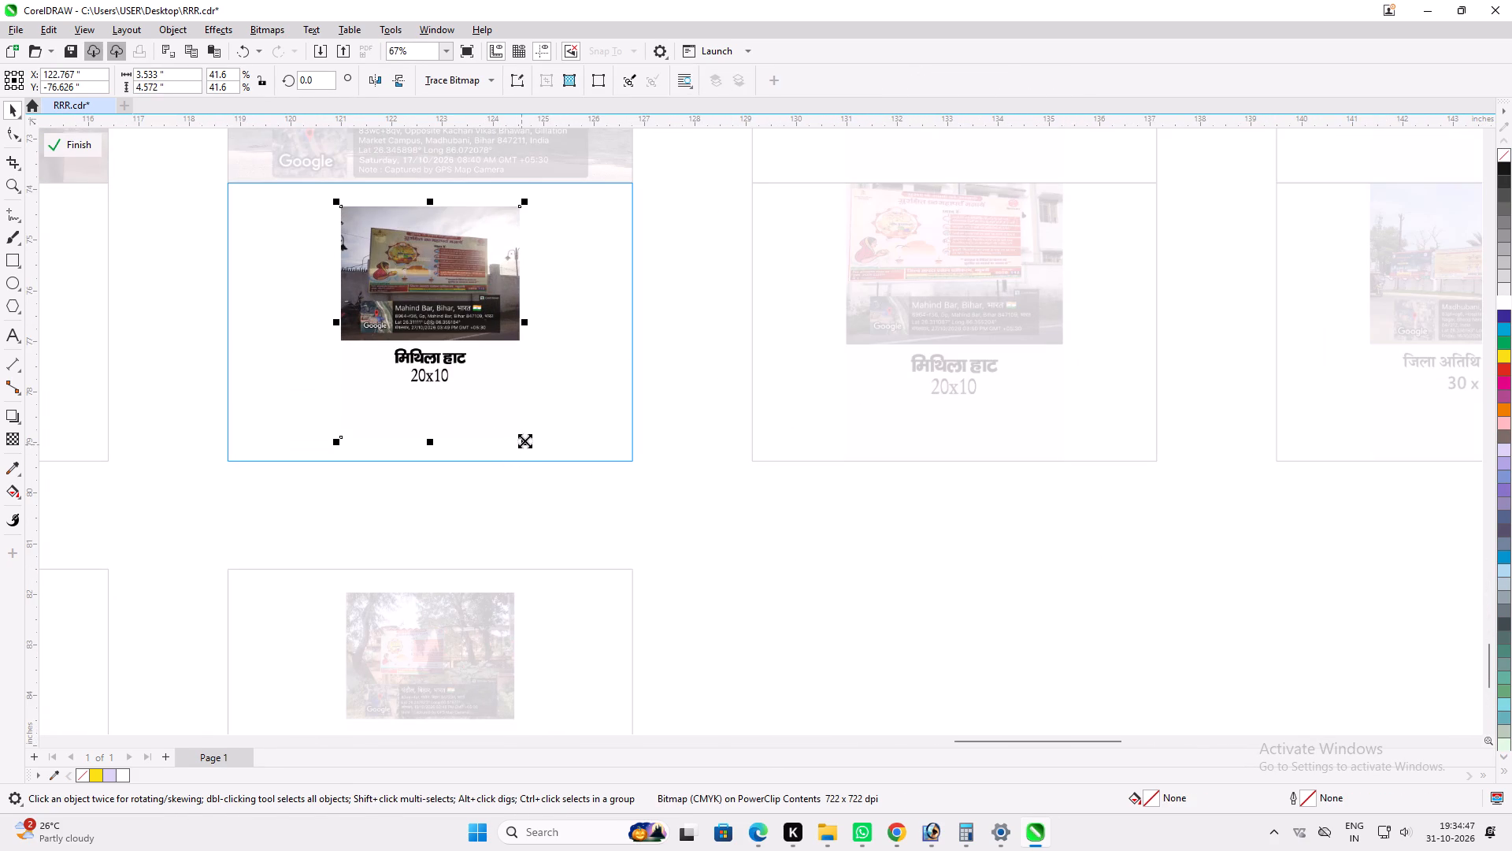
left_click_drag(524, 440, 544, 466, "shift")
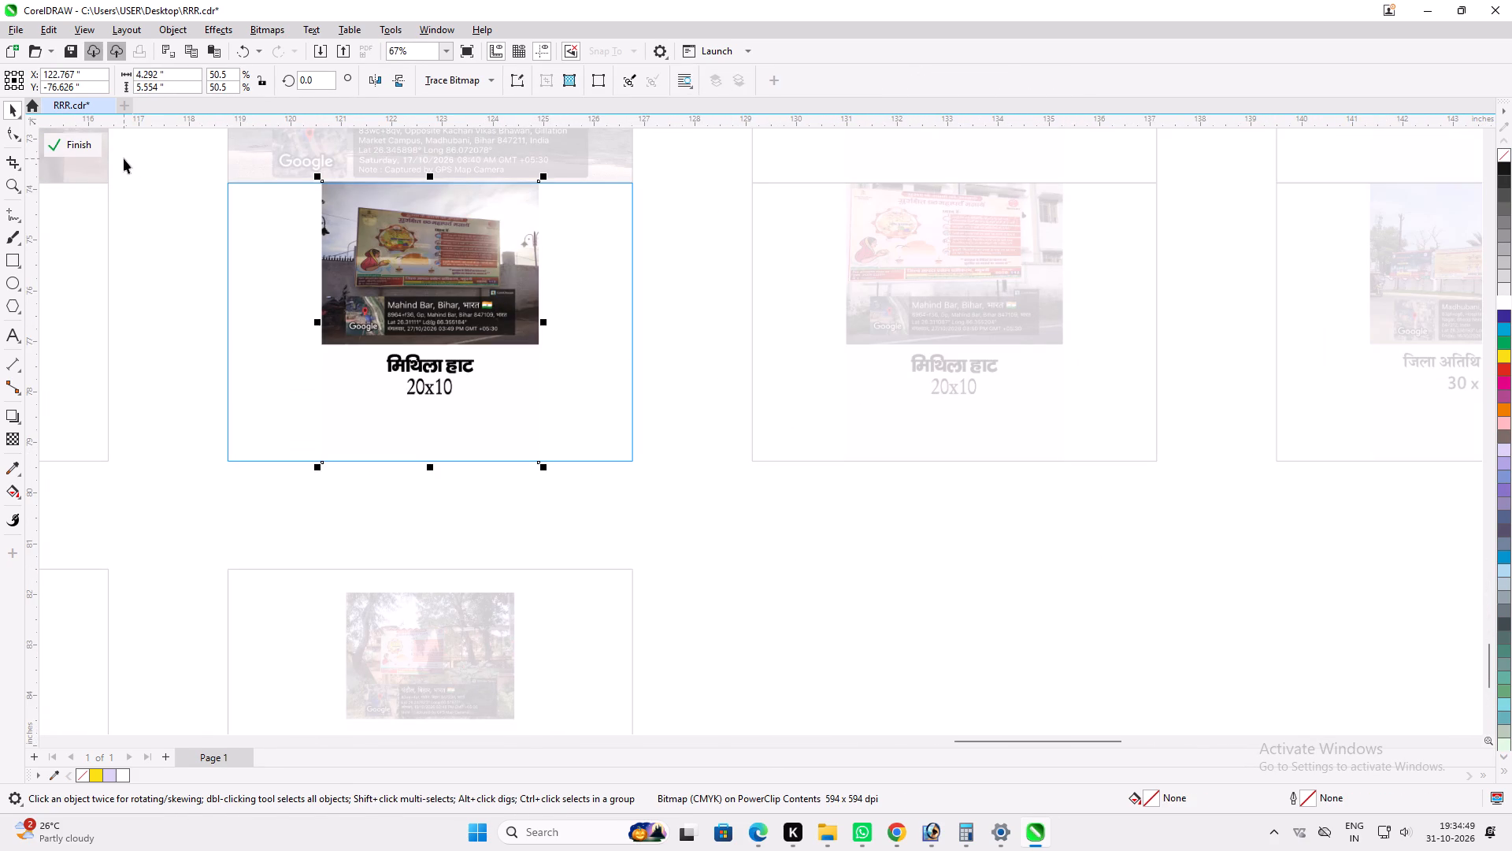
left_click(76, 143)
Enlarge the DM आवास के सामने photo to about 49.7% inside the lower frame of the TOWN first row's second pair.
scroll(624, 269, "down", 4)
scroll(608, 336, "down", 4)
scroll(358, 327, "up", 4)
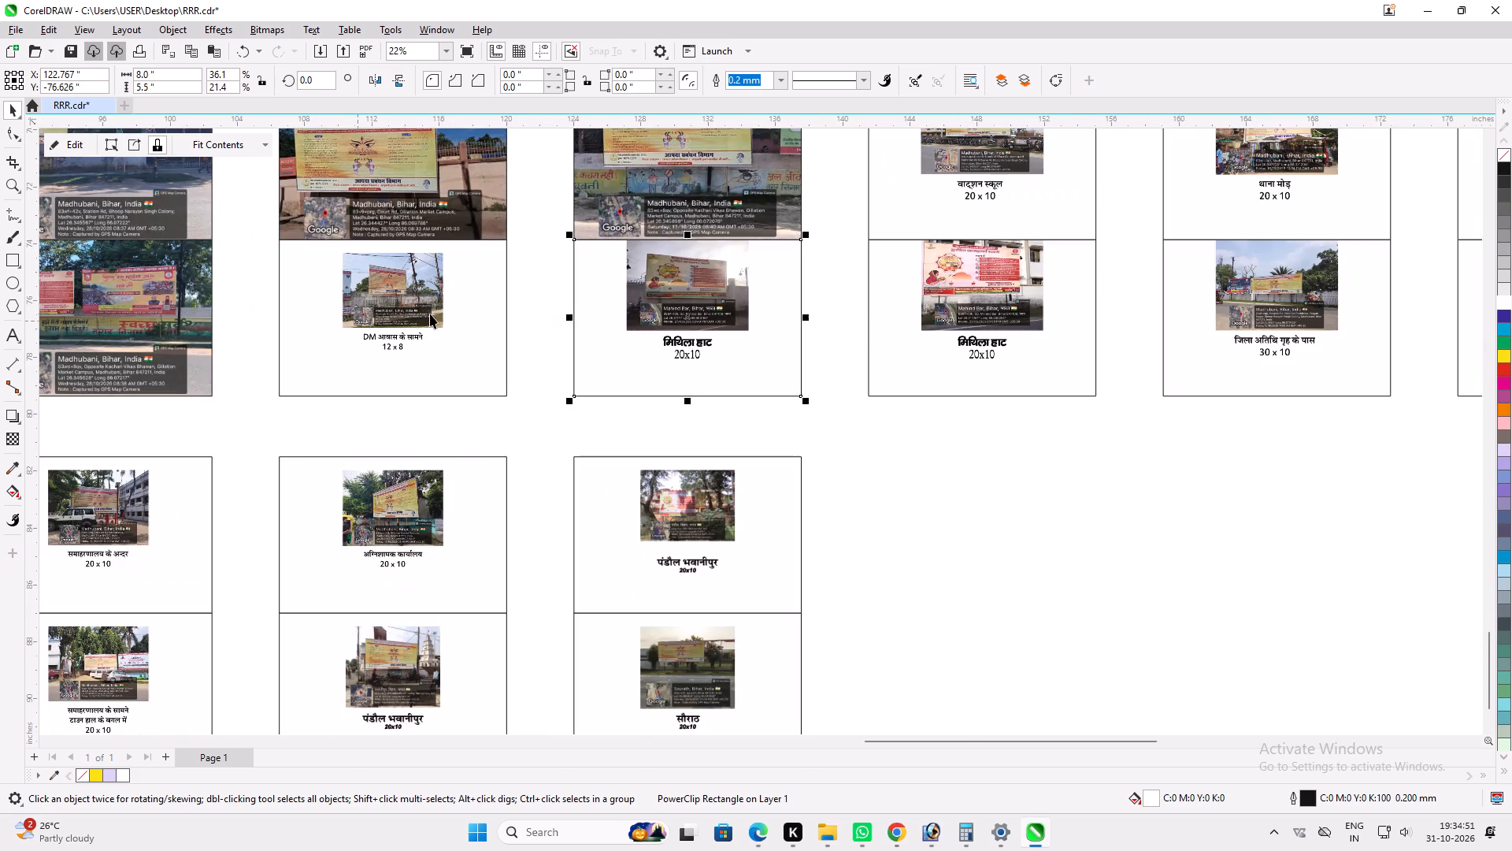
triple_click(426, 310)
scroll(432, 377, "up", 4)
left_click_drag(456, 396, 468, 409, "shift")
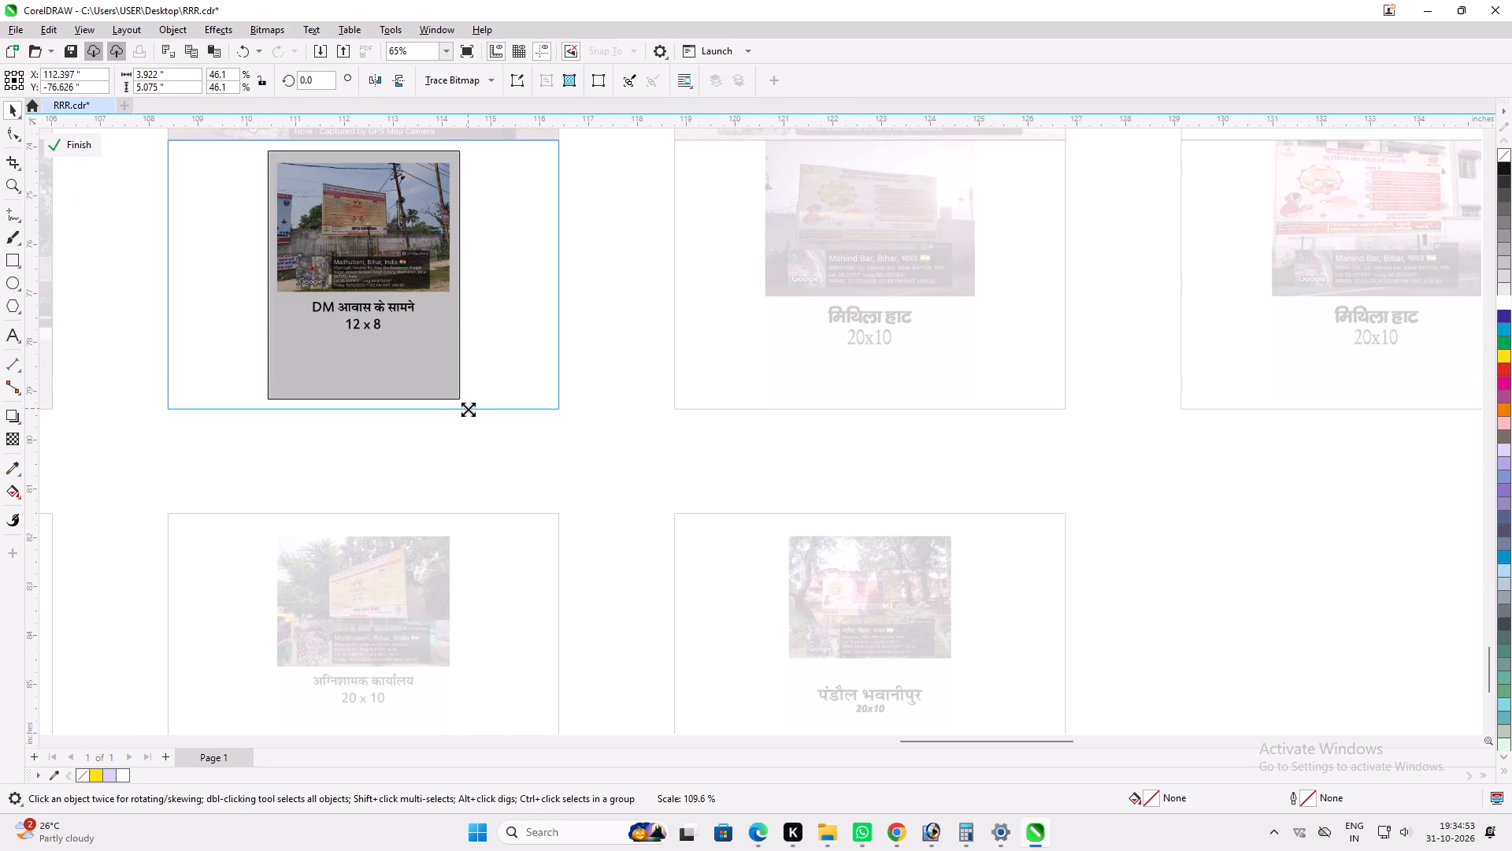
left_click_drag(468, 409, 476, 418, "shift")
left_click(60, 148)
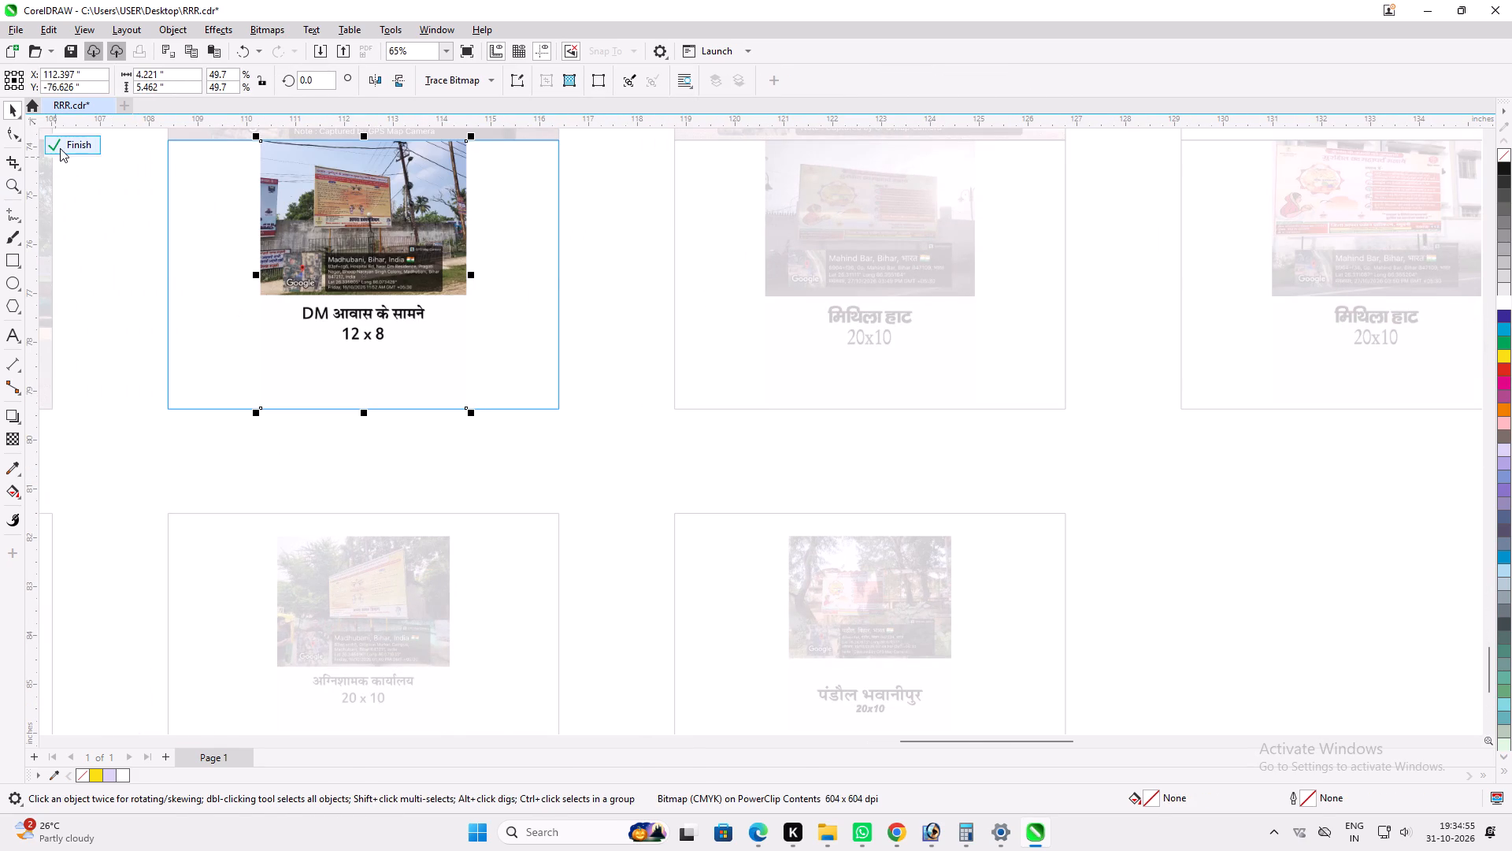
Enlarge the पंडौल भवानीपुर photo to about 51.5% inside the upper frame of the TOWN second row's third pair.
scroll(547, 231, "down", 11)
scroll(622, 347, "up", 5)
triple_click(591, 331)
scroll(607, 435, "up", 3)
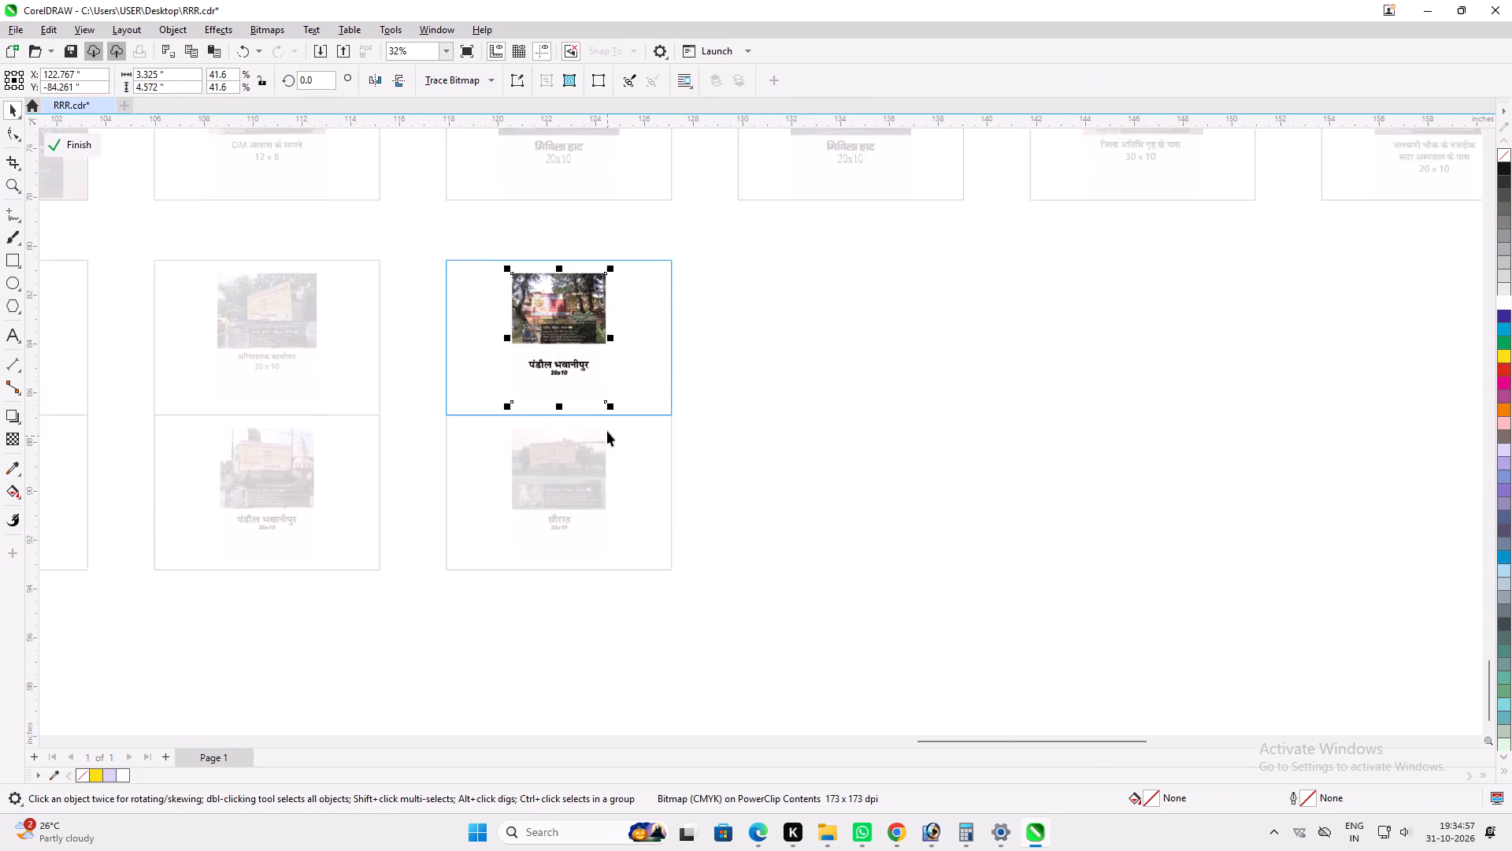
left_click_drag(610, 399, 624, 420, "shift")
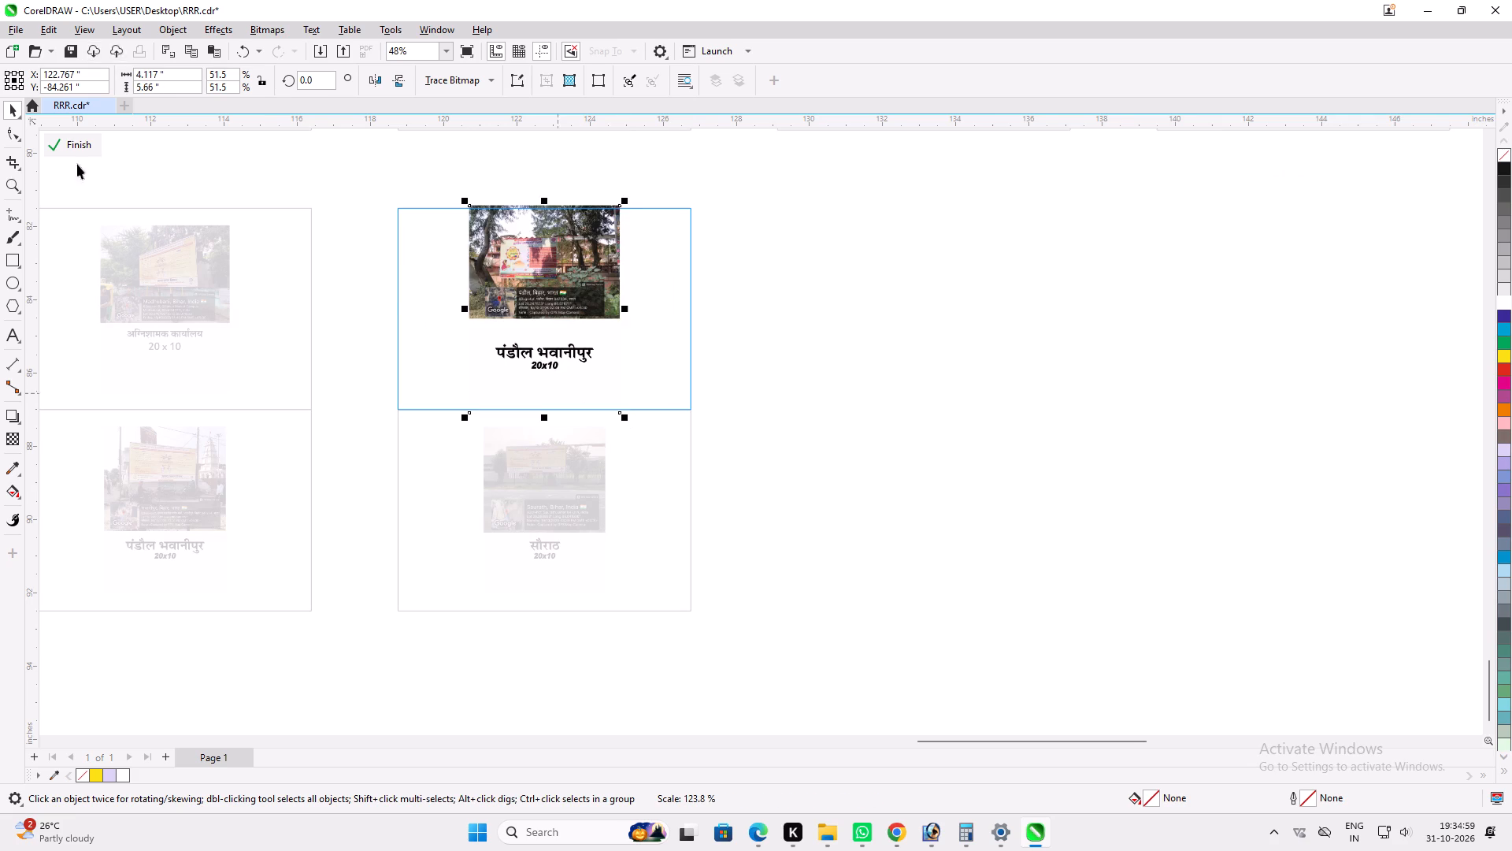
left_click(45, 144)
Enlarge the सौराठ photo to about 50% inside the lower frame of the TOWN second row's third pair.
scroll(402, 252, "down", 4)
triple_click(513, 392)
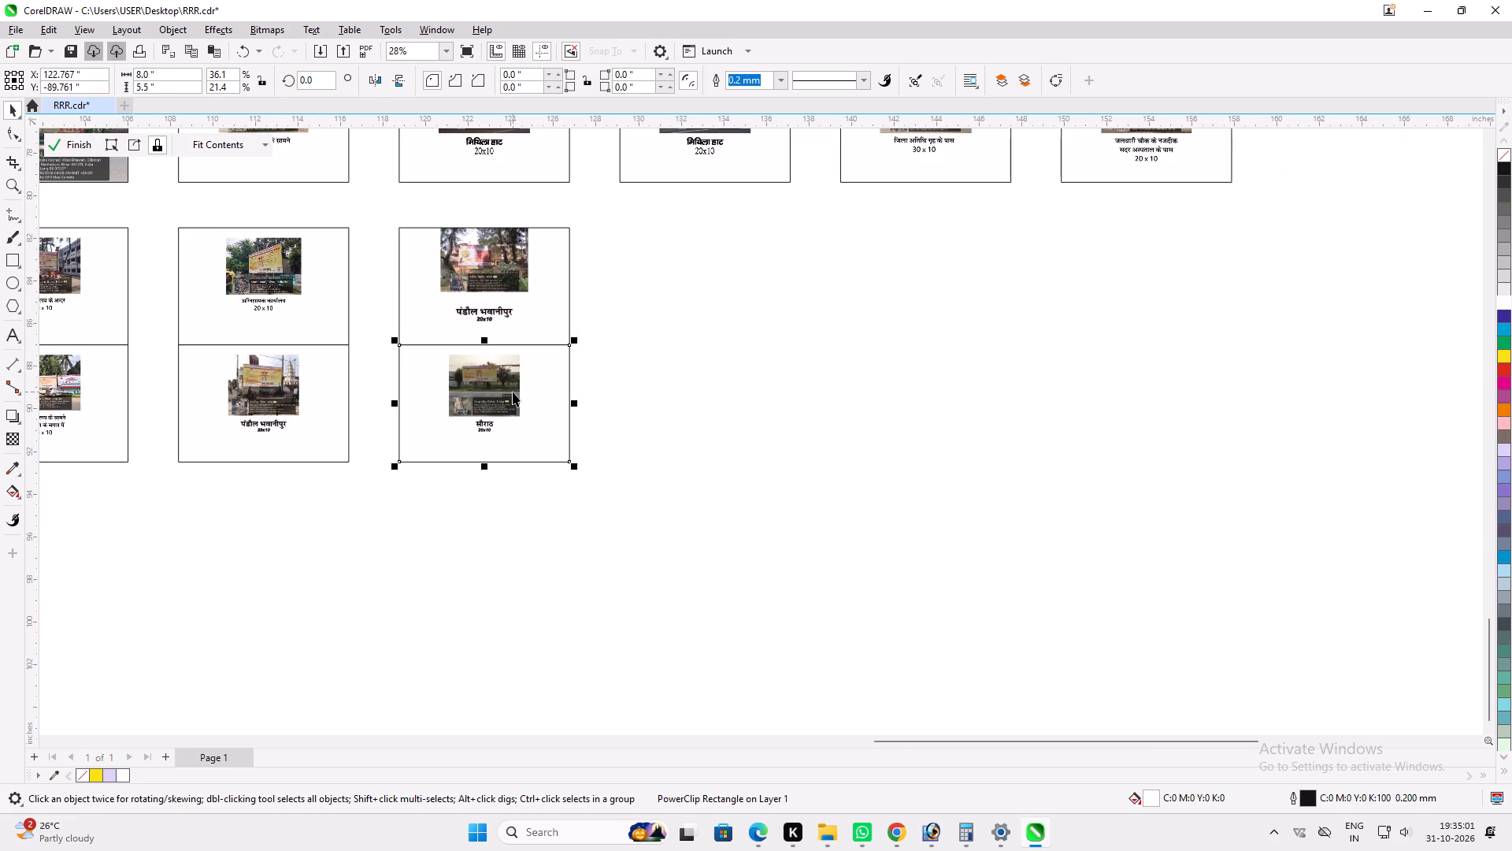
scroll(530, 461, "up", 4)
left_click_drag(521, 455, 535, 472, "shift")
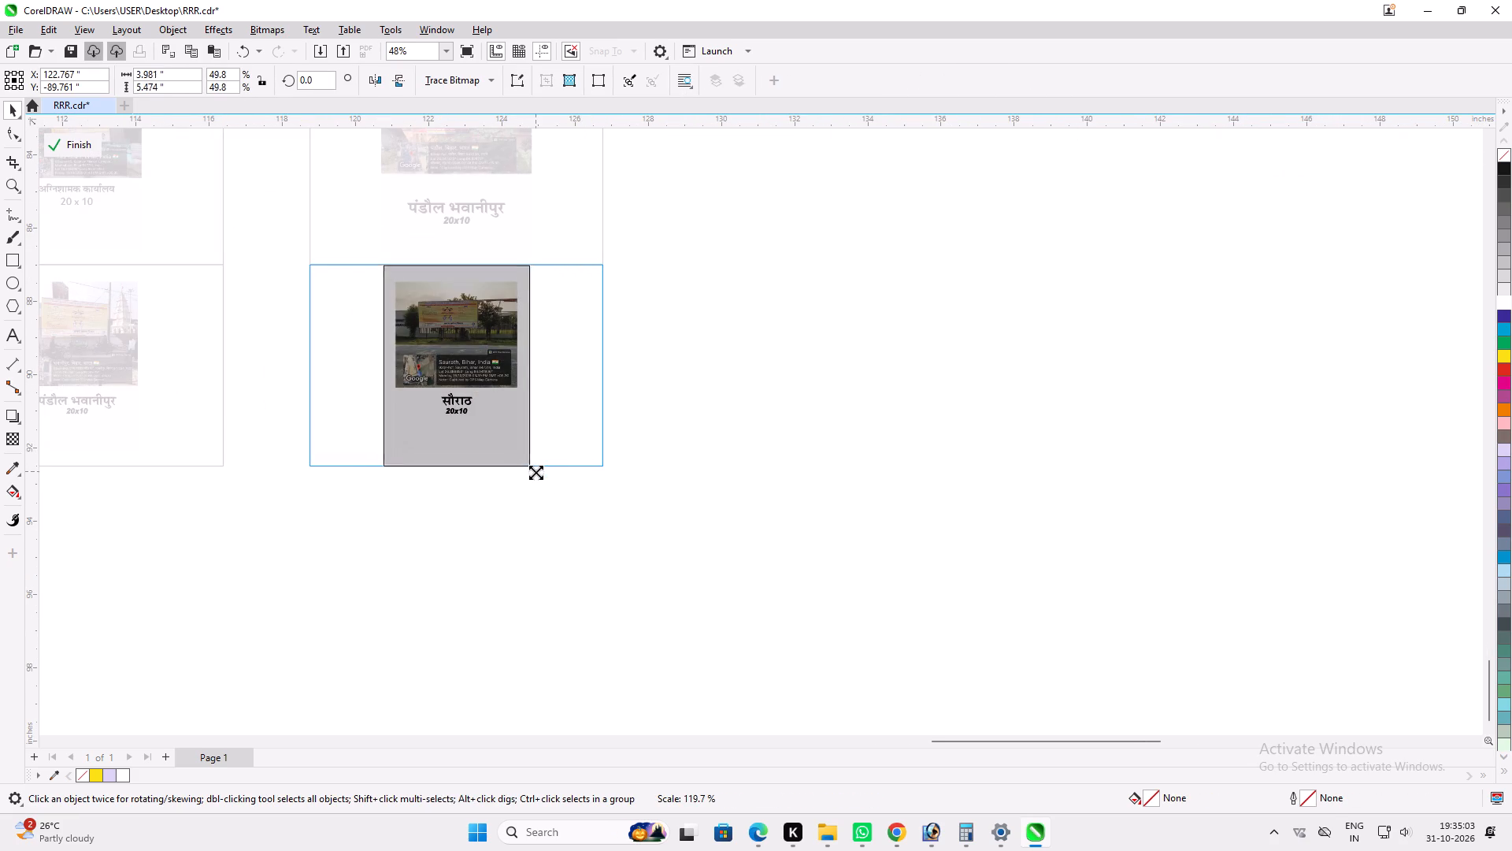
left_click_drag(535, 472, 538, 472, "shift")
left_click(61, 145)
Enlarge the अग्निशामक कार्यालय photo to about 49% inside the upper frame of the TOWN second row's second pair.
scroll(691, 310, "down", 7)
scroll(445, 247, "up", 3)
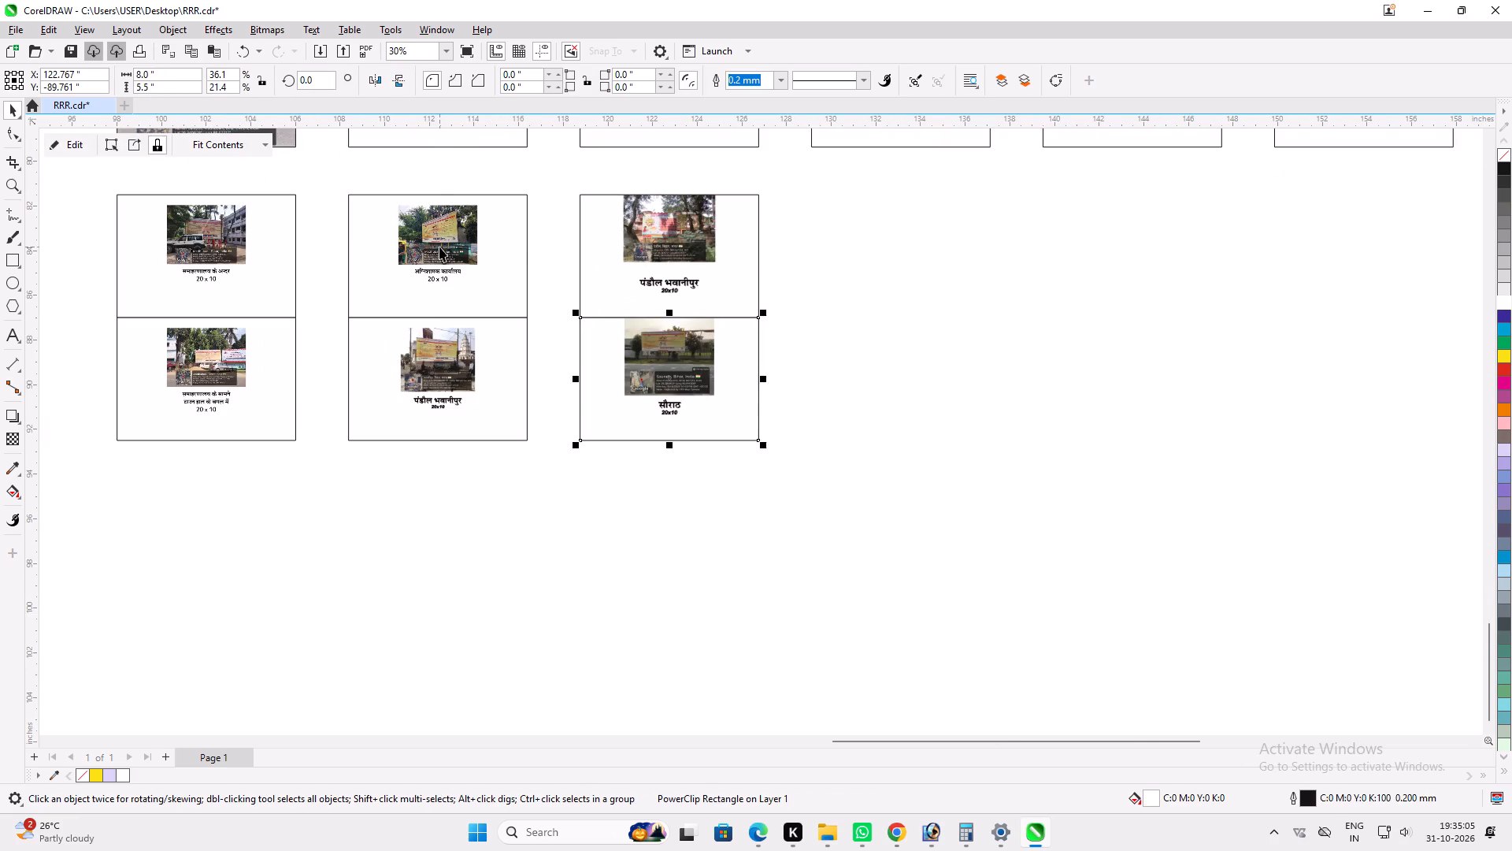
triple_click(439, 247)
scroll(476, 333, "up", 5)
left_click_drag(482, 289, 502, 311, "shift")
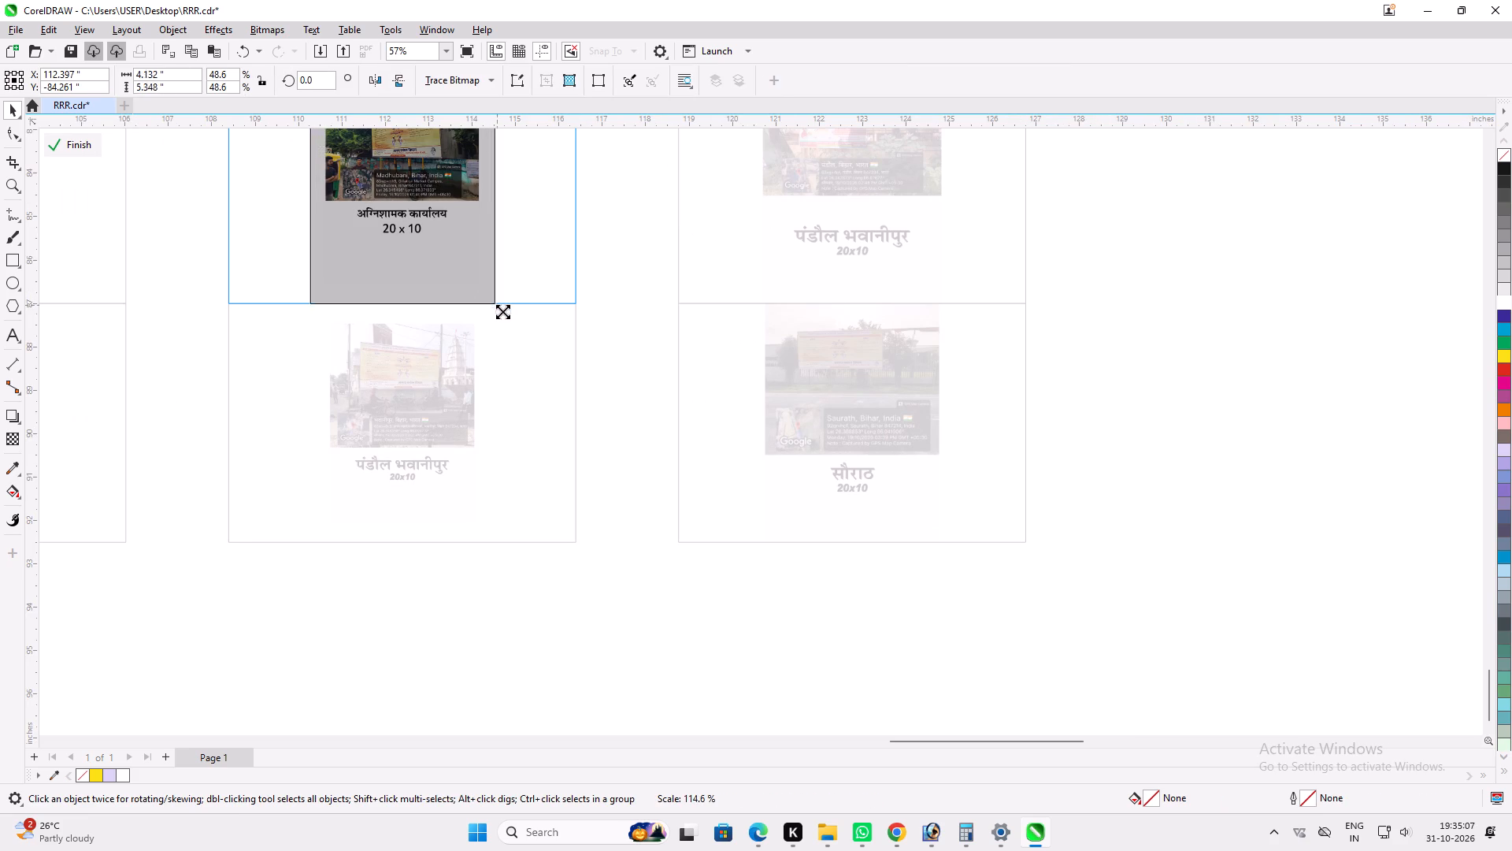
left_click_drag(502, 311, 503, 311, "shift")
left_click(59, 141)
Enlarge the पंडौल भवानीपुर photo to about 50% inside the lower frame of the TOWN second row's second pair.
triple_click(358, 372)
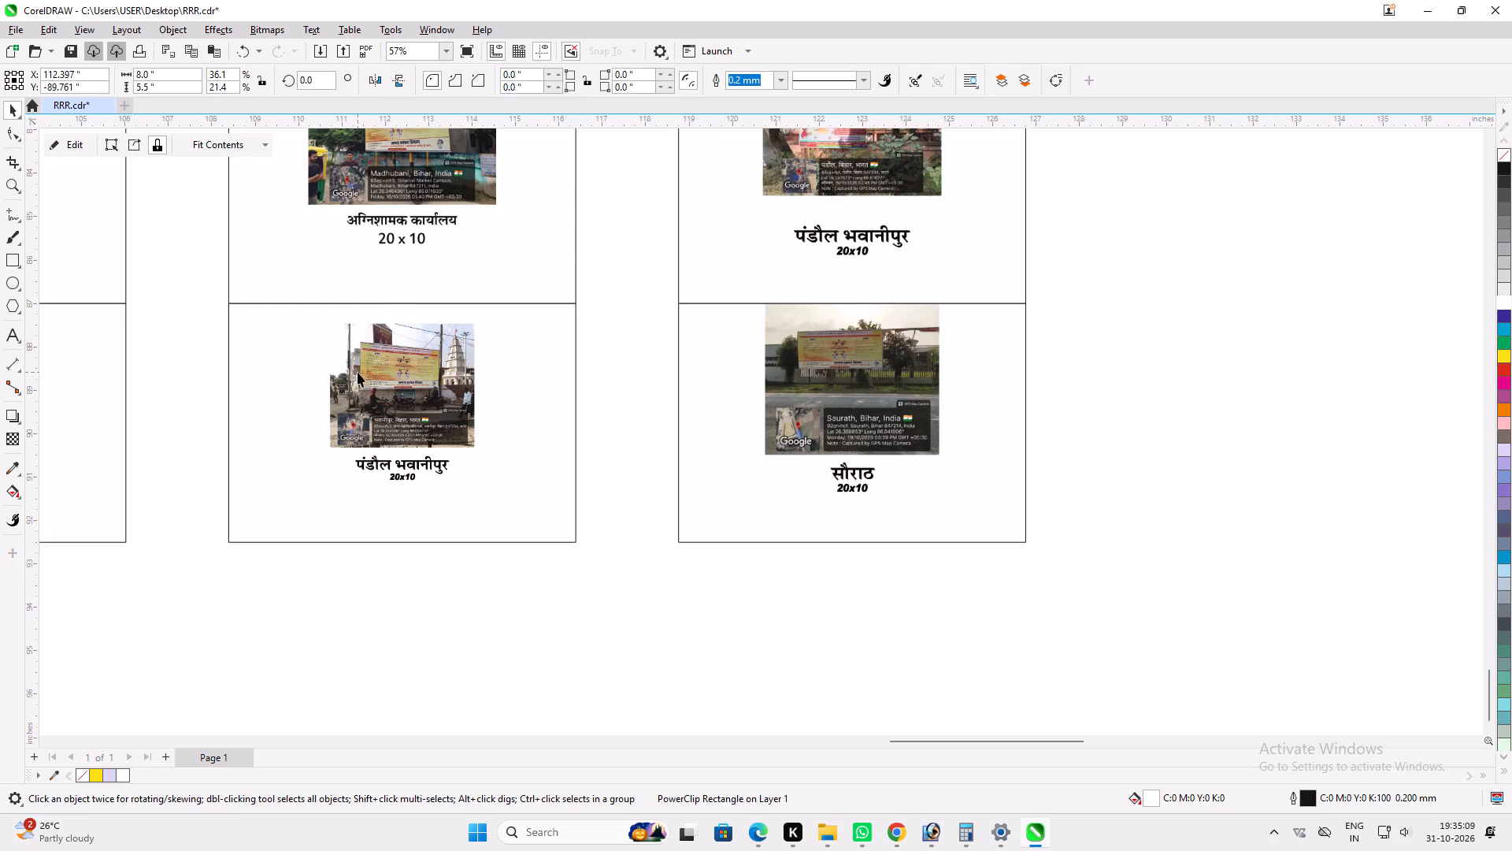
scroll(472, 344, "up", 3)
left_click_drag(483, 310, 514, 281, "shift")
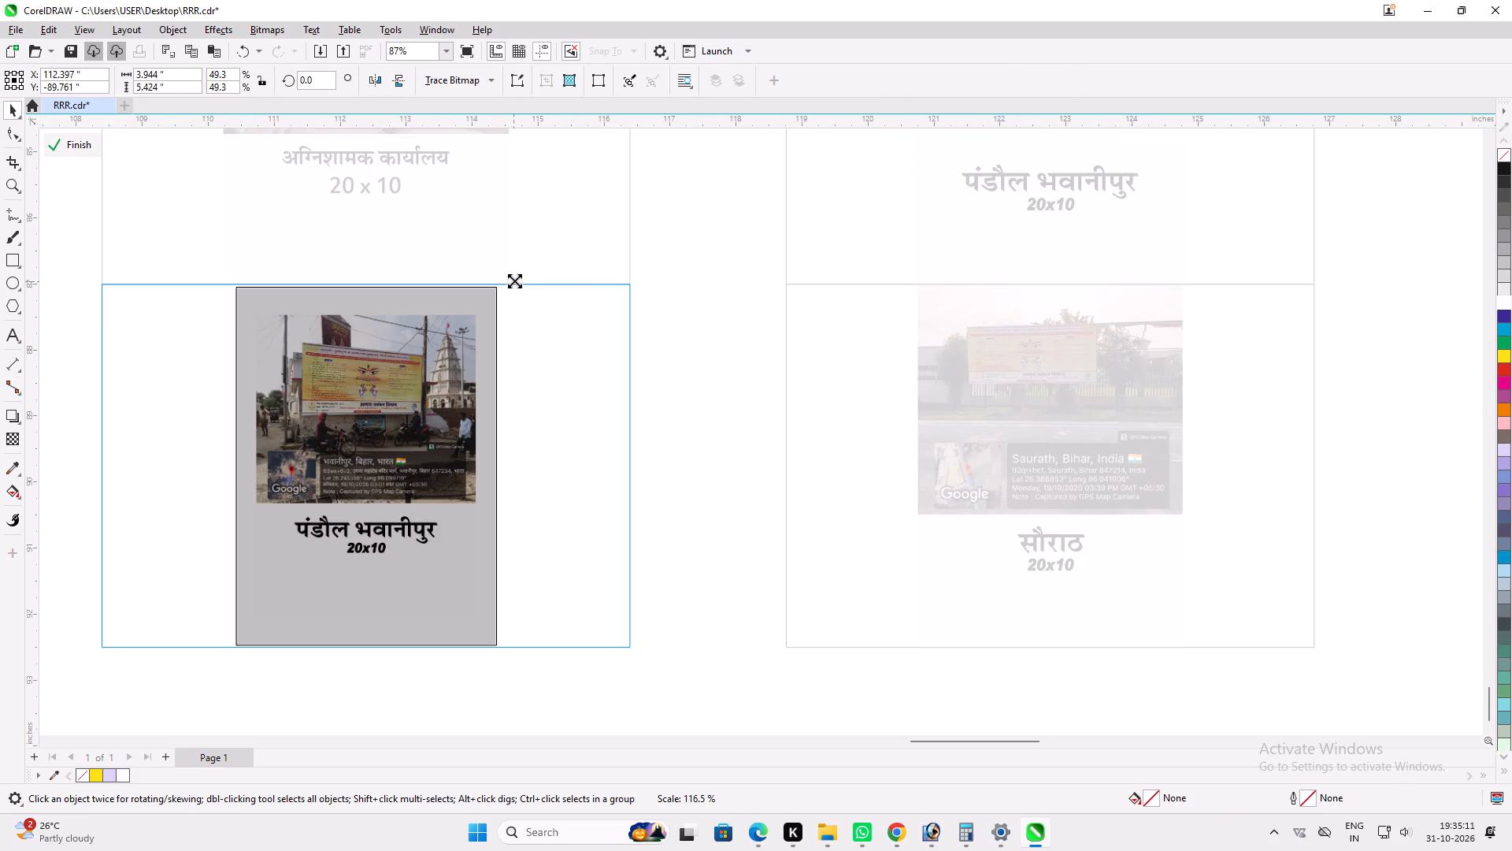
left_click_drag(514, 281, 520, 276, "shift")
left_click(87, 149)
Enlarge the समाहरणालय के अन्दर photo to the full height of the upper frame in the TOWN second row's first pair.
scroll(554, 375, "down", 11)
scroll(371, 323, "up", 6)
triple_click(440, 312)
scroll(465, 278, "up", 3)
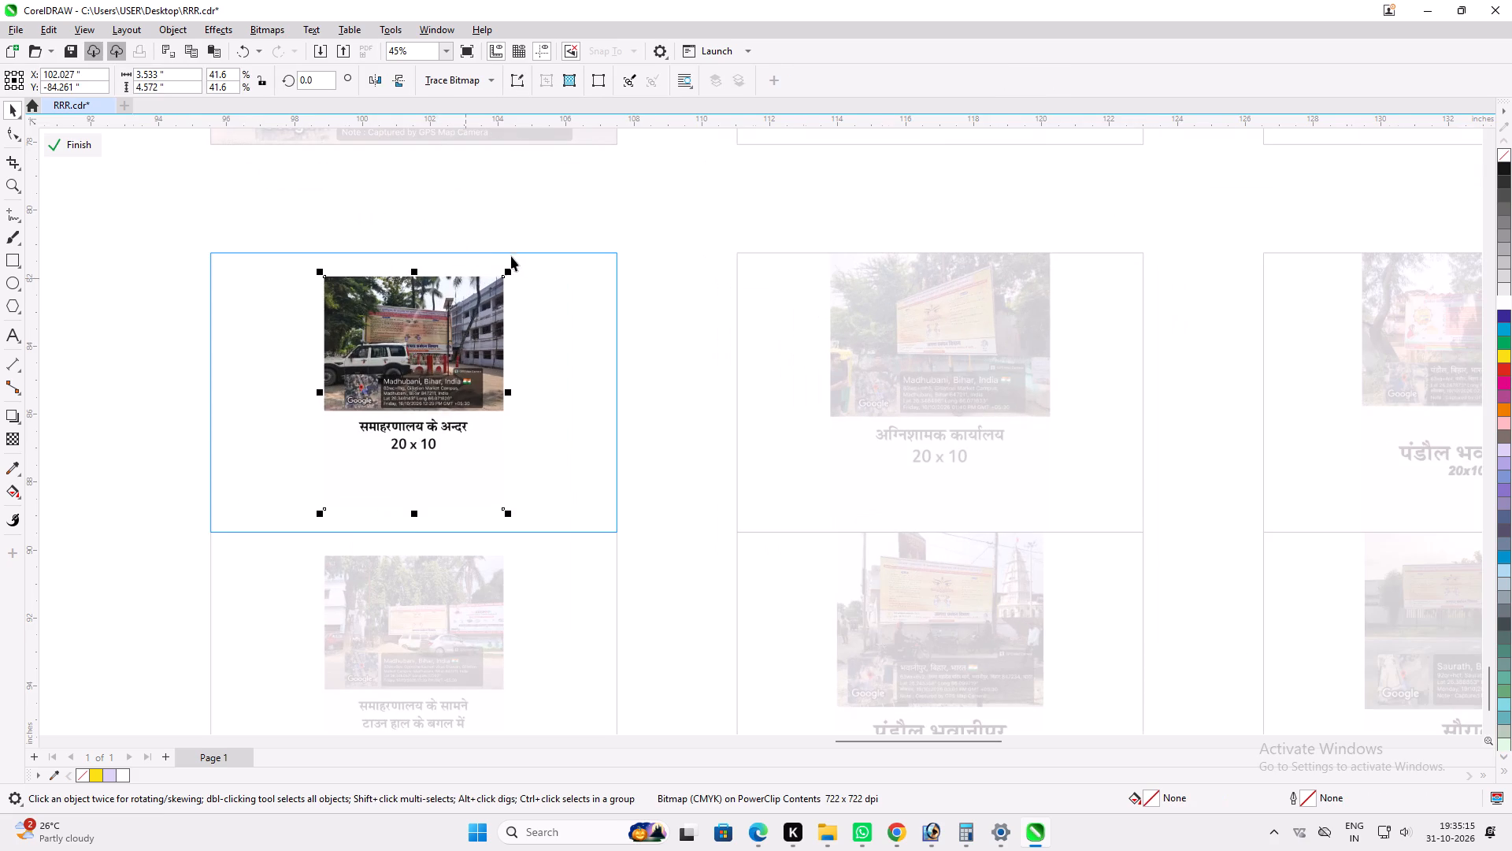
left_click_drag(508, 269, 528, 225, "shift")
left_click(73, 136)
Enlarge the photo labelled समाहरणालय के सामने to the full height of the lower frame in the TOWN second row's first pair.
scroll(442, 369, "down", 6)
triple_click(422, 492)
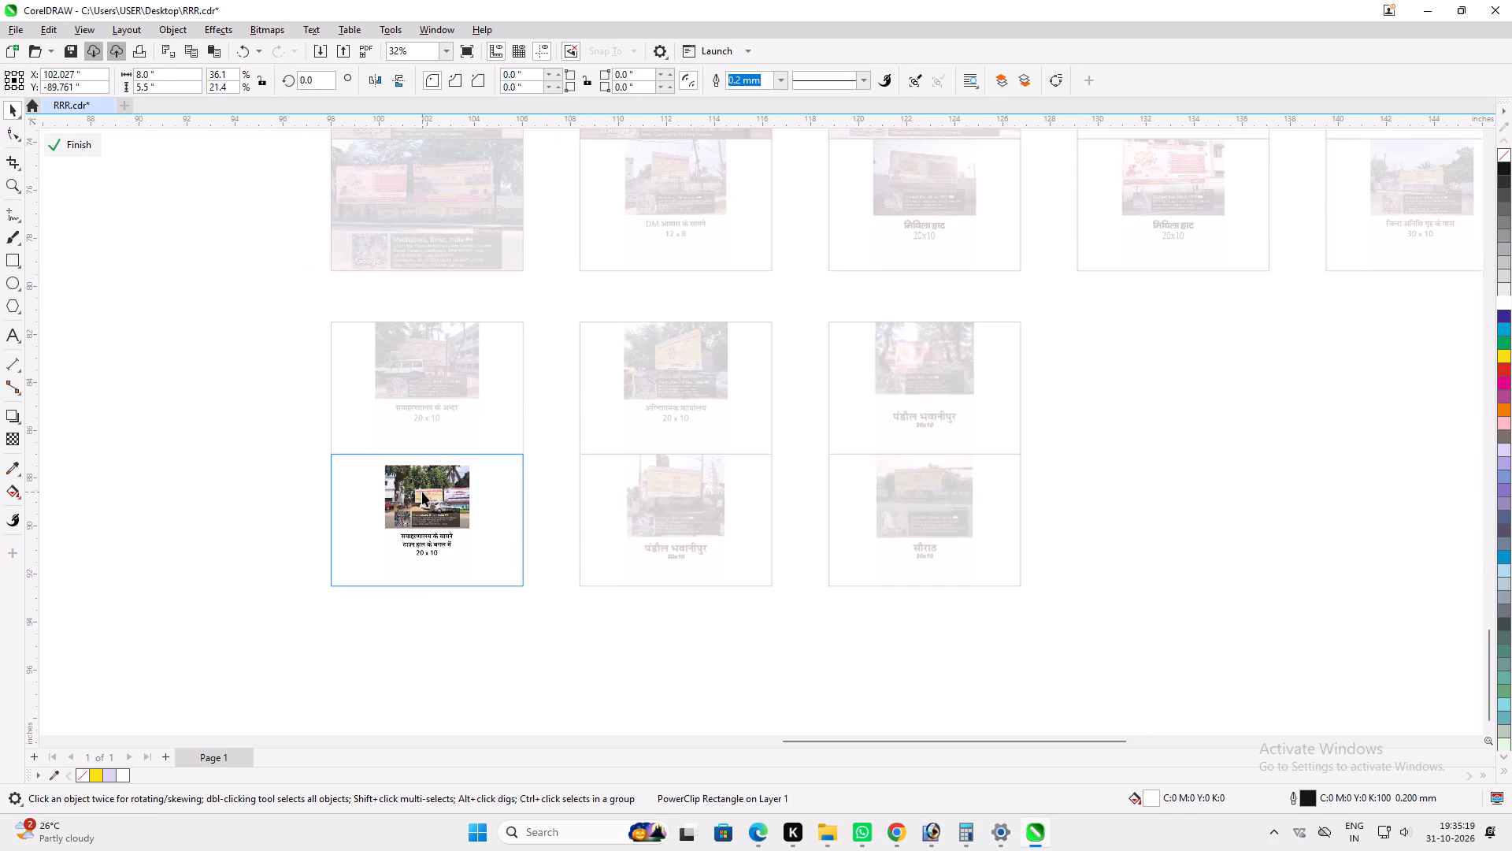
scroll(506, 500, "up", 5)
left_click_drag(446, 436, 464, 407, "shift")
left_click(62, 142)
Move the whole TOWN set with its heading to the right of the PHC set, aligning their first rows.
scroll(615, 433, "down", 17)
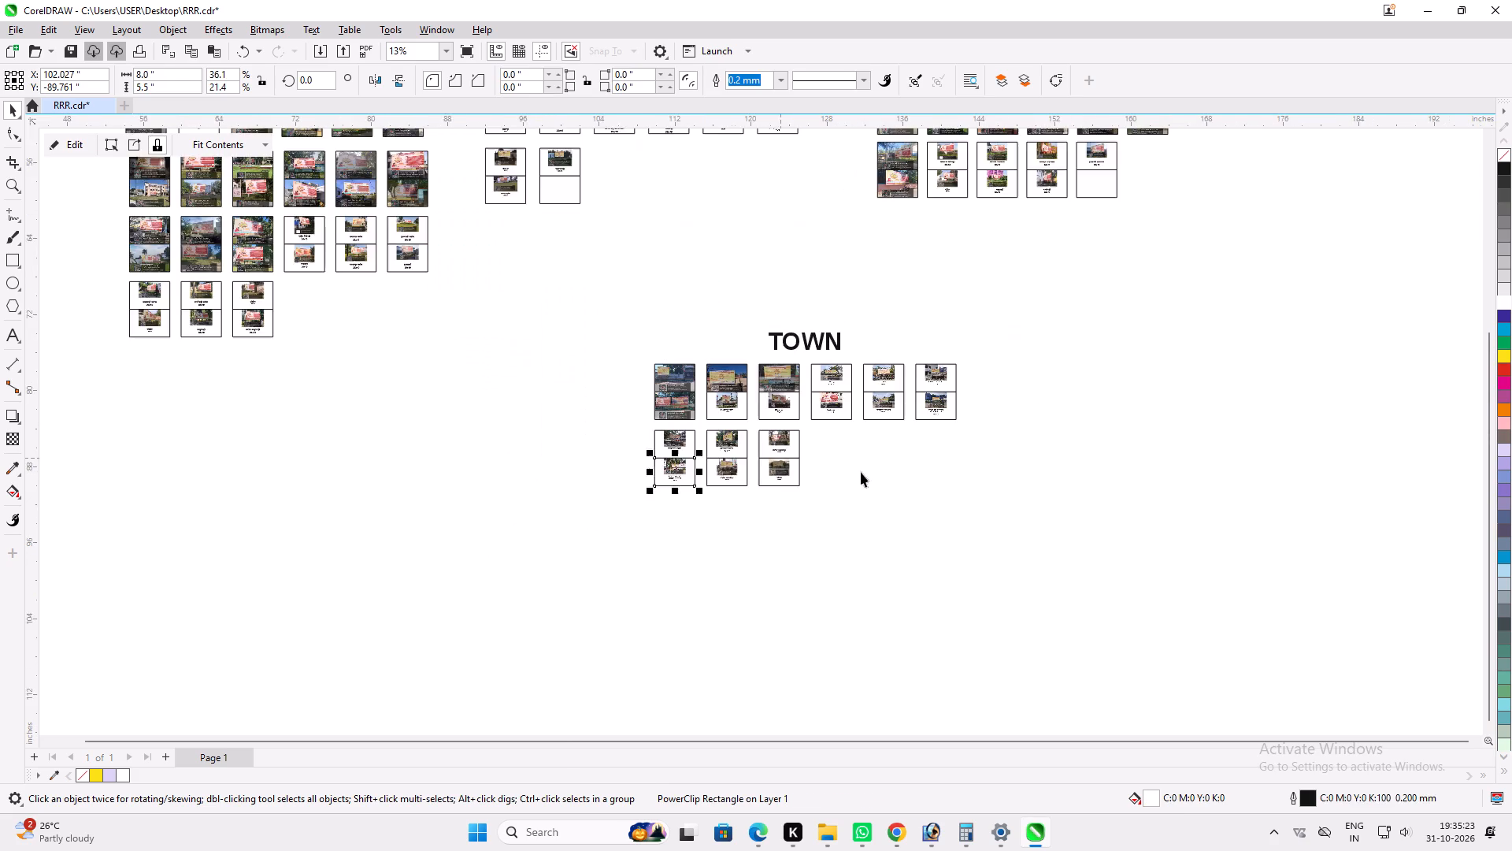
left_click(1084, 452)
scroll(846, 487, "down", 5)
left_click_drag(1071, 560, 702, 394)
scroll(825, 433, "up", 3)
scroll(569, 411, "down", 6)
scroll(710, 422, "up", 7)
scroll(554, 454, "down", 3)
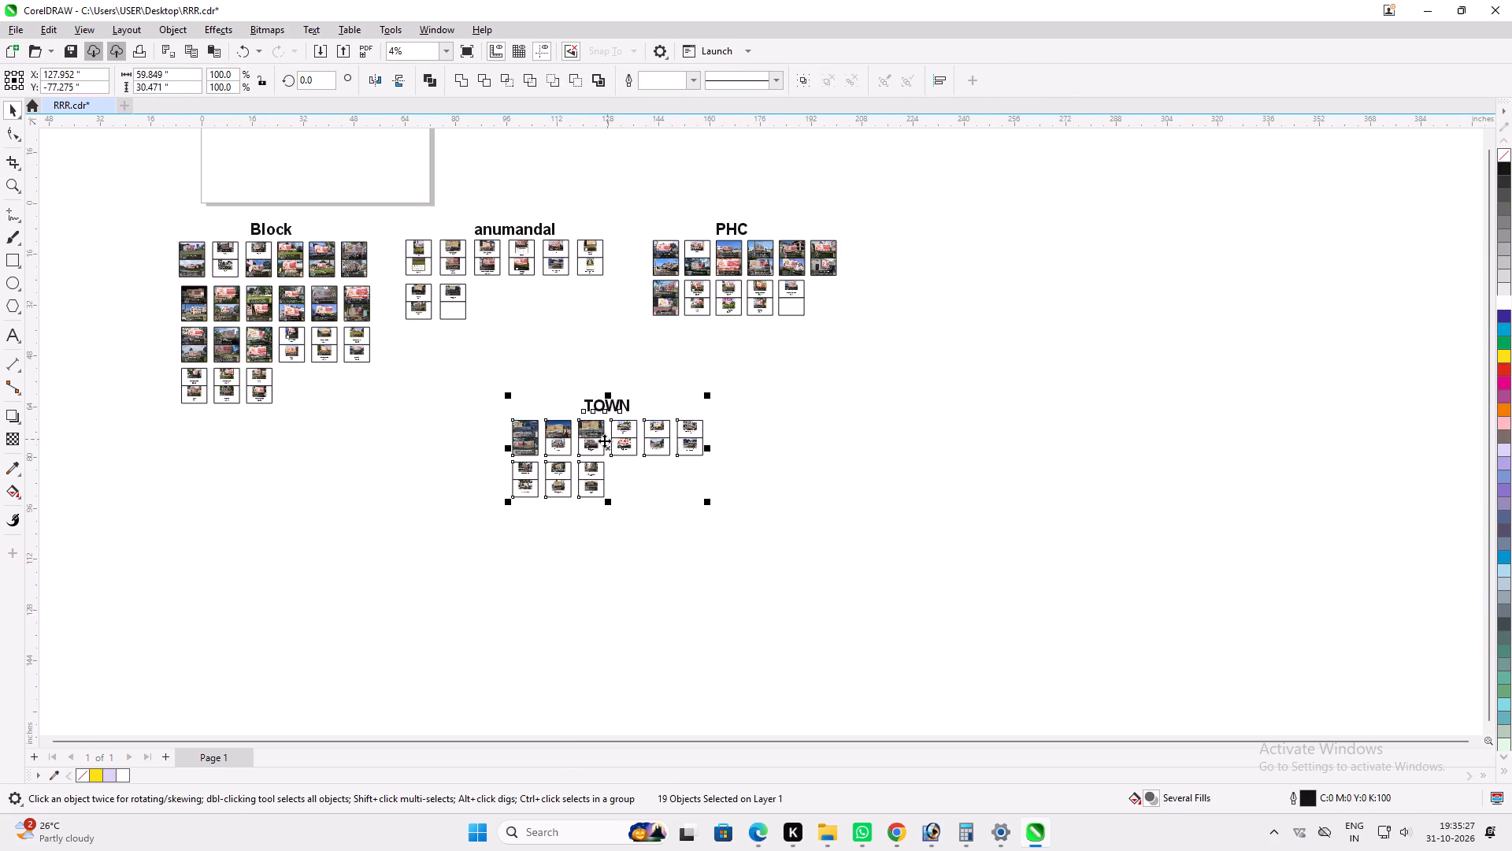
left_click_drag(602, 438, 941, 259)
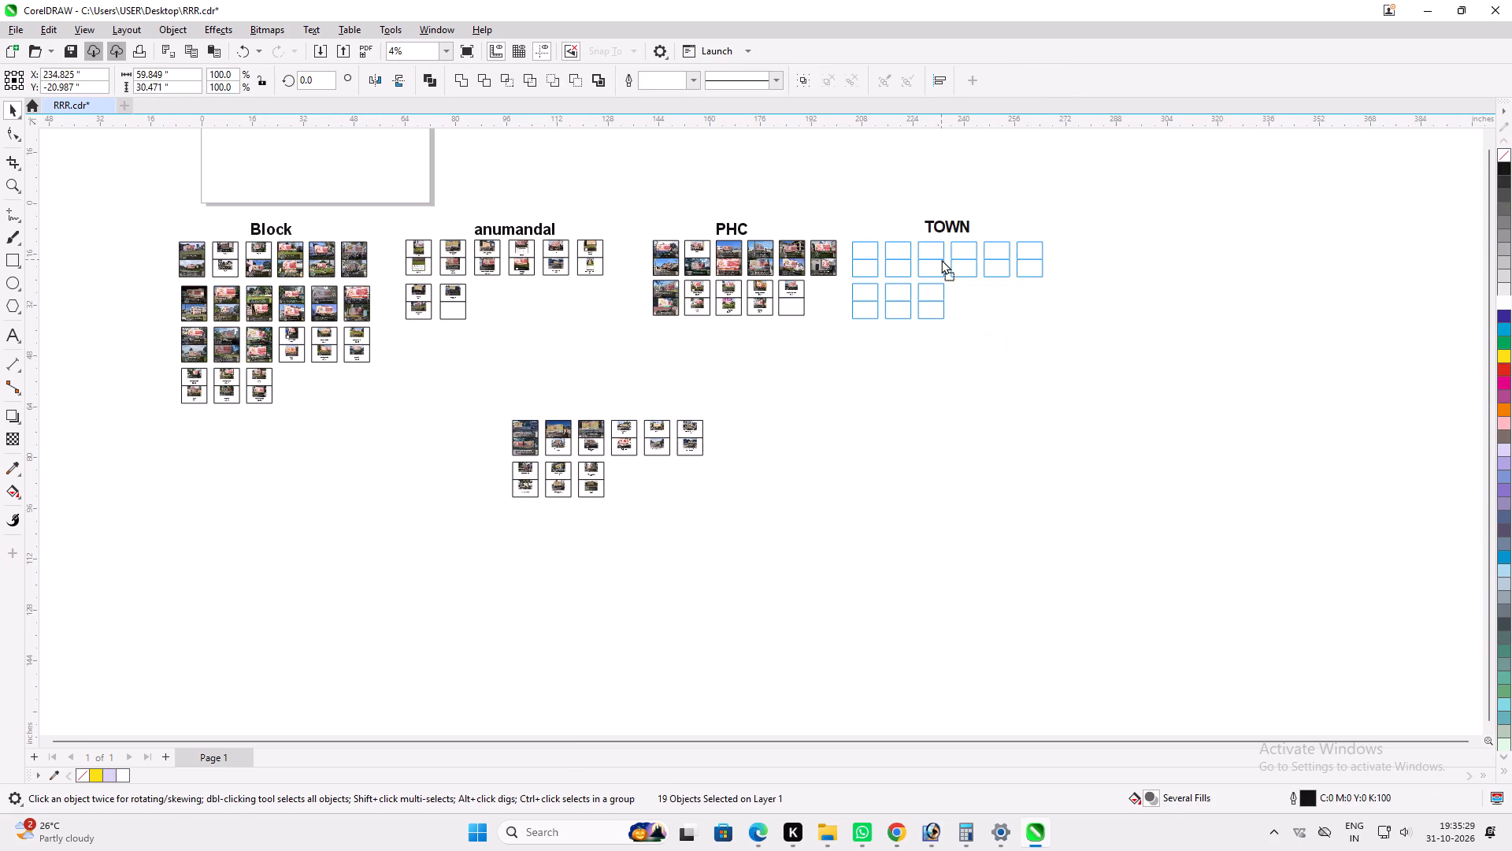
left_click_drag(941, 259, 939, 258)
scroll(764, 322, "down", 4)
left_click(976, 409)
Capture a rectangular screen snip of the PHC and TOWN sets with their headings, shown together in full-screen preview.
scroll(975, 327, "up", 3)
left_click_drag(1008, 438, 641, 240)
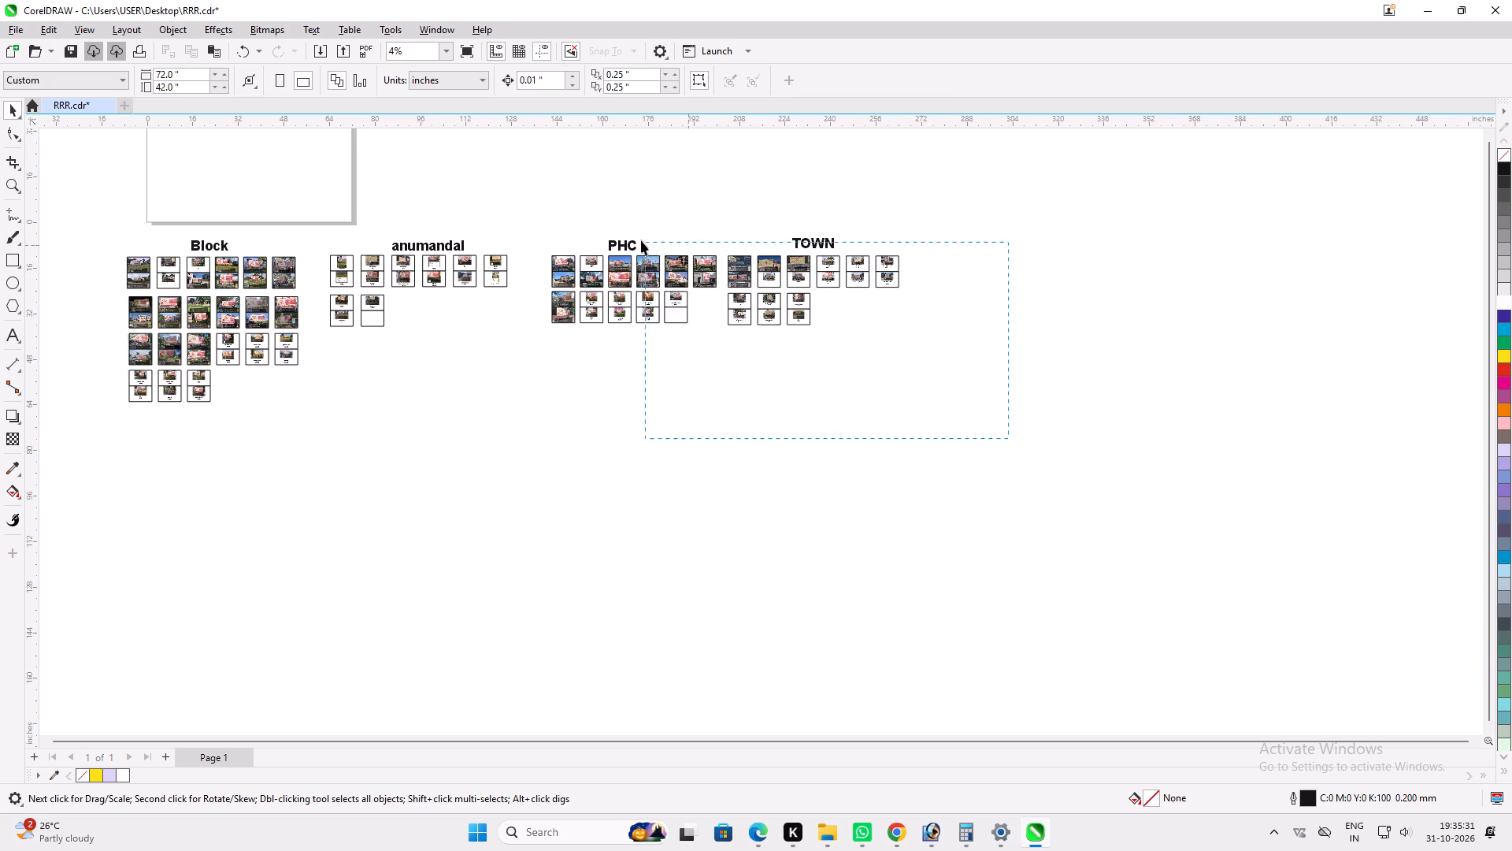
left_click_drag(641, 240, 542, 218)
key("shift+F2")
key("F9")
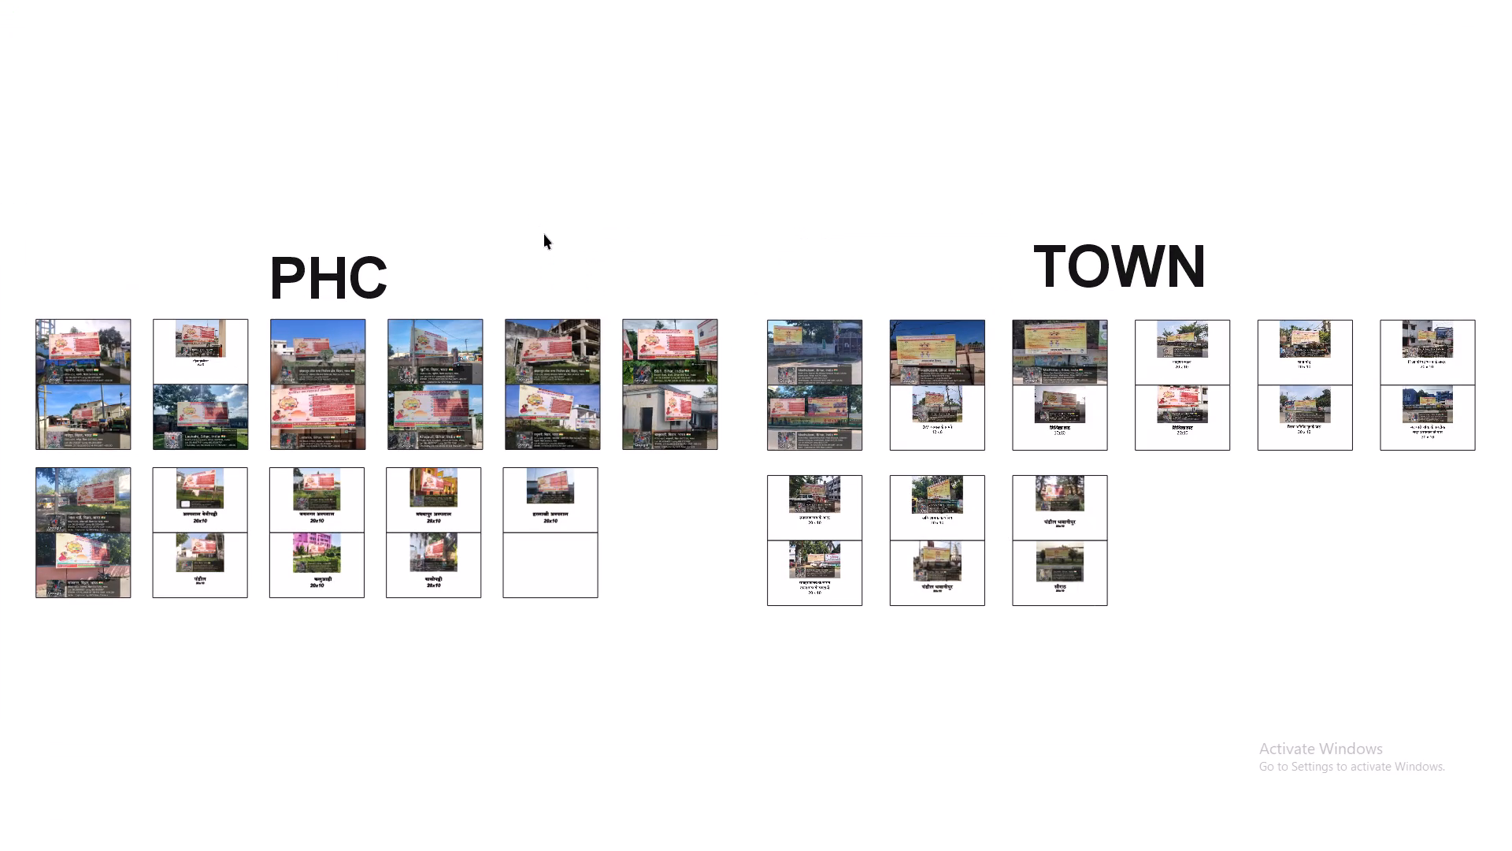
key("Print")
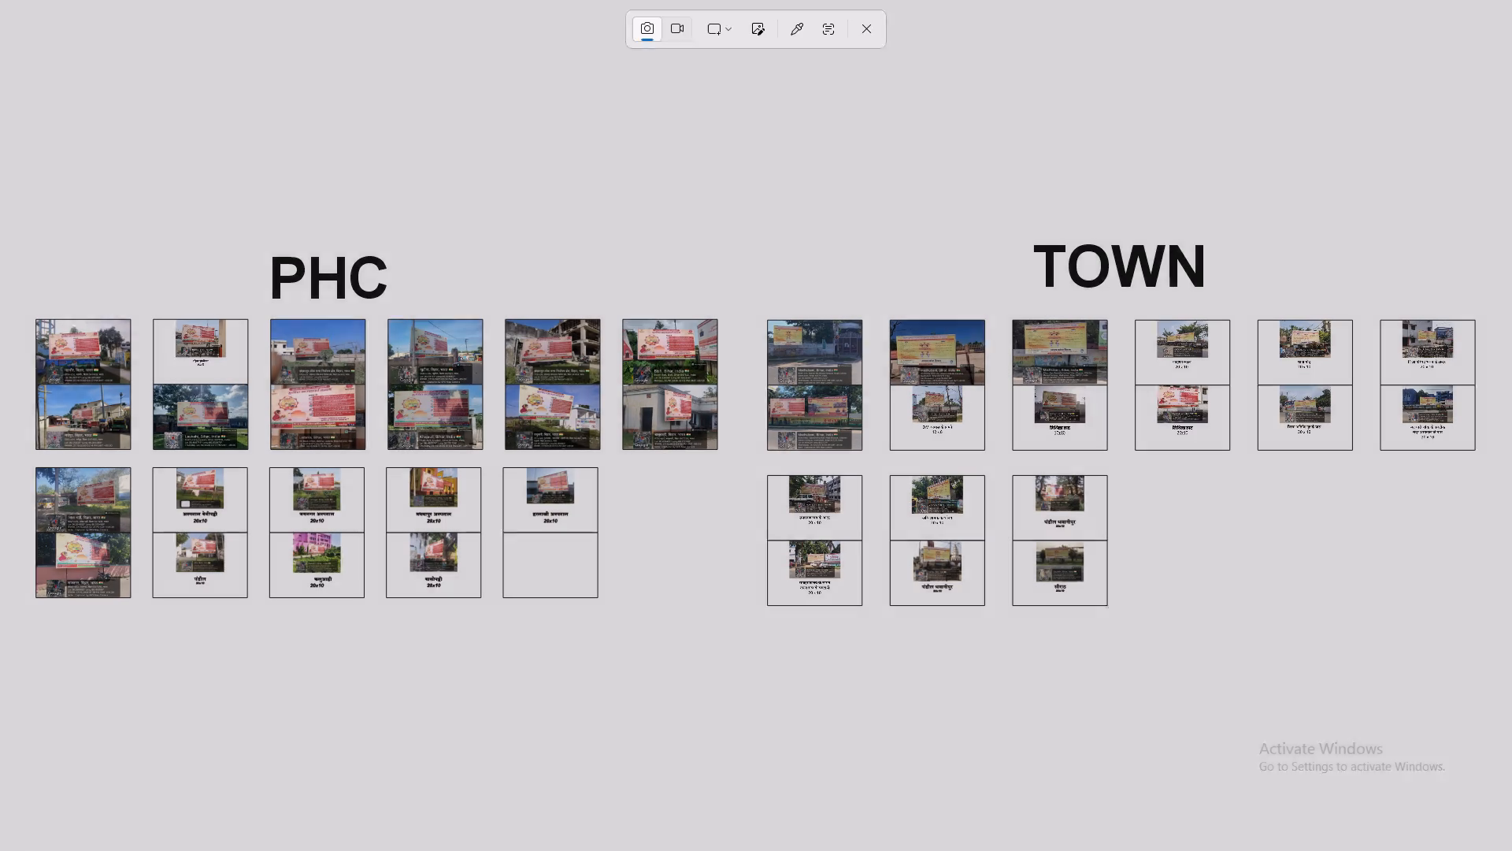
left_click_drag(21, 221, 1511, 665)
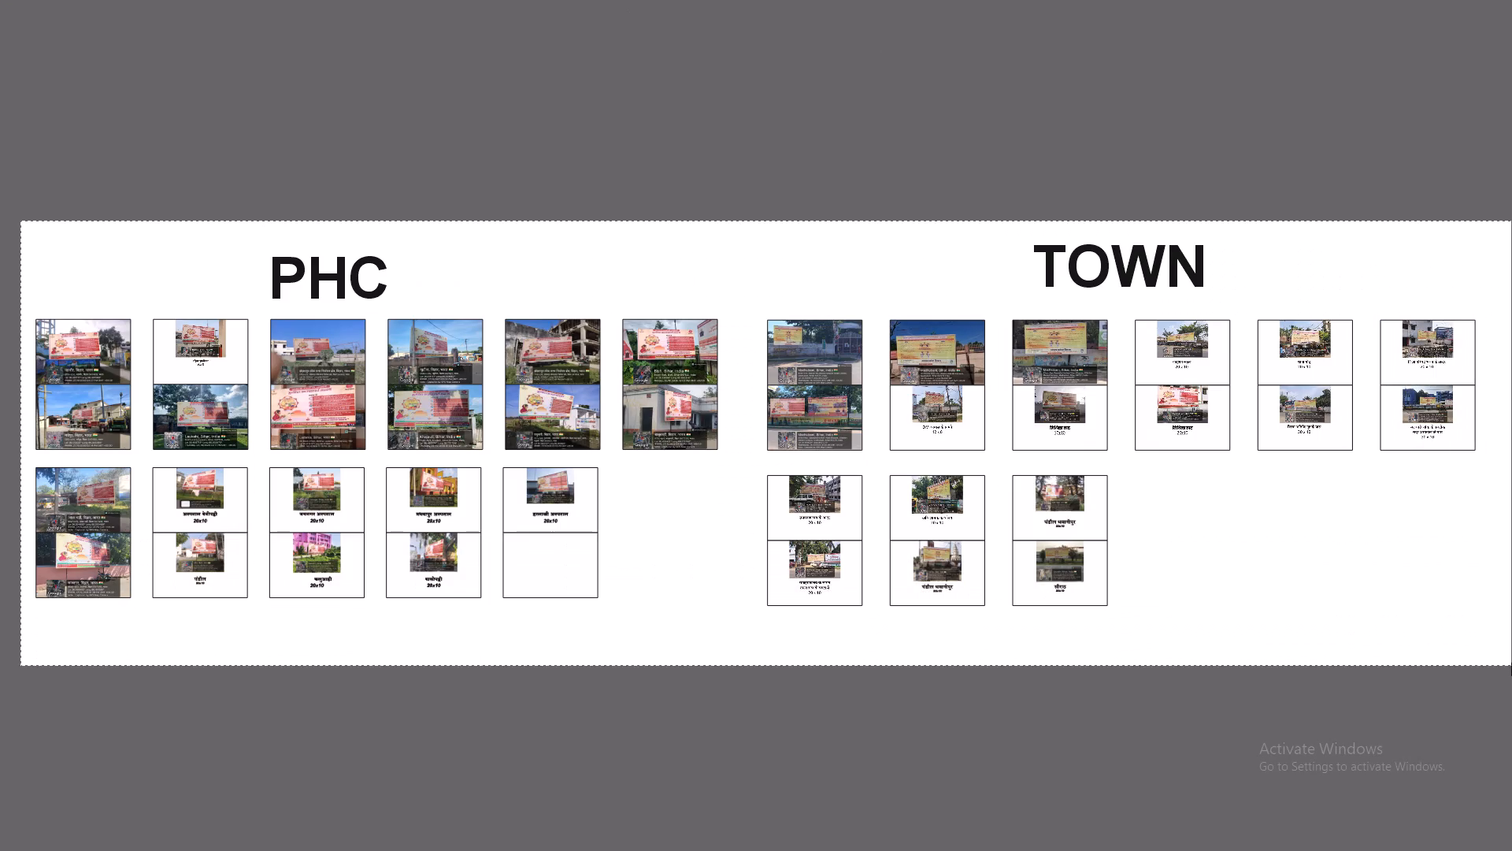
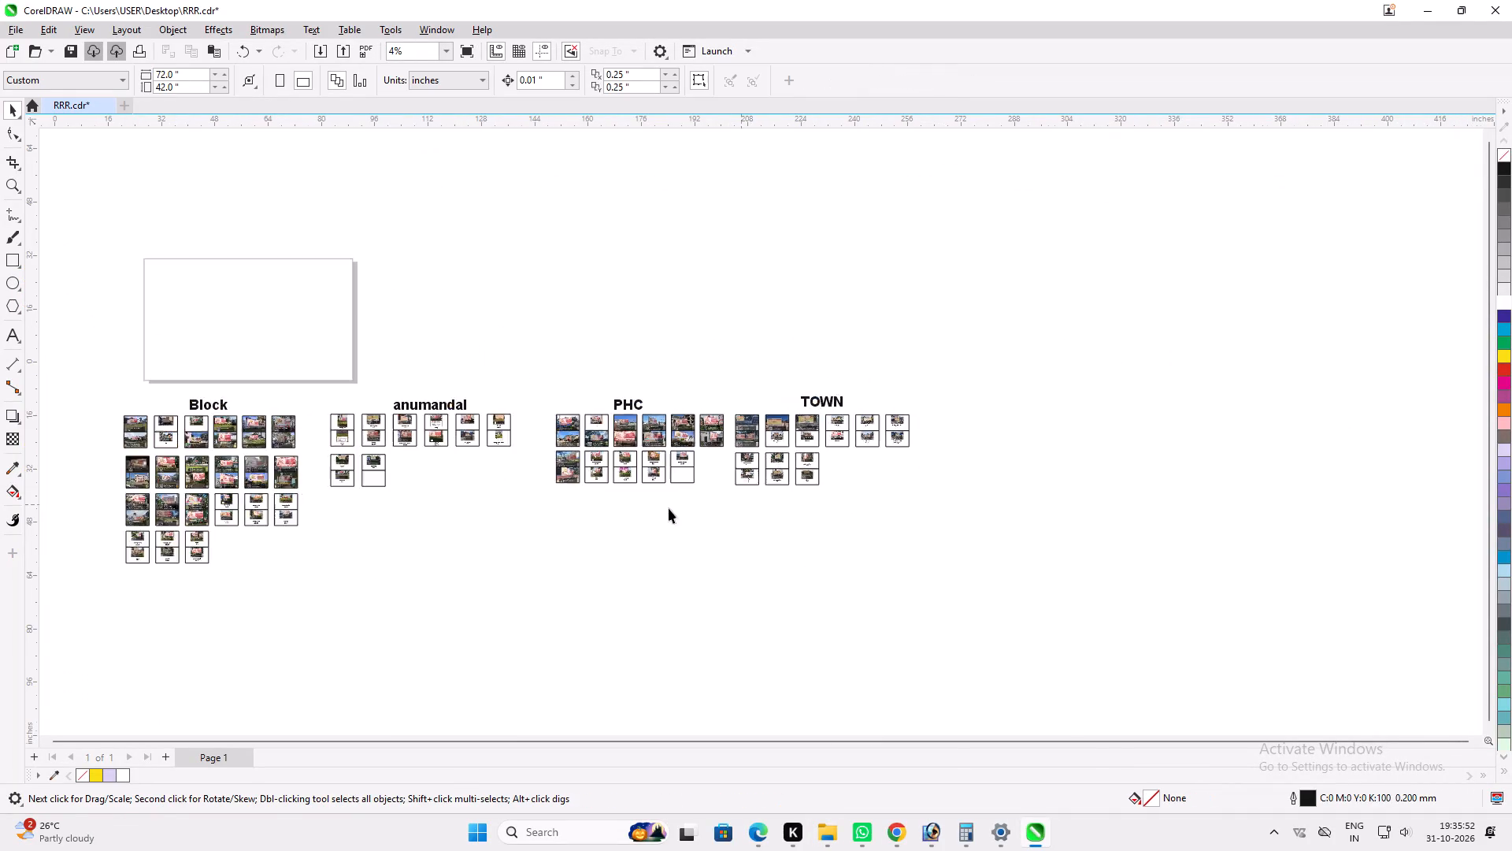
Move the whole anumandal set with its heading horizontally closer to the Block set, leaving a small gap between them.
scroll(484, 508, "up", 3)
scroll(212, 577, "up", 2)
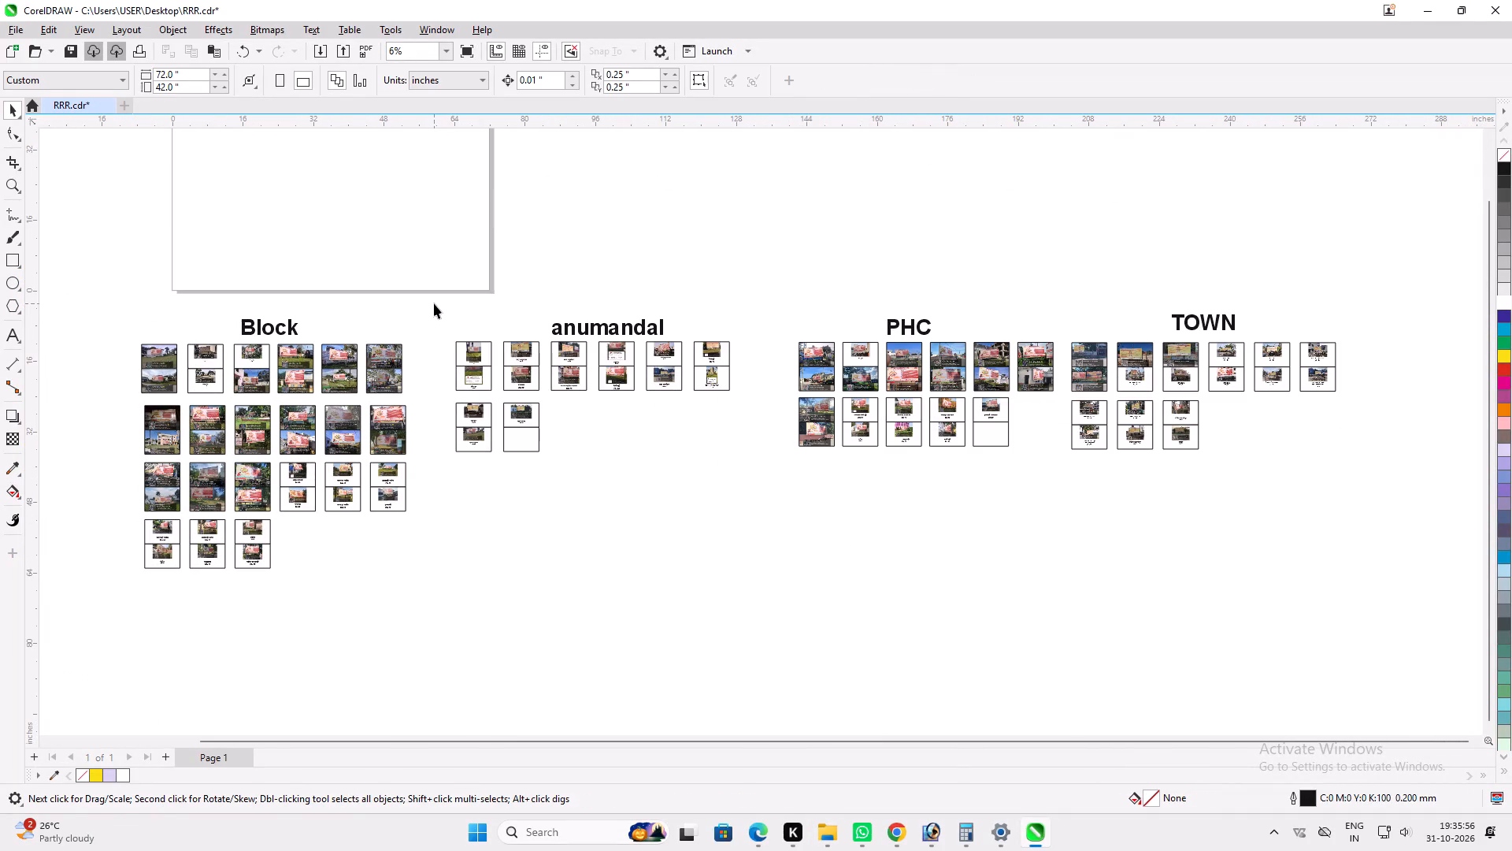
left_click_drag(432, 302, 766, 502)
scroll(558, 375, "up", 3)
scroll(426, 370, "up", 4)
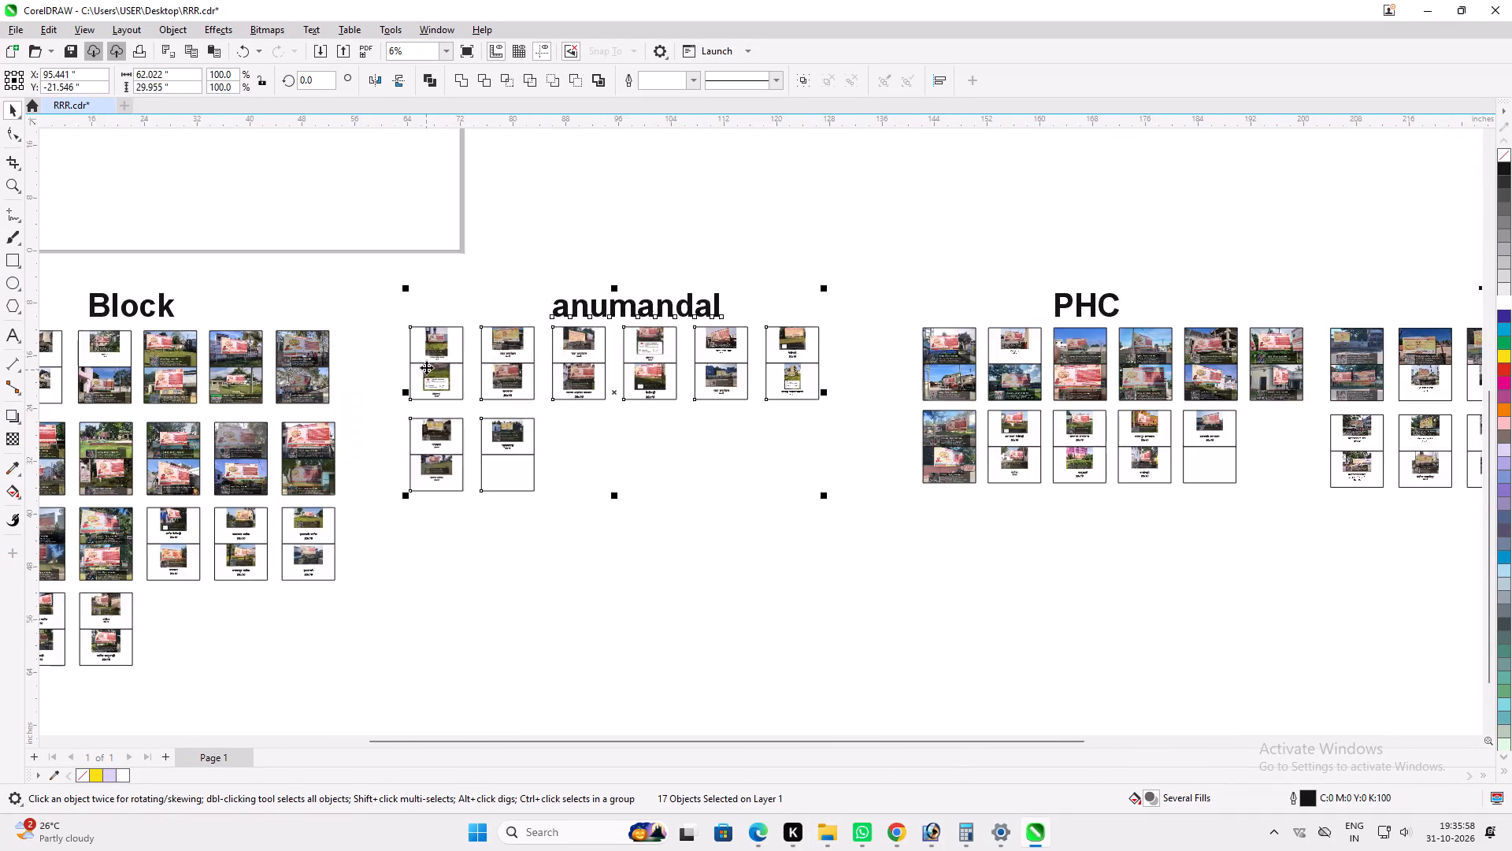
left_click_drag(467, 337, 398, 331, "ctrl")
scroll(454, 334, "down", 10)
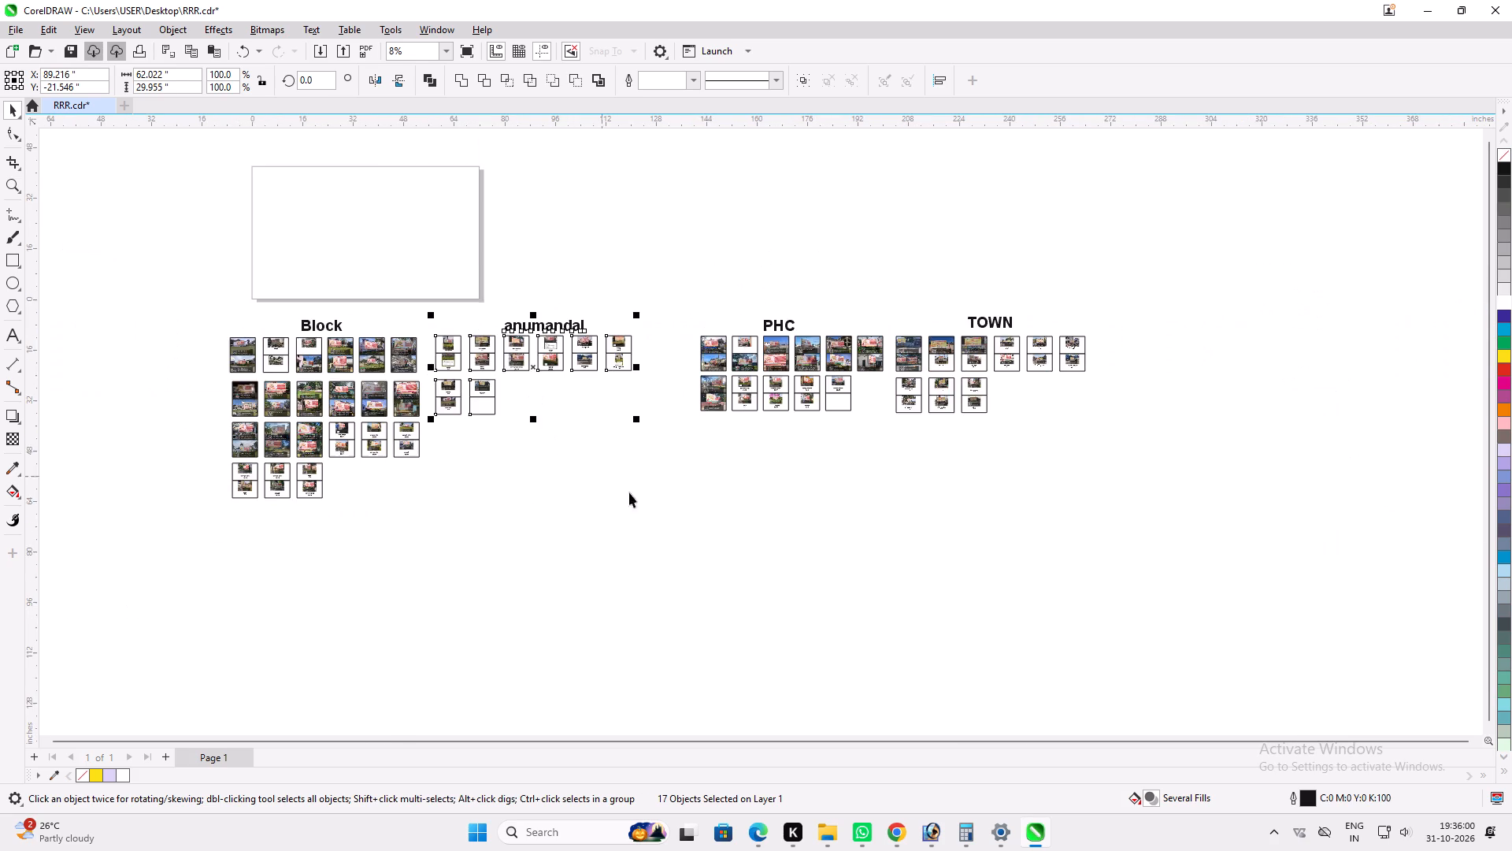
left_click(644, 507)
Capture a rectangular screen snip of the complete Block and anumandal sets with their headings, shown together in full-screen preview.
left_click_drag(651, 564, 539, 468)
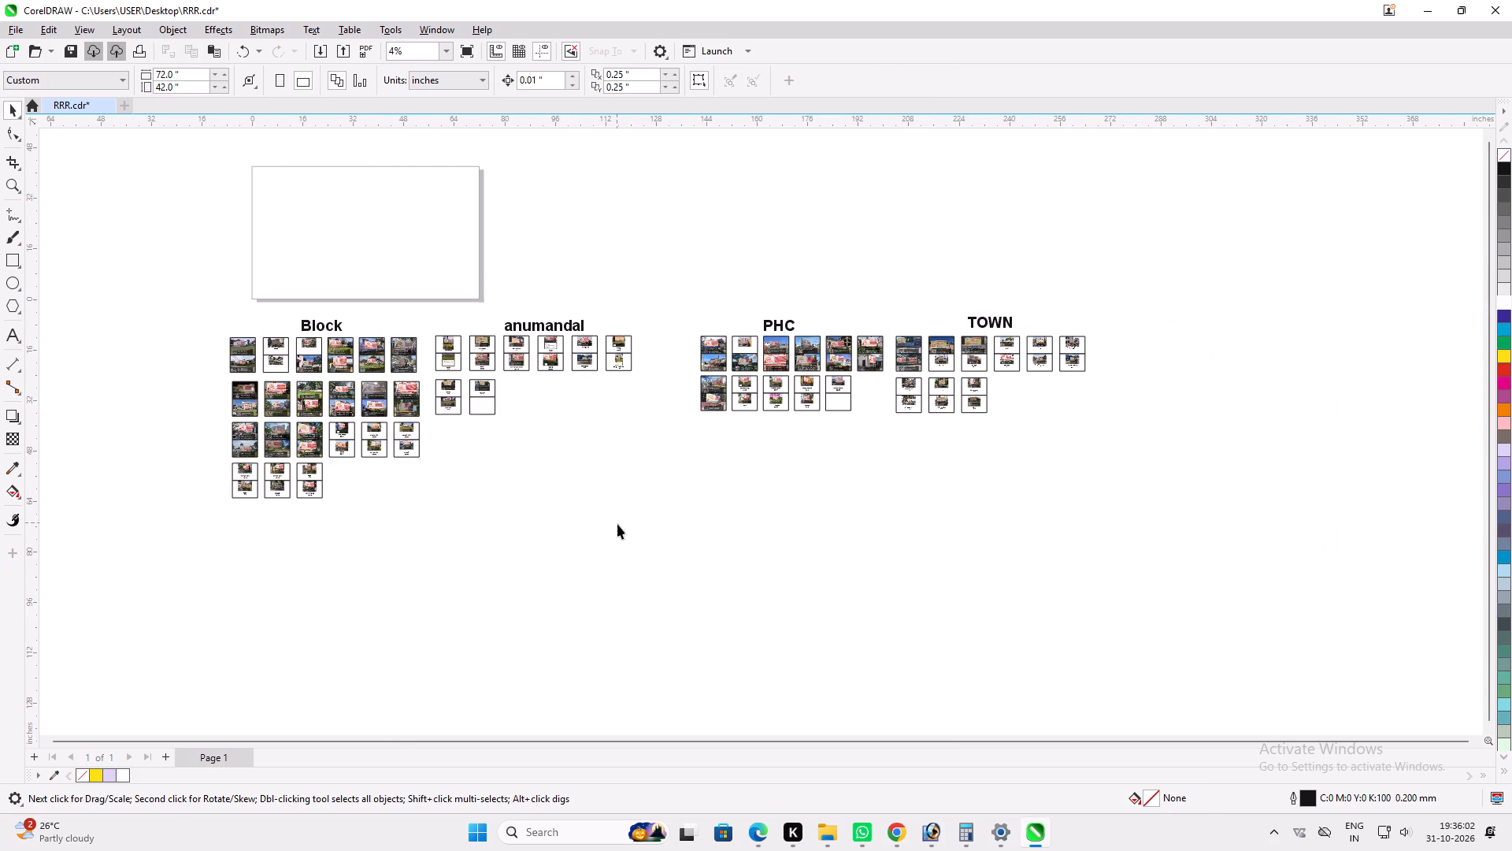
left_click_drag(646, 544, 173, 289)
key("shift+F2")
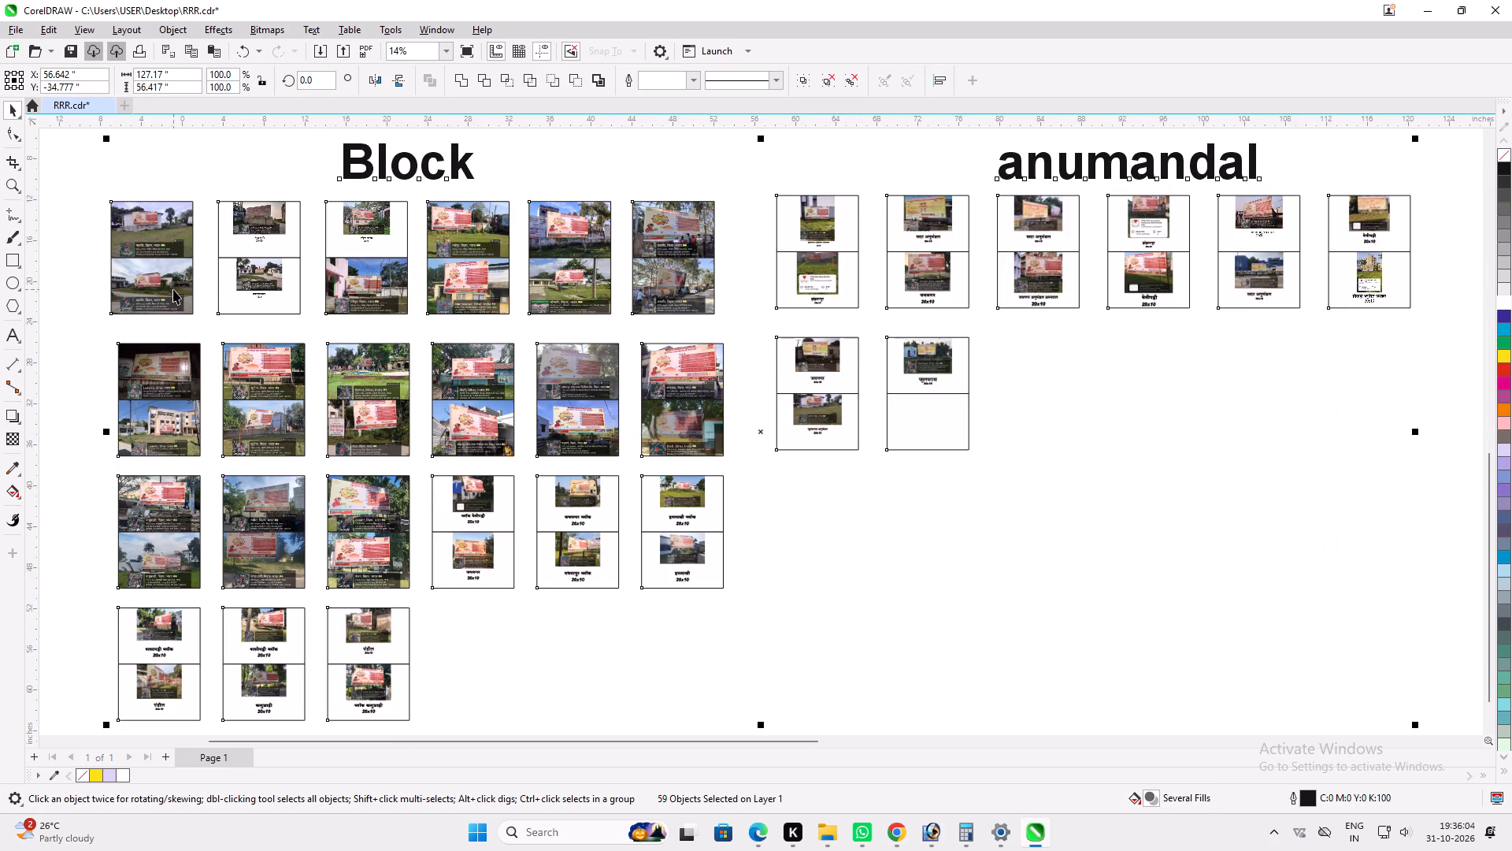
key("F9")
key("Print")
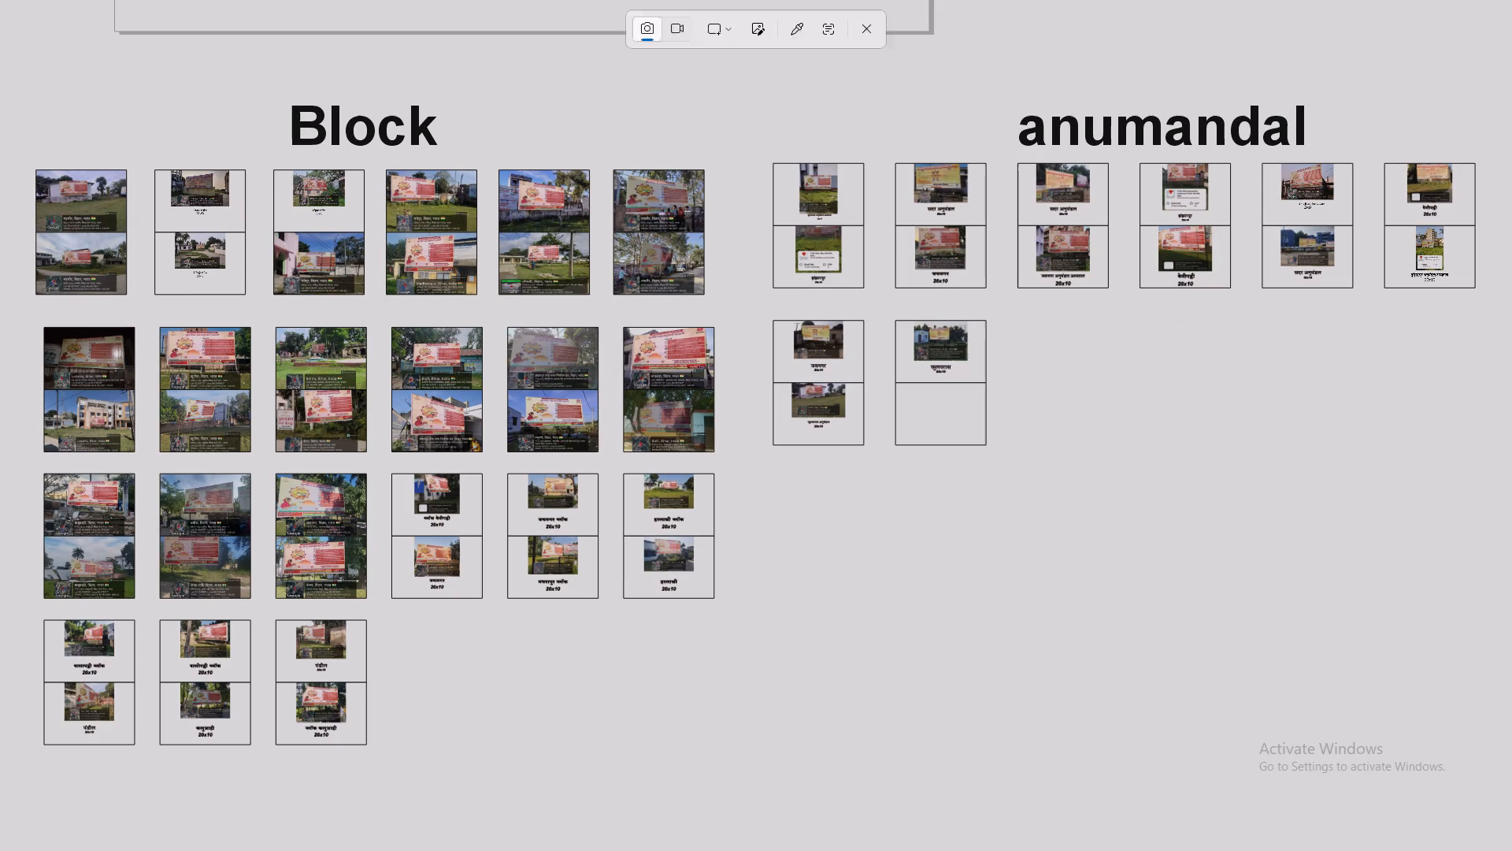
left_click_drag(23, 80, 1511, 734)
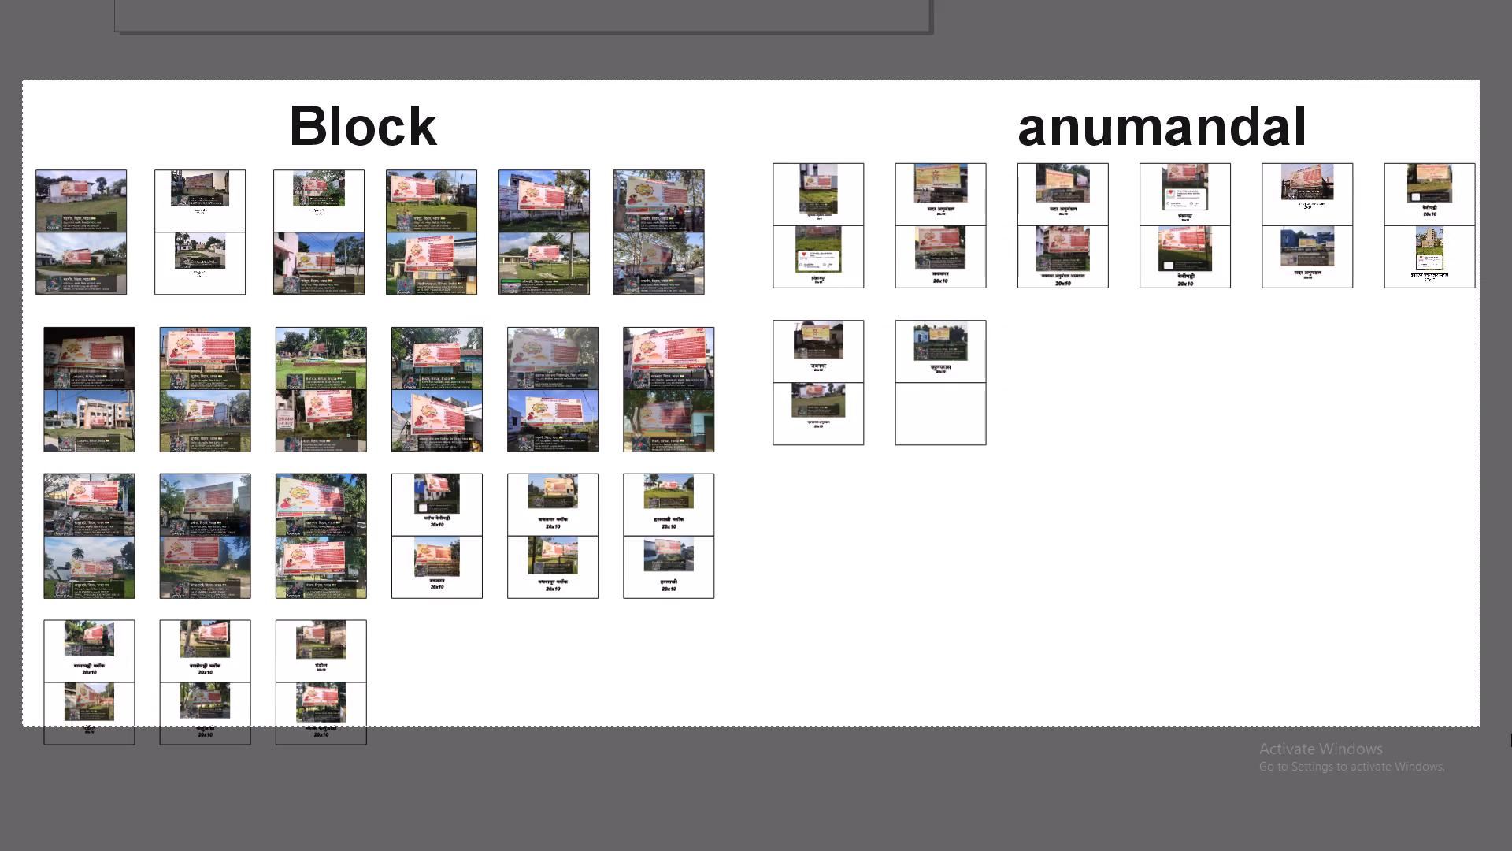
left_click_drag(1511, 734, 1499, 749)
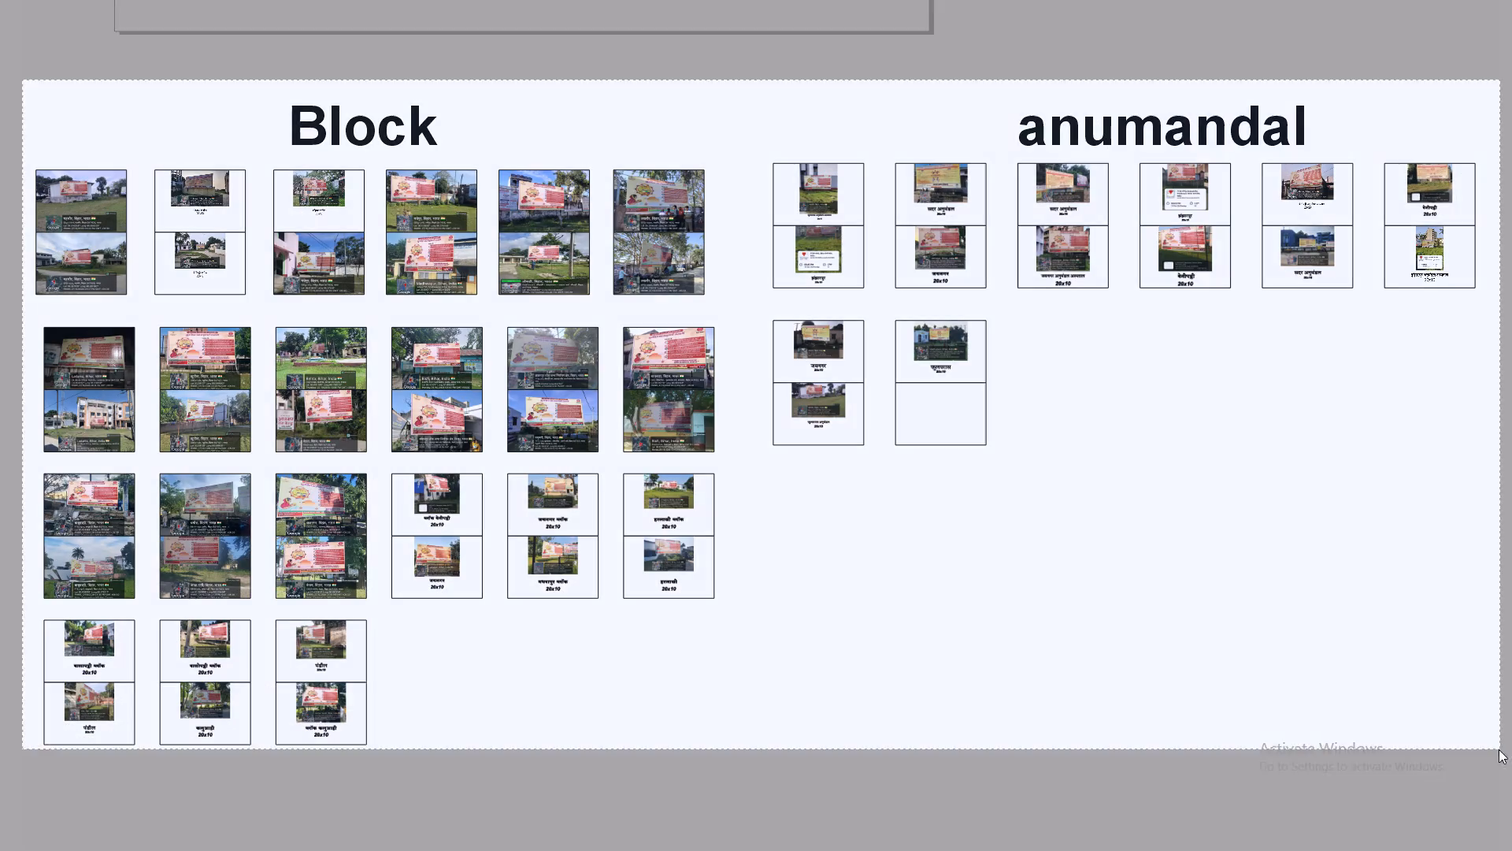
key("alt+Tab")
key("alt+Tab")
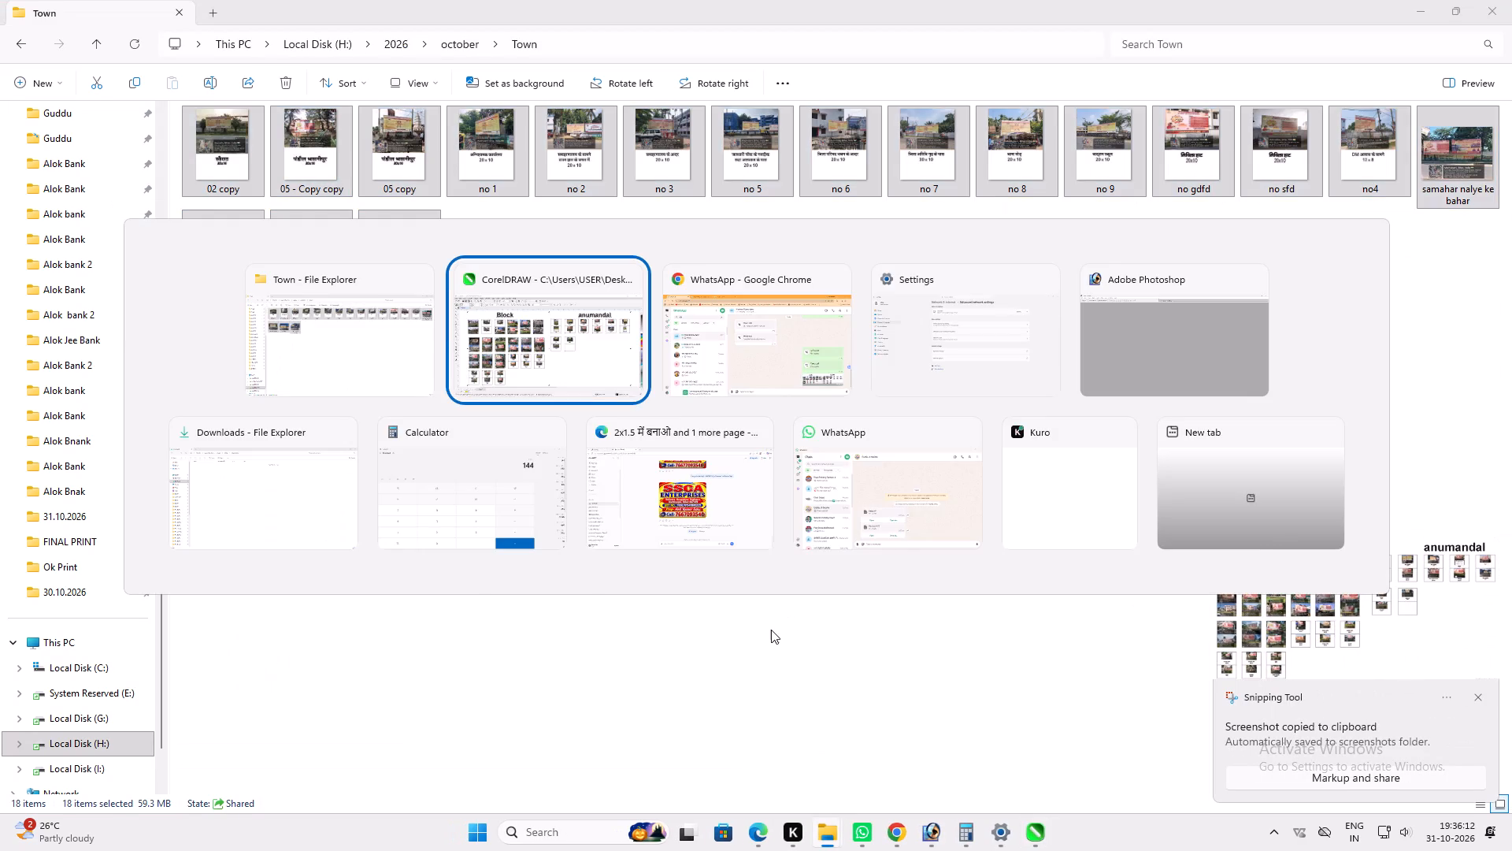